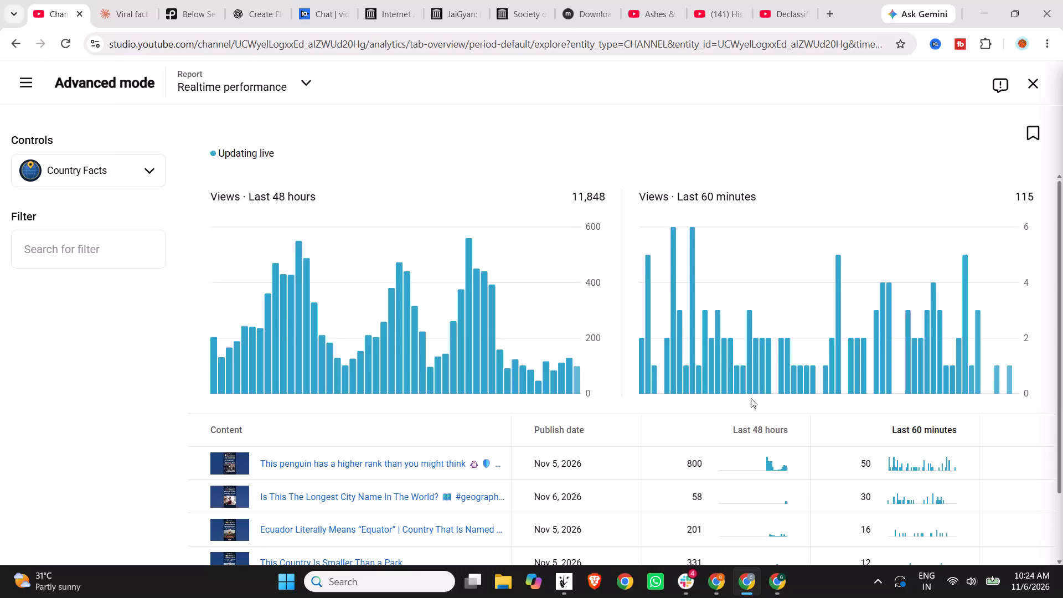
Reload the realtime performance report for the Country Facts channel.
click(67, 49)
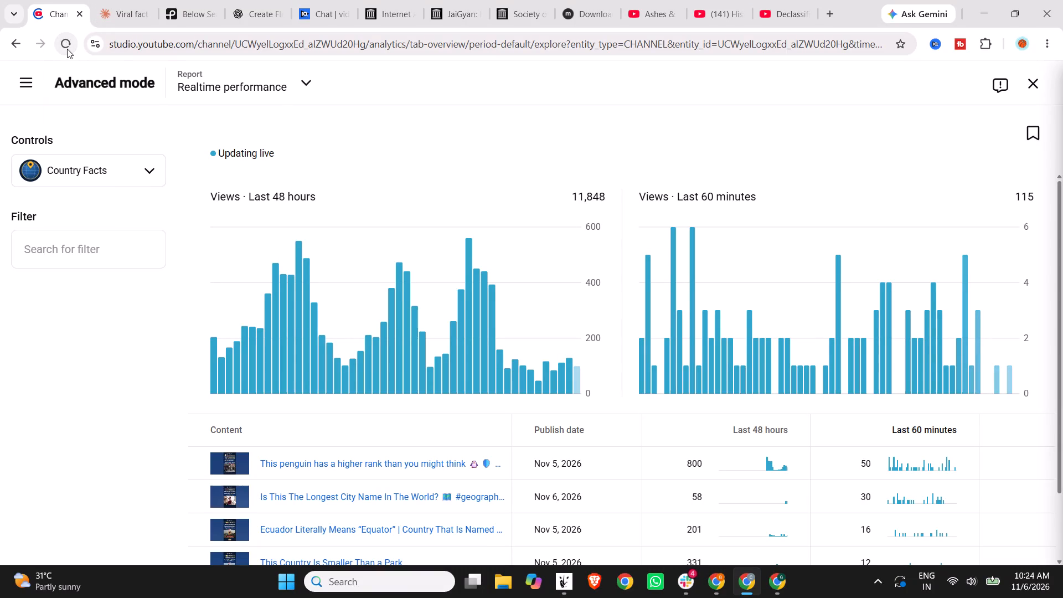
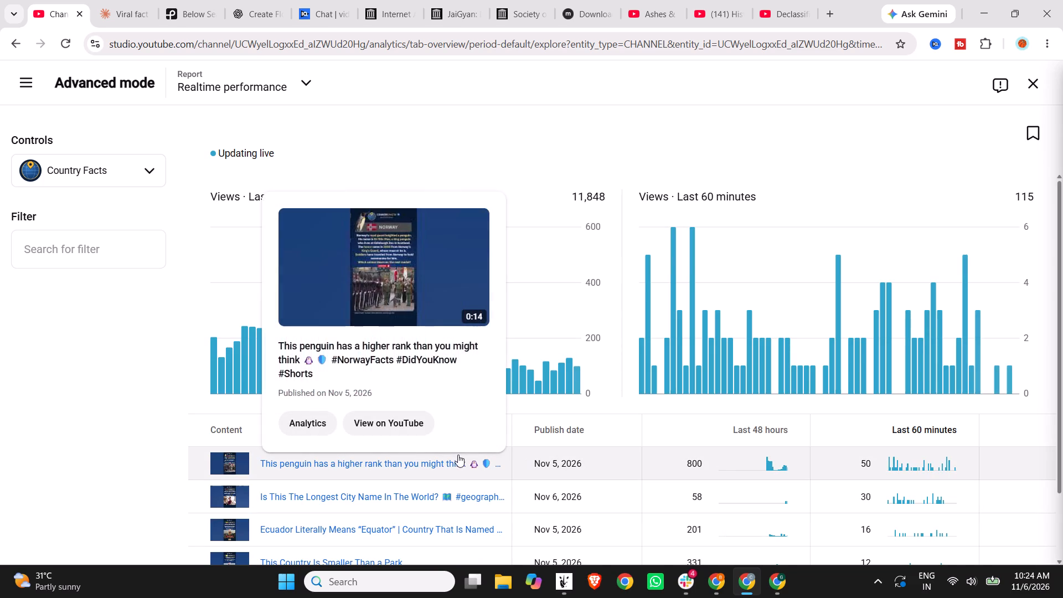
Look through the per-video views in the realtime performance report and close the report.
scroll(798, 440, down, 2)
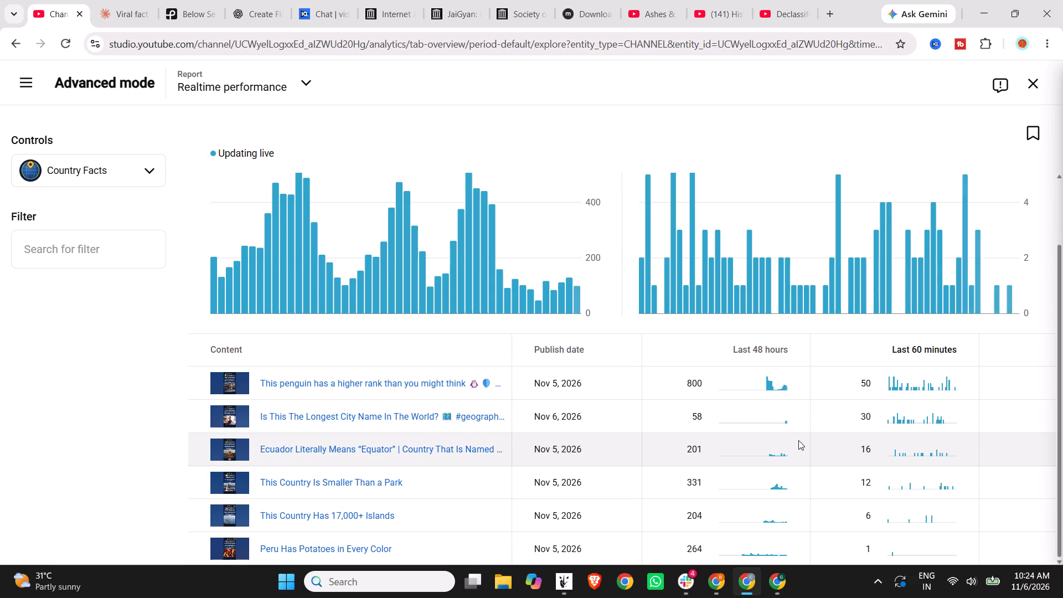
scroll(849, 409, up, 5)
click(1042, 75)
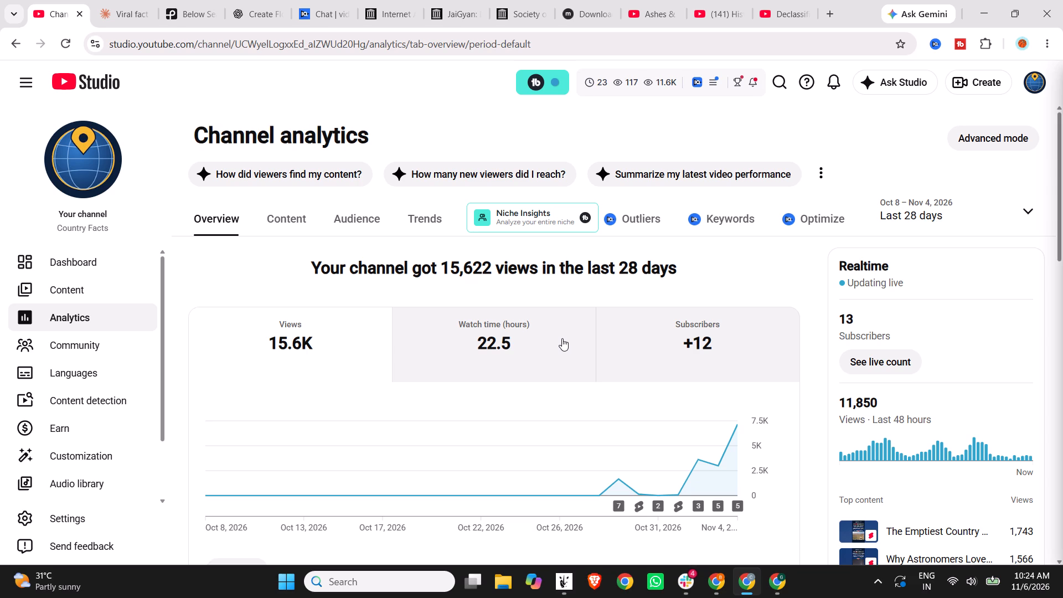
Examine the top content of the last 28 days in the channel analytics overview.
scroll(905, 387, down, 6)
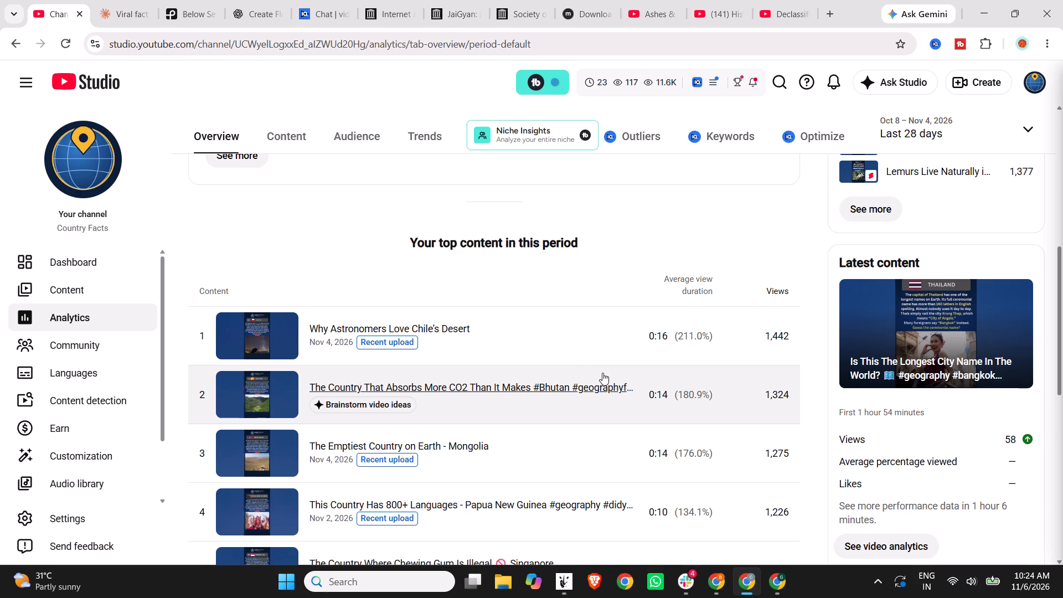
scroll(602, 373, down, 2)
scroll(708, 357, down, 2)
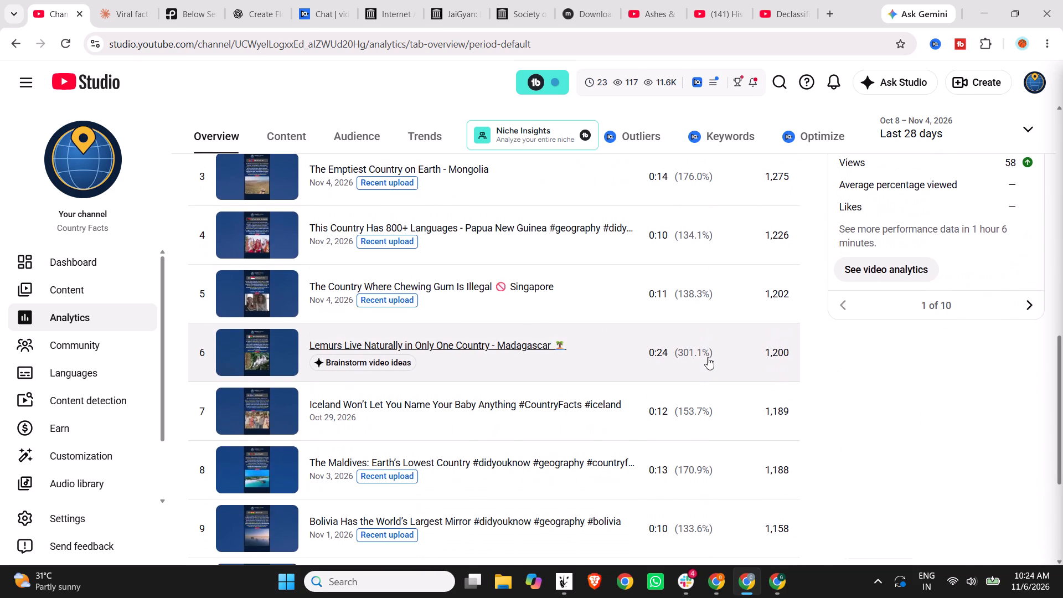
scroll(708, 357, down, 3)
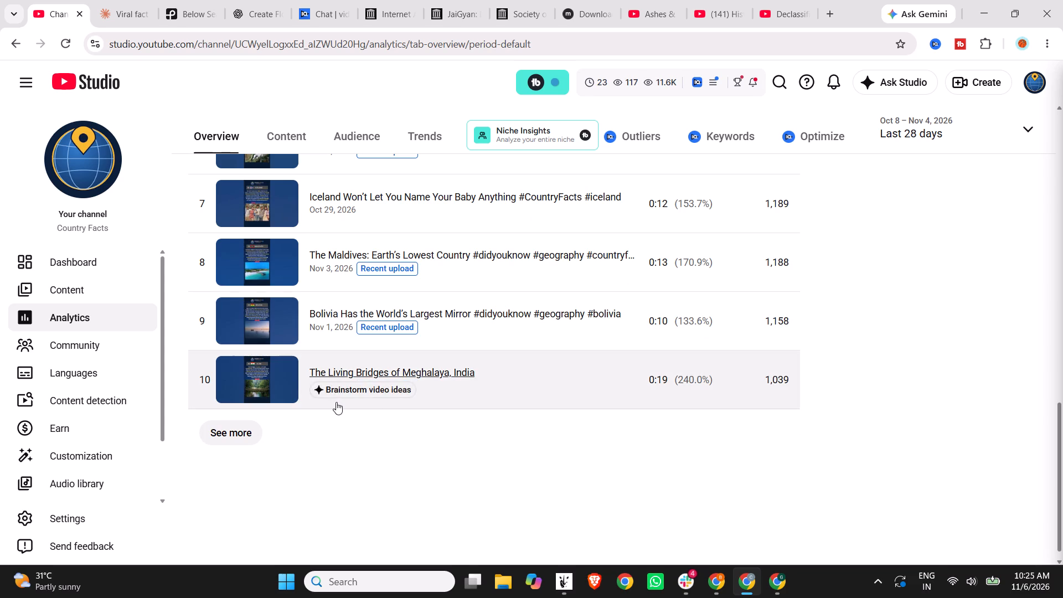
scroll(424, 415, up, 15)
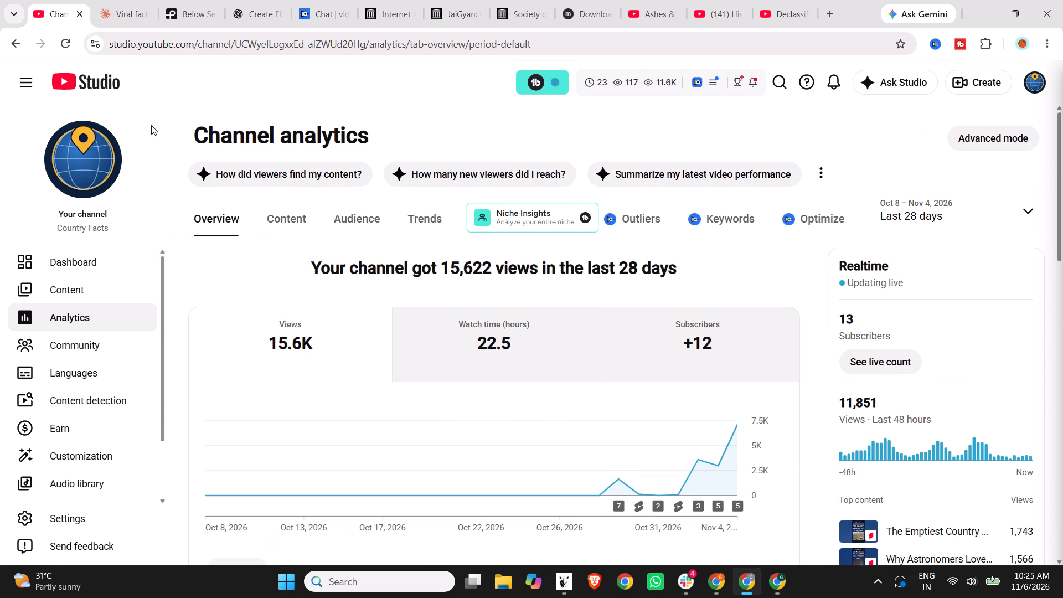
click(95, 78)
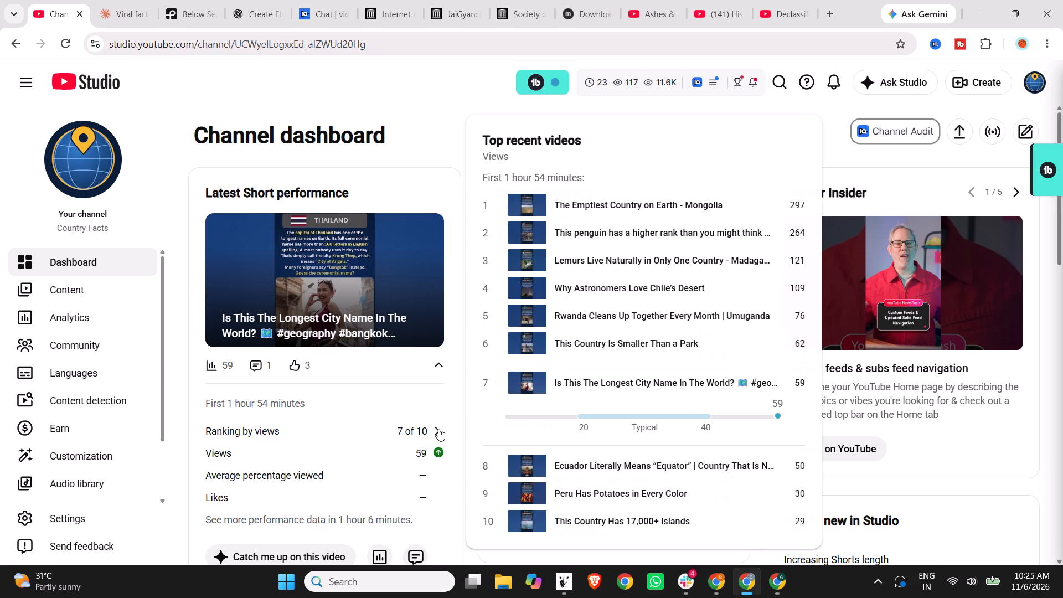
click(884, 124)
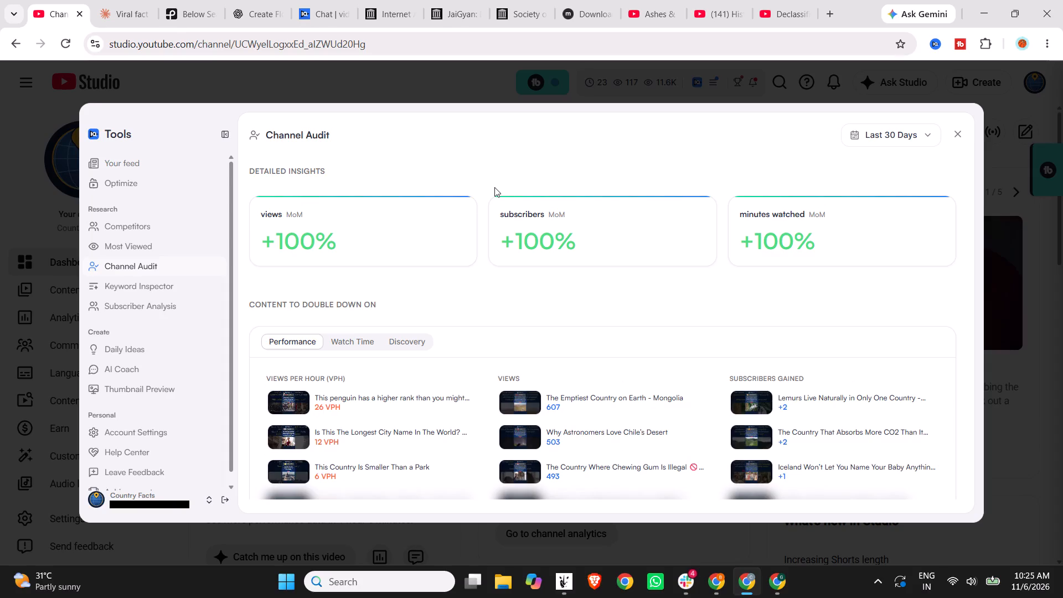
scroll(448, 404, down, 2)
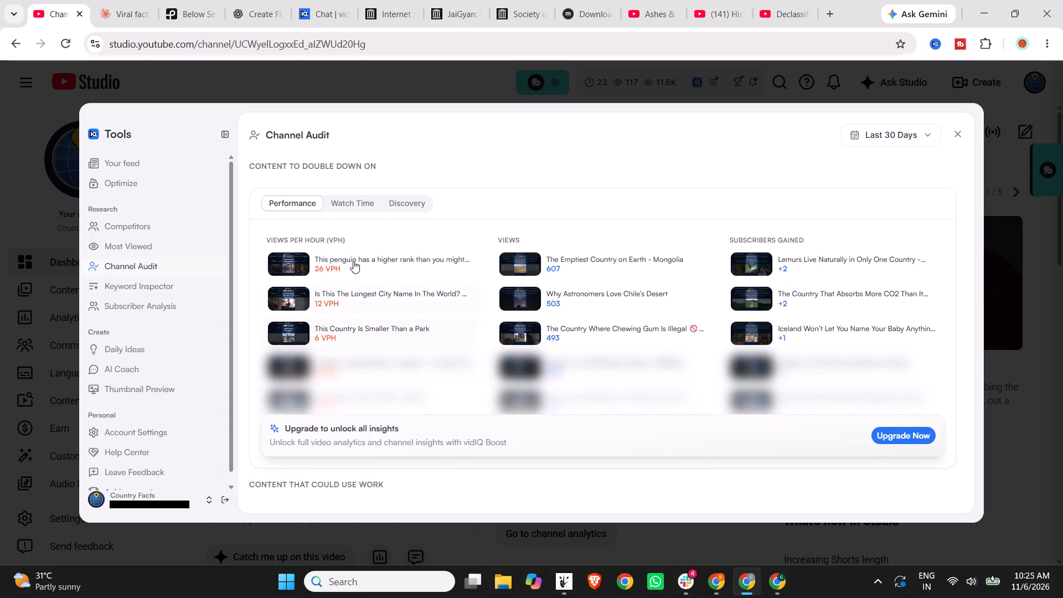
click(340, 203)
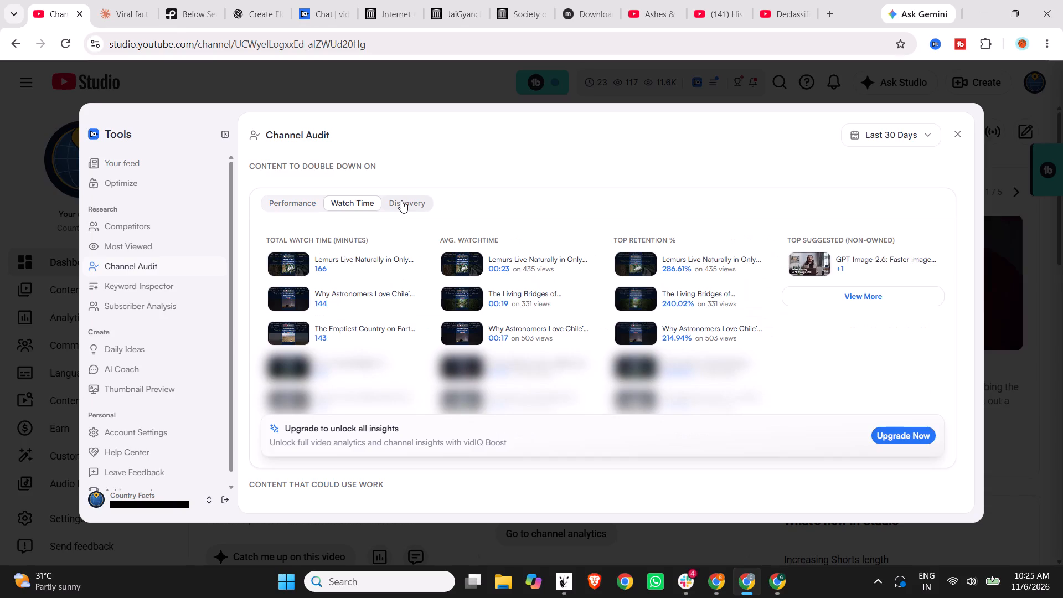
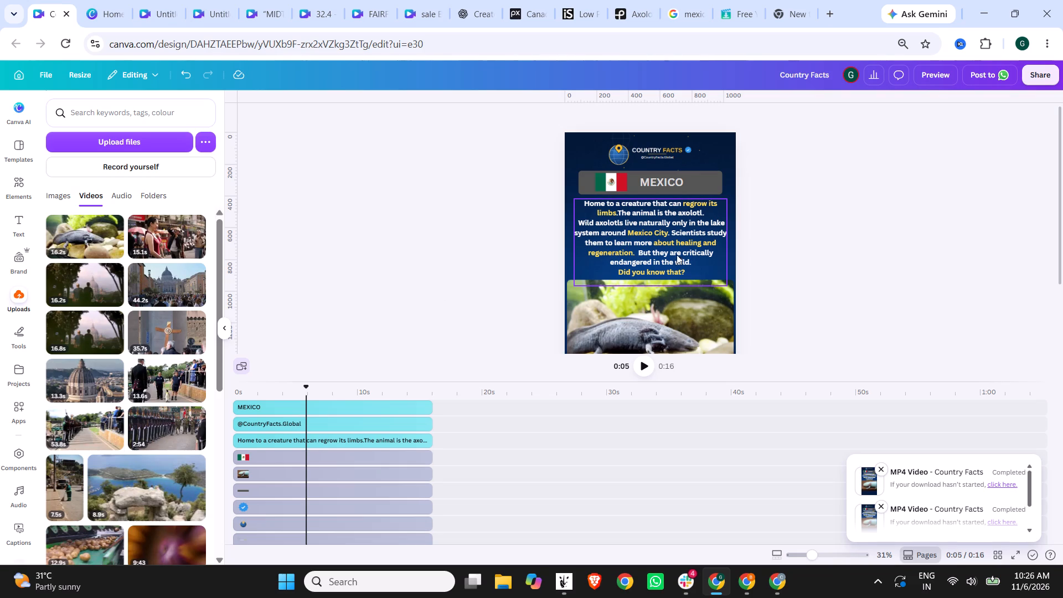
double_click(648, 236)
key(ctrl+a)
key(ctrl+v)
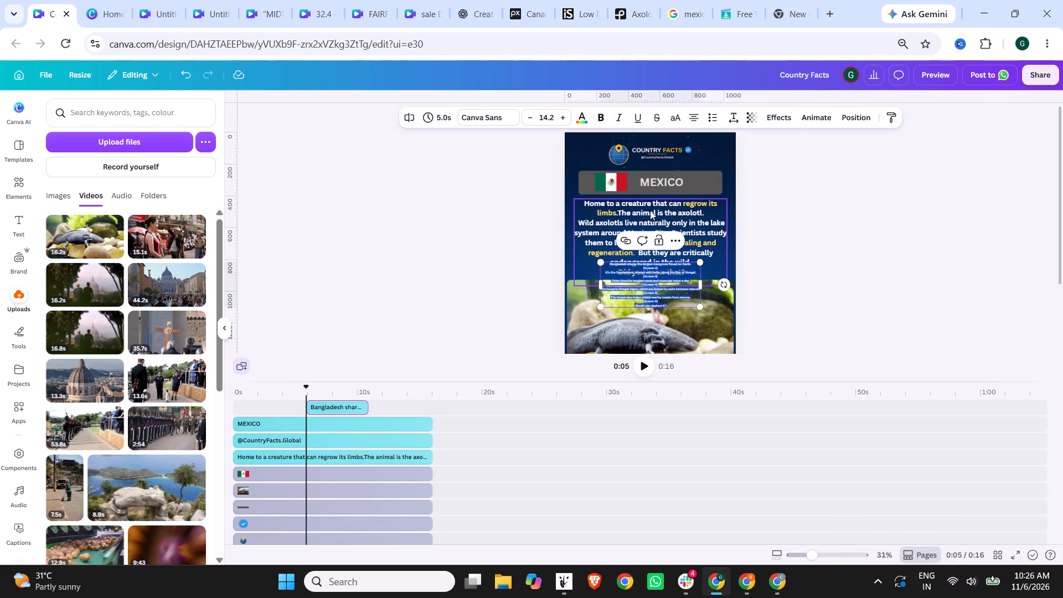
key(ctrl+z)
Replace the whole Mexico axolotl fact text in the design with the copied Bangladesh script.
double_click(671, 234)
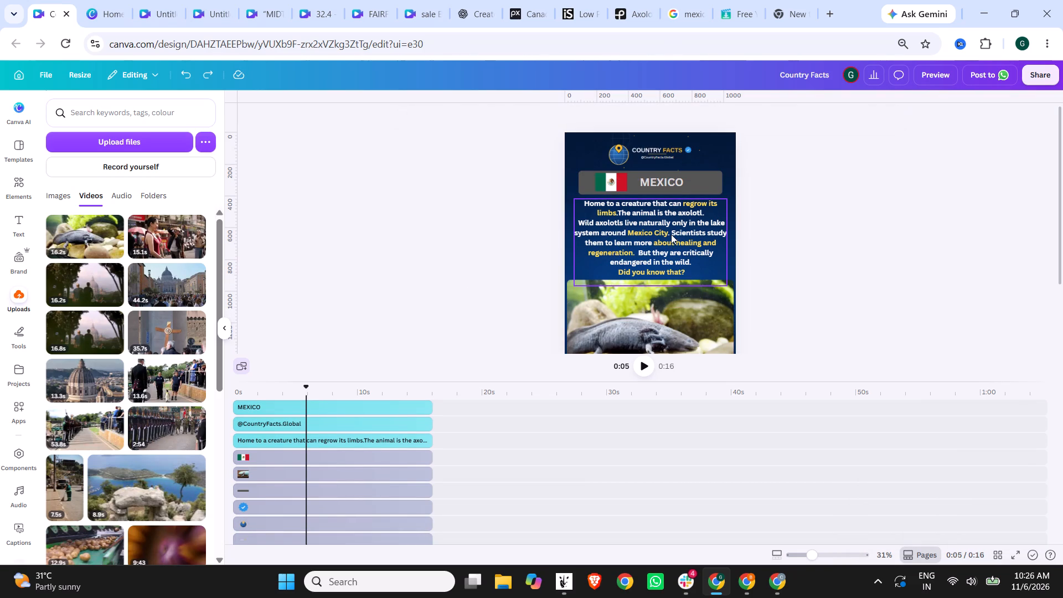
key(ctrl+a)
key(ctrl+v)
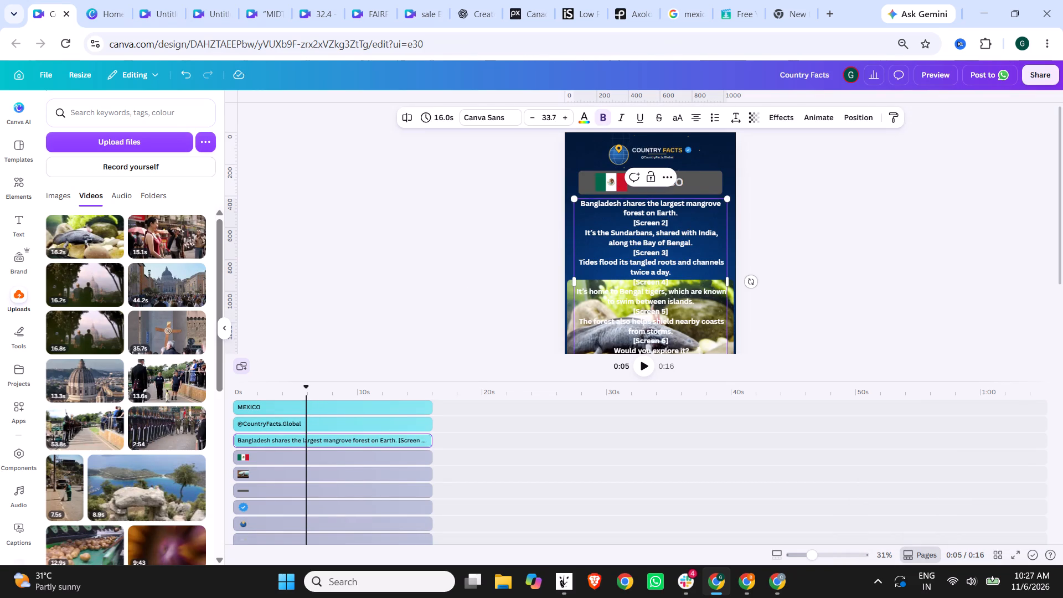
Delete the [Screen 2] and [Screen 3] labels from the fact text and run the Sundarbans sentence on from the first sentence.
drag(677, 221, 632, 231)
click(632, 231)
click(674, 220)
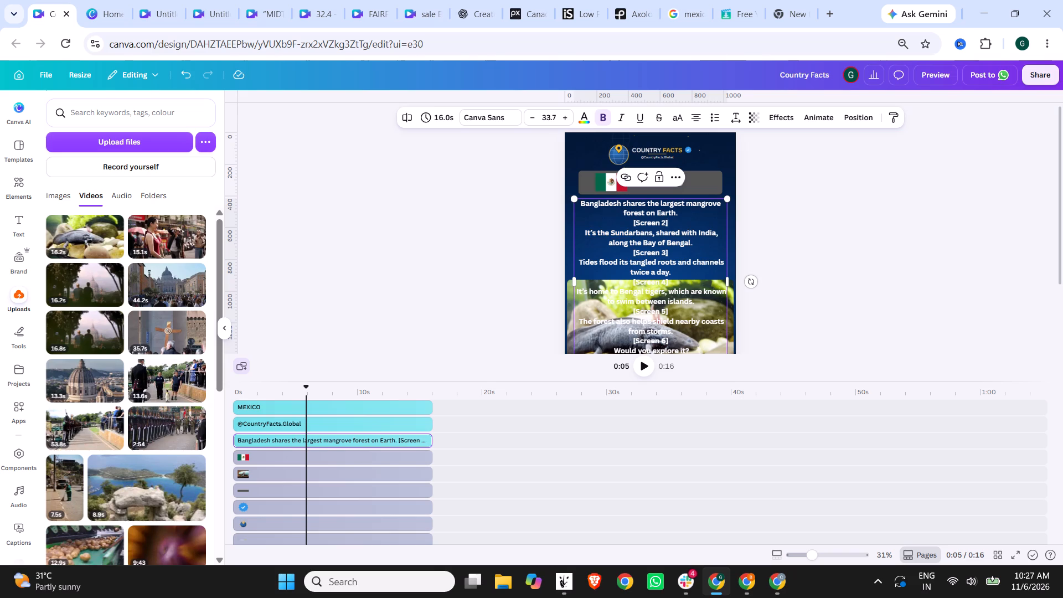
drag(679, 220, 632, 220)
key(BackSpace)
key(BackSpace)
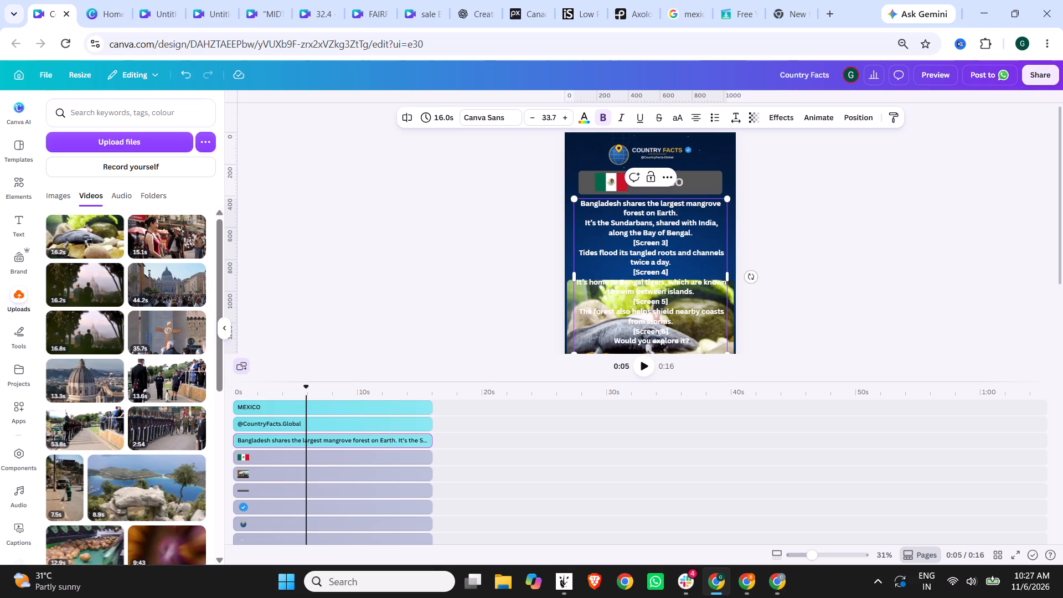
key(Delete)
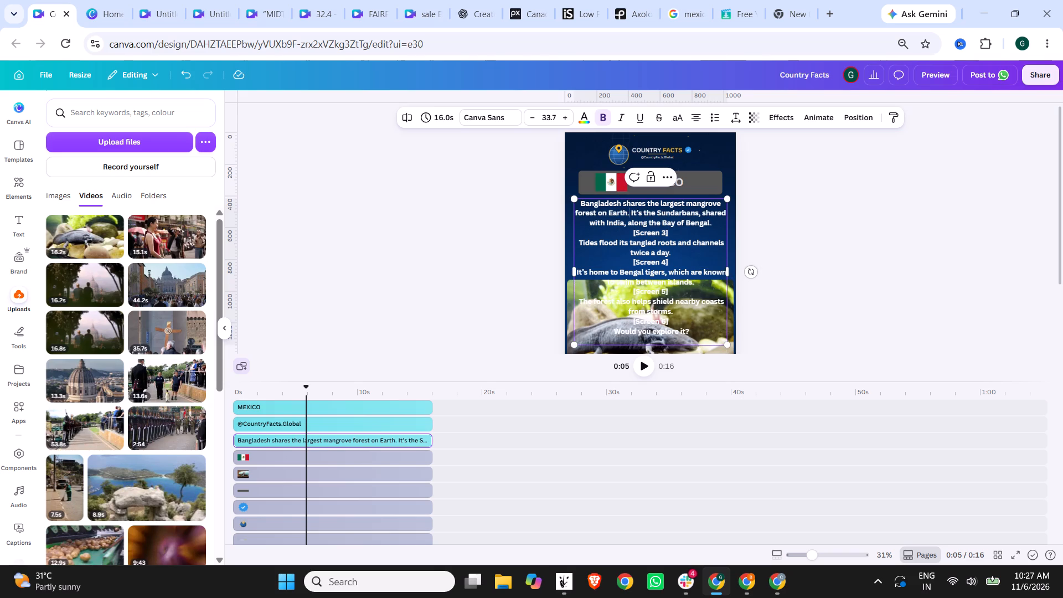
drag(677, 233, 627, 235)
key(BackSpace)
key(BackSpace)
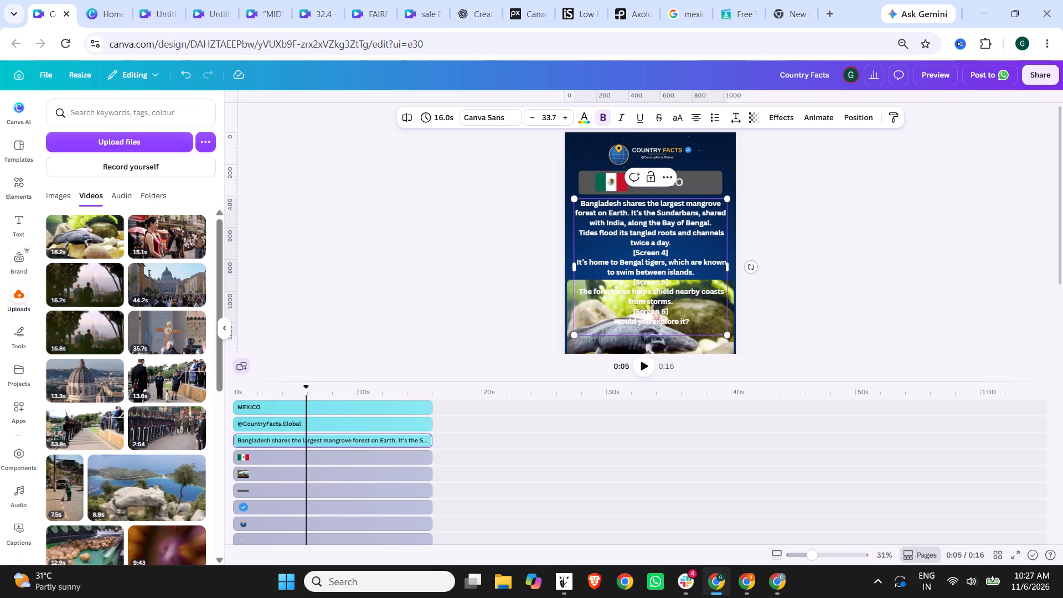
Delete the [Screen 4], [Screen 5] and [Screen 6] labels and run the Bengal tigers sentence on from the tides sentence.
drag(681, 249, 618, 249)
key(BackSpace)
key(BackSpace)
key(Delete)
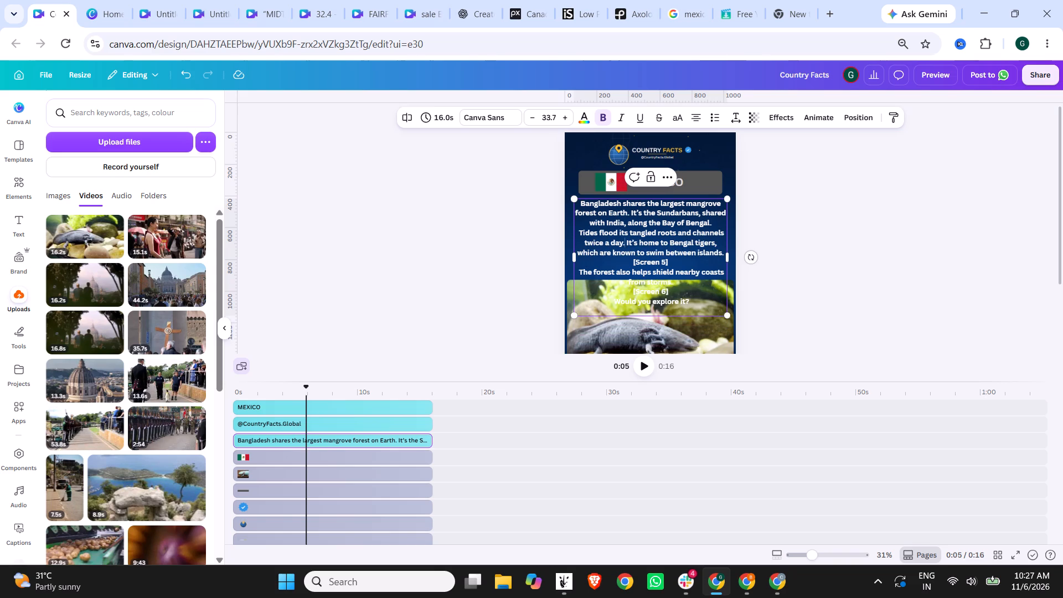
drag(672, 259, 604, 262)
key(BackSpace)
key(BackSpace)
drag(694, 280, 625, 280)
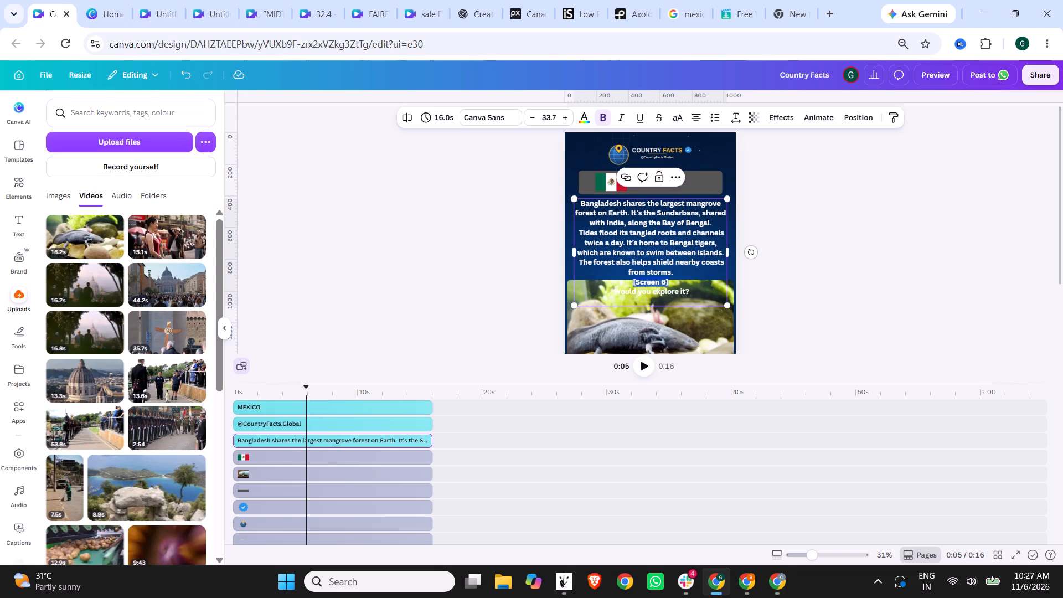
key(BackSpace)
Remove the line breaks before "Tides flood" and "The forest also helps" to form one paragraph, keeping the space before "storms".
click(721, 224)
key(Delete)
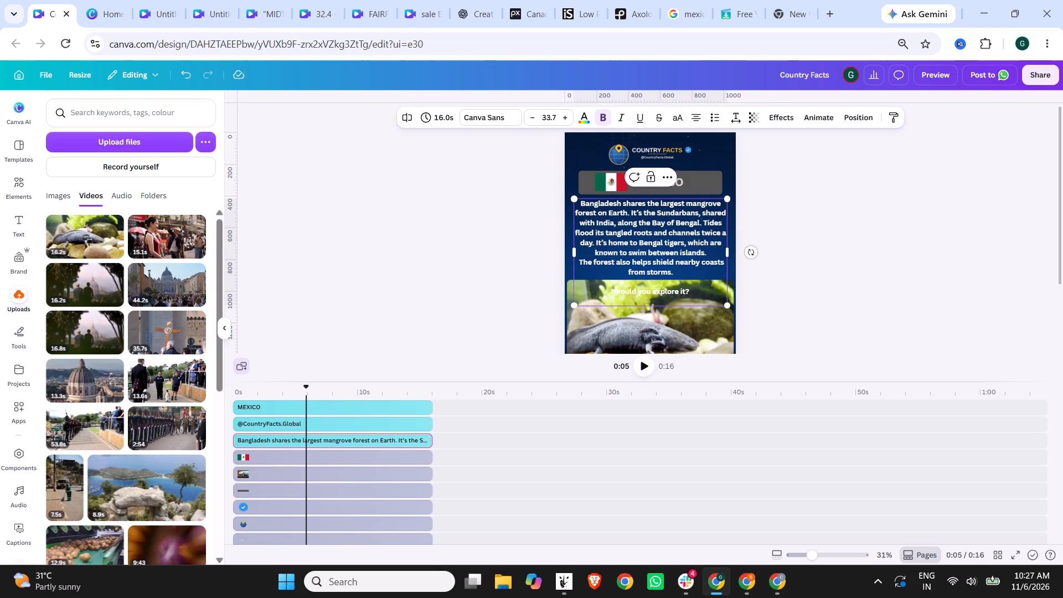
click(711, 255)
key(Delete)
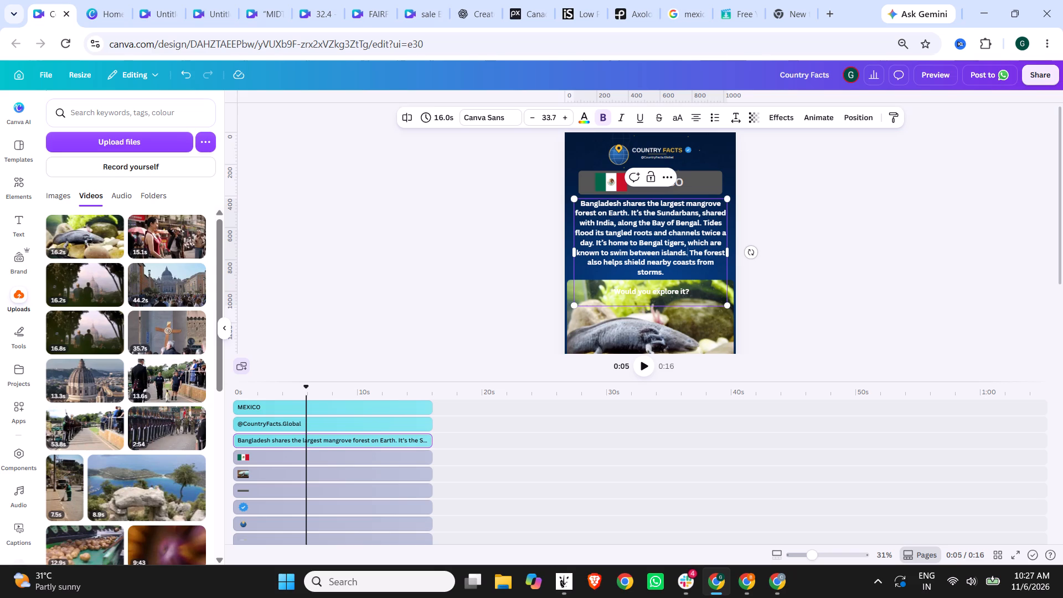
click(688, 276)
click(718, 259)
key(Delete)
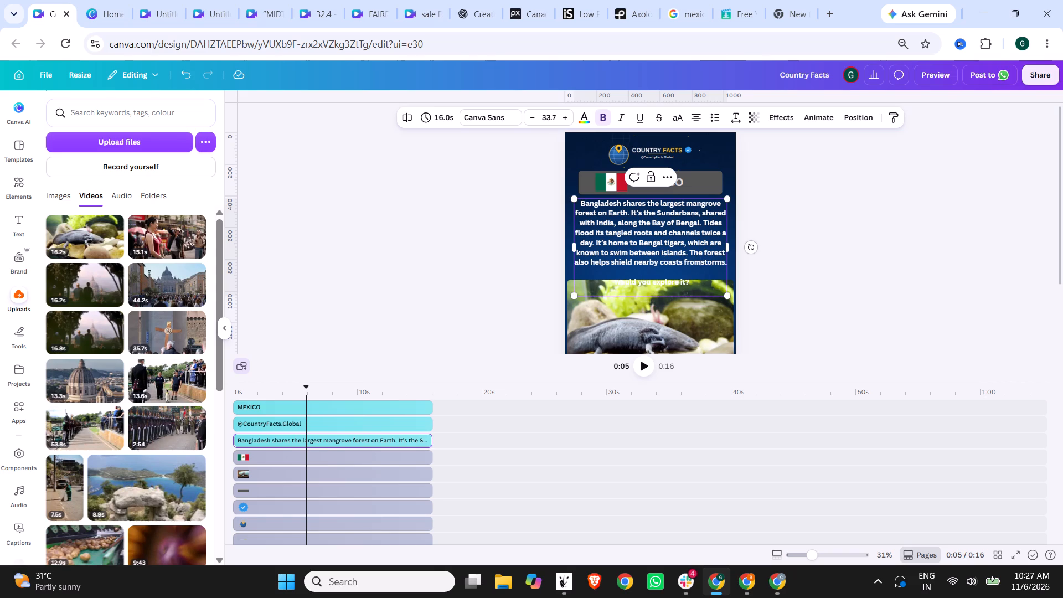
key(space)
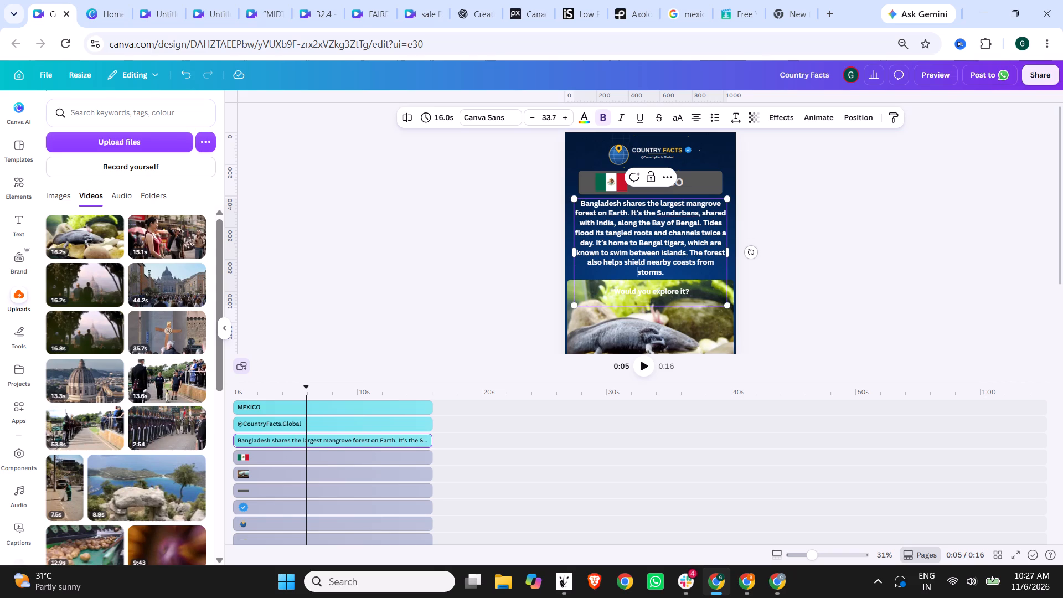
click(645, 255)
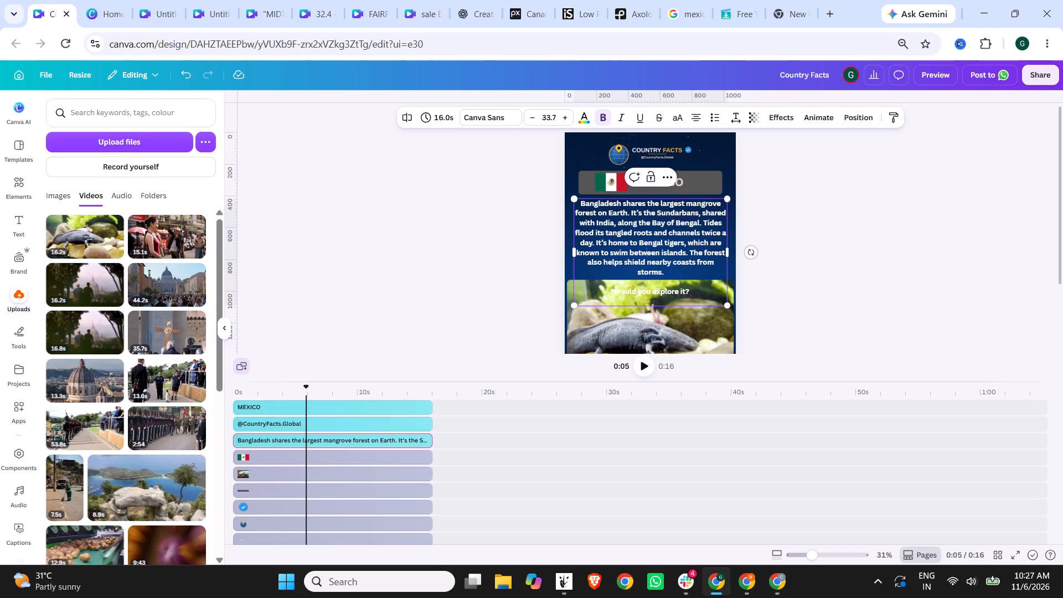
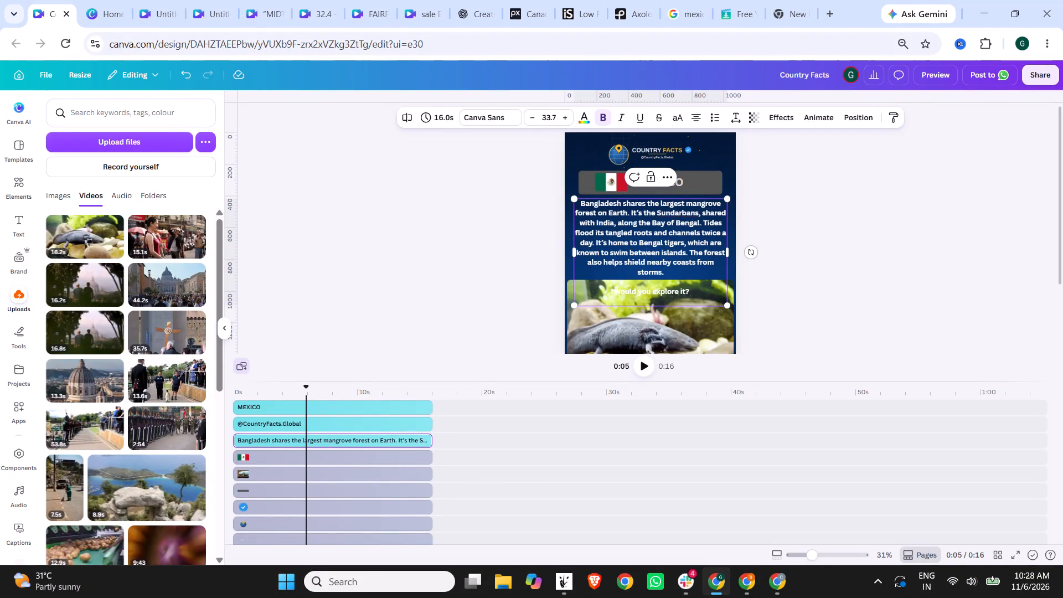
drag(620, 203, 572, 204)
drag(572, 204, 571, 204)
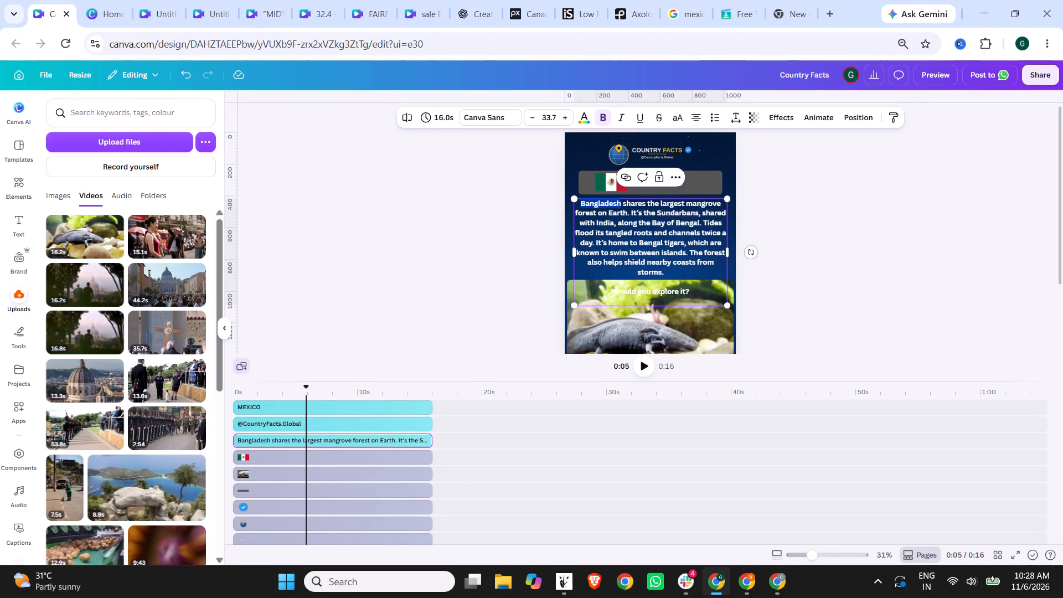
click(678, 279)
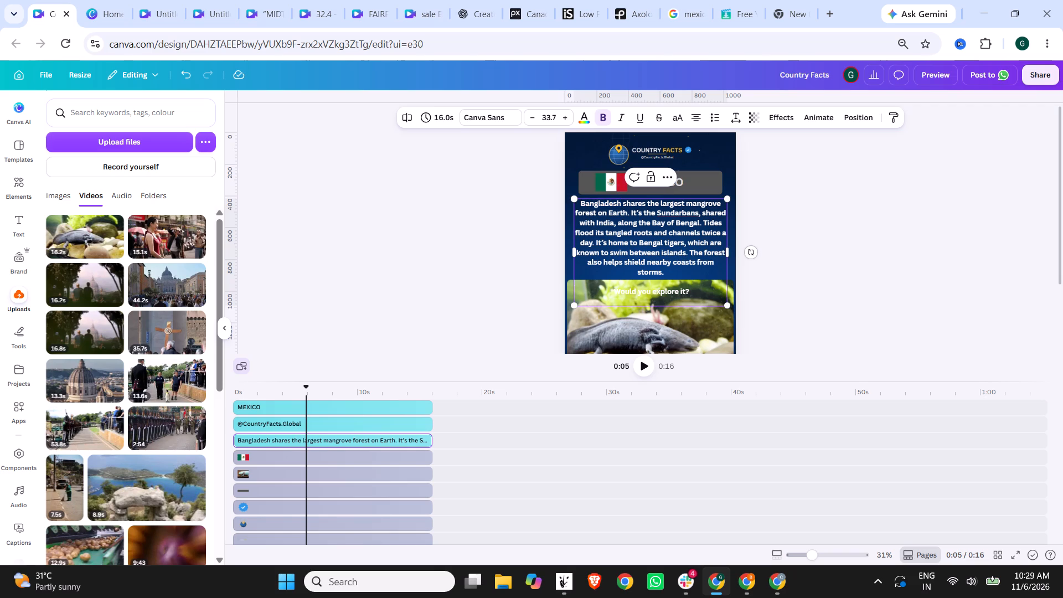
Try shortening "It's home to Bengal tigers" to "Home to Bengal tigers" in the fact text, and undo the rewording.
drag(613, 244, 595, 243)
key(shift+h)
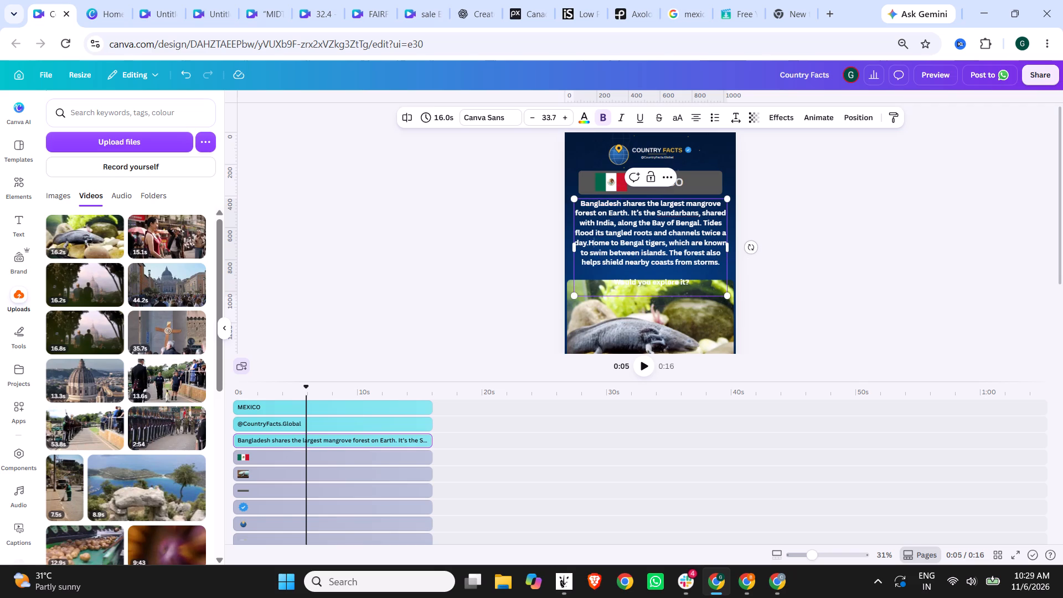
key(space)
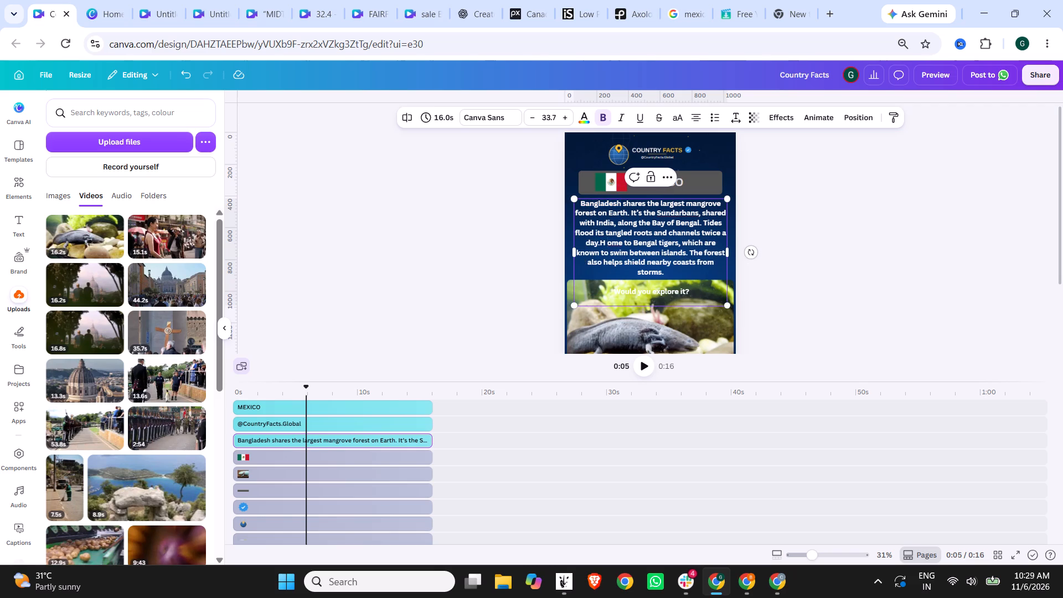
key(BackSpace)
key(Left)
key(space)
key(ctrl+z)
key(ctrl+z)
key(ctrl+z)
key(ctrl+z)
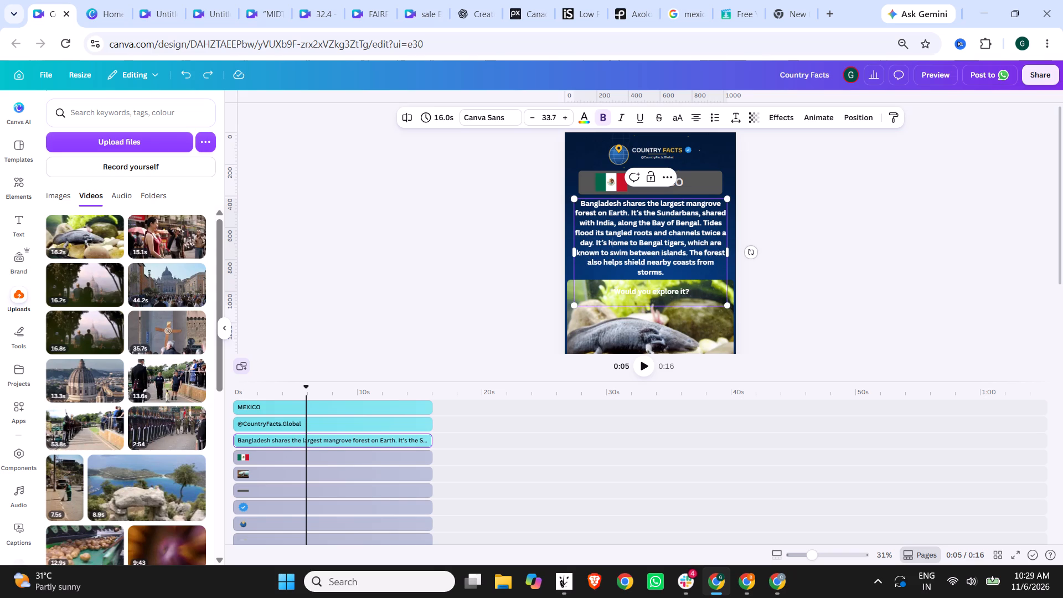
Replace "are known" with "knows" in the Bengal tigers sentence of the fact text.
click(689, 261)
scroll(835, 267, down, 3)
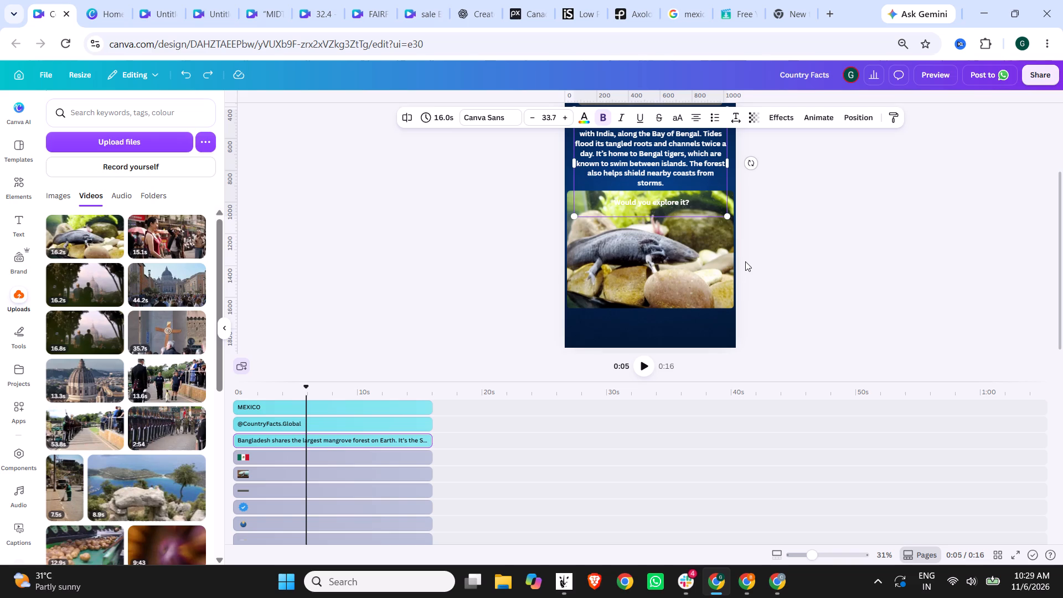
scroll(763, 259, up, 2)
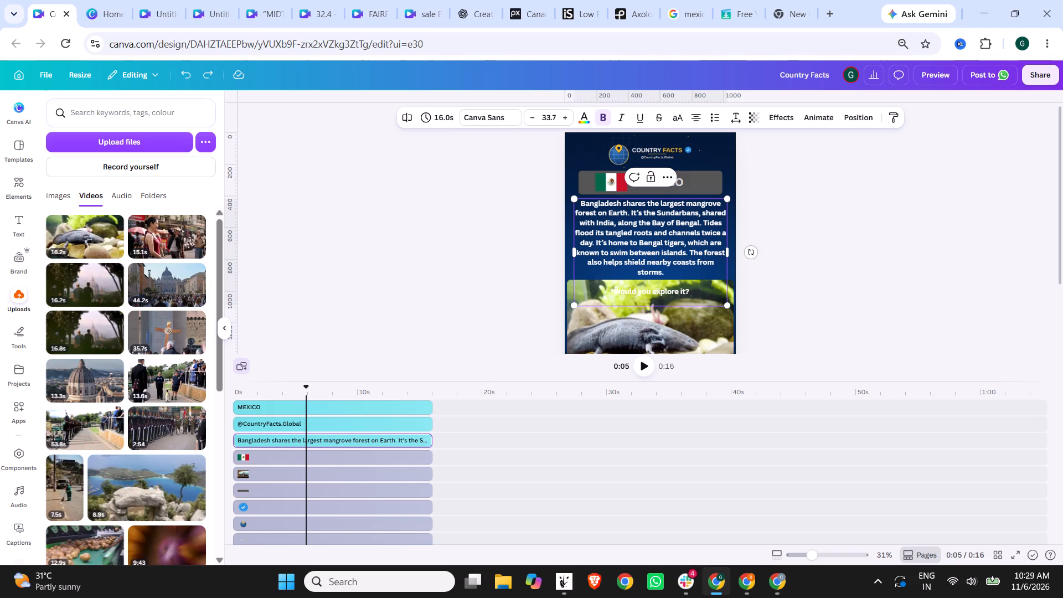
drag(710, 241, 598, 254)
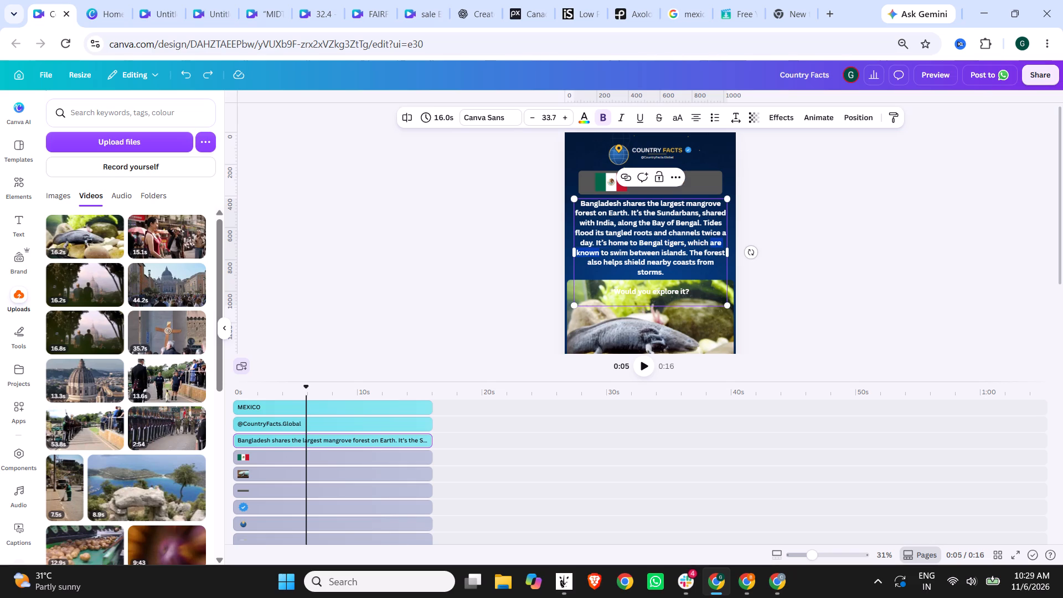
text(knows)
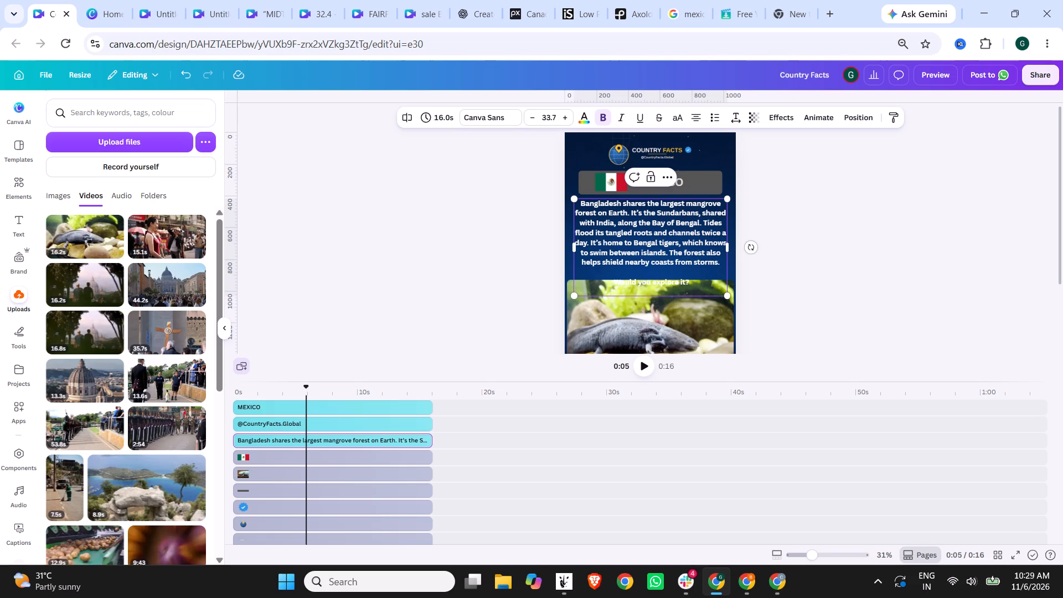
Remove the blank line above "Would you explore it?" so the question directly follows the fact paragraph.
click(695, 271)
key(Delete)
Colour the closing question "Would you explore it?" yellow.
drag(703, 274, 579, 275)
click(589, 114)
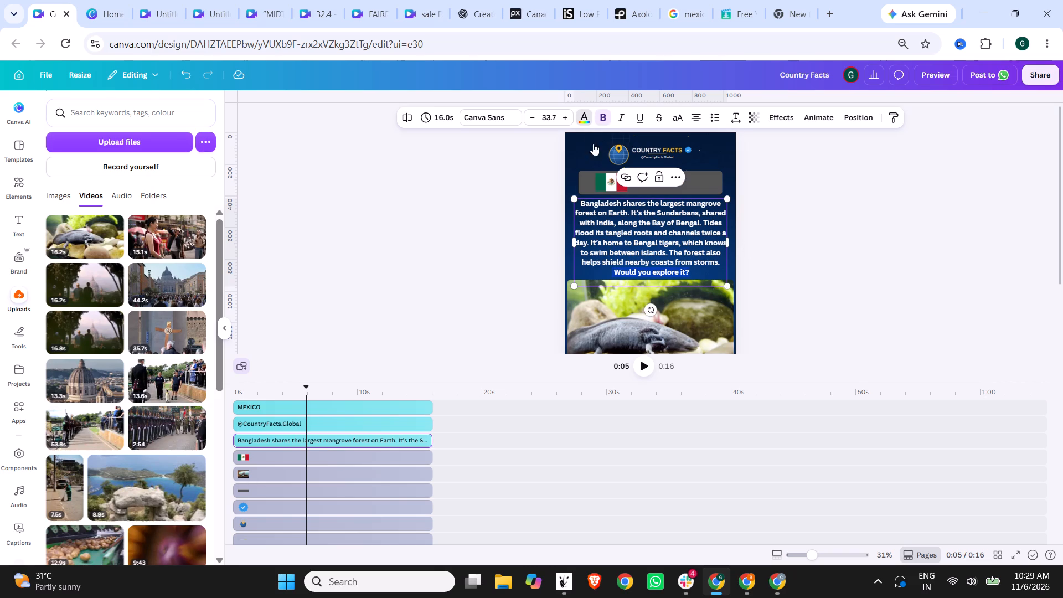
click(126, 509)
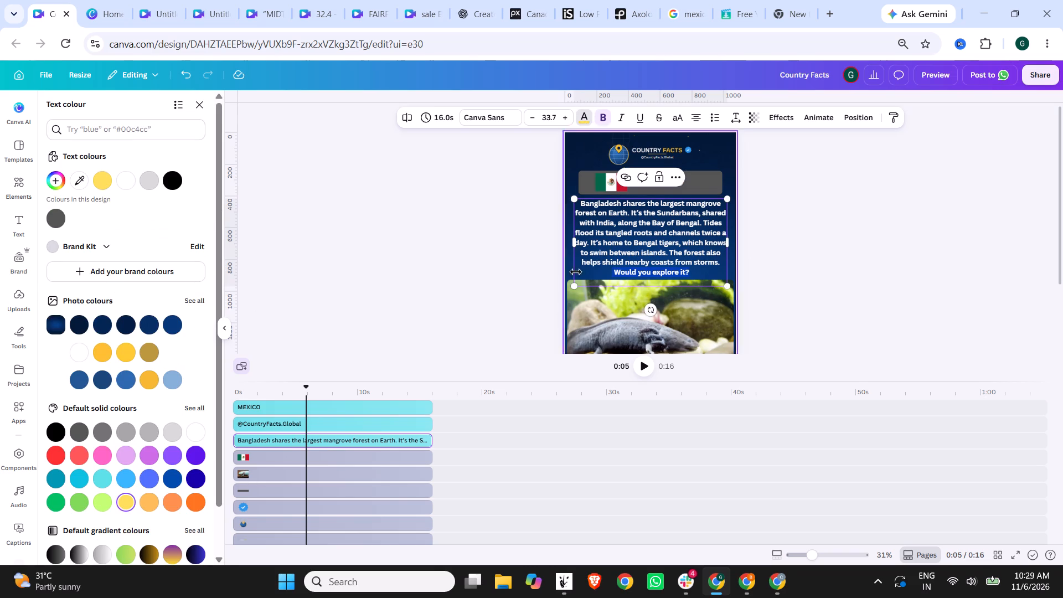
click(618, 234)
Highlight "Bengal tigers", "largest mangrove" and "Sundarbans" in the fact text with the same yellow text colour.
drag(633, 239, 678, 242)
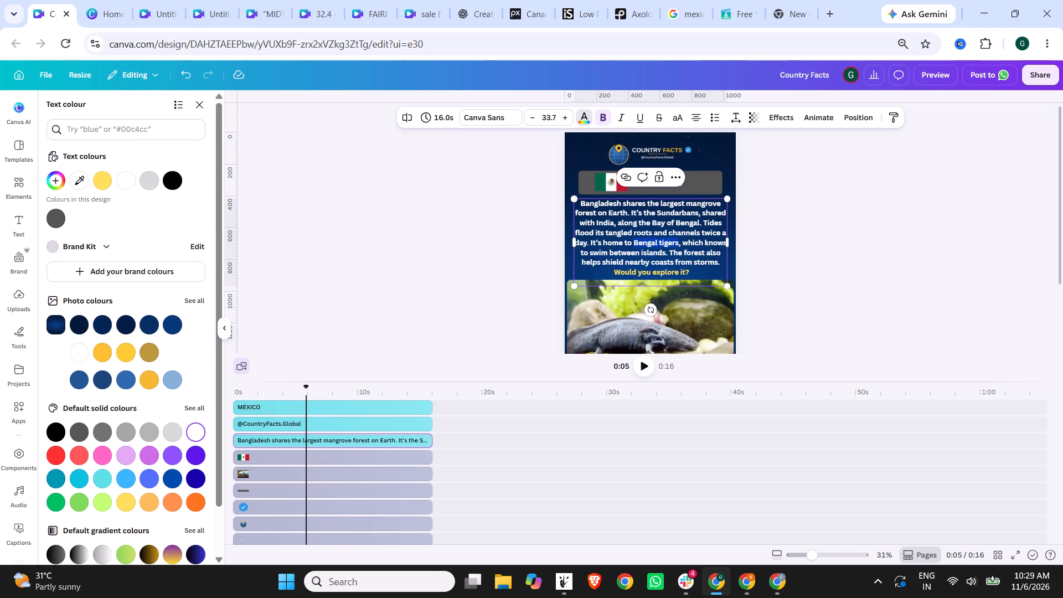
click(126, 497)
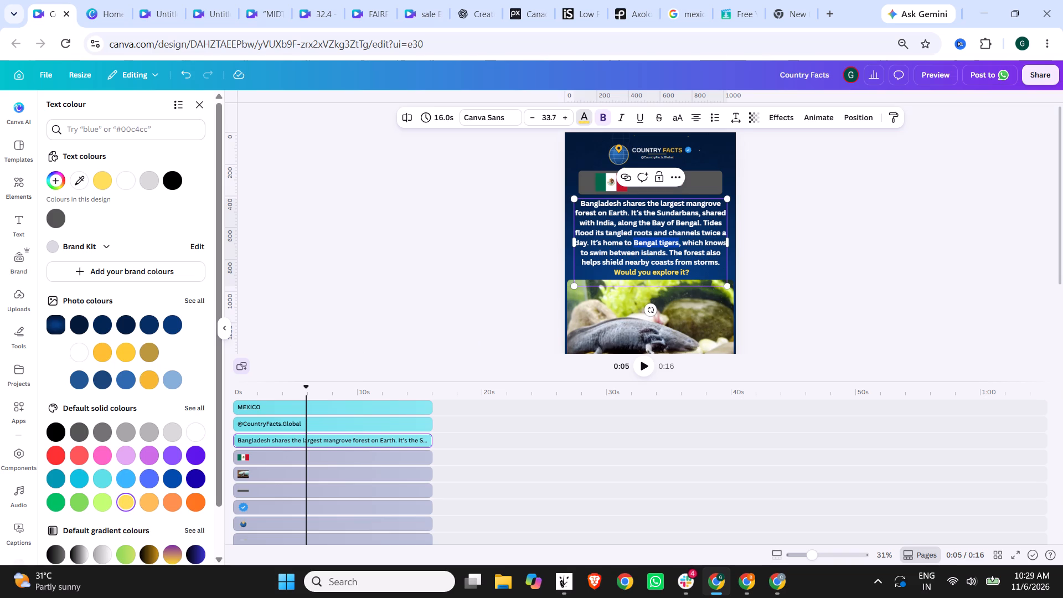
drag(659, 204, 720, 204)
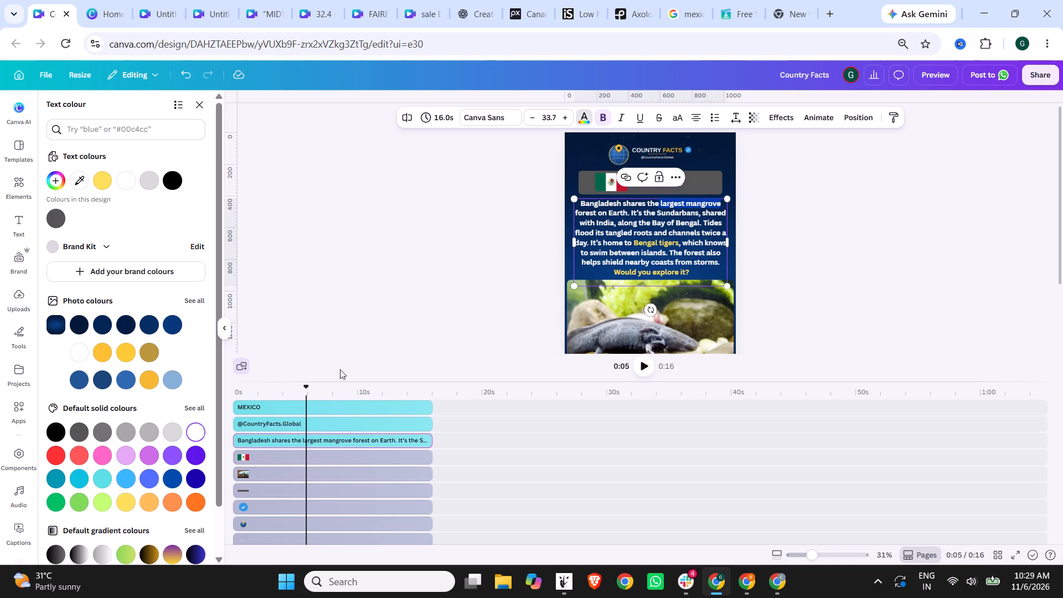
click(128, 499)
drag(657, 213, 698, 212)
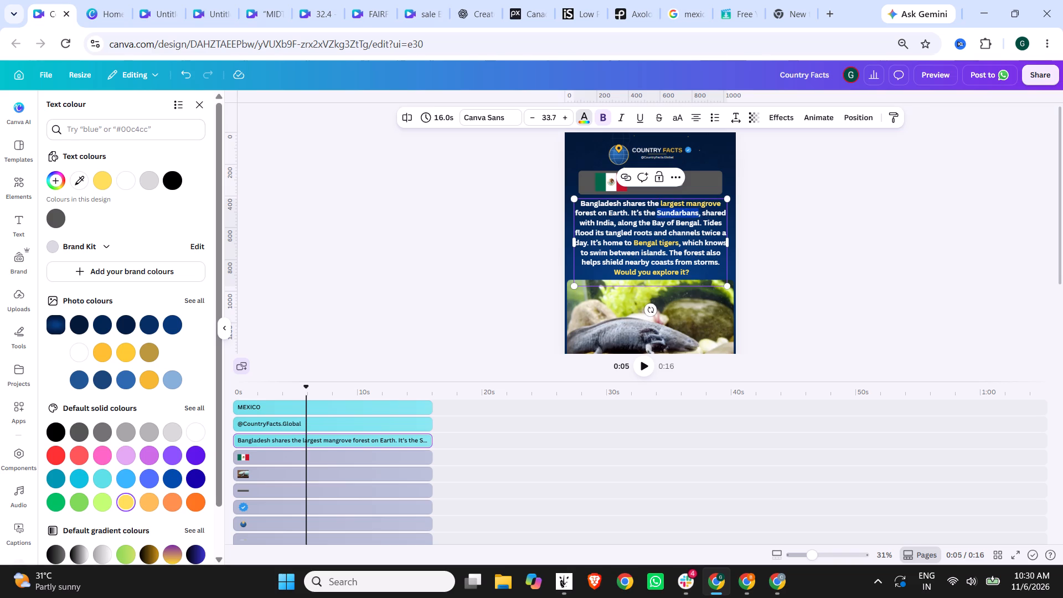
click(128, 502)
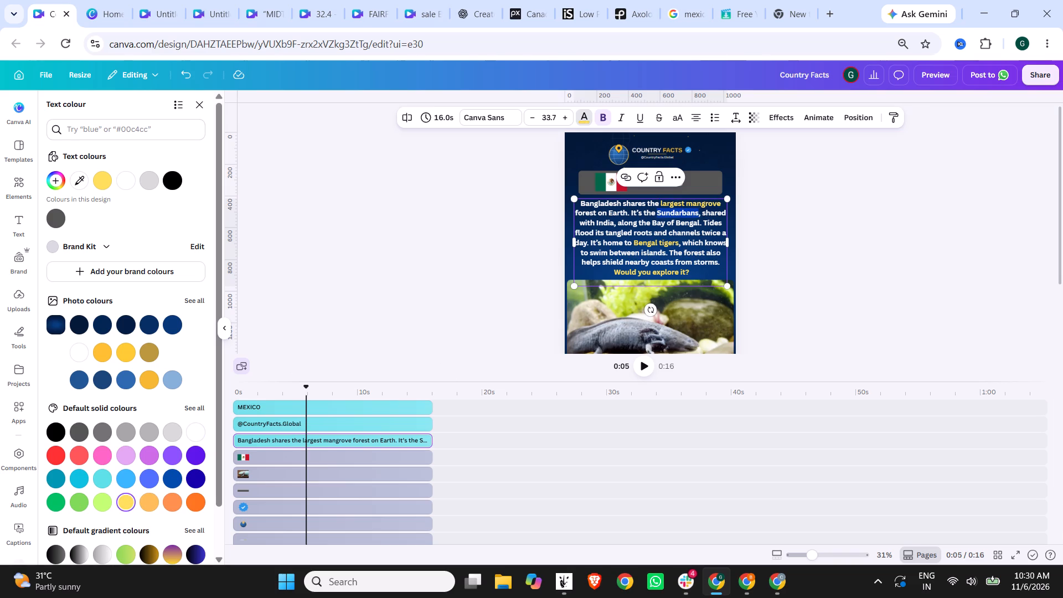
click(628, 247)
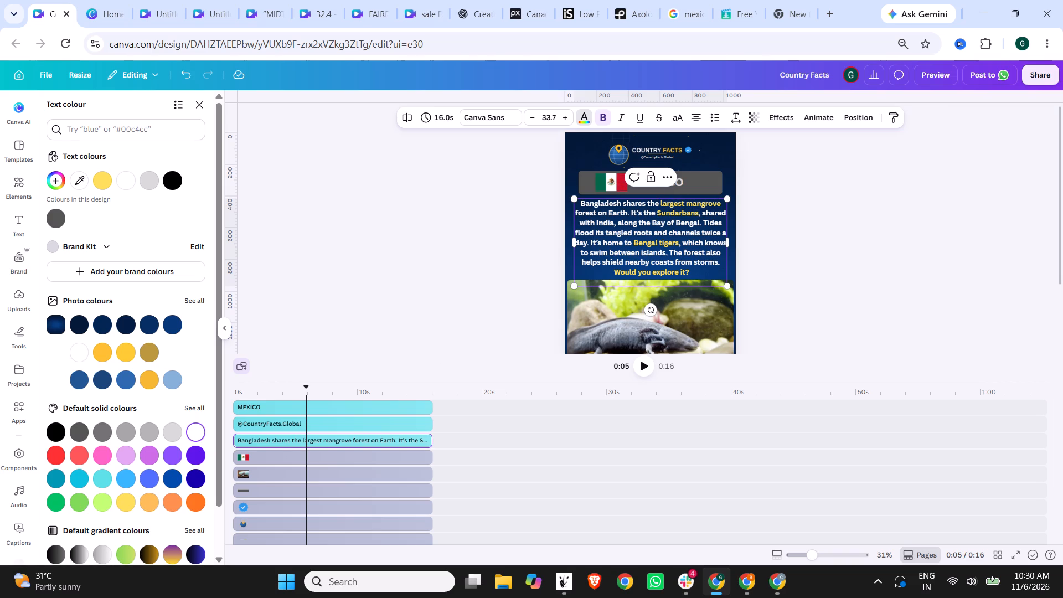
Colour "India" and "coasts from storms." yellow in the fact text.
drag(596, 220, 612, 220)
drag(612, 220, 613, 220)
click(123, 508)
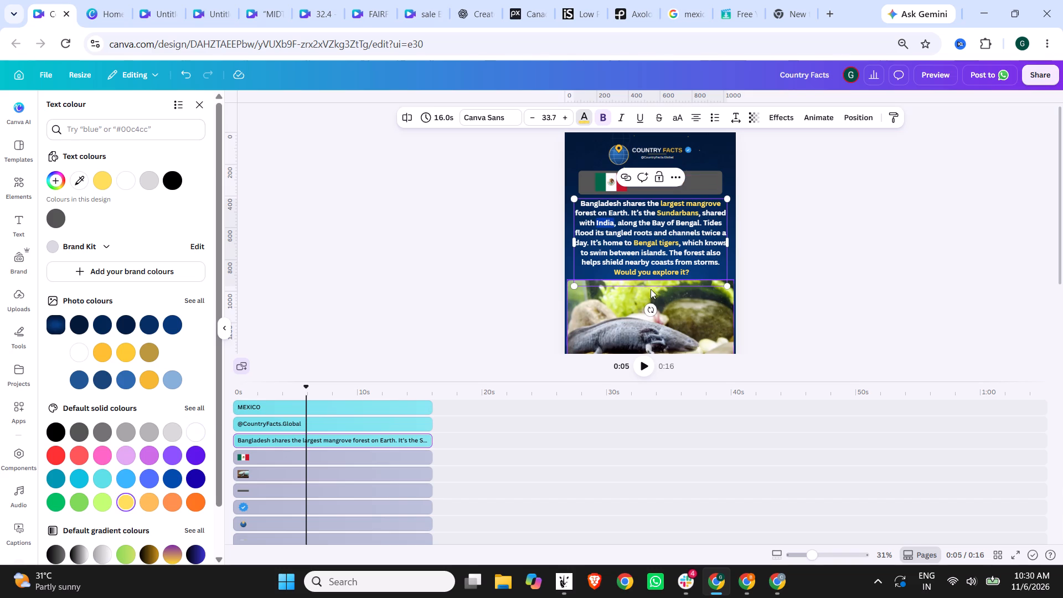
click(703, 249)
drag(649, 262, 713, 262)
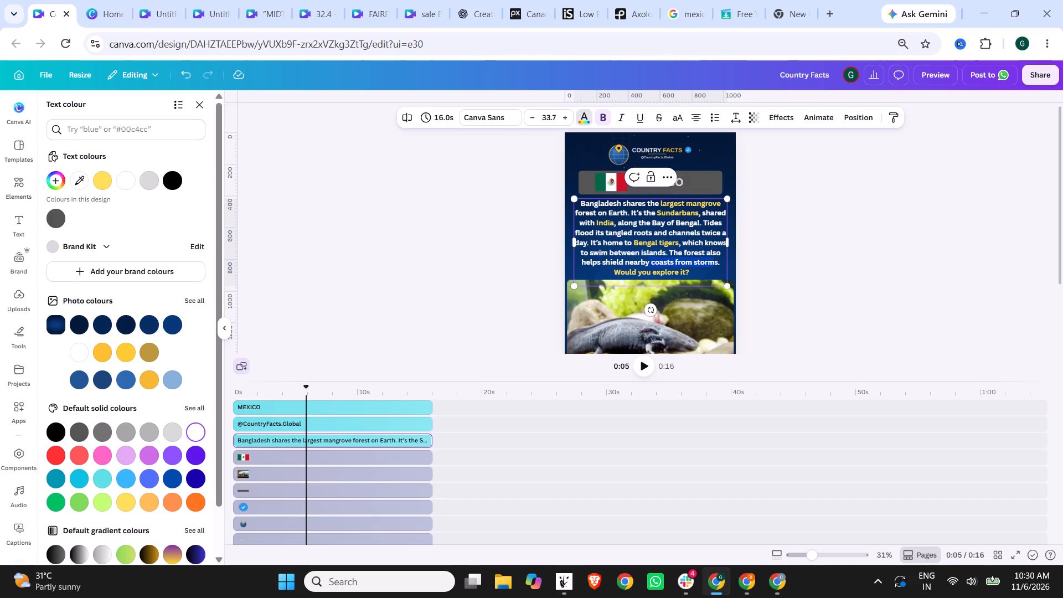
drag(713, 262, 717, 262)
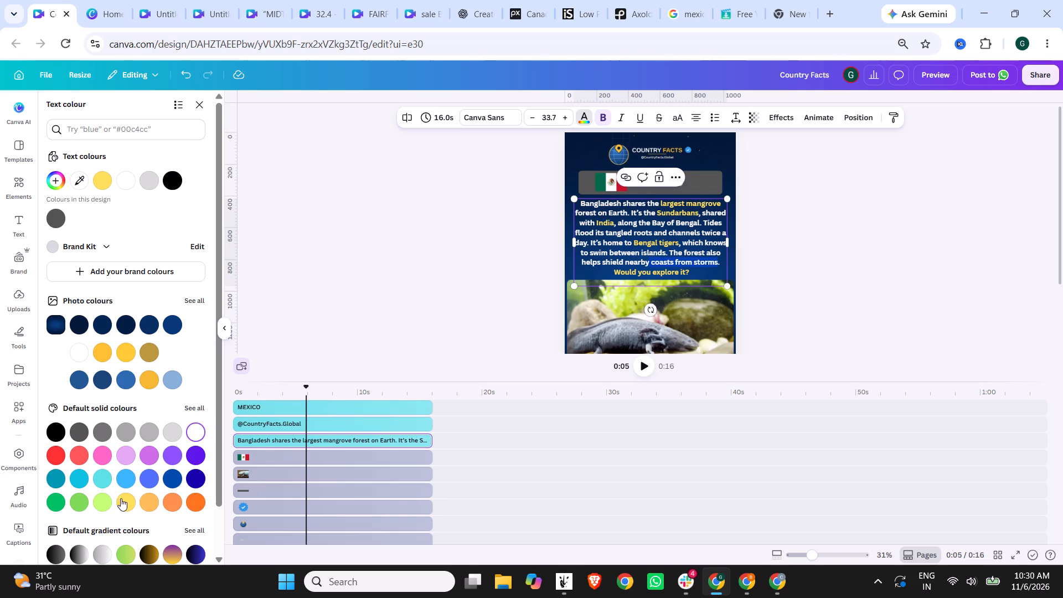
click(123, 499)
click(793, 255)
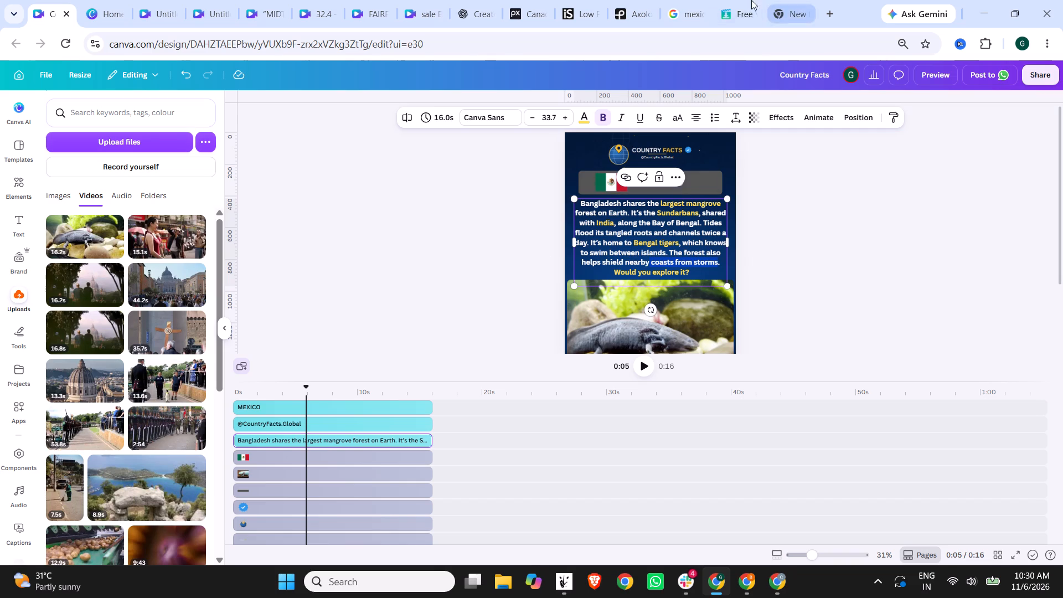
Switch to the Google Images results for the Mexico flag and search for "bangladesh flag" instead.
click(683, 0)
drag(226, 105, 44, 91)
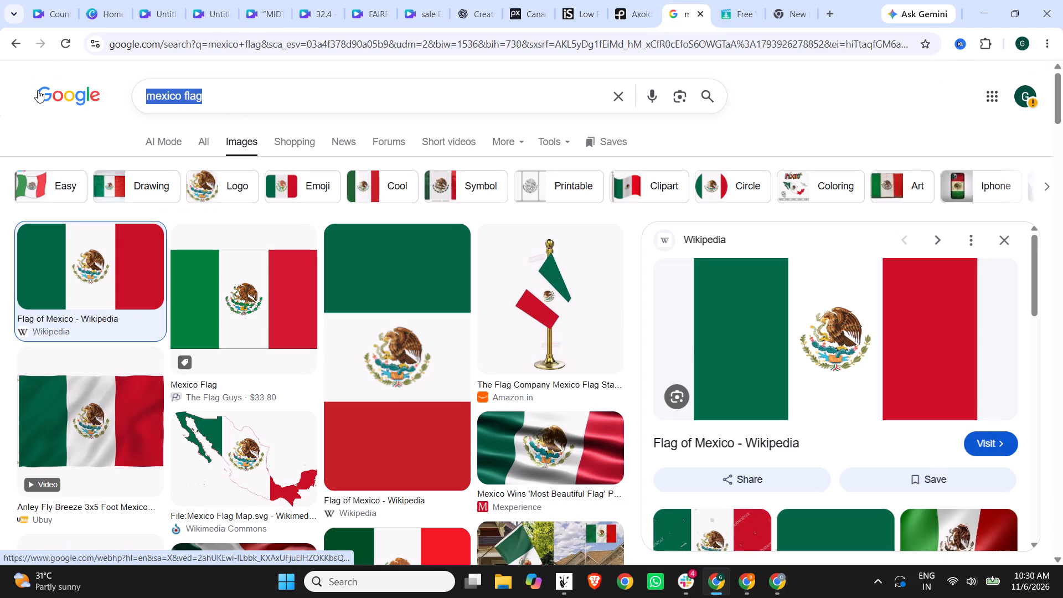
text(bangald)
key(BackSpace)
key(BackSpace)
key(BackSpace)
text(ladesh)
key(space)
text(flag)
key(Return)
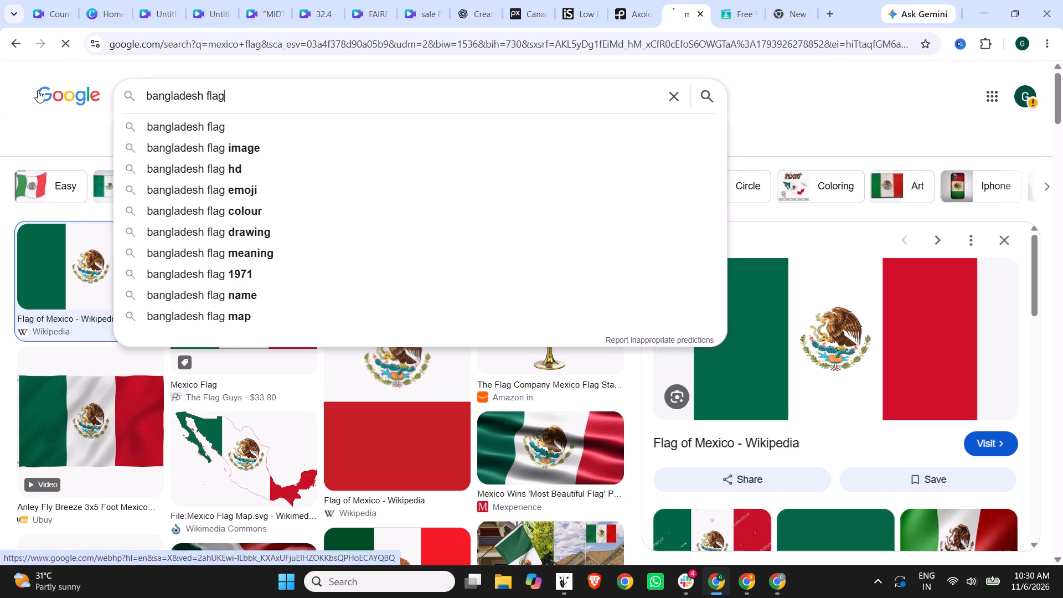
Open the Wikipedia "Flag of Bangladesh" image result and copy the image.
click(63, 292)
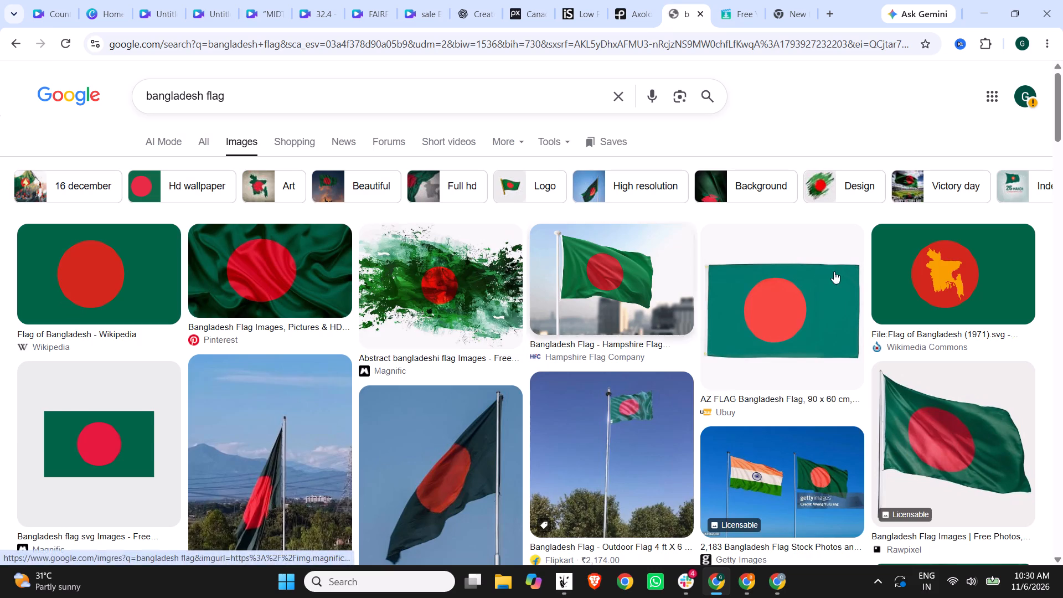
right_click(827, 316)
click(890, 475)
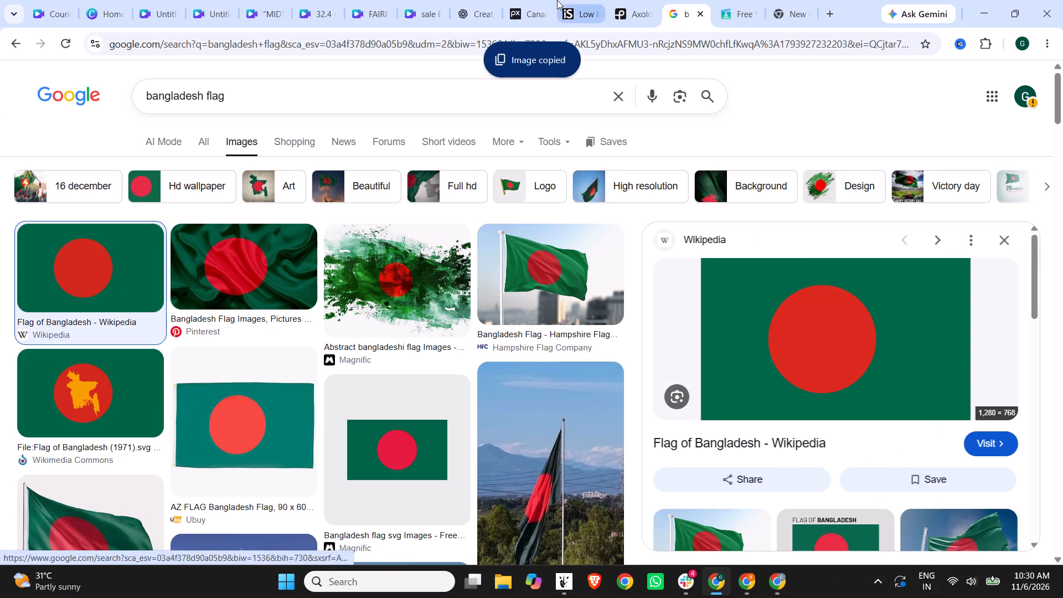
Return to the Canva Country Facts design and paste the copied Bangladesh flag onto the page.
click(112, 0)
click(59, 0)
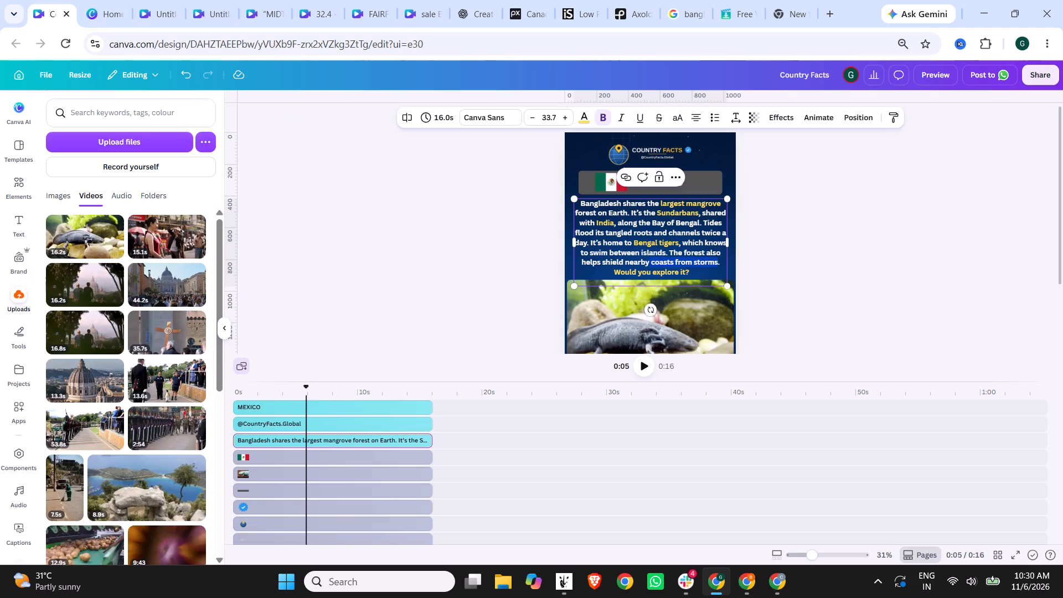
click(608, 184)
click(597, 181)
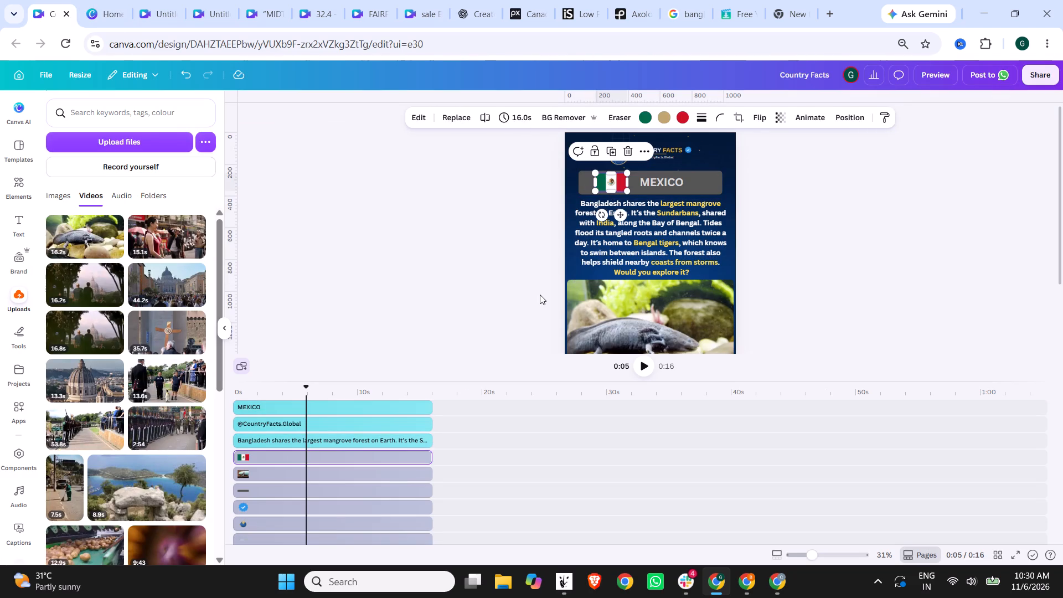
key(ctrl+v)
Shrink the pasted Bangladesh flag and place it over the Mexico flag in the country title bar.
drag(654, 308, 655, 241)
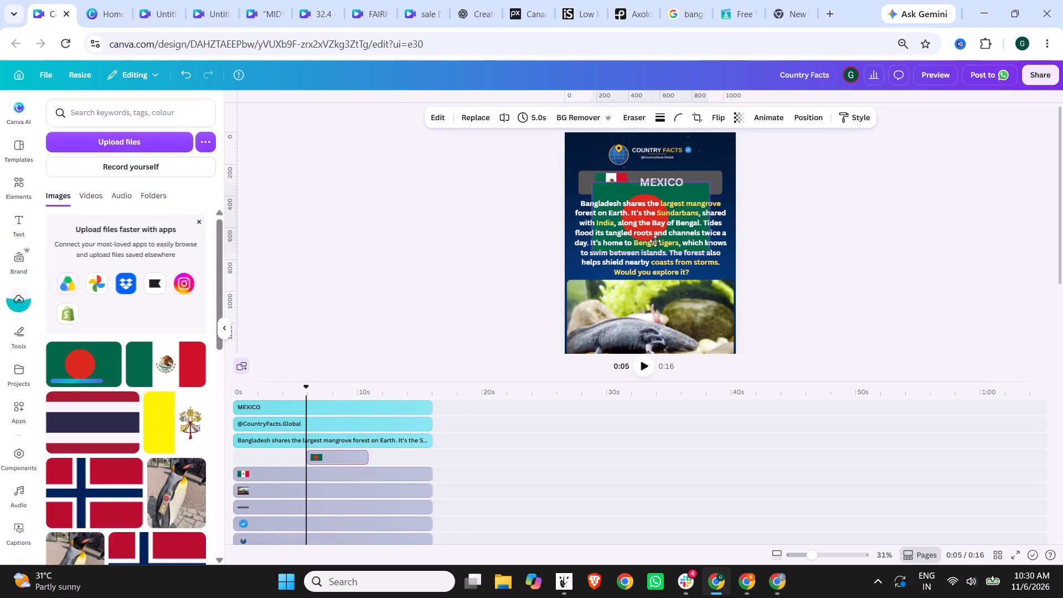
drag(655, 241, 656, 233)
drag(707, 243, 629, 192)
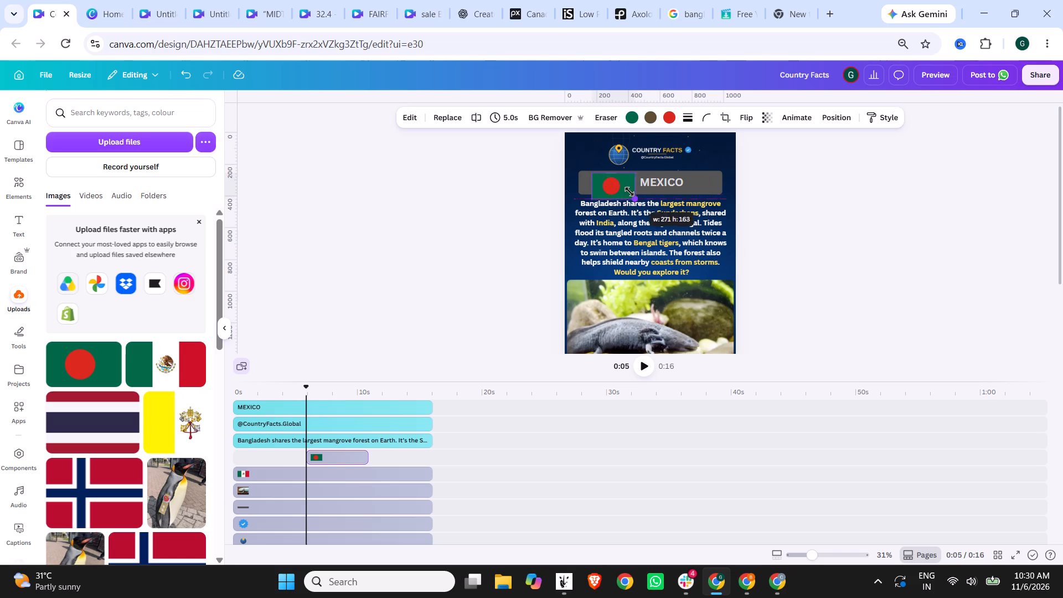
drag(629, 192, 624, 188)
drag(601, 184, 605, 184)
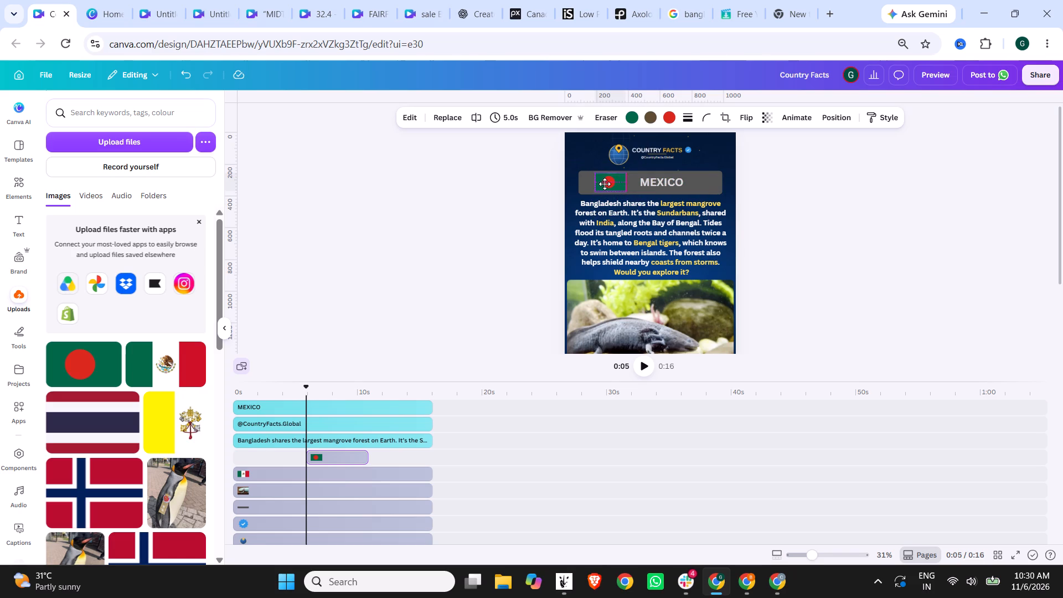
drag(605, 184, 607, 184)
click(763, 199)
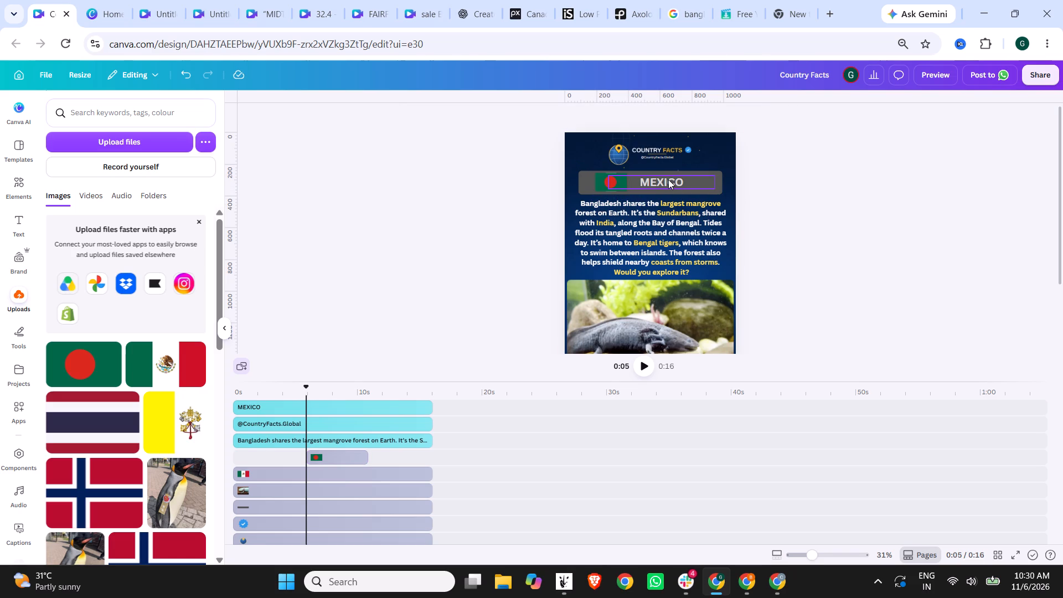
Change the country title from "MEXICO" to "BANGLADESH".
click(668, 179)
double_click(668, 179)
text(Ban)
key(BackSpace)
key(BackSpace)
text(ANGLADESH)
click(806, 179)
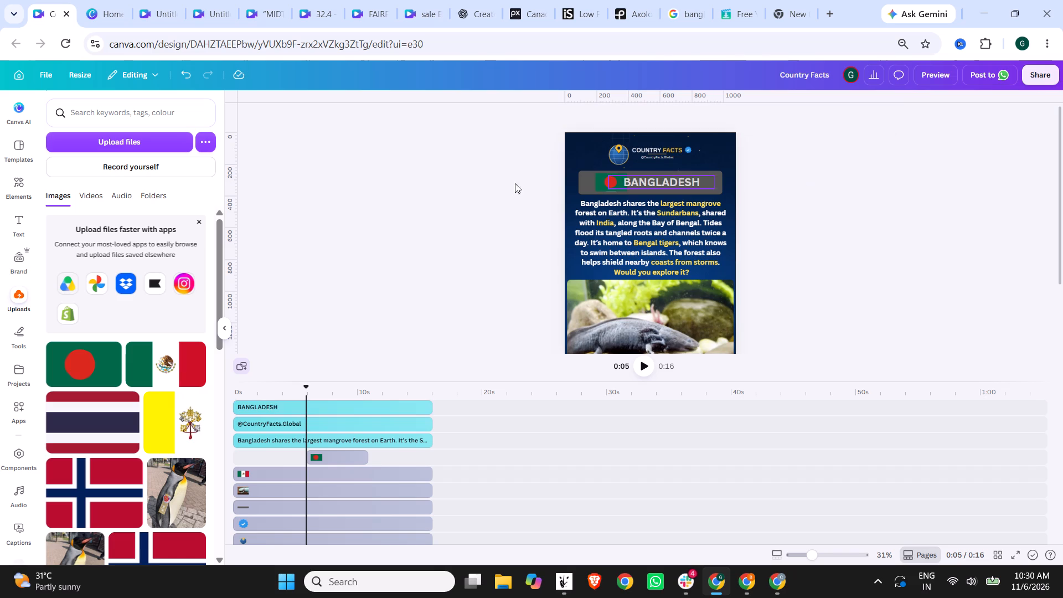
Shift the Bangladesh flag away from the title text so it no longer crowds "BANGLADESH".
drag(606, 182, 599, 182)
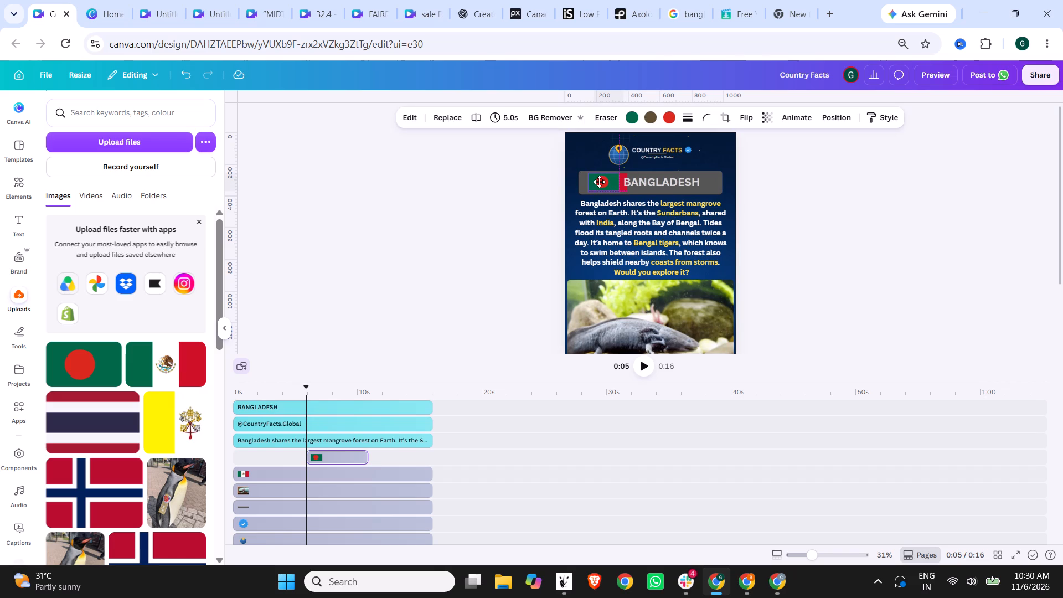
click(951, 183)
Delete the old Mexico flag layer from the timeline.
click(317, 470)
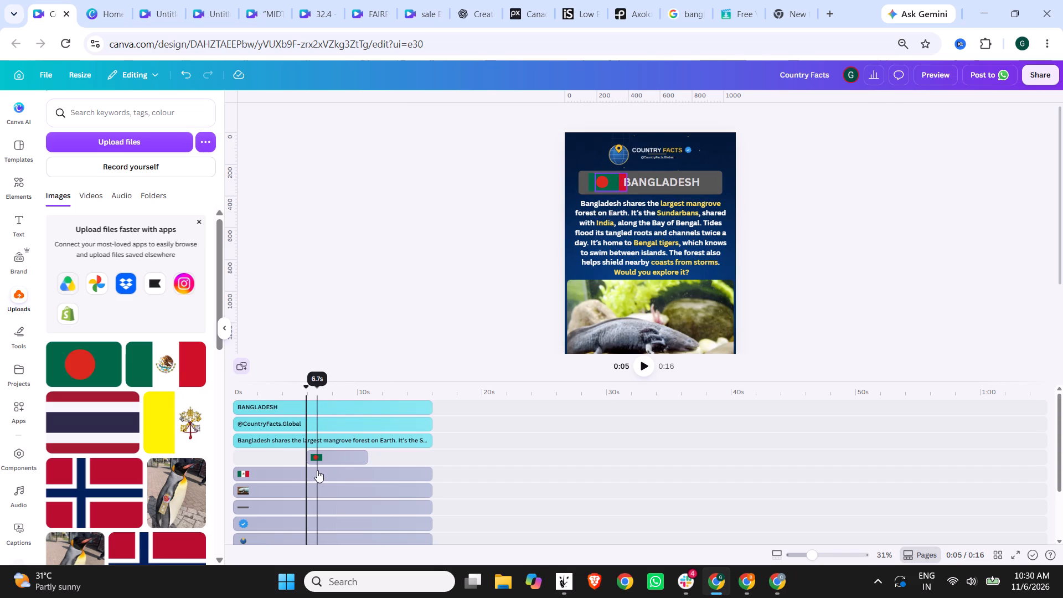
key(Delete)
Move the Bangladesh flag clip to start at 0 s and extend it to 16.0 s, matching the other layers.
drag(338, 456, 290, 456)
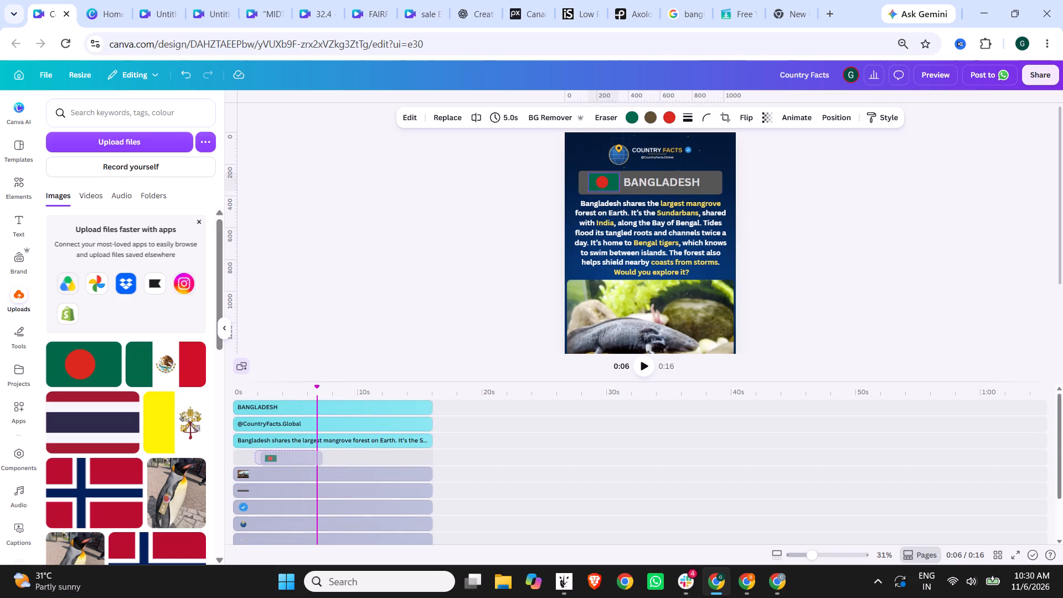
drag(290, 456, 269, 456)
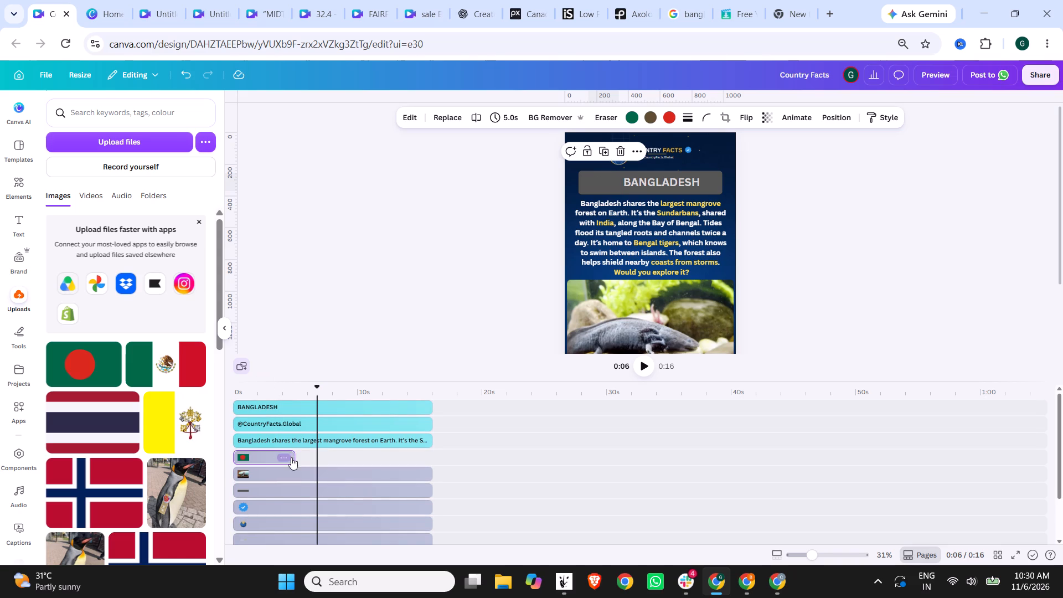
drag(292, 455, 426, 456)
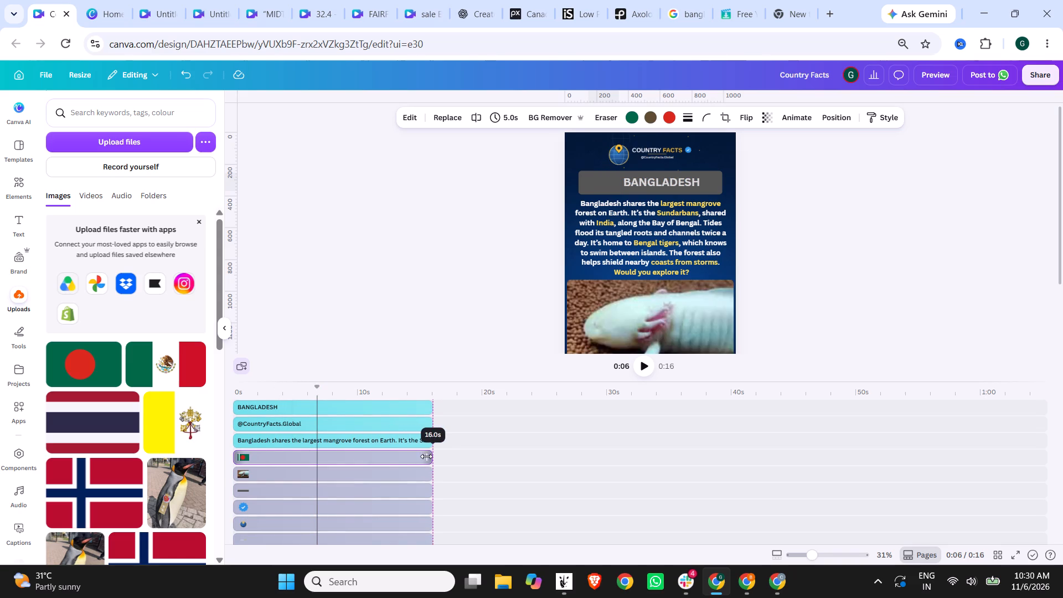
drag(426, 456, 427, 456)
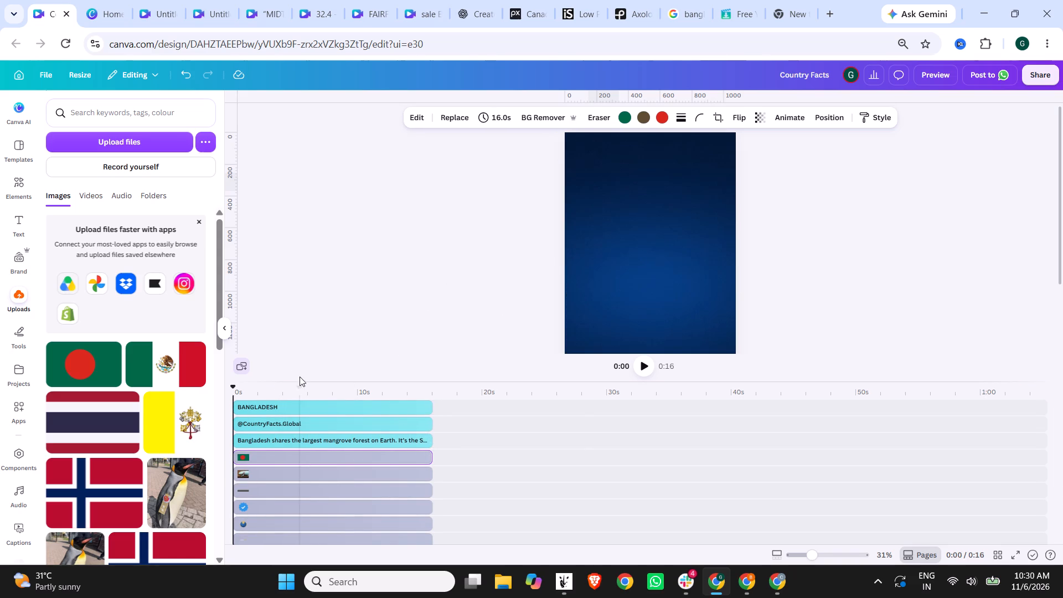
click(300, 392)
click(804, 312)
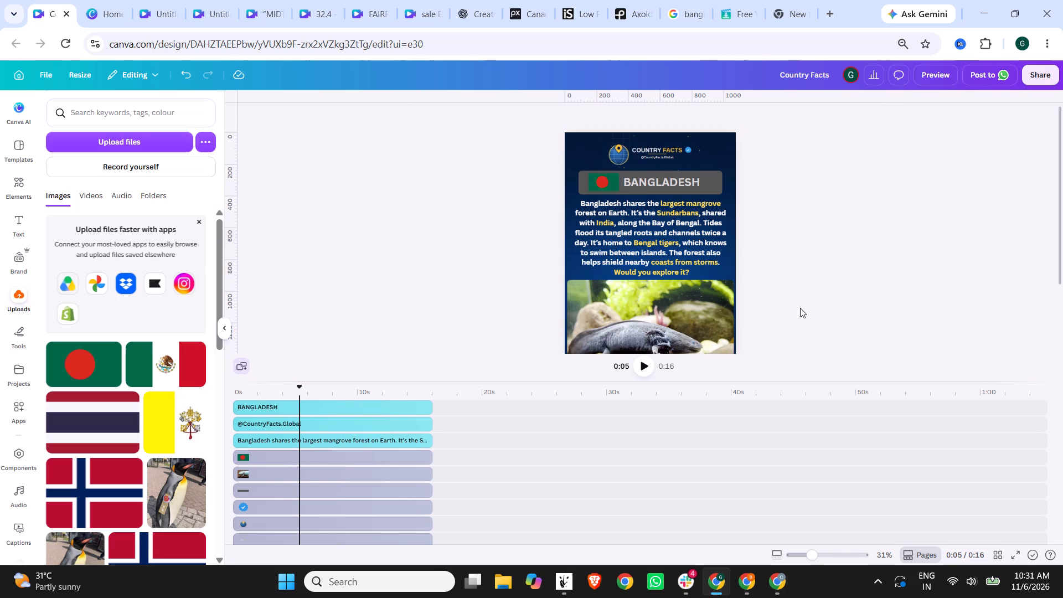
Switch to the Pixabay video search, search for "sunderbans", and open the sponsored clip of the forested riverbank.
click(579, 0)
click(546, 0)
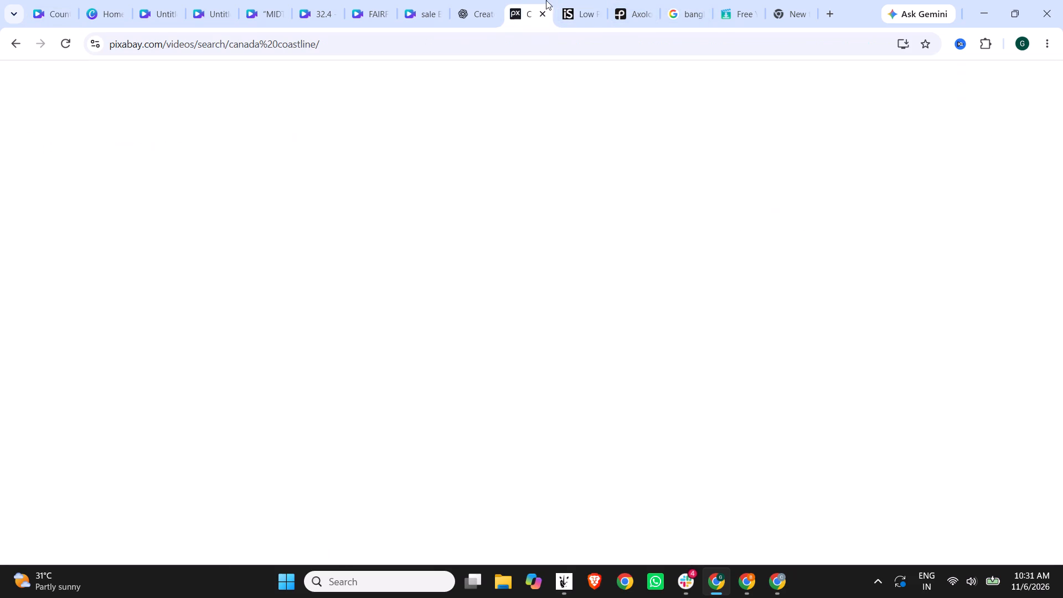
drag(328, 75, 125, 73)
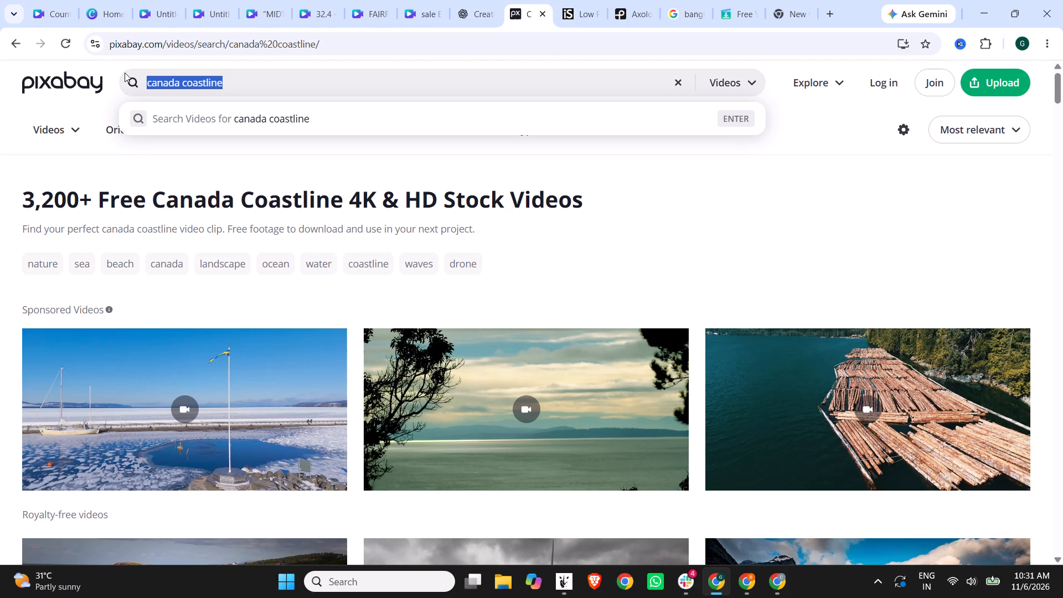
text(sunderbans)
key(Return)
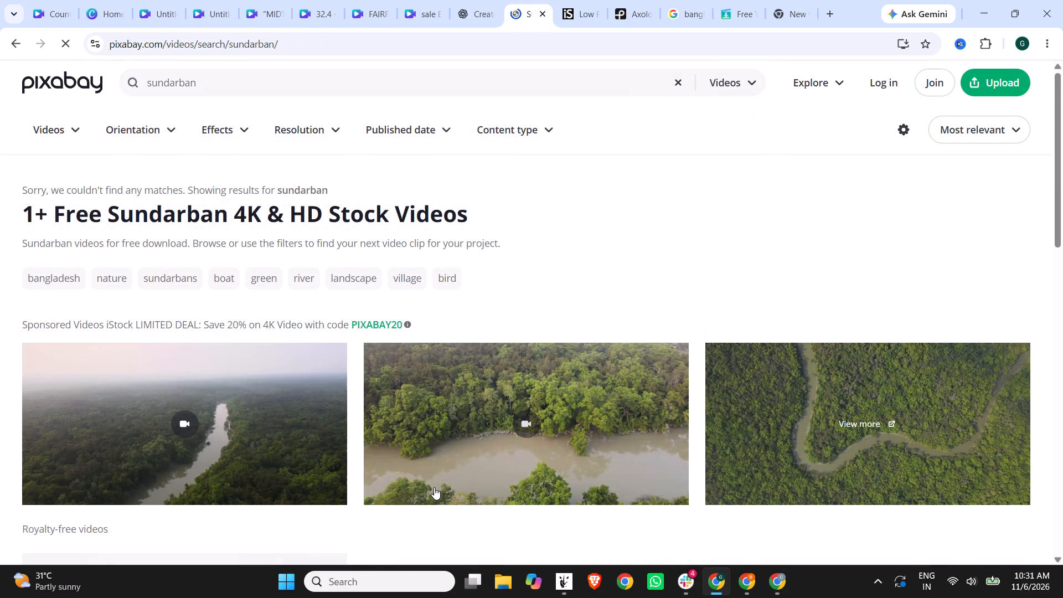
scroll(449, 297, down, 3)
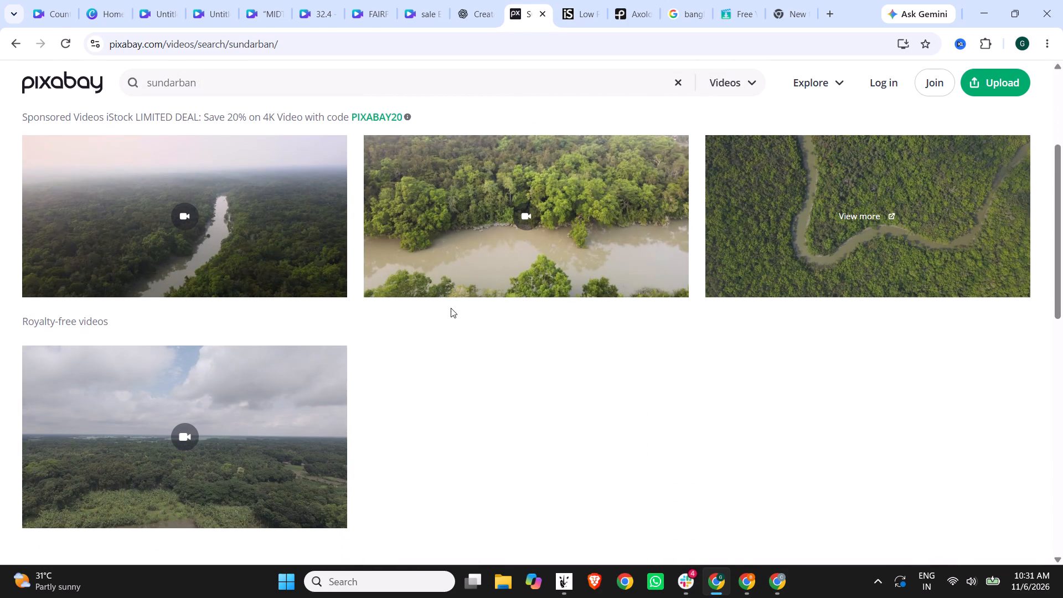
scroll(243, 251, down, 4)
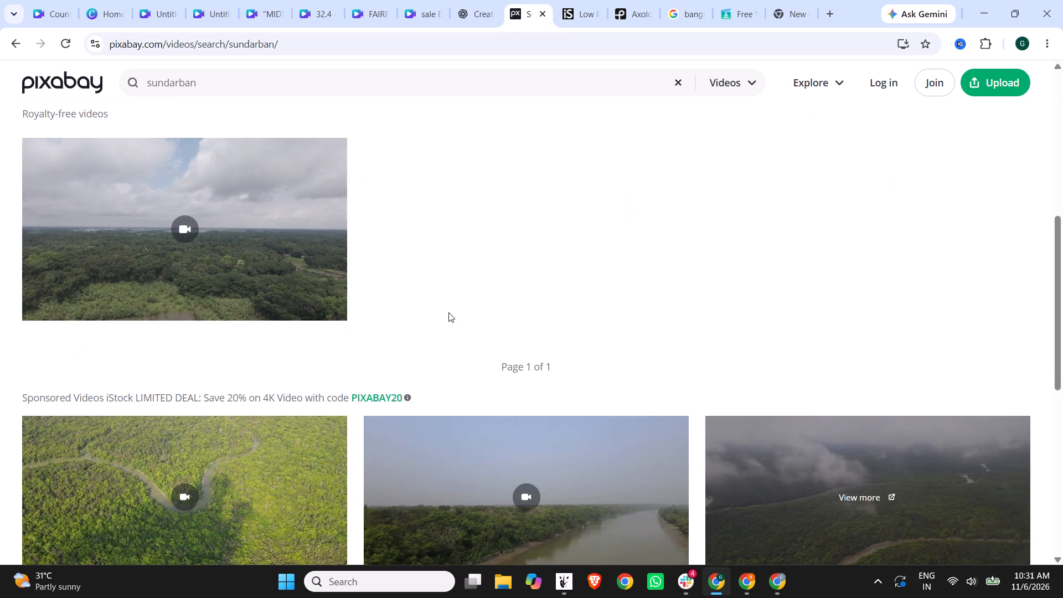
scroll(448, 312, up, 5)
click(521, 359)
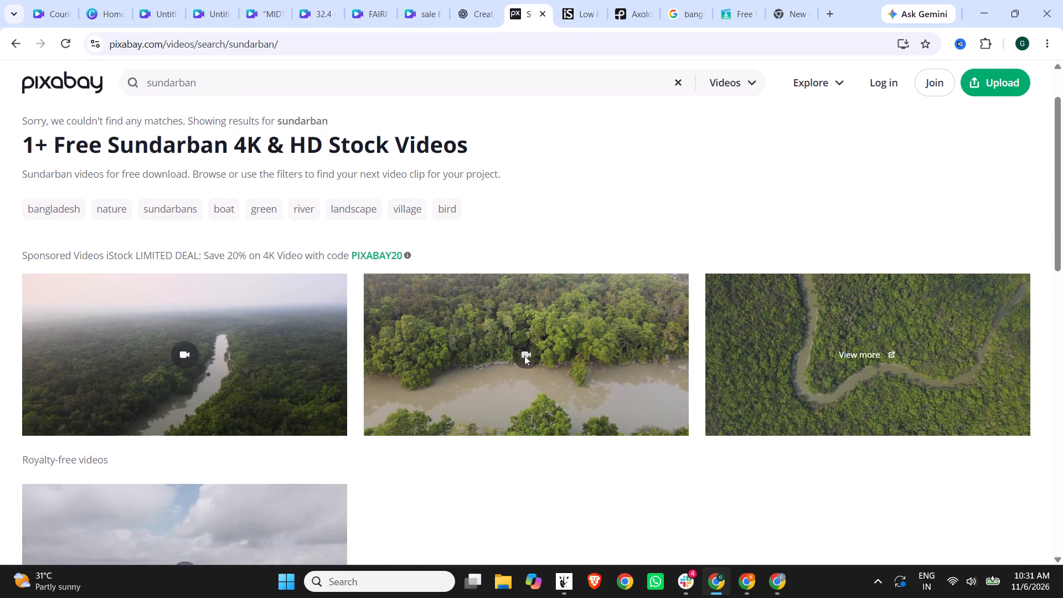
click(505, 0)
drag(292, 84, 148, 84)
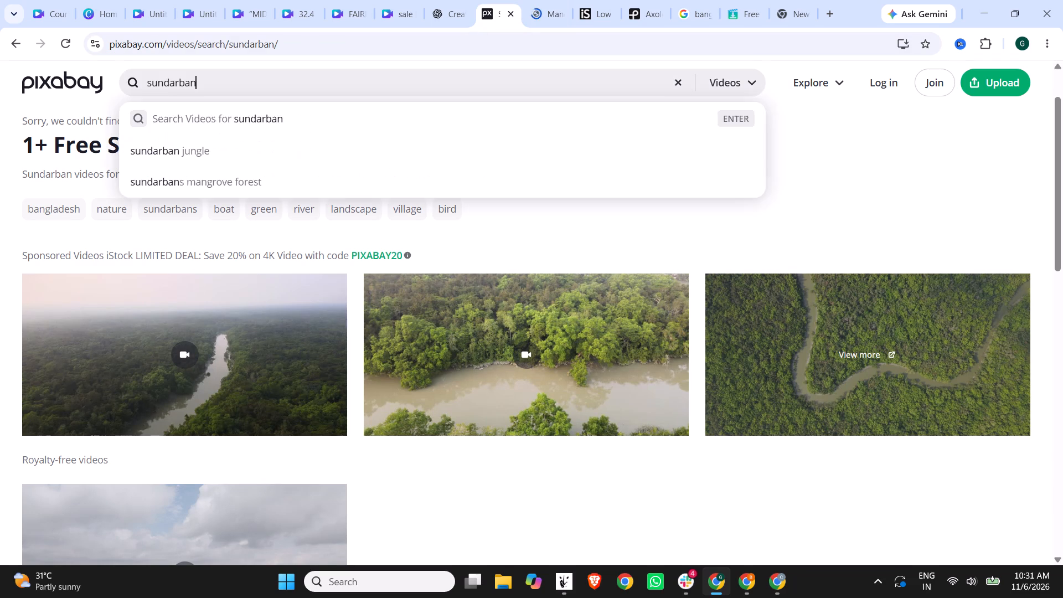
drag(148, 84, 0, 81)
Switch to Pexels, close the axolotl video, and search its videos for "tiger in sunderbans".
click(641, 0)
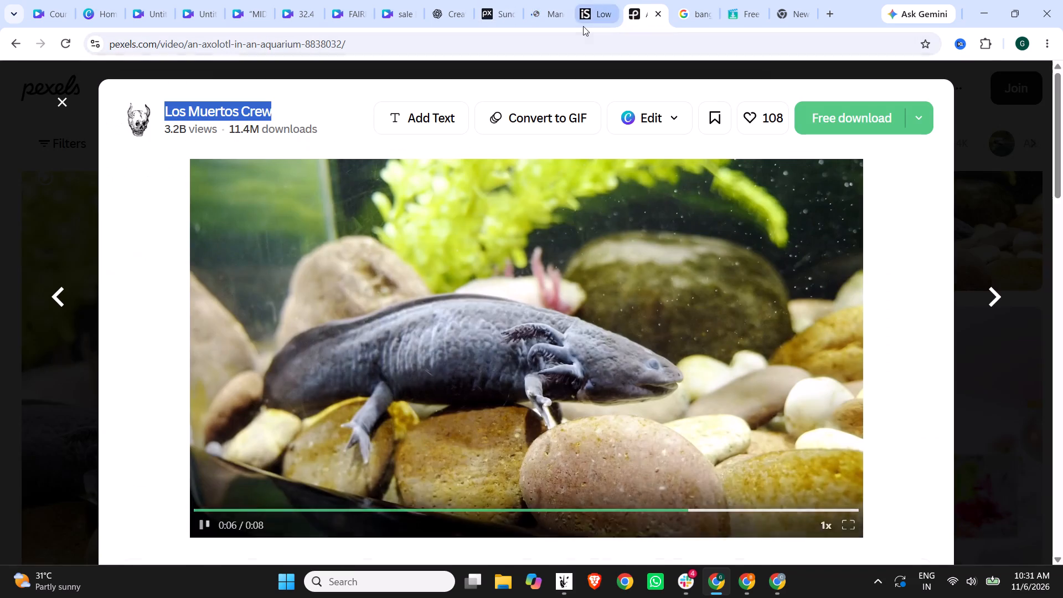
click(67, 99)
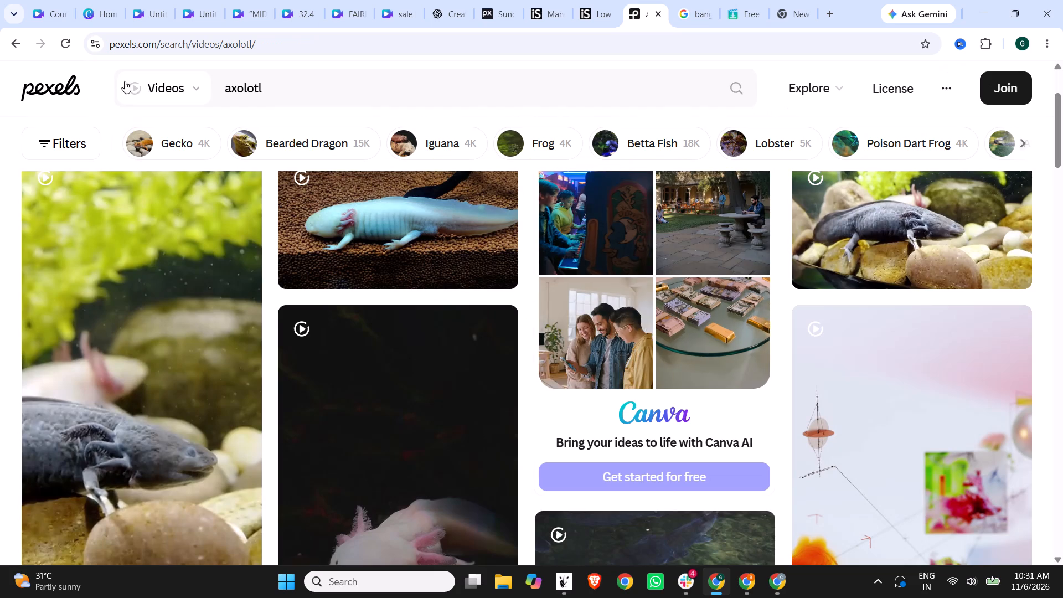
drag(262, 84, 215, 85)
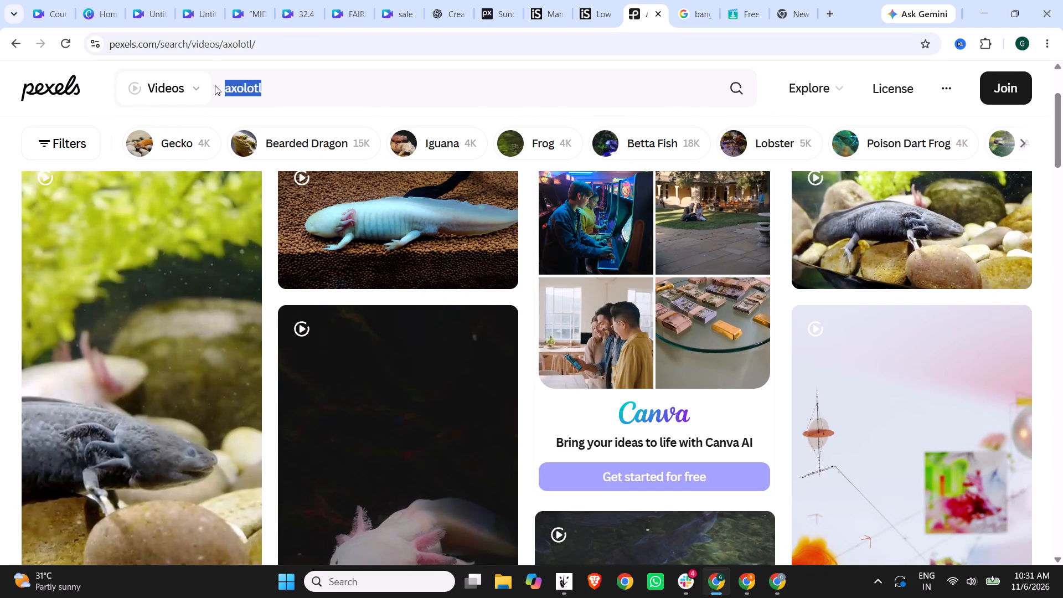
text(tiger in sunderbans)
key(Return)
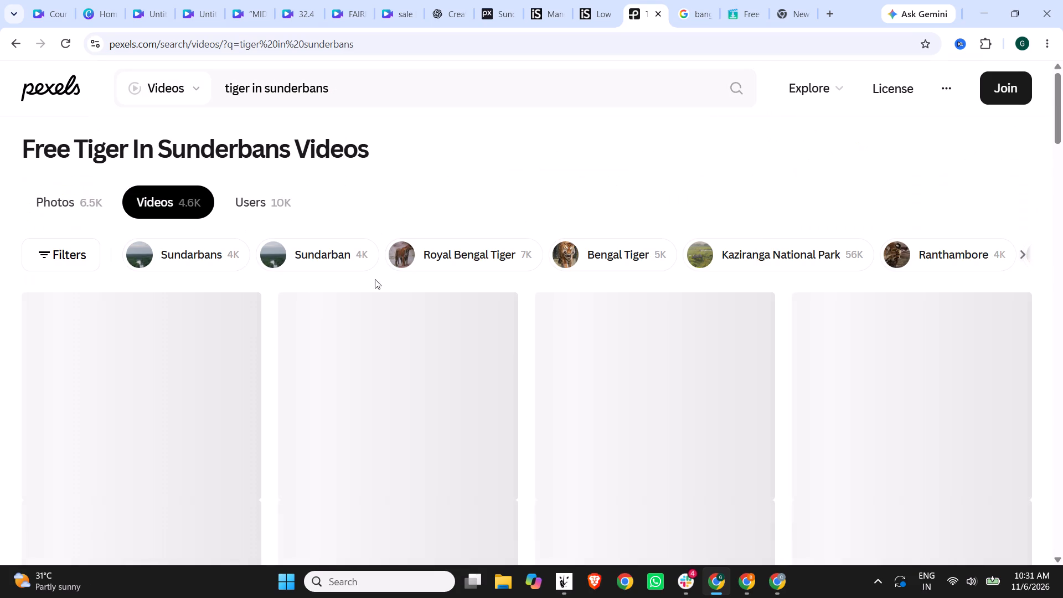
Look through the "tiger in sunderbans" video results for suitable tiger and mangrove forest clips.
scroll(432, 185, down, 1)
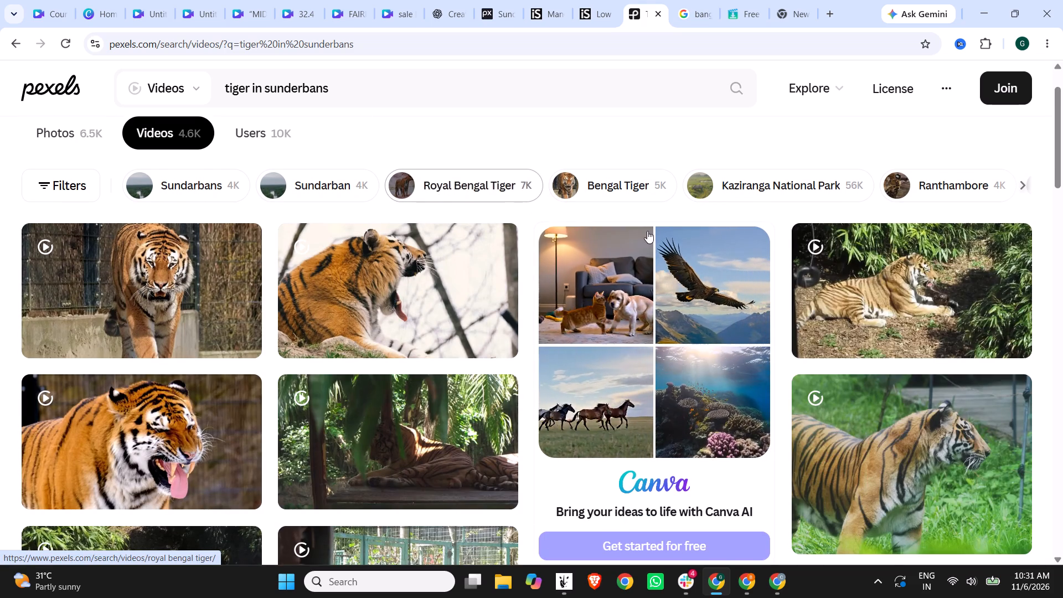
scroll(651, 231, down, 2)
scroll(909, 298, up, 1)
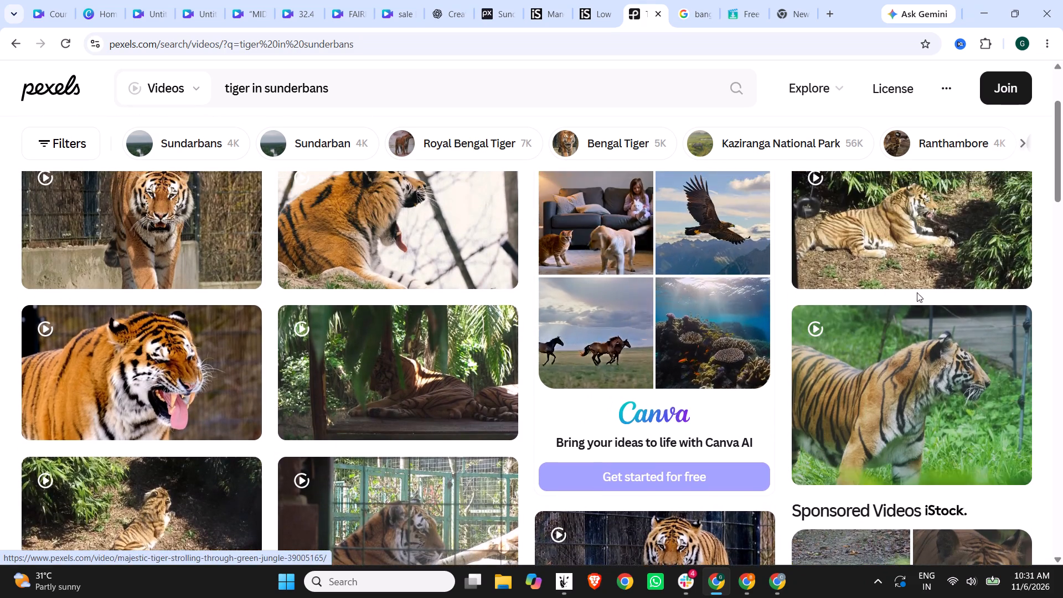
scroll(899, 243, down, 4)
scroll(372, 326, down, 5)
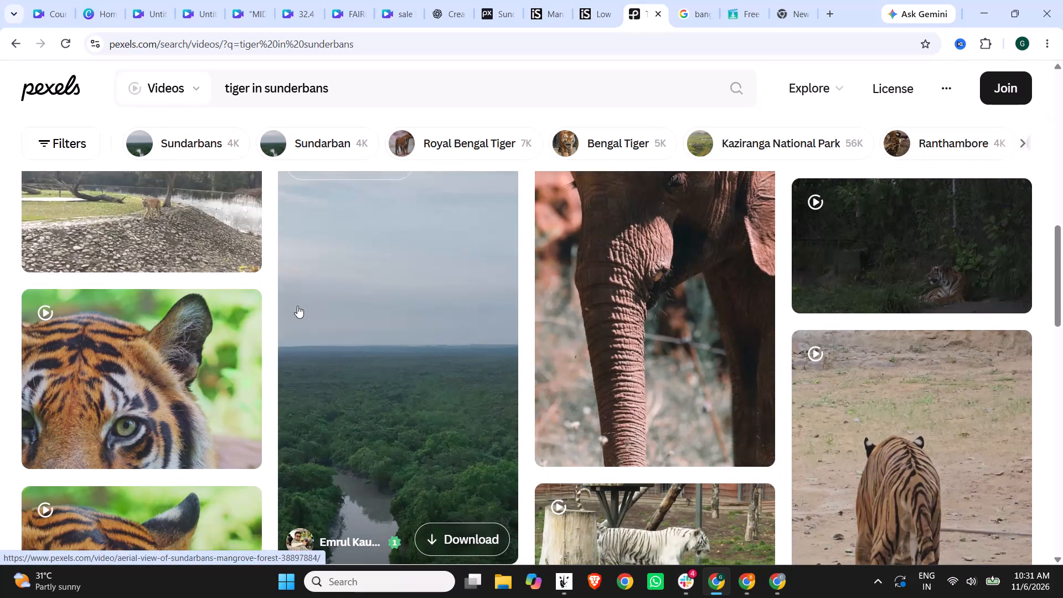
scroll(297, 306, down, 4)
scroll(140, 342, down, 3)
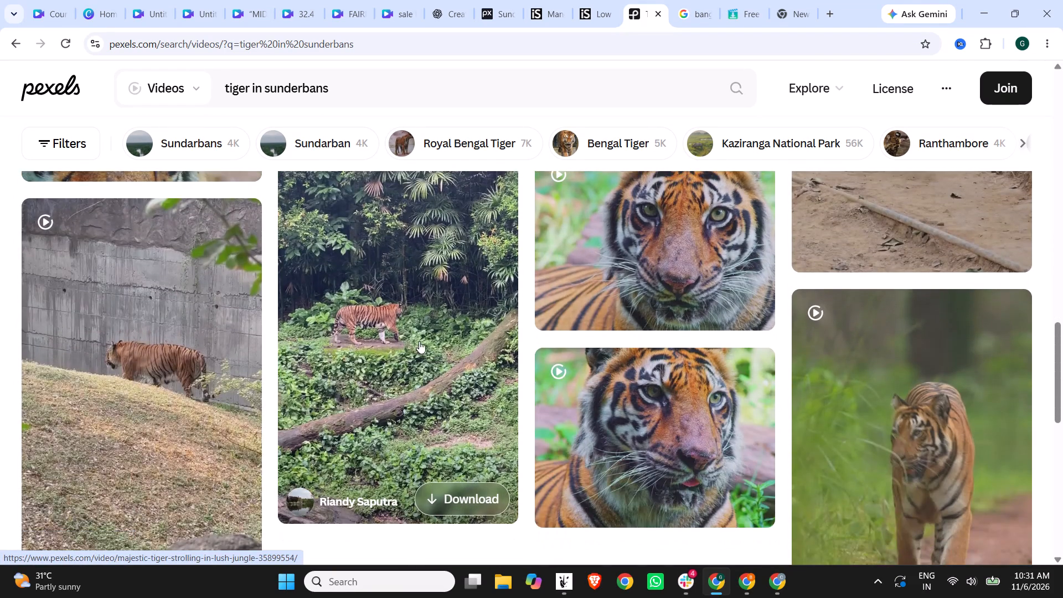
scroll(418, 340, down, 4)
scroll(895, 312, up, 2)
scroll(572, 320, down, 3)
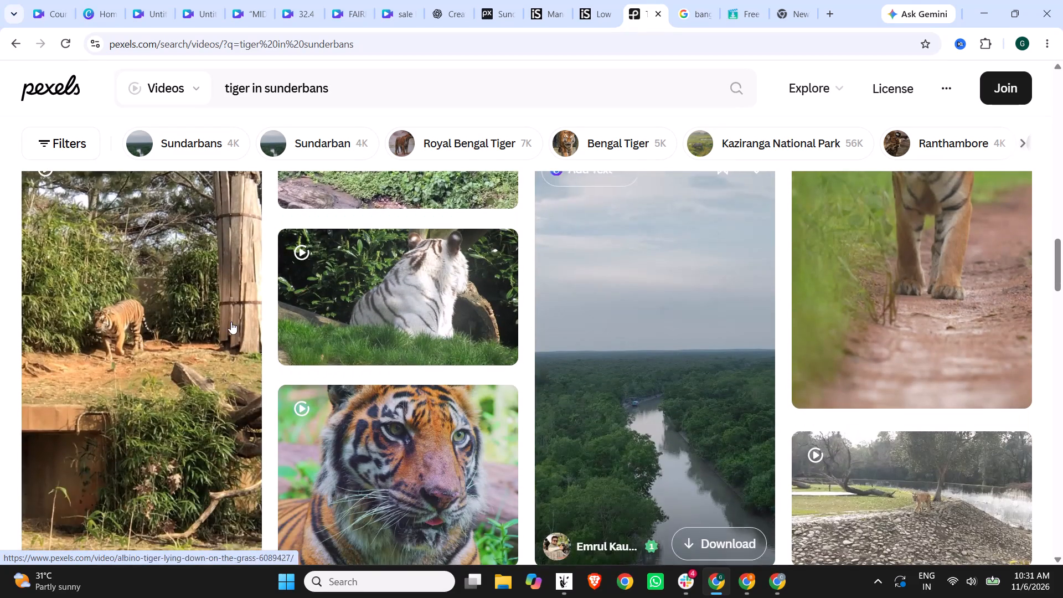
scroll(101, 319, down, 3)
scroll(147, 312, down, 2)
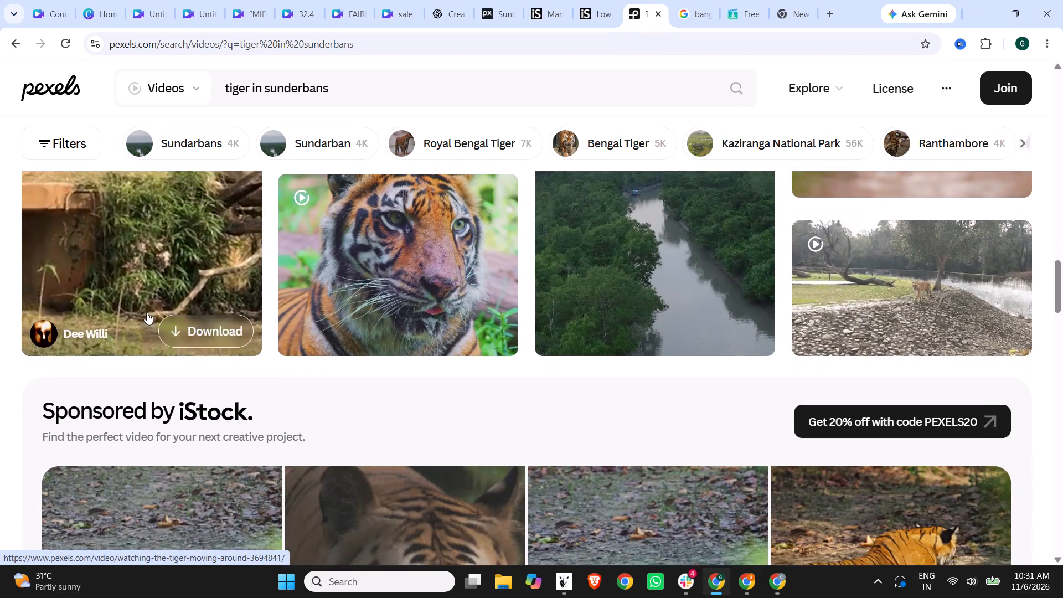
scroll(147, 312, down, 3)
scroll(221, 308, down, 4)
scroll(400, 321, down, 2)
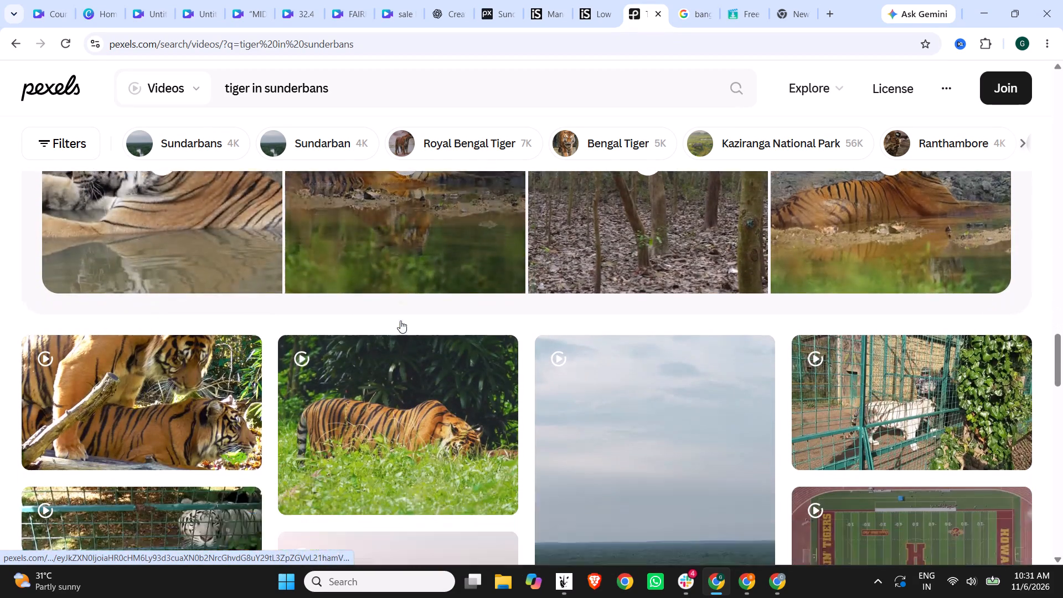
scroll(401, 321, down, 1)
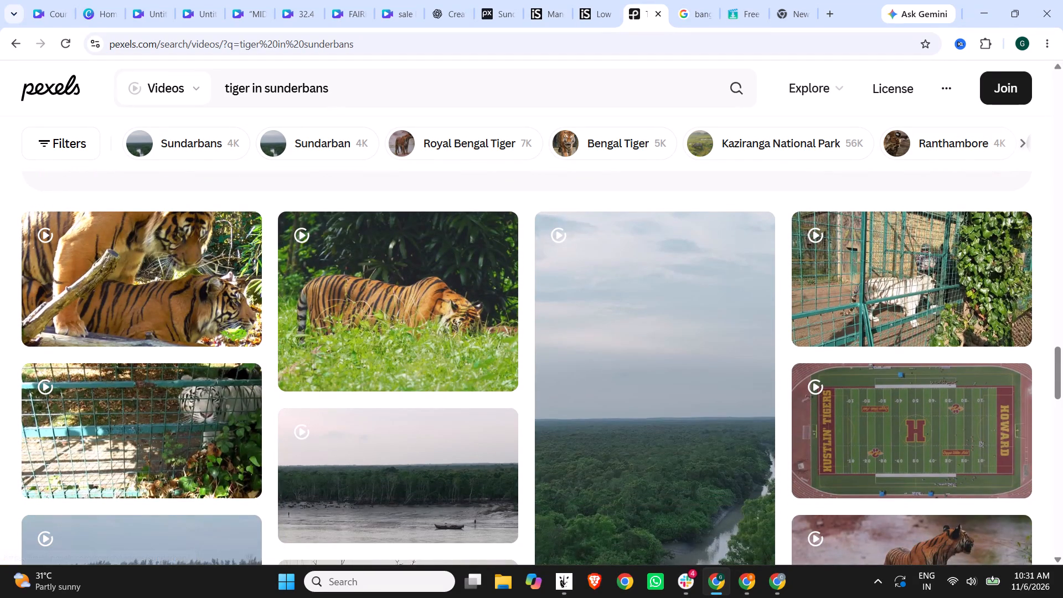
Change the Pexels video search to "tiger swimming".
drag(249, 87, 399, 87)
key(space)
text(swimming)
key(Return)
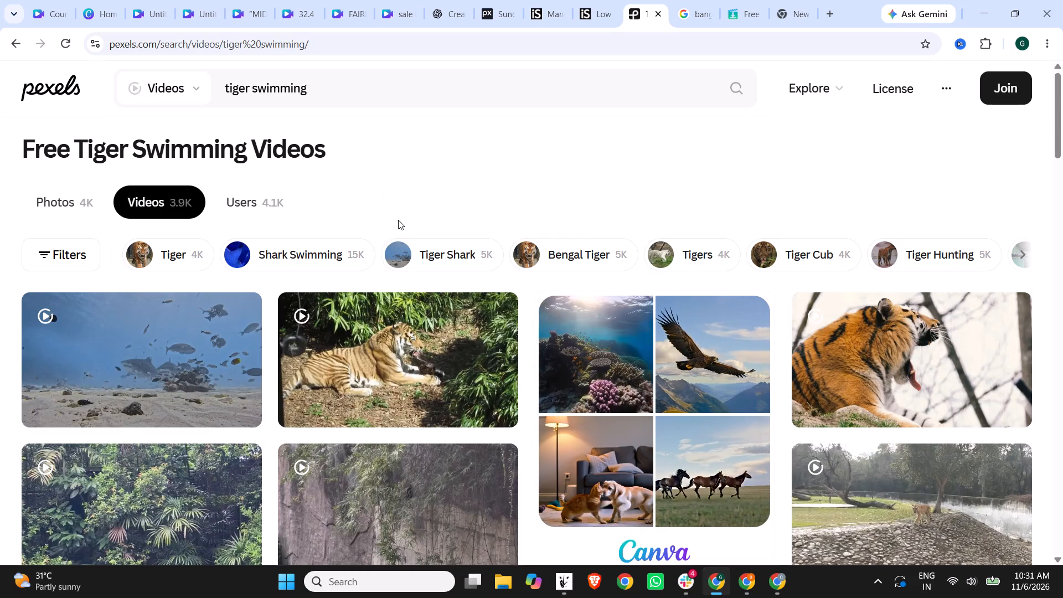
Find the close-up video of a Bengal tiger's face in the results, download it, and close its preview.
scroll(669, 220, down, 3)
scroll(465, 243, down, 4)
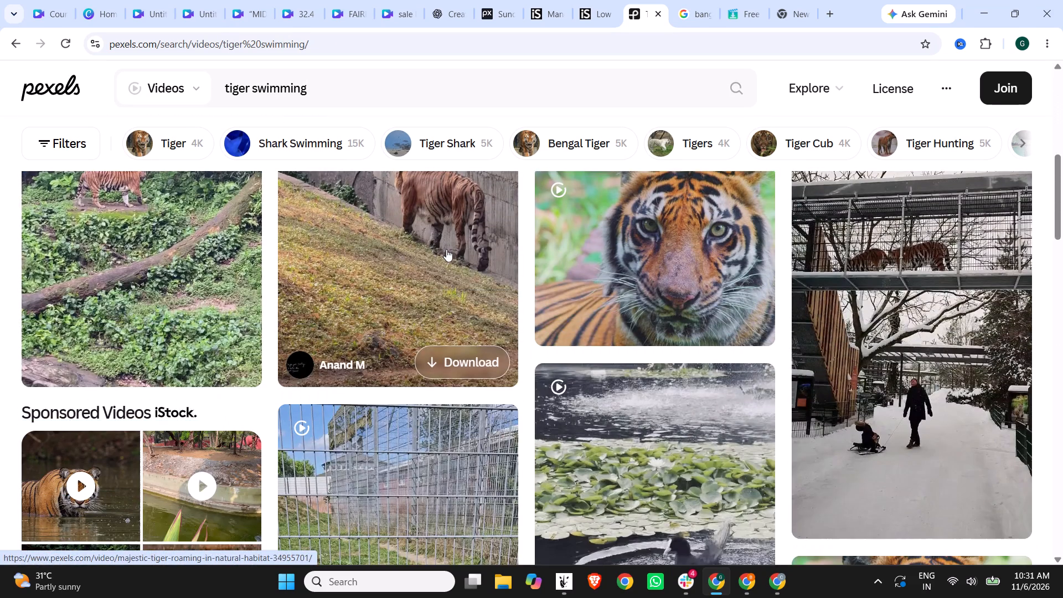
scroll(446, 249, down, 8)
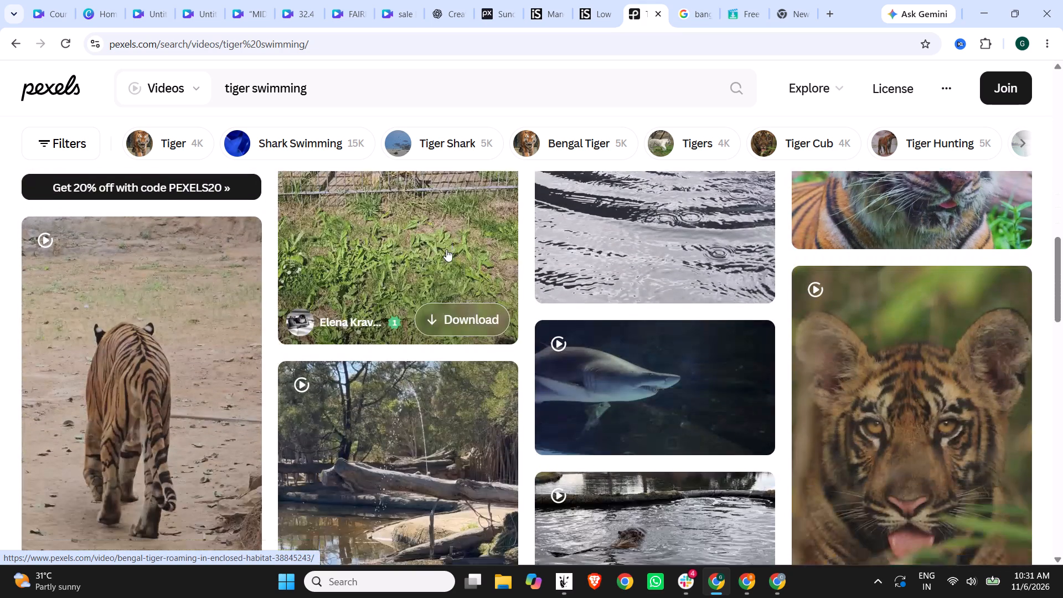
scroll(446, 249, down, 2)
scroll(393, 347, down, 3)
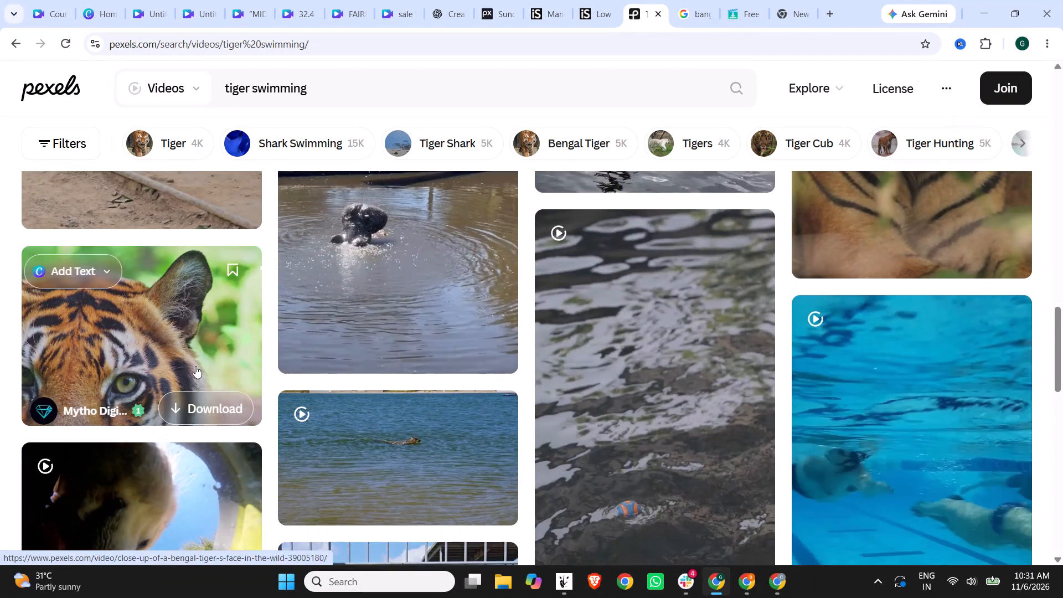
scroll(195, 366, down, 3)
scroll(194, 321, up, 2)
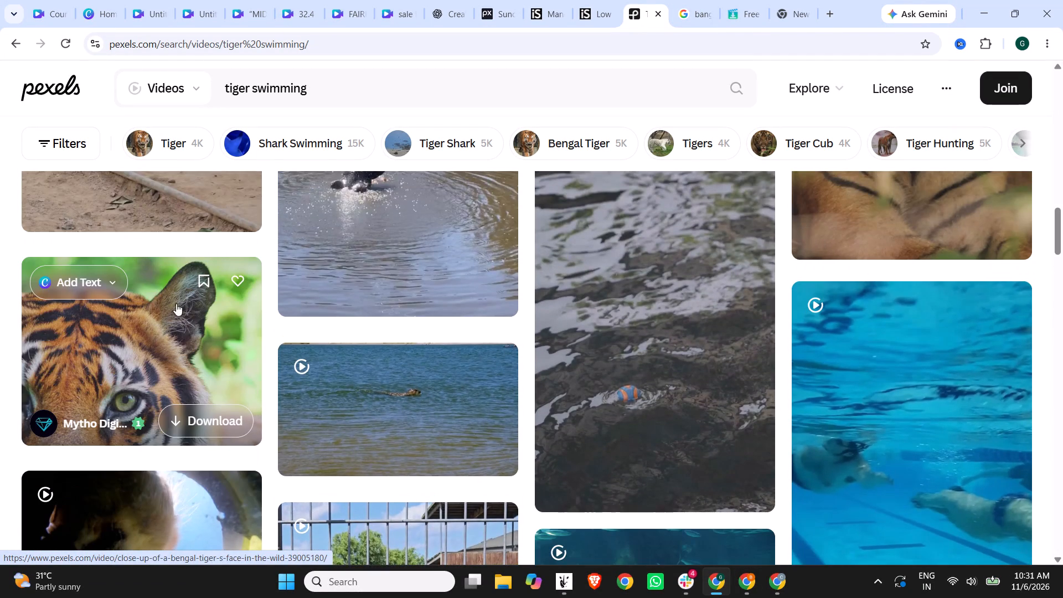
click(167, 326)
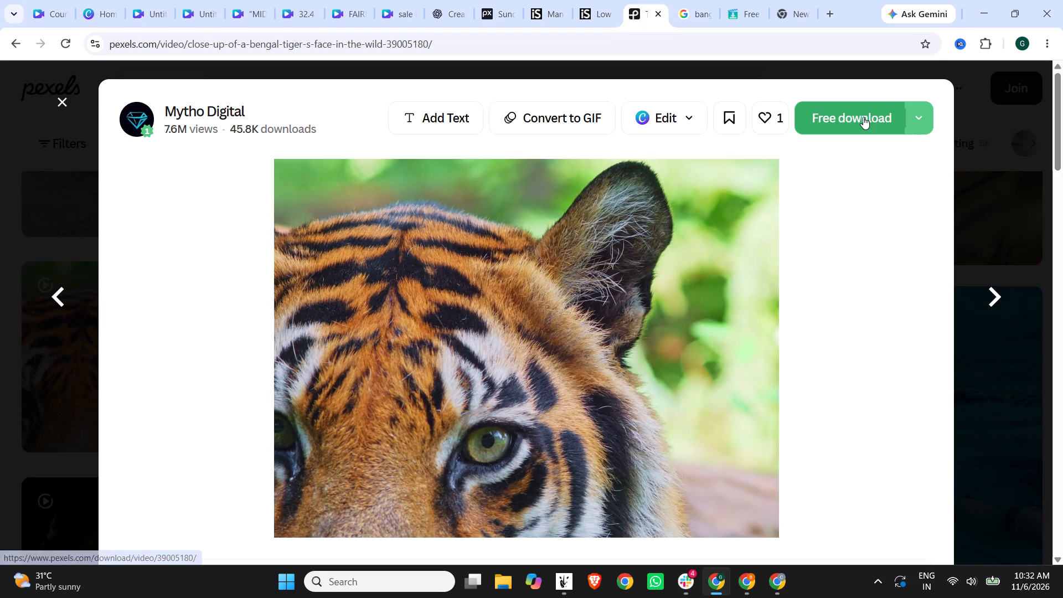
click(863, 117)
click(979, 128)
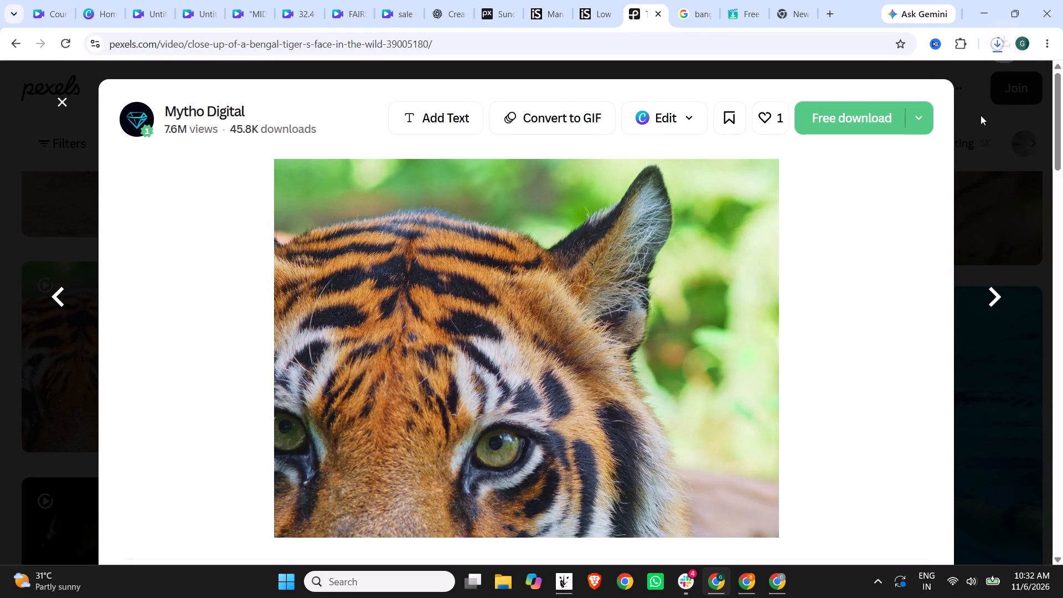
click(985, 142)
Check further down the swimming results, and change the Pexels video search to "tiger in water".
scroll(613, 332, down, 3)
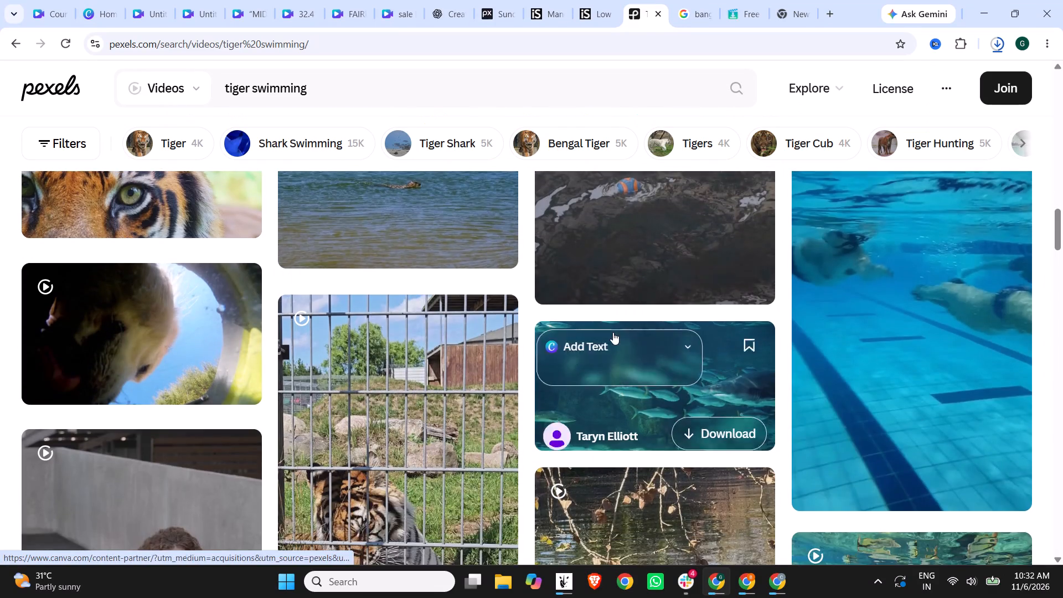
scroll(613, 332, down, 2)
scroll(470, 343, down, 5)
drag(257, 90, 259, 90)
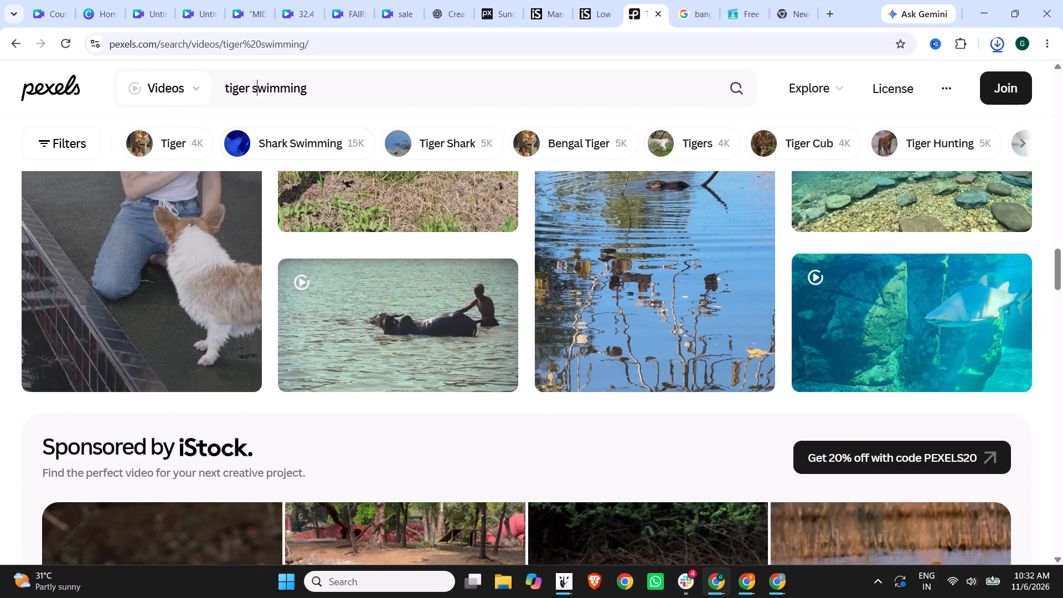
drag(259, 90, 400, 74)
key(BackSpace)
key(BackSpace)
text(in water)
key(Return)
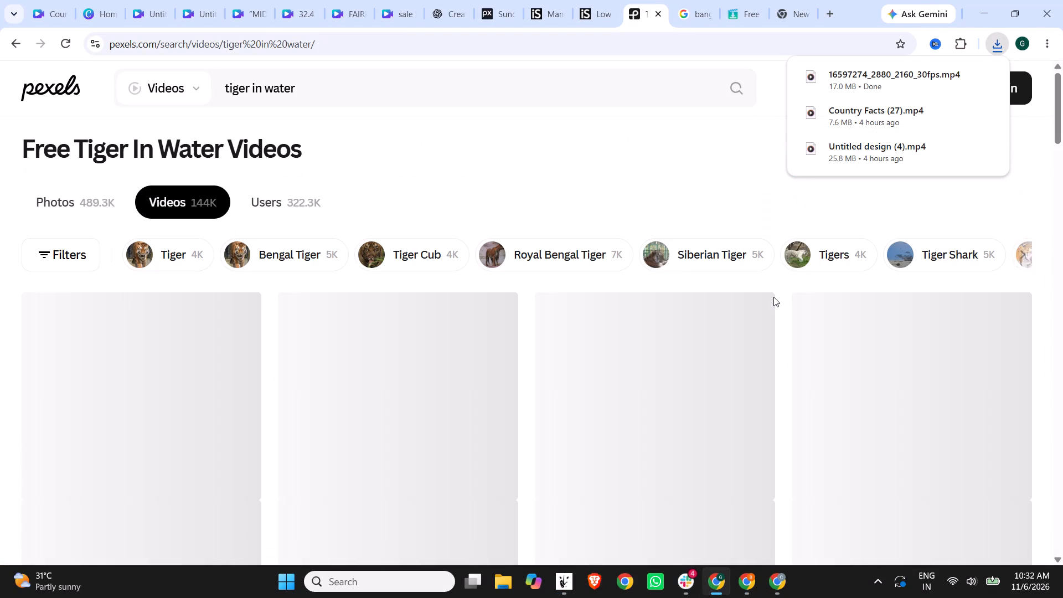
Look through the "tiger in water" video results for a suitable clip of a tiger in or near water.
scroll(543, 154, down, 2)
scroll(409, 187, down, 2)
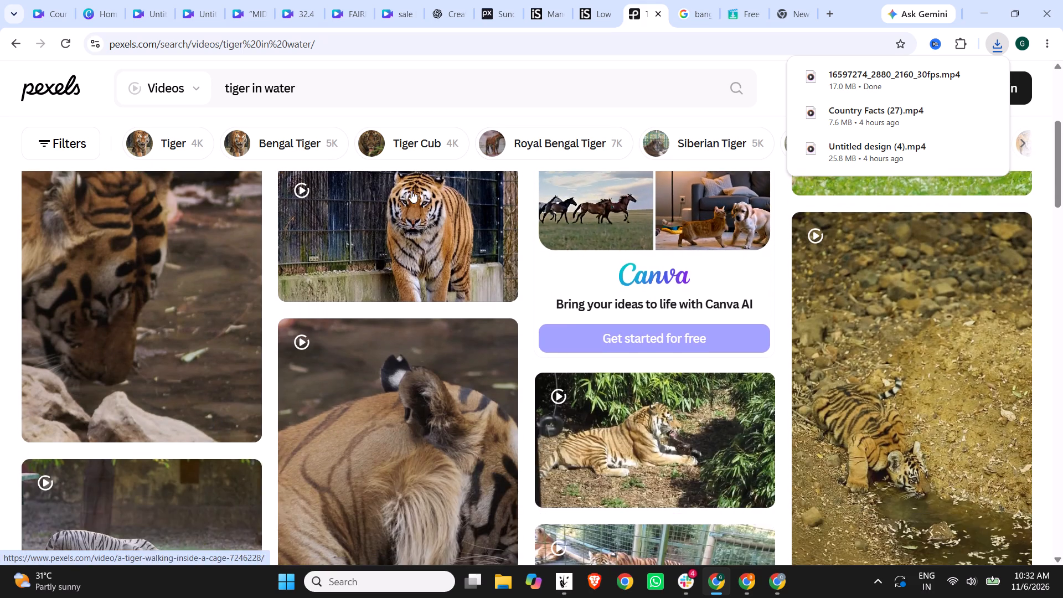
scroll(293, 272, down, 4)
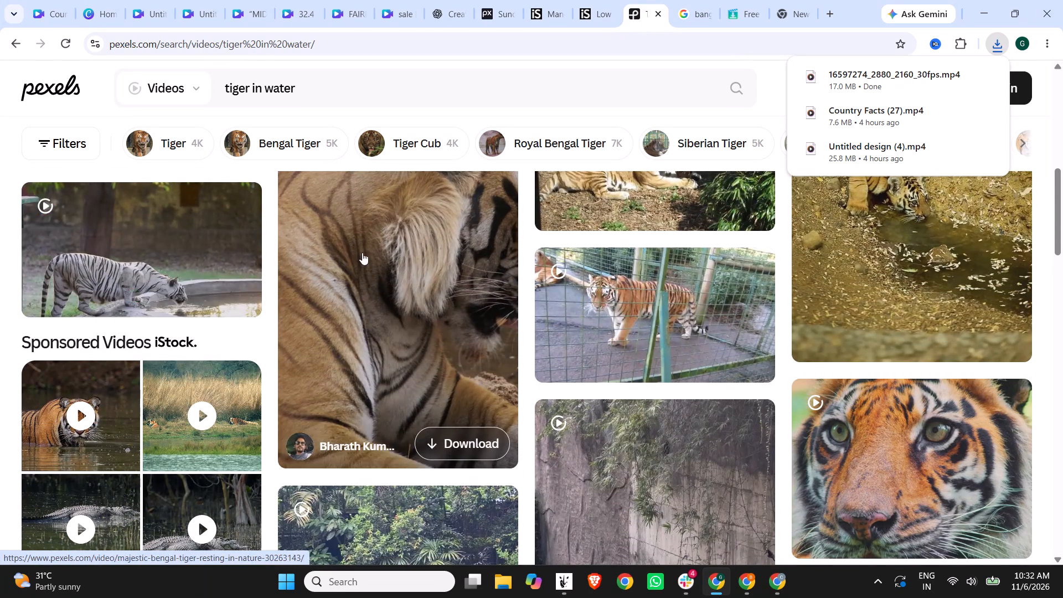
scroll(876, 315, up, 2)
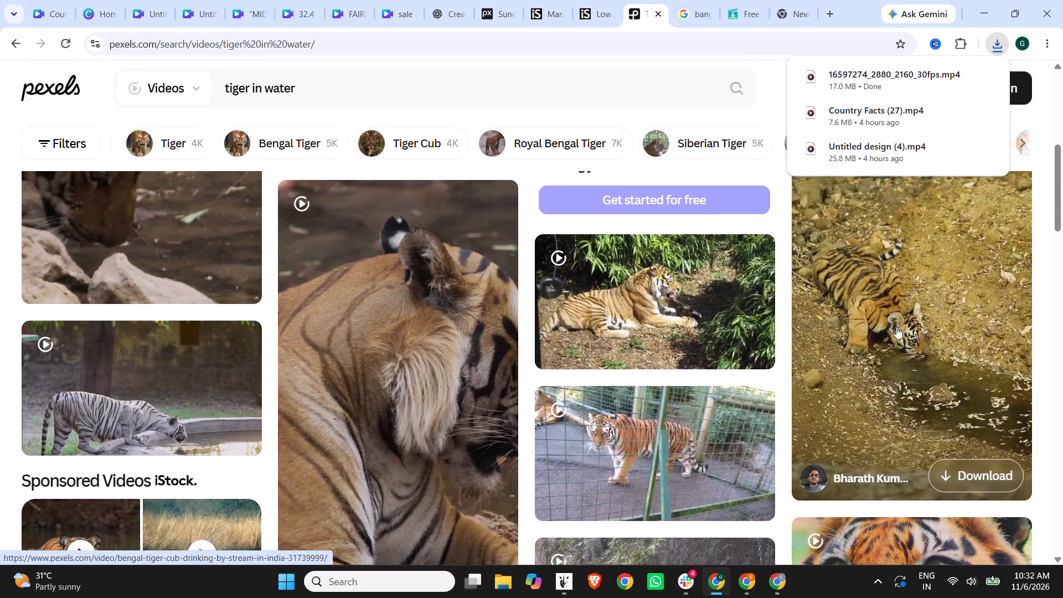
scroll(929, 357, up, 5)
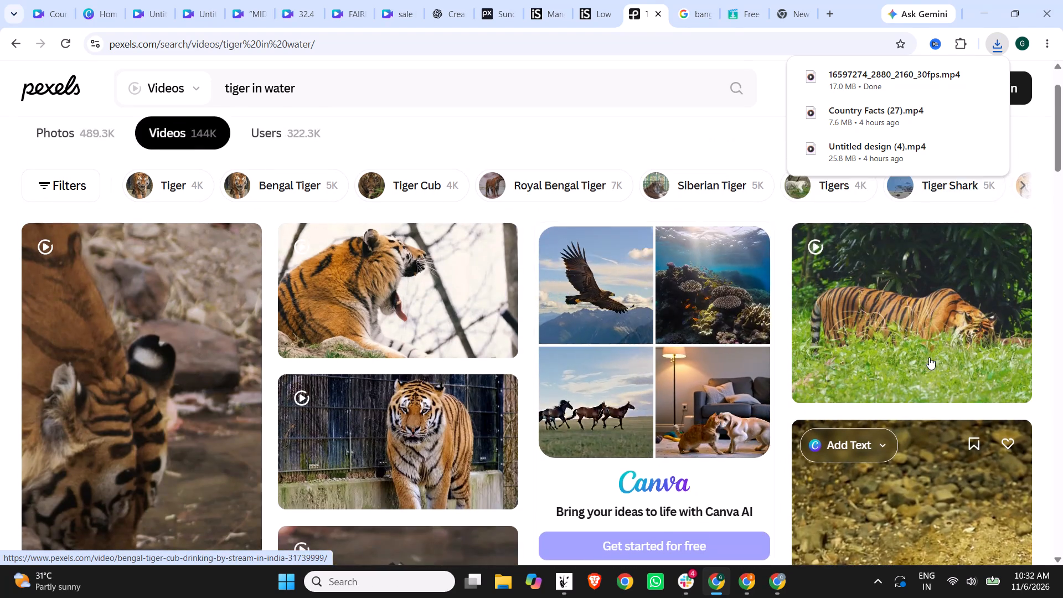
scroll(929, 357, down, 13)
scroll(780, 329, down, 5)
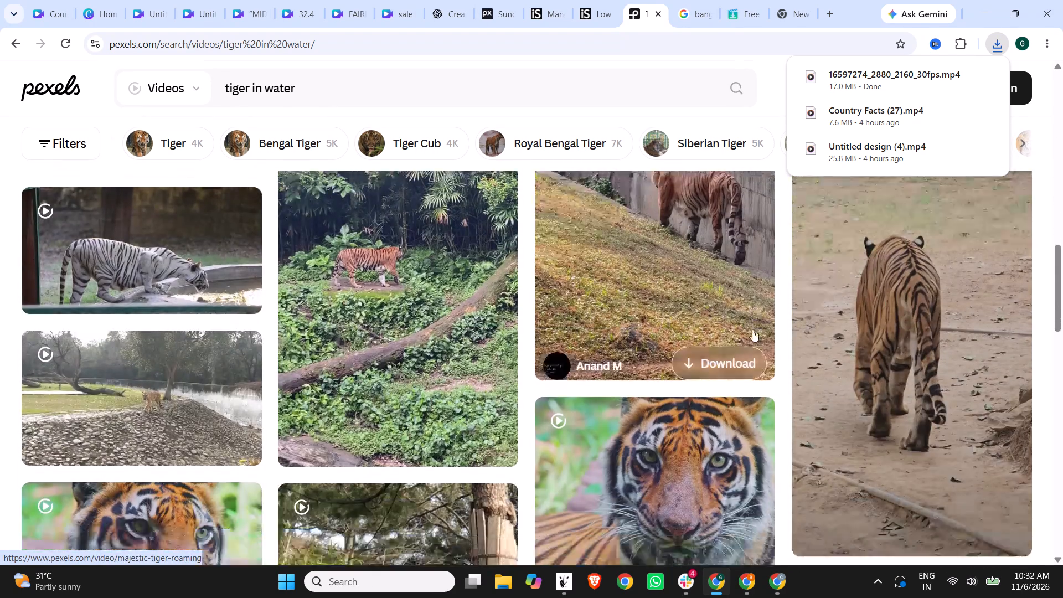
scroll(411, 331, down, 8)
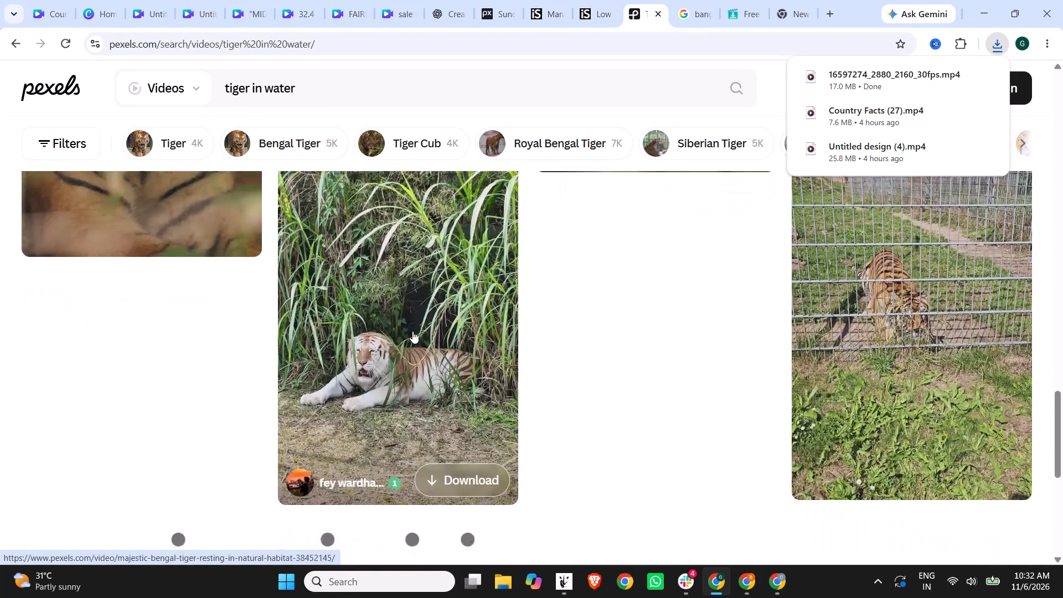
scroll(415, 331, down, 5)
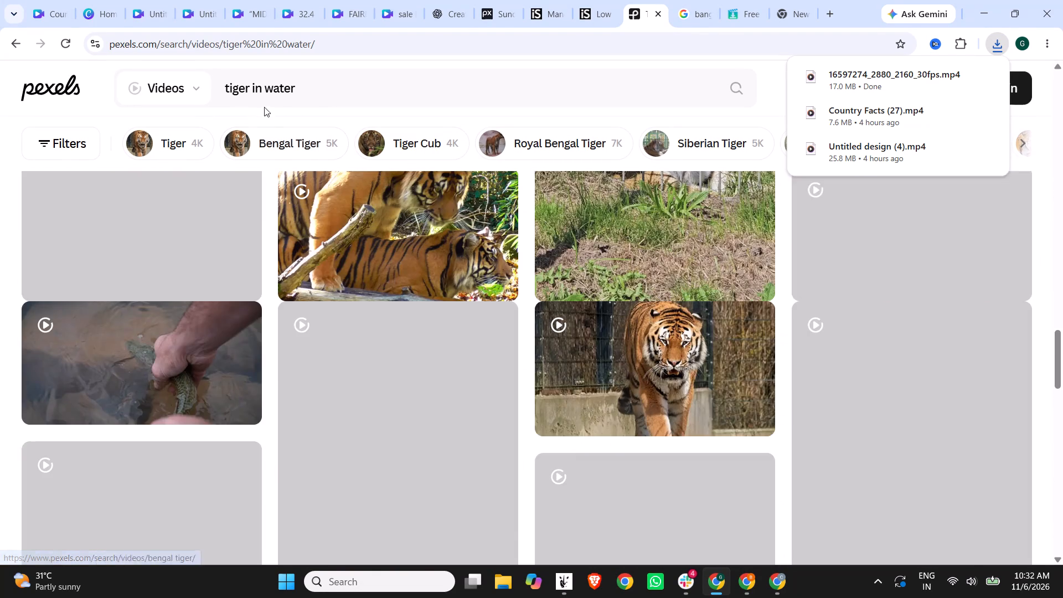
scroll(309, 281, down, 4)
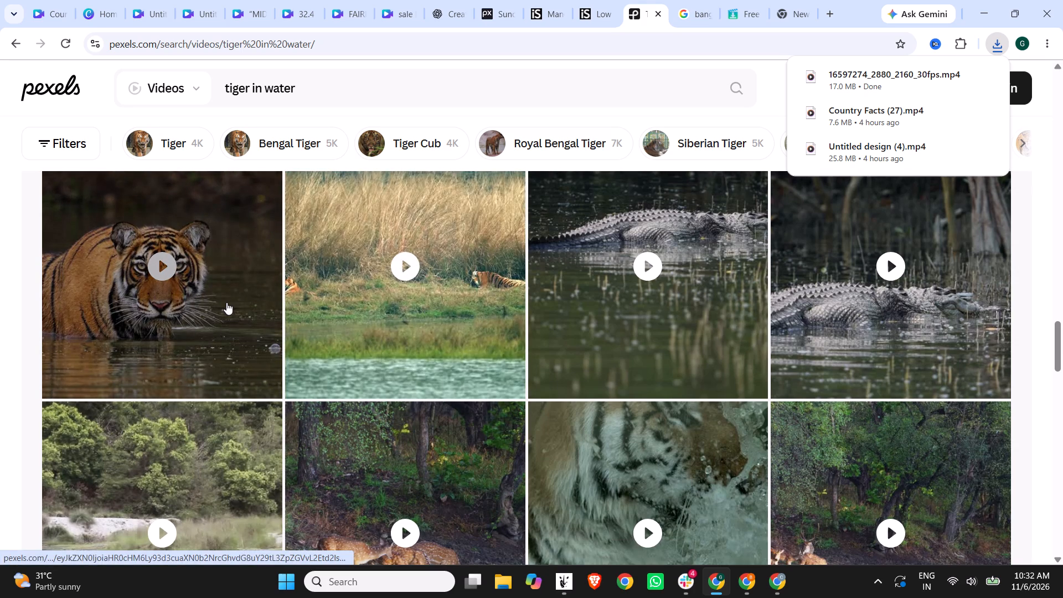
scroll(226, 302, up, 3)
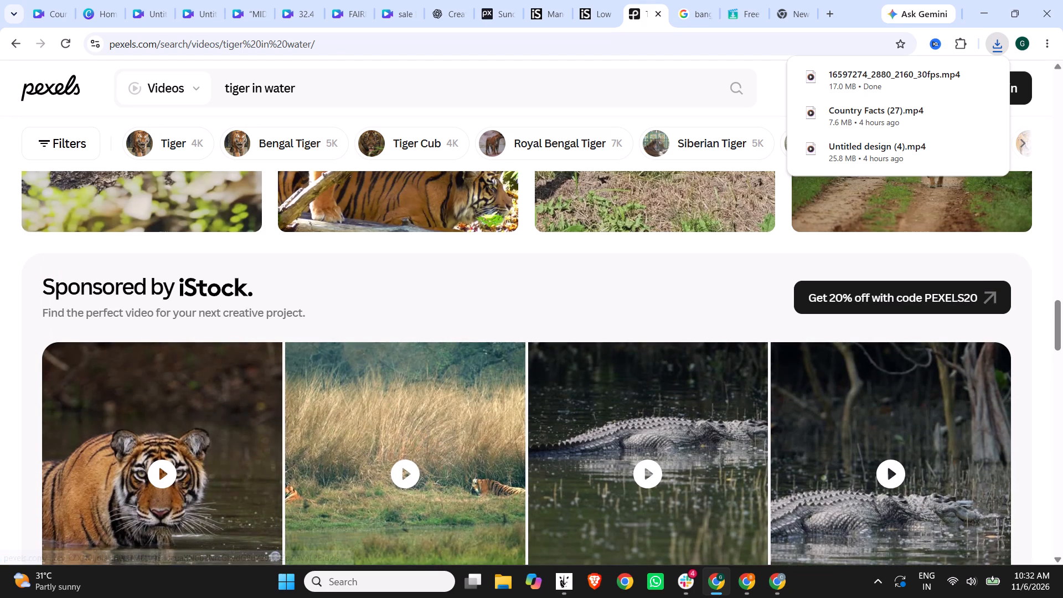
scroll(227, 310, up, 3)
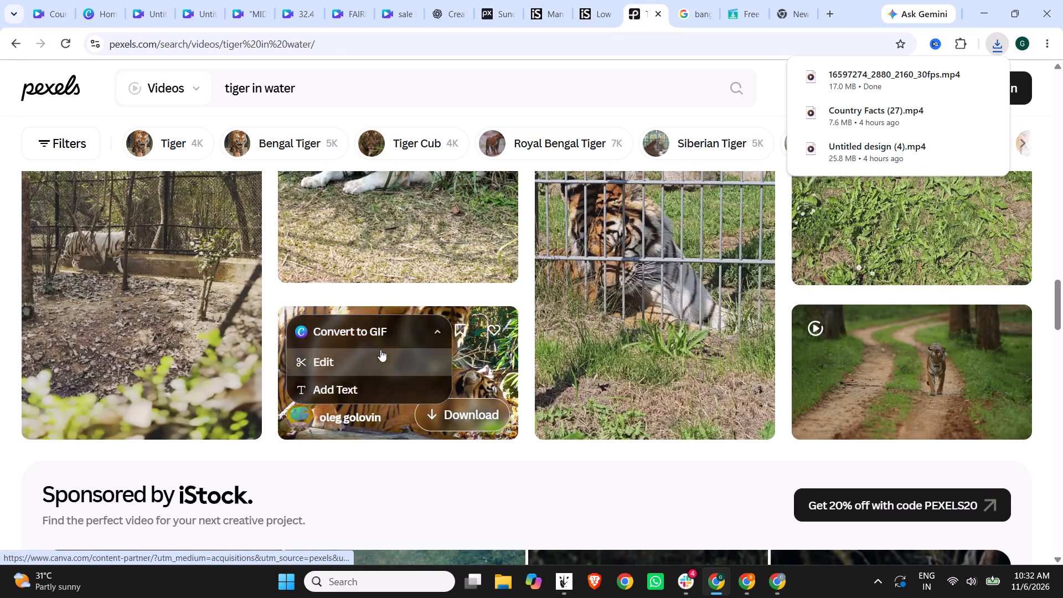
scroll(480, 343, up, 3)
scroll(396, 354, down, 5)
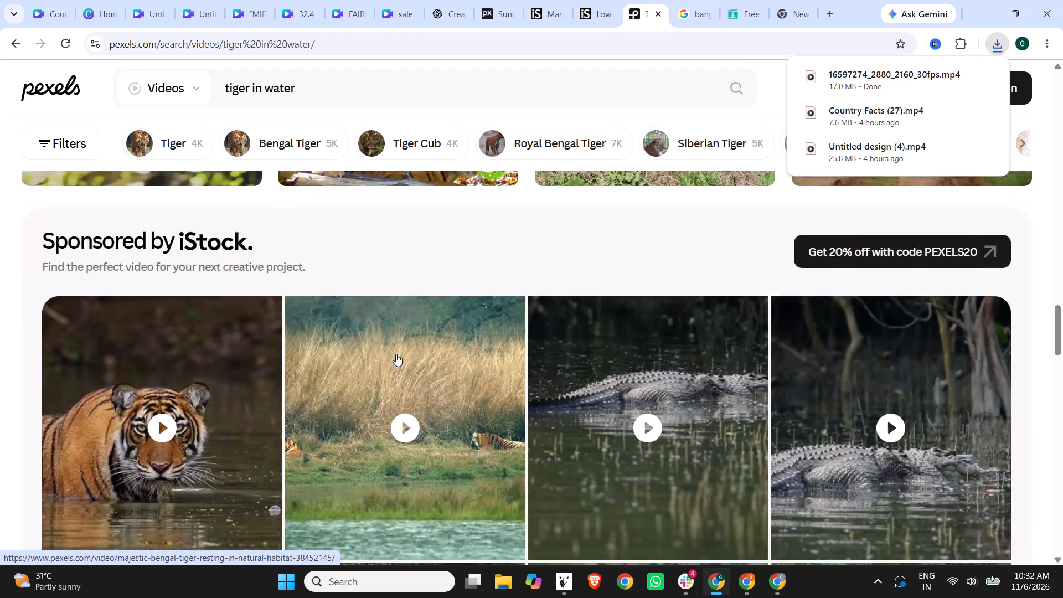
scroll(396, 354, down, 11)
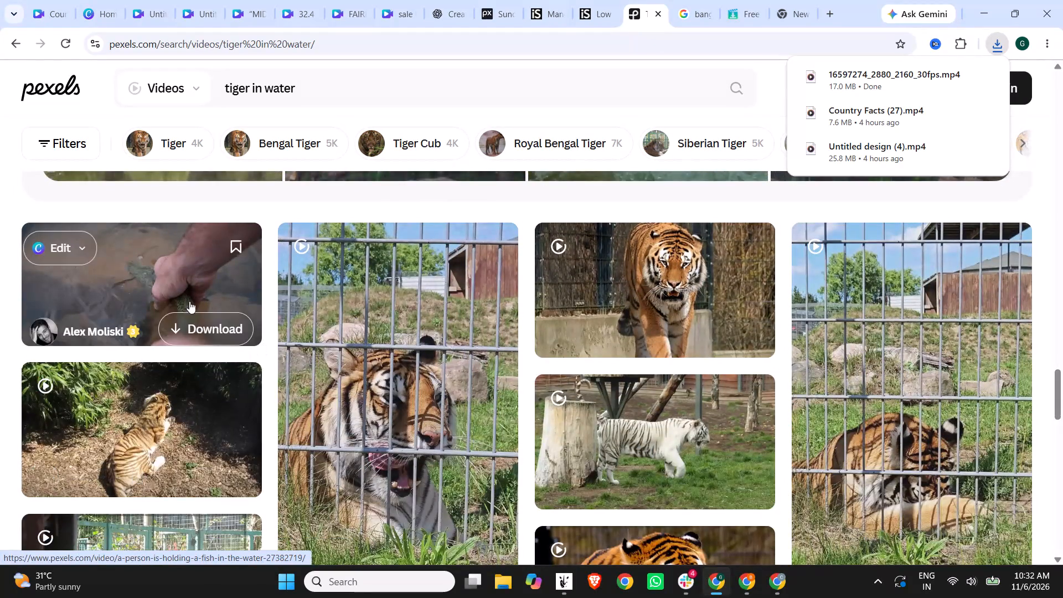
scroll(622, 295, down, 6)
scroll(286, 327, down, 4)
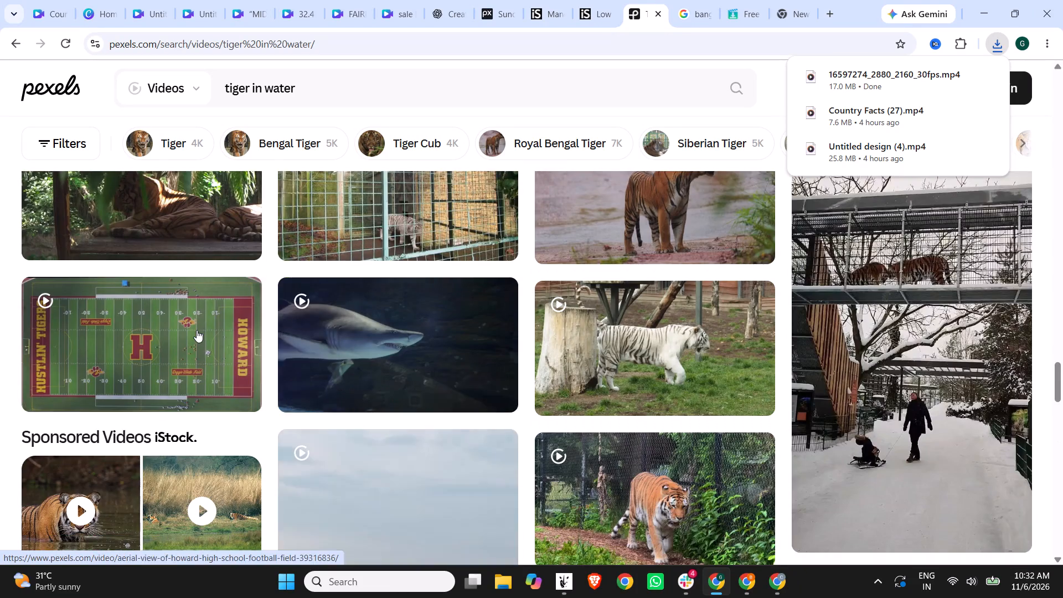
scroll(197, 330, down, 8)
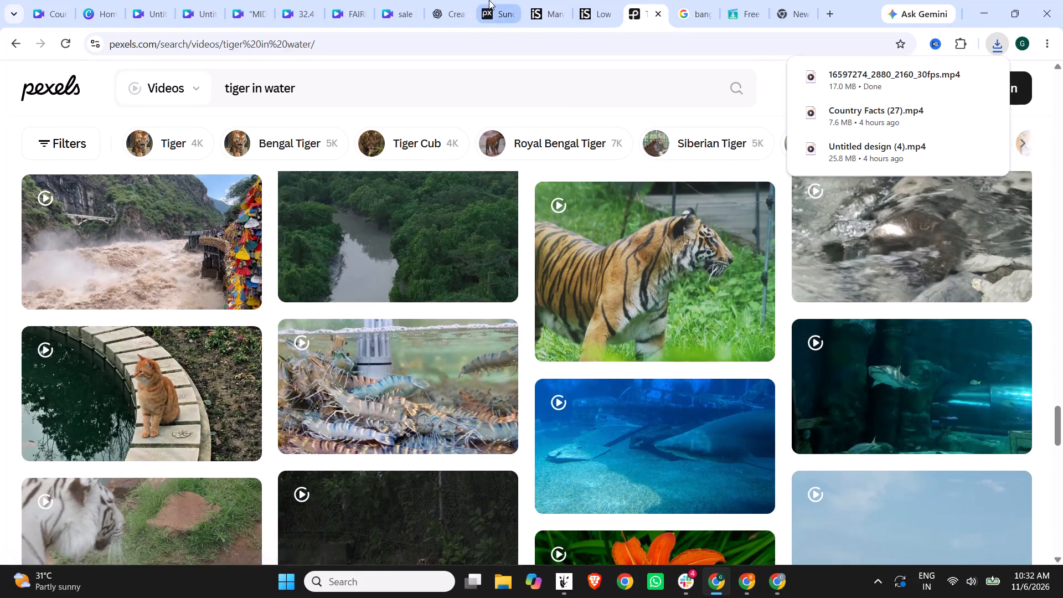
Switch to Pixabay and search its videos for "tiger in water".
click(489, 0)
text(tiger in t)
key(BackSpace)
text(water)
key(Return)
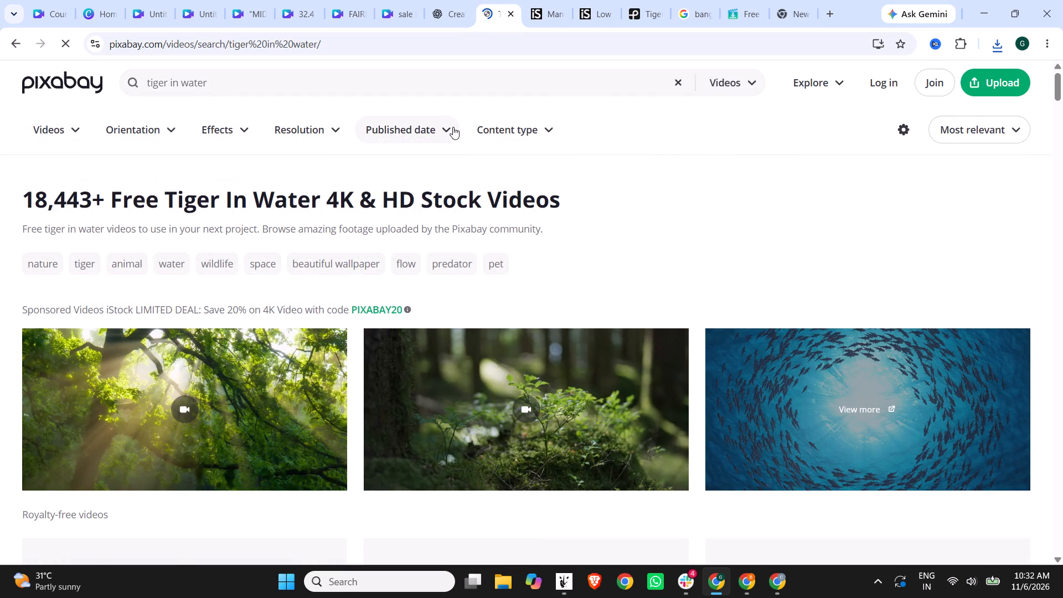
Browse the Pixabay results and open the vertical video of a mother tiger and her cub sitting in water.
scroll(419, 204, down, 5)
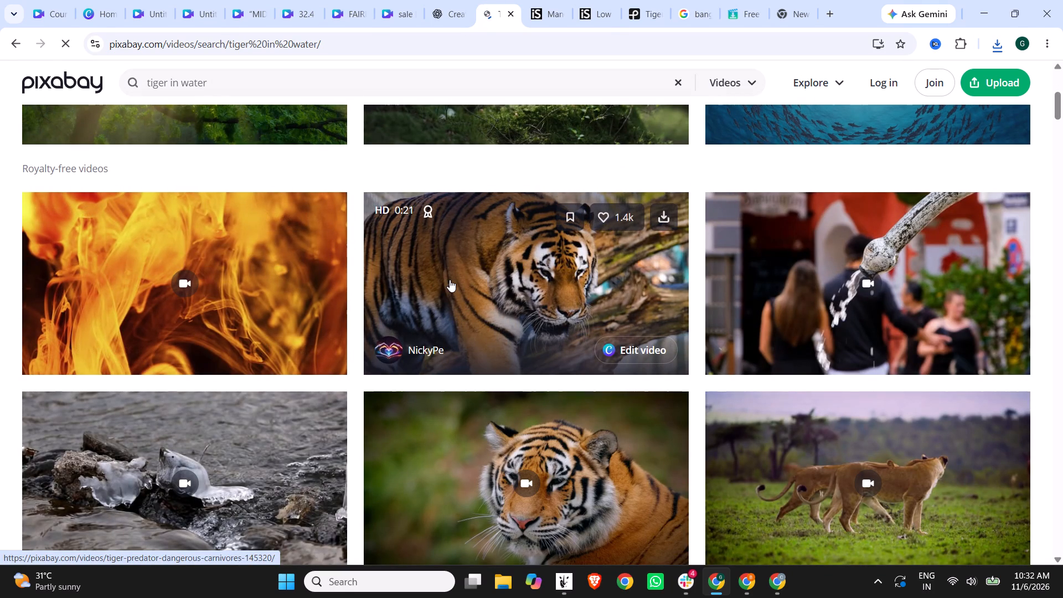
scroll(450, 280, down, 9)
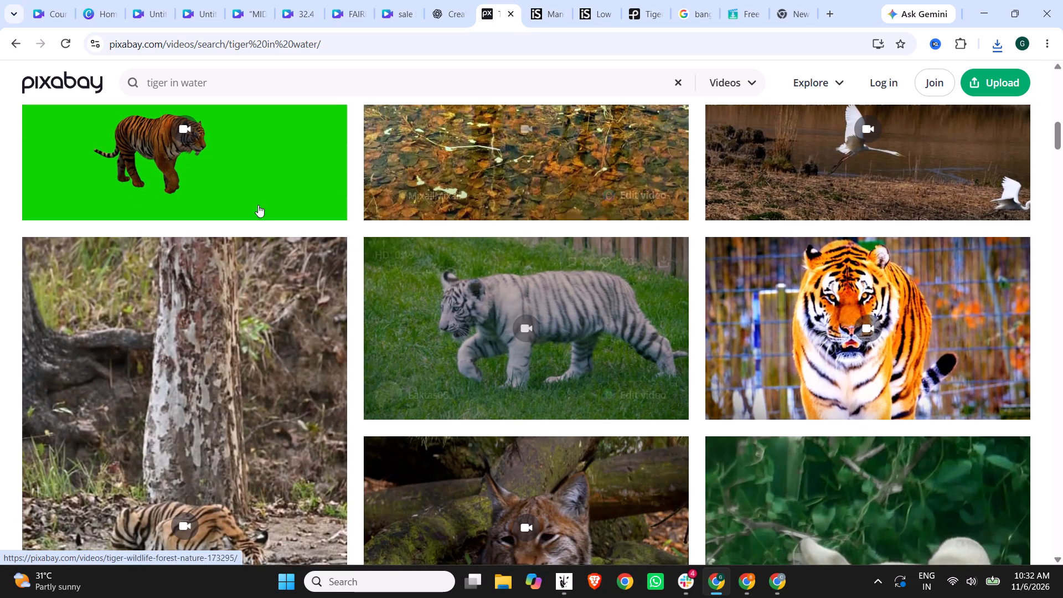
scroll(741, 183, up, 1)
scroll(773, 207, down, 4)
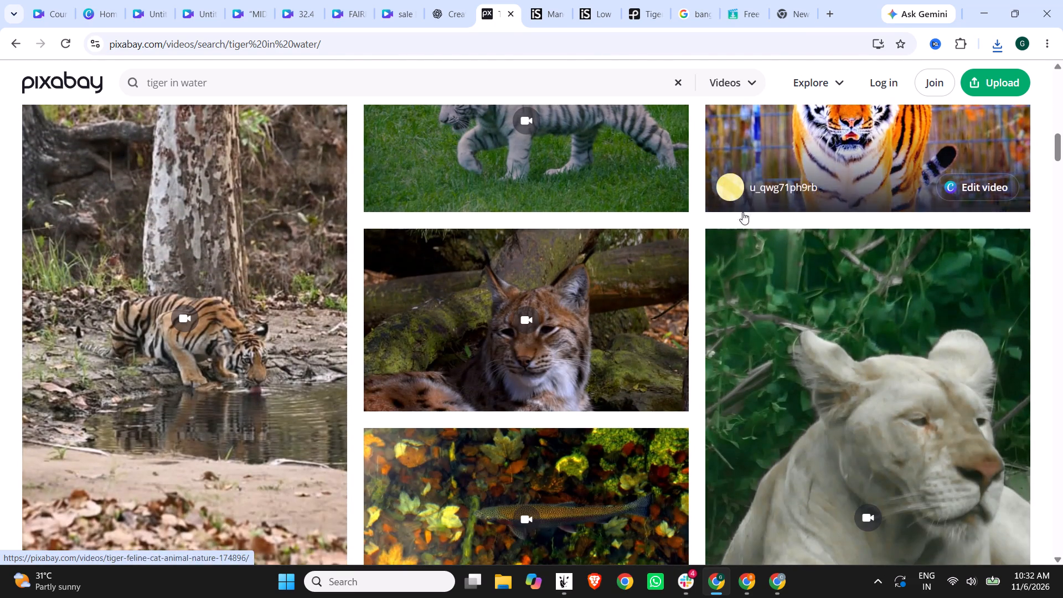
scroll(275, 309, down, 9)
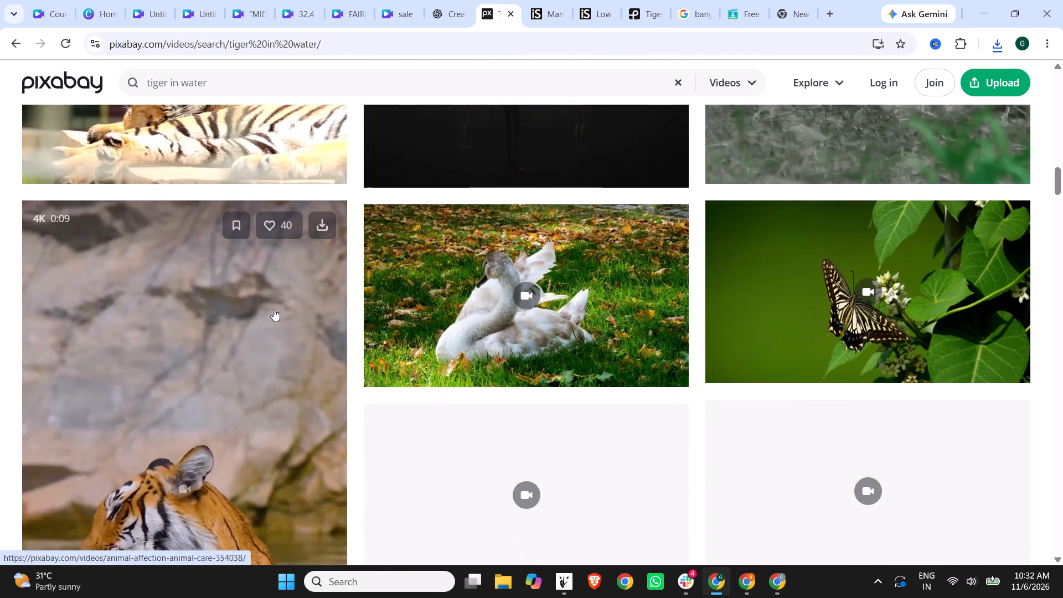
scroll(274, 309, down, 5)
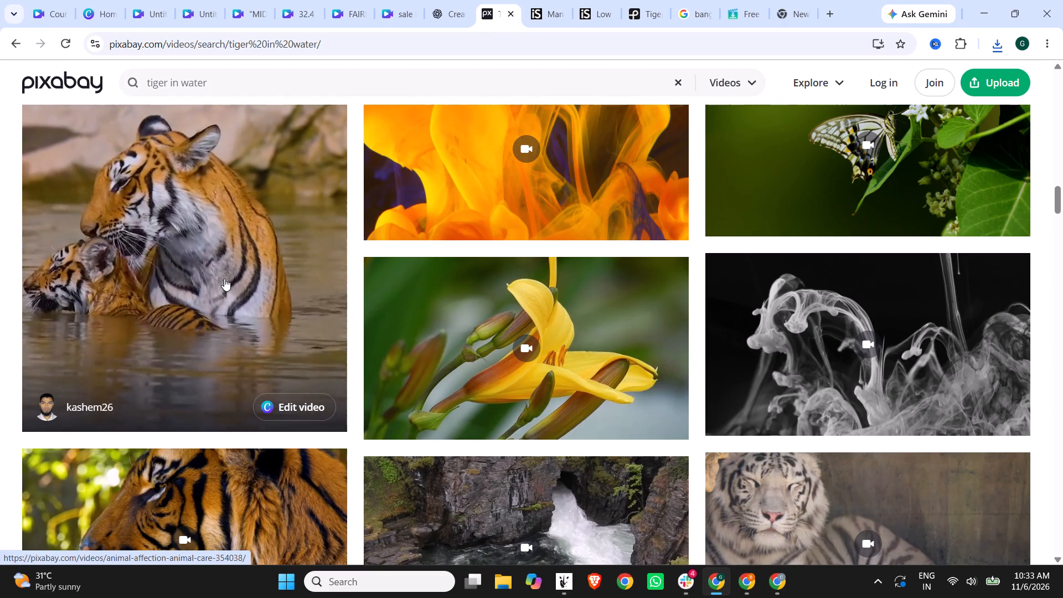
scroll(224, 279, down, 3)
click(219, 115)
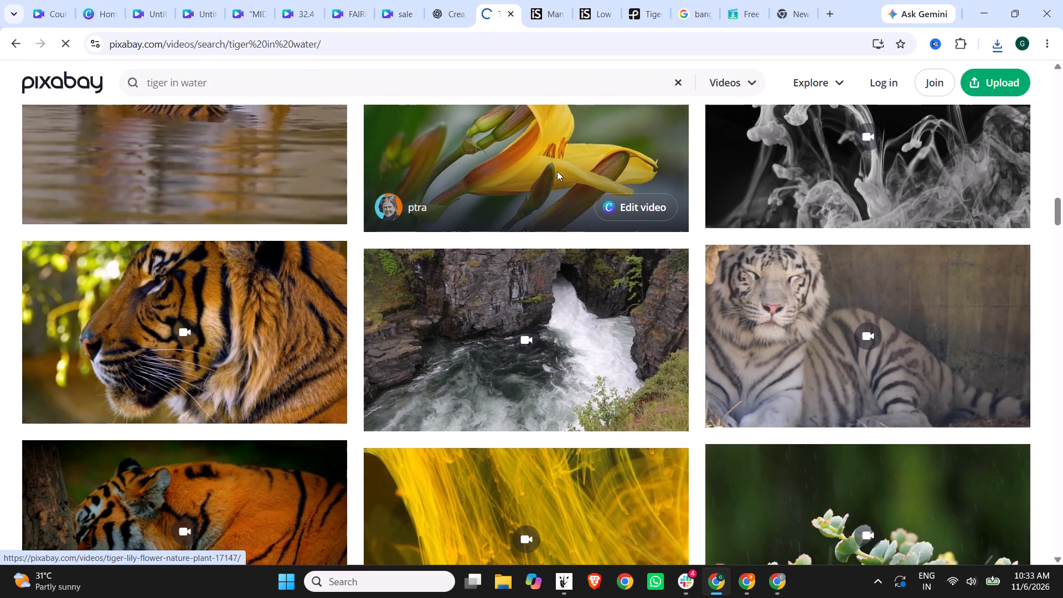
Look over the mother tiger and cub video's page, dismiss the sign-in prompt, and download the video for free.
scroll(661, 232, down, 5)
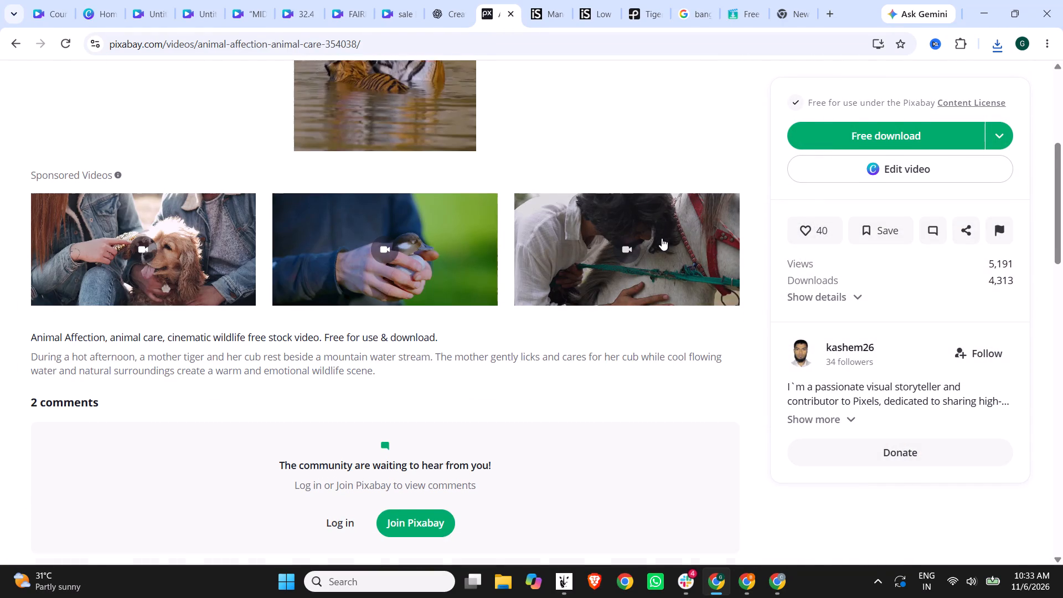
scroll(815, 203, down, 1)
scroll(815, 203, up, 6)
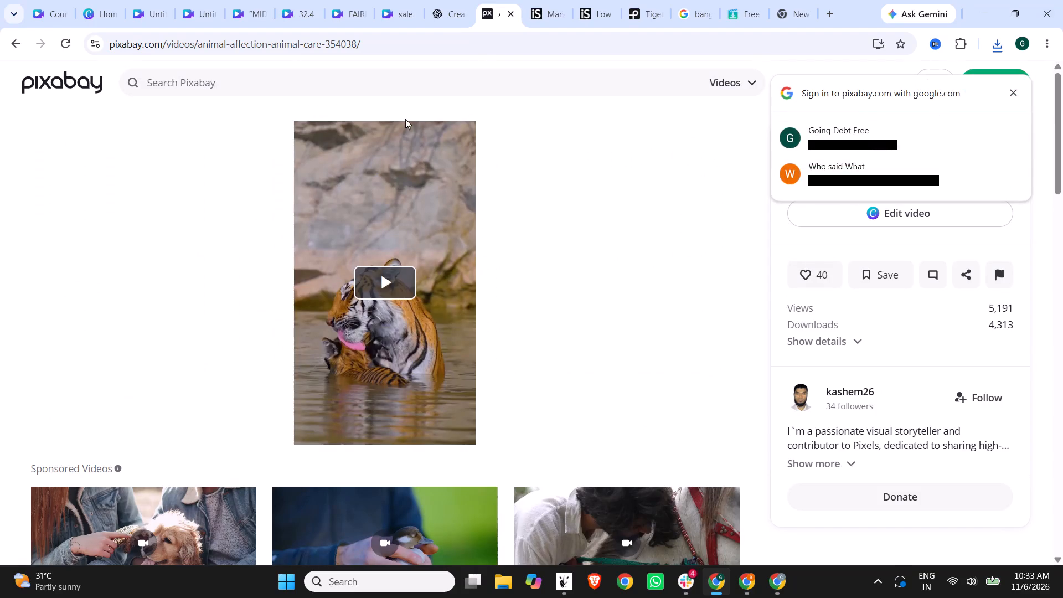
click(685, 133)
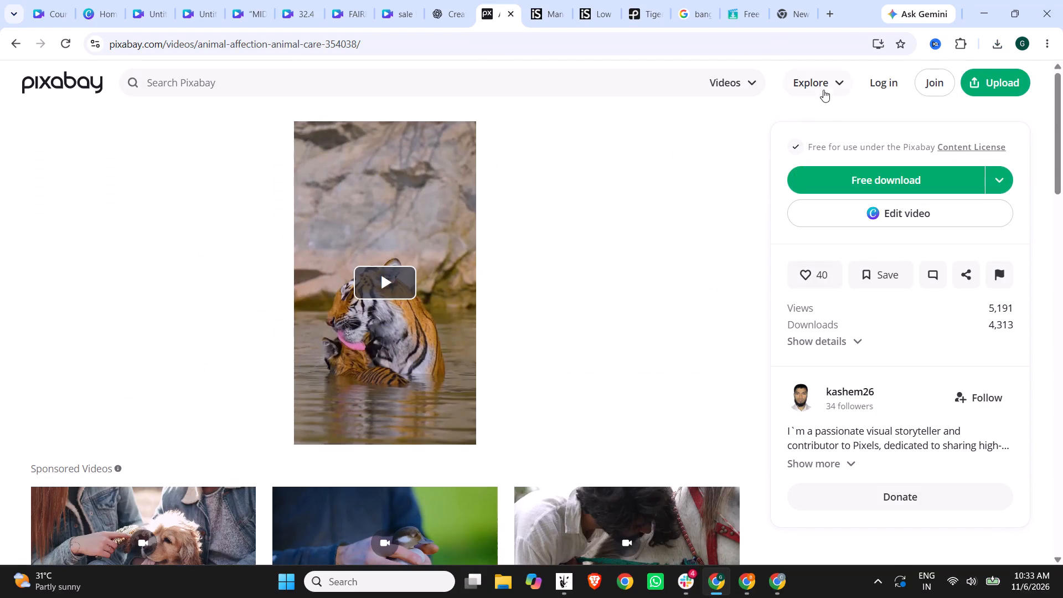
click(851, 176)
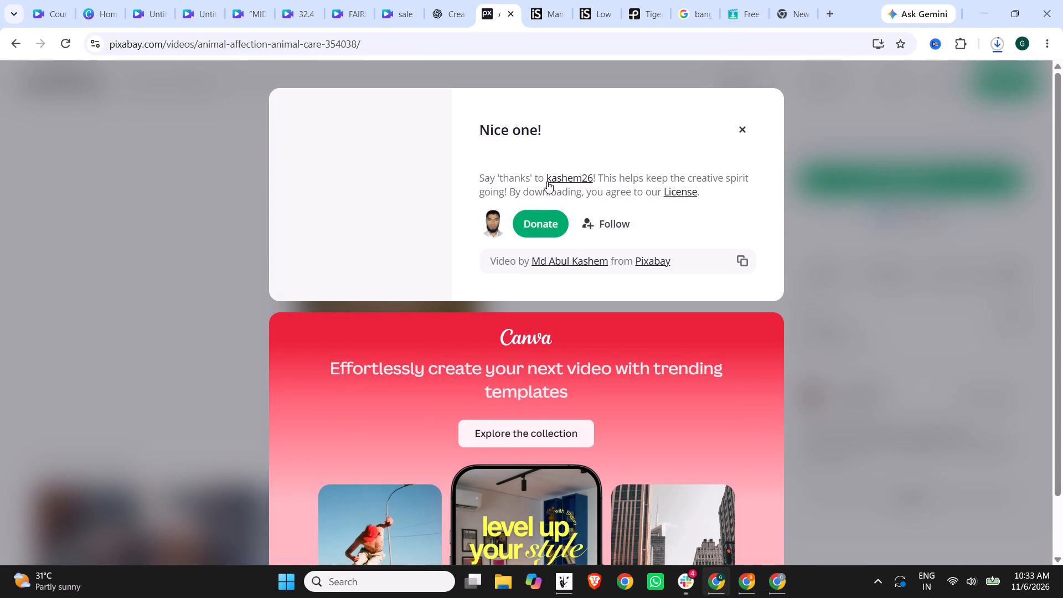
Copy the Pixabay creator's username and paste it into the blank tab's address bar, replacing the credit names already there.
drag(547, 181, 574, 181)
drag(544, 181, 594, 179)
key(ctrl+c)
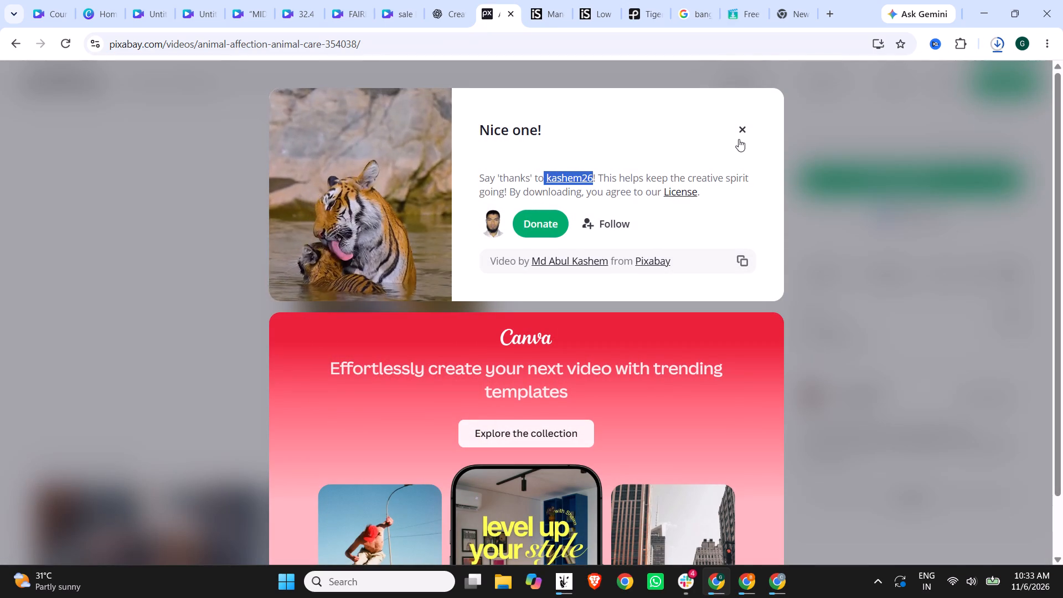
click(797, 0)
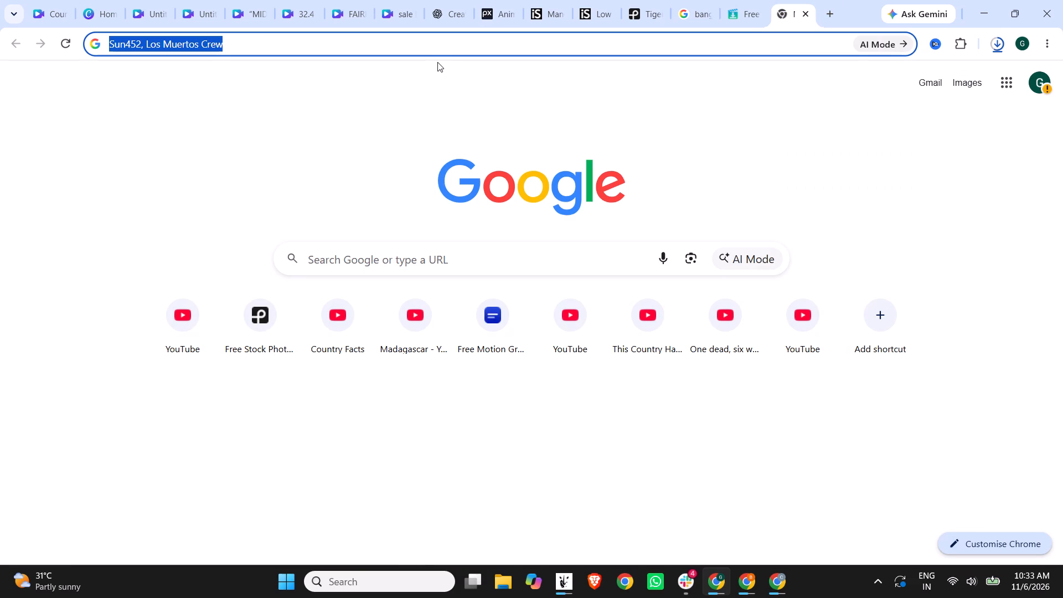
key(ctrl+v)
Switch back to Pexels and look through the "tiger in water" video results again for another usable tiger clip.
click(658, 0)
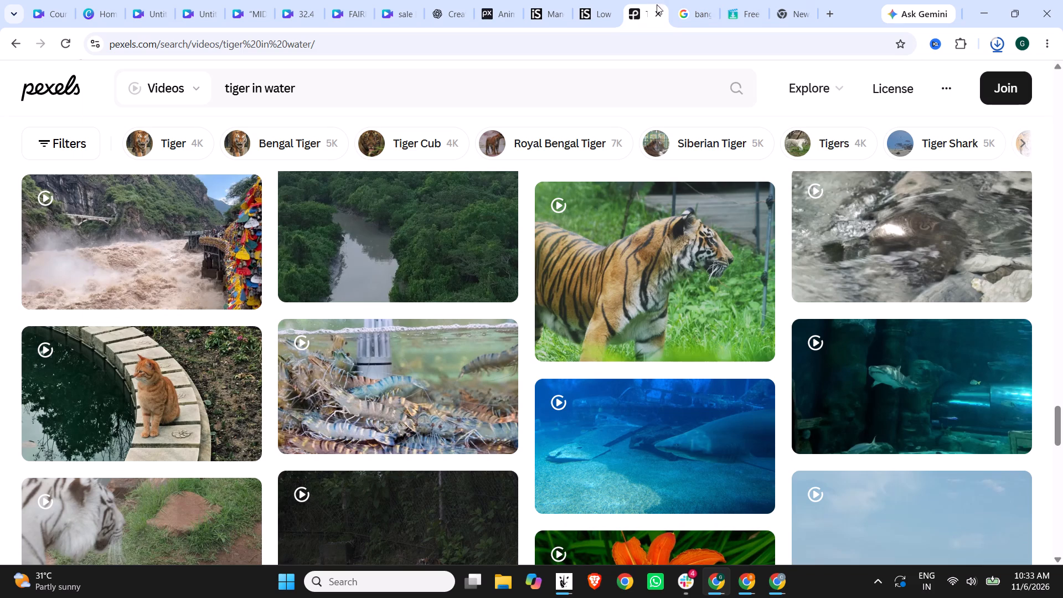
scroll(549, 274, up, 10)
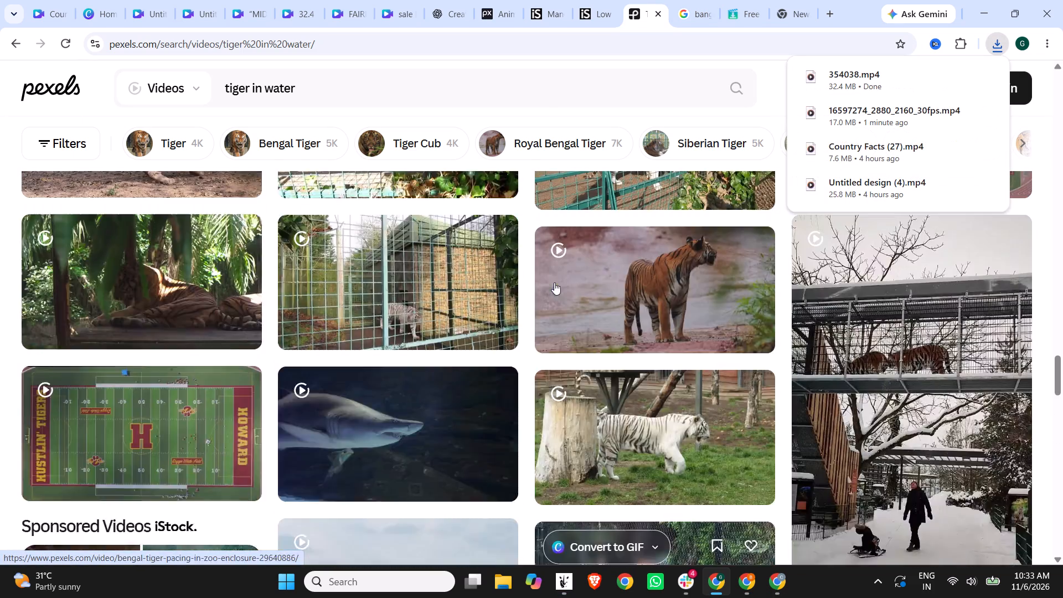
scroll(554, 282, up, 5)
scroll(554, 282, up, 18)
scroll(554, 282, up, 5)
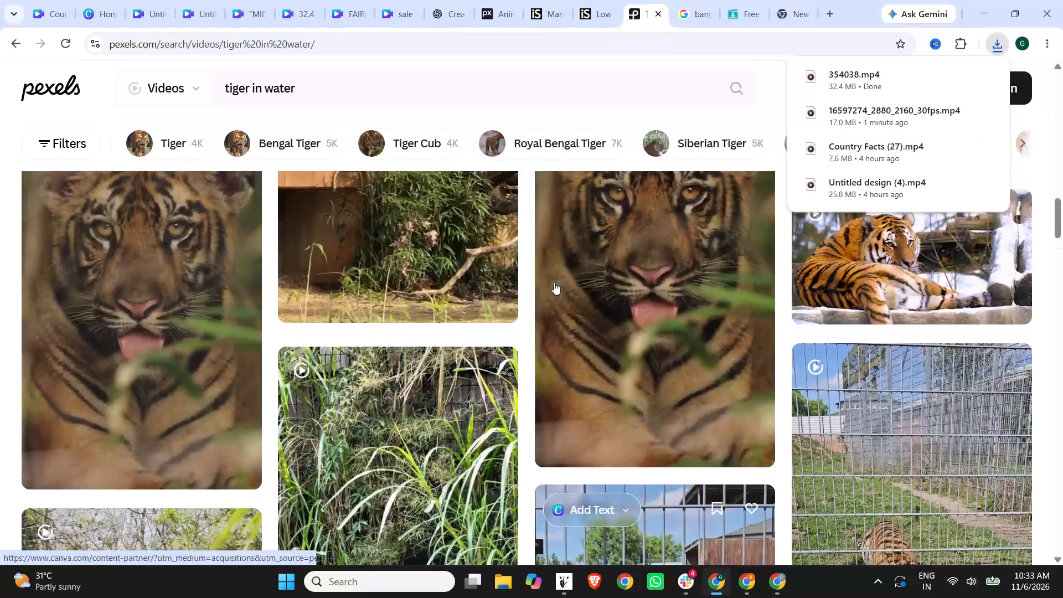
scroll(554, 282, up, 13)
scroll(554, 282, up, 12)
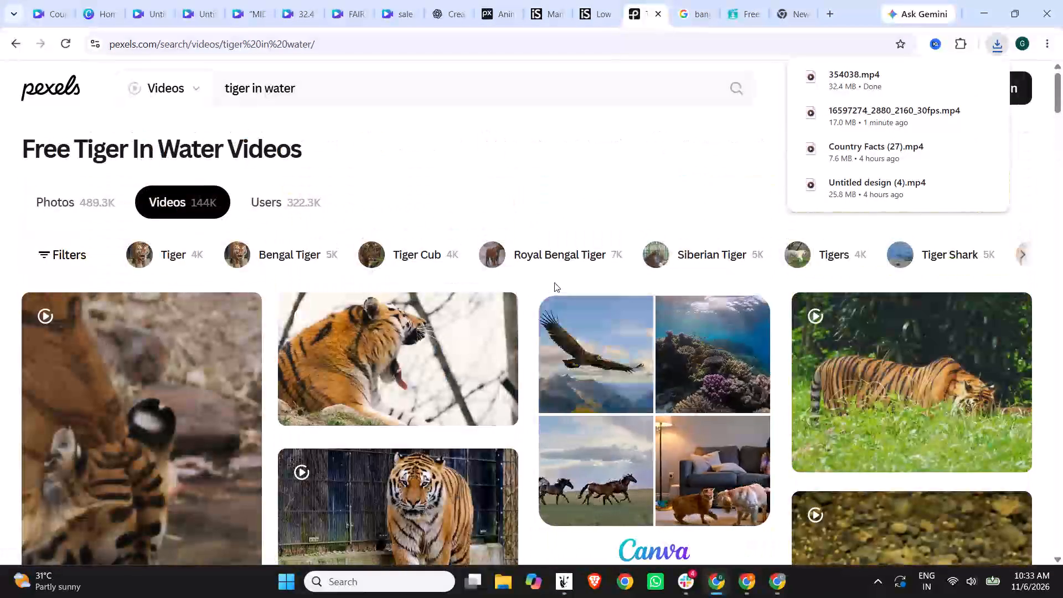
scroll(554, 282, up, 3)
scroll(684, 315, down, 4)
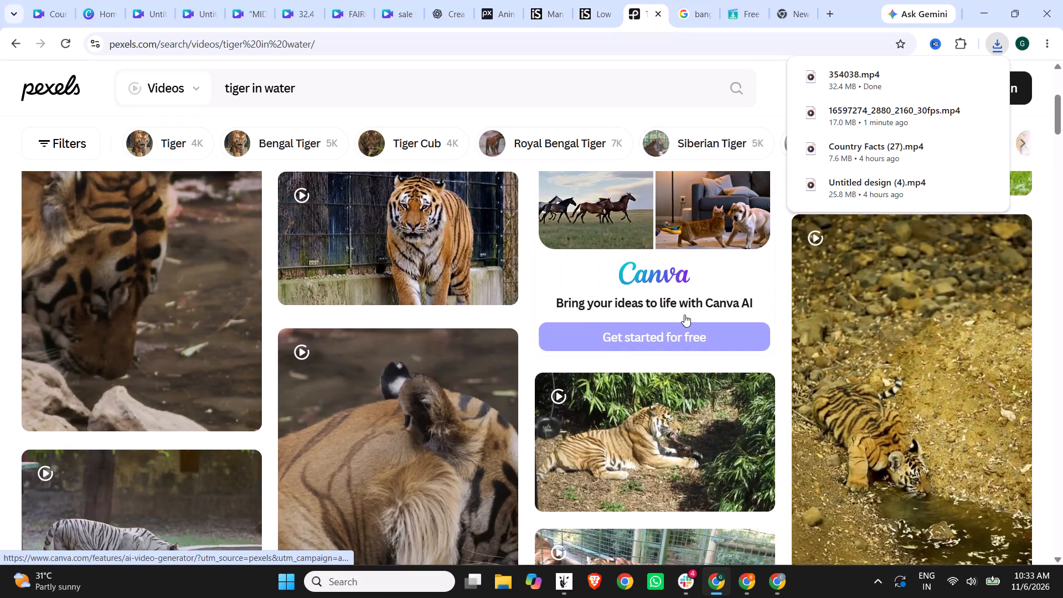
scroll(684, 315, down, 6)
scroll(603, 316, down, 7)
scroll(473, 322, down, 6)
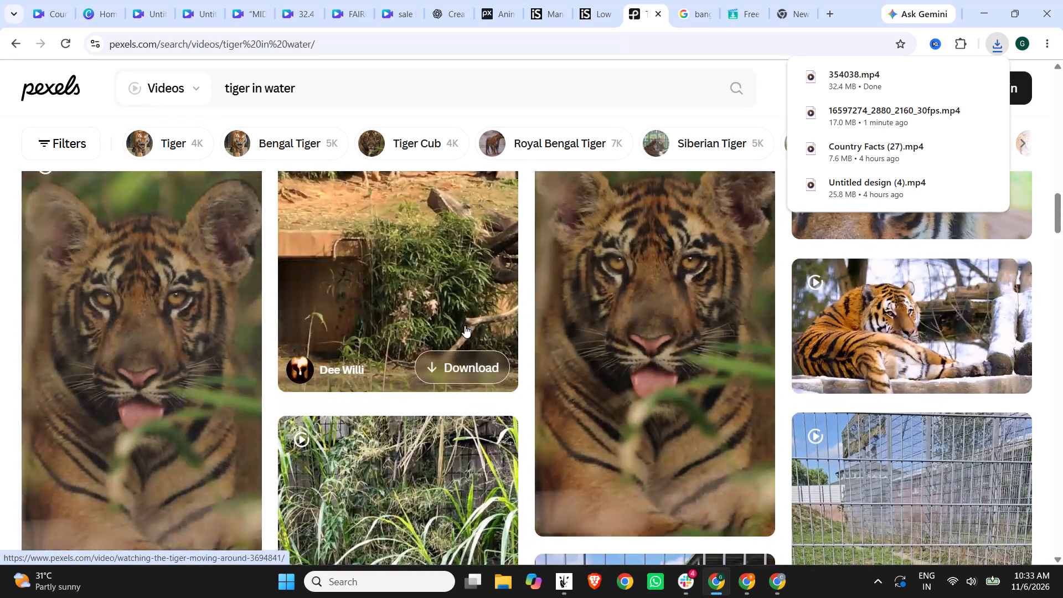
scroll(465, 326, down, 18)
scroll(463, 328, down, 4)
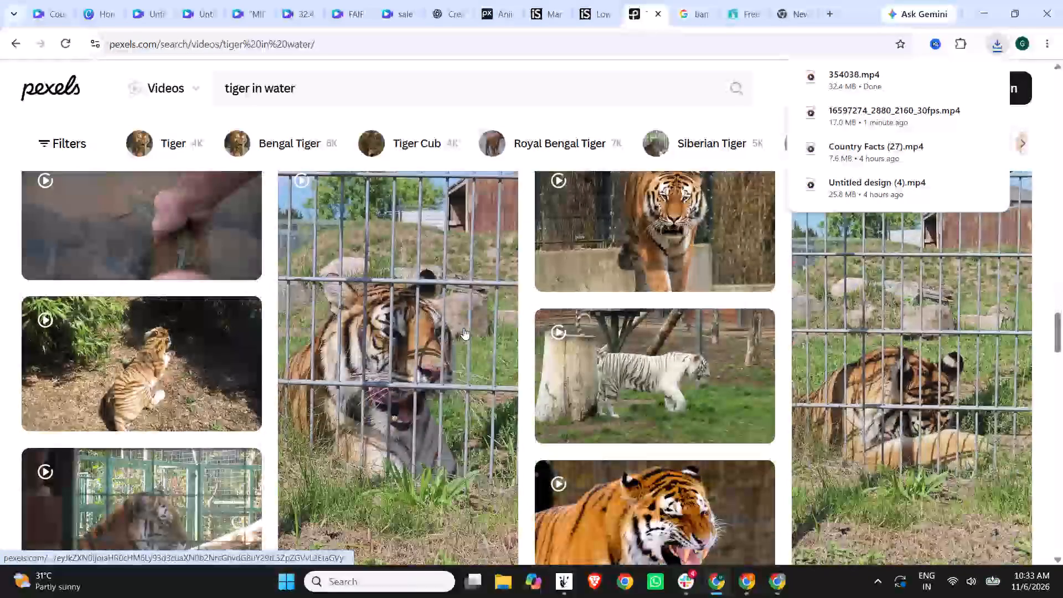
scroll(463, 328, down, 16)
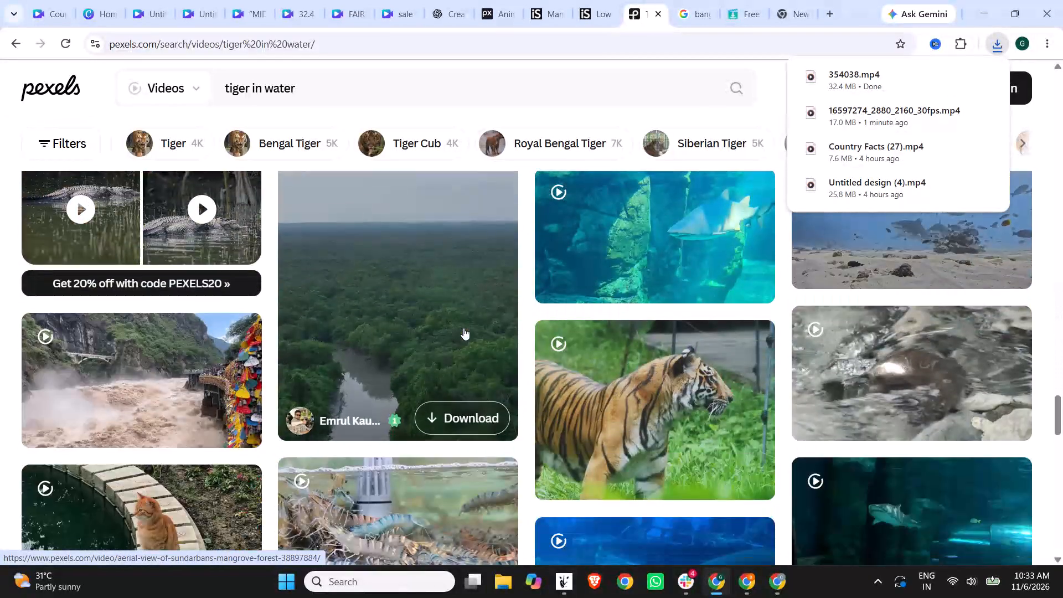
scroll(463, 328, down, 17)
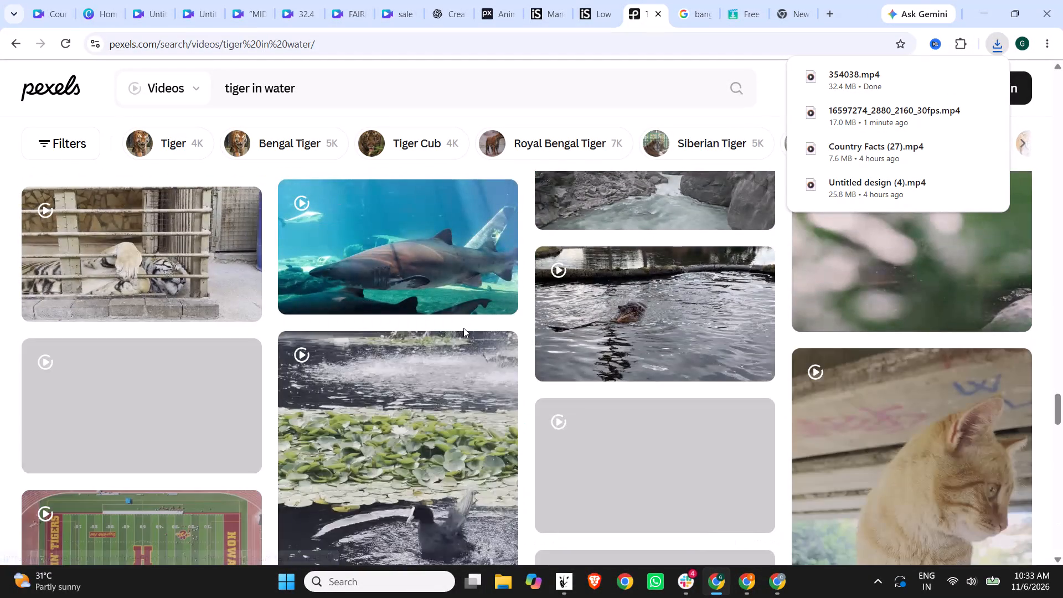
scroll(505, 333, down, 14)
scroll(569, 334, down, 5)
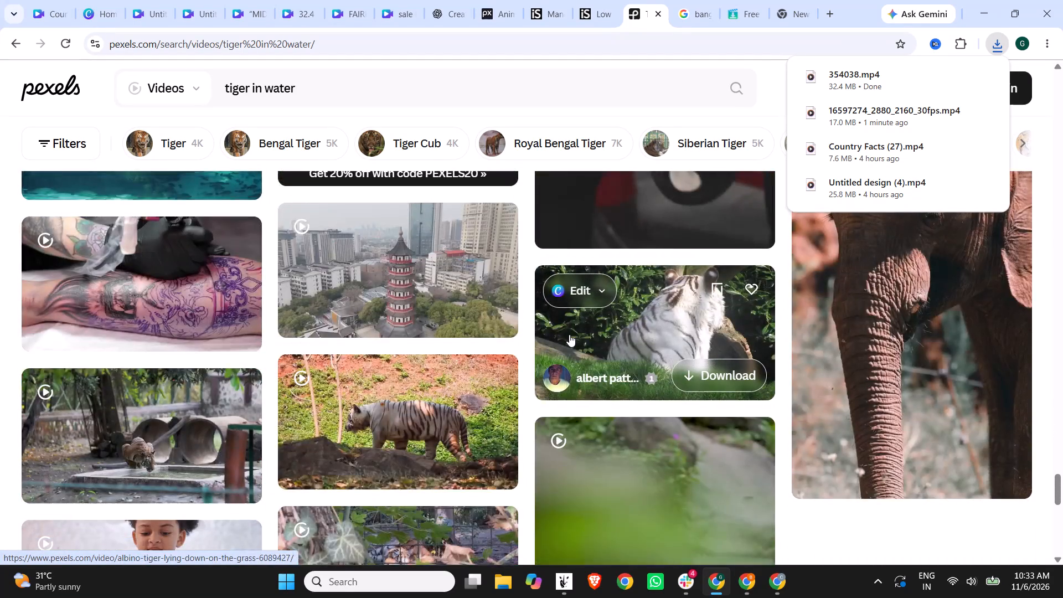
scroll(569, 334, down, 10)
scroll(973, 380, up, 20)
scroll(973, 380, up, 8)
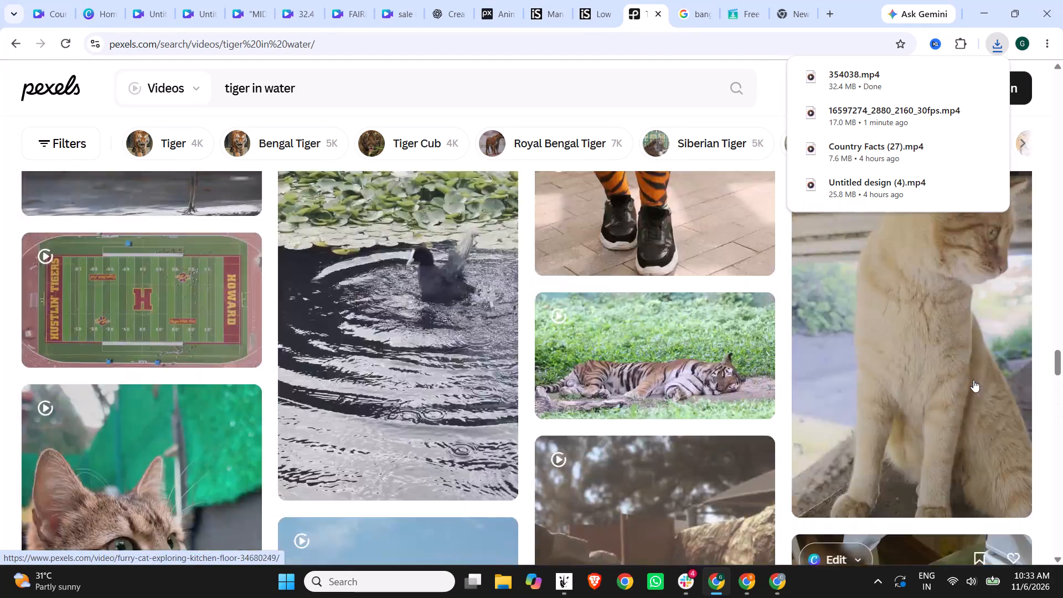
scroll(973, 380, up, 20)
scroll(973, 380, up, 17)
scroll(973, 380, up, 8)
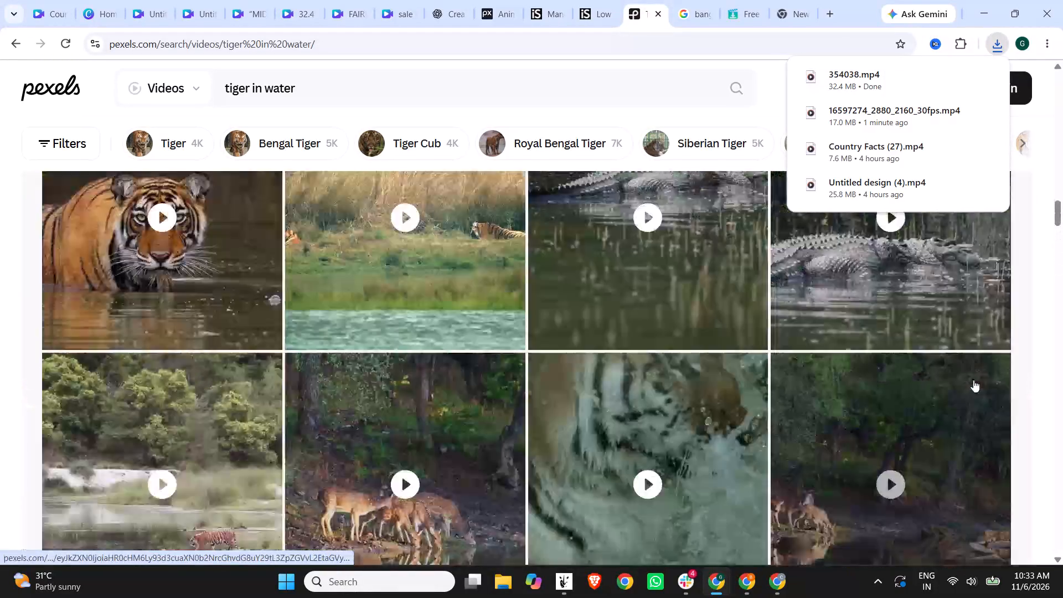
scroll(973, 380, up, 10)
Return to the "tiger swimming" results and open the close-up video of a Bengal tiger's face.
click(24, 42)
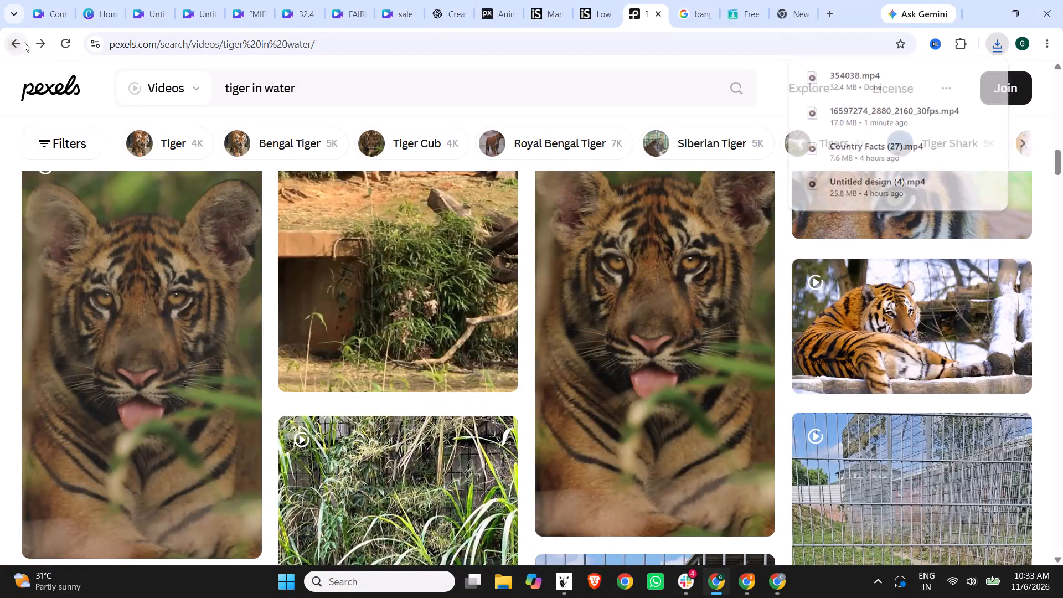
scroll(587, 283, up, 15)
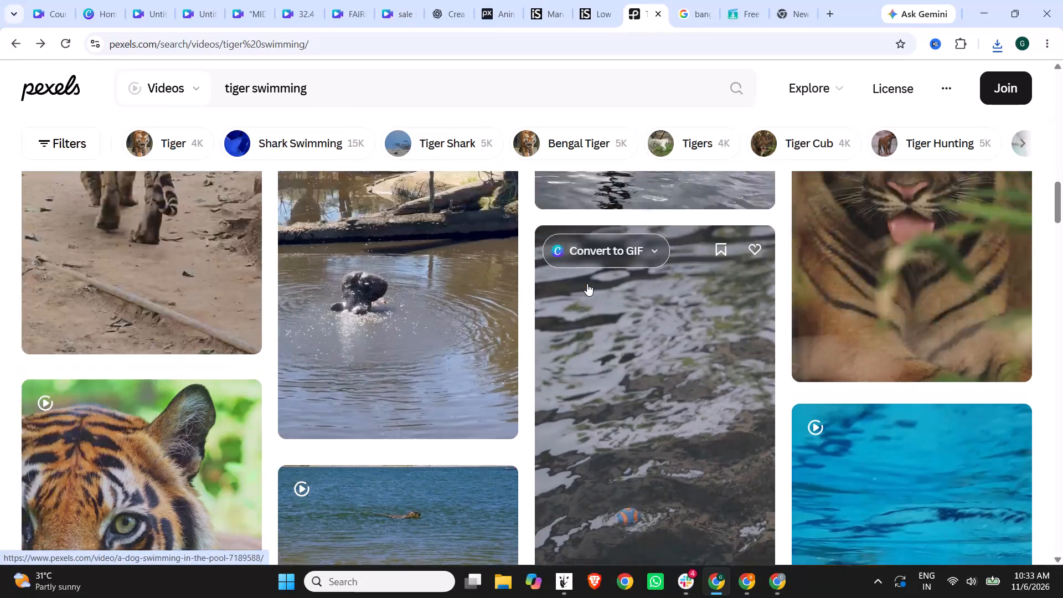
scroll(587, 283, down, 5)
click(148, 372)
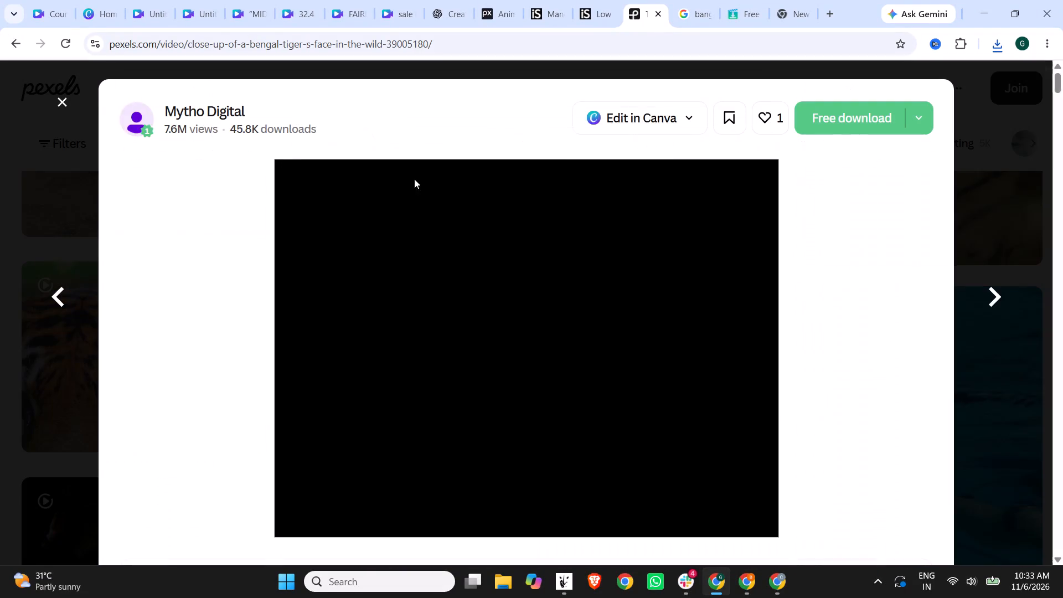
Copy the creator name Mytho Digital and append it after a comma to the credit note in the blank tab's address bar.
drag(160, 107, 249, 110)
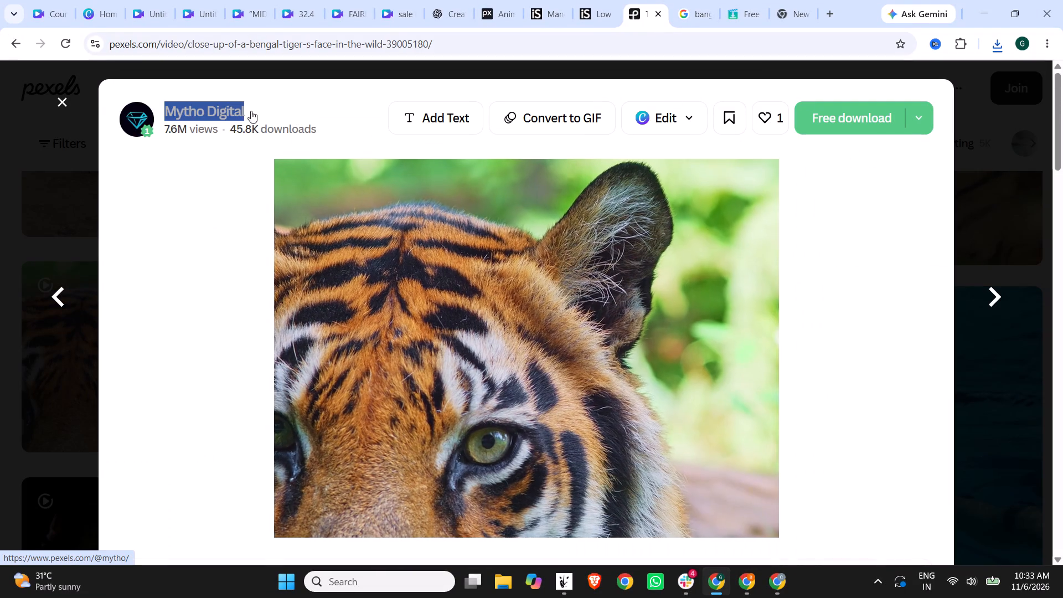
key(ctrl+c)
click(796, 0)
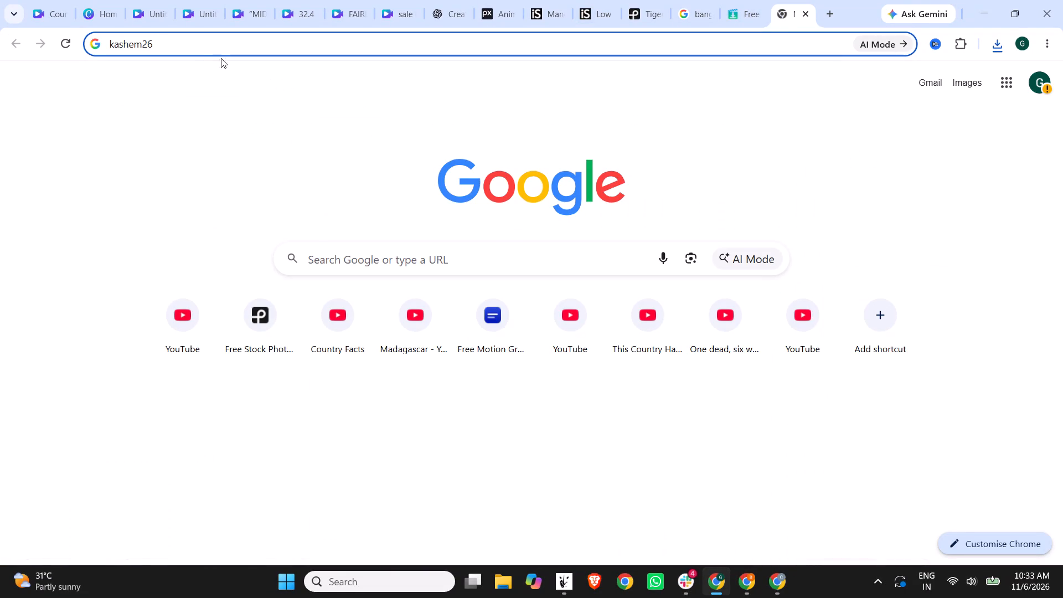
text(,)
key(space)
key(ctrl+v)
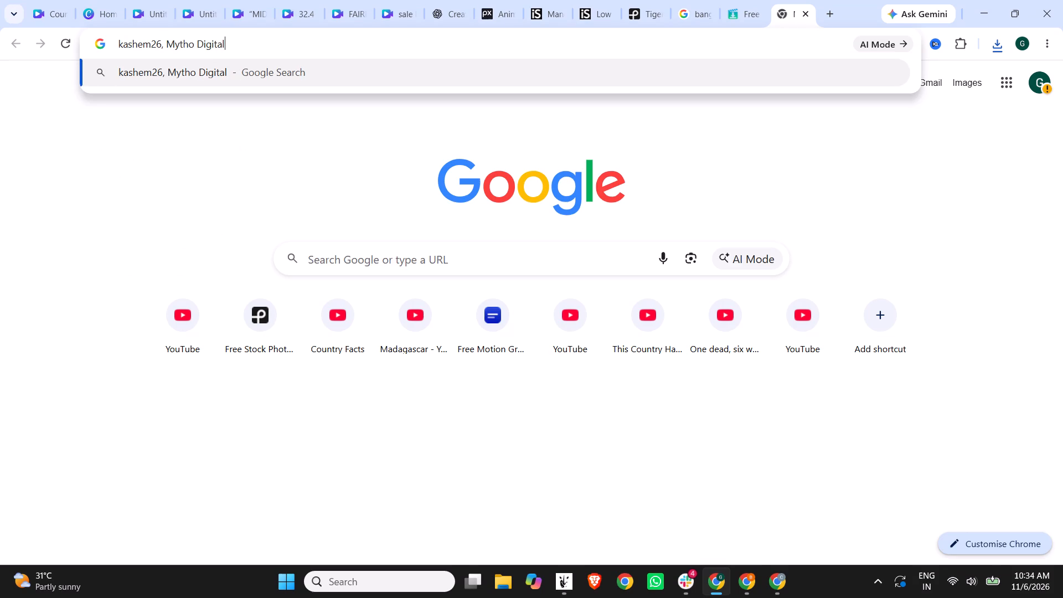
Return to Pexels, close the tiger close-up video, and search videos for "sundarbans".
click(734, 0)
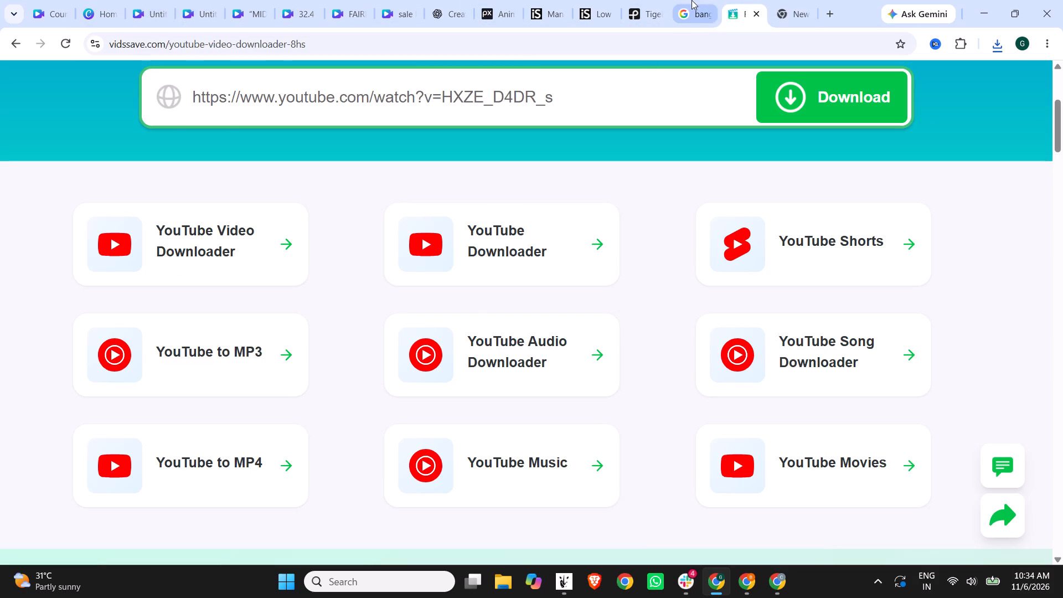
click(644, 0)
click(69, 100)
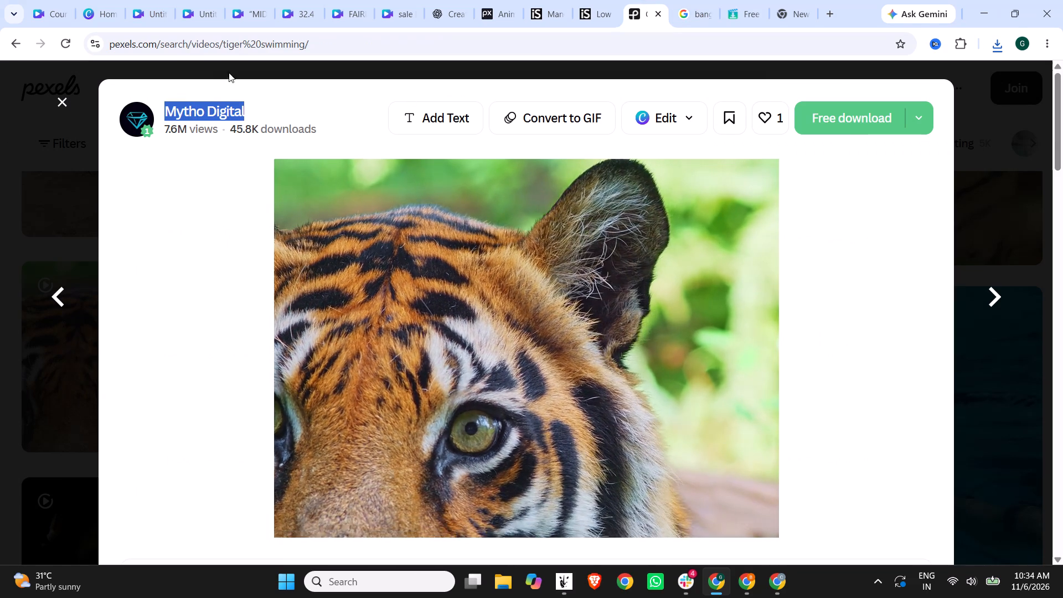
drag(337, 85, 251, 84)
text(in sunderban)
key(BackSpace)
key(BackSpace)
key(BackSpace)
key(BackSpace)
key(BackSpace)
key(BackSpace)
key(BackSpace)
key(BackSpace)
key(BackSpace)
key(BackSpace)
key(BackSpace)
key(BackSpace)
key(BackSpace)
key(BackSpace)
key(BackSpace)
key(BackSpace)
key(BackSpace)
key(BackSpace)
key(BackSpace)
key(BackSpace)
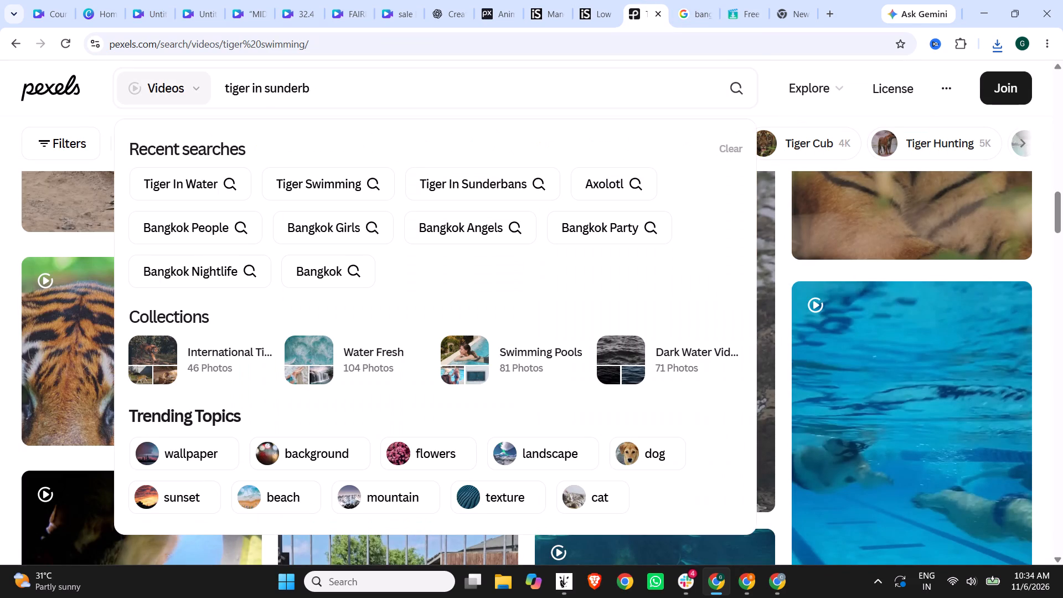
text(sunderbans)
key(Return)
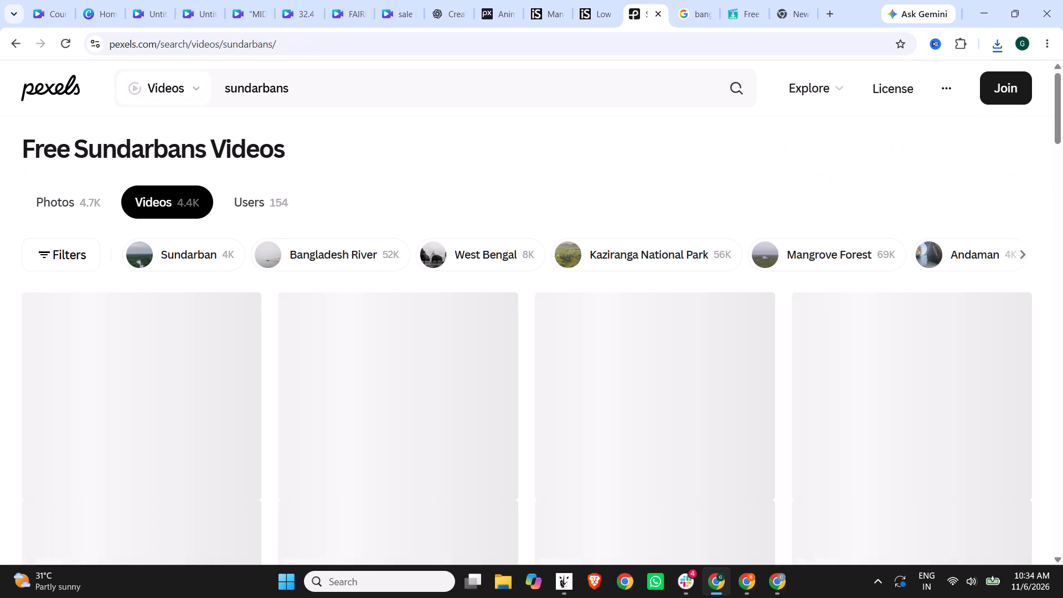
Look through the "sundarbans" video results for suitable mangrove forest, river or wildlife footage.
scroll(451, 183, down, 2)
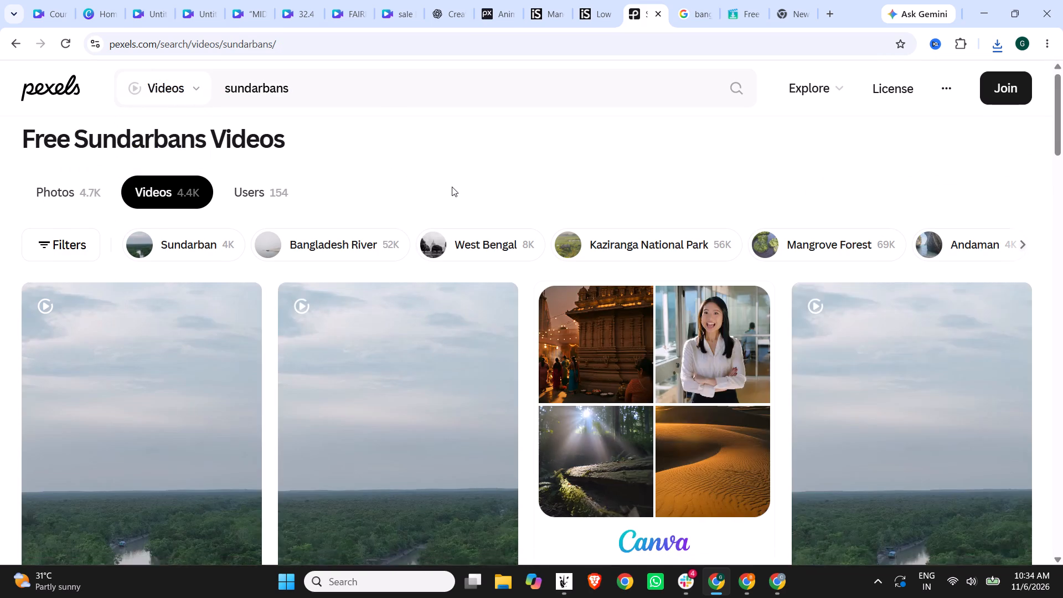
scroll(452, 187, down, 2)
scroll(316, 232, down, 5)
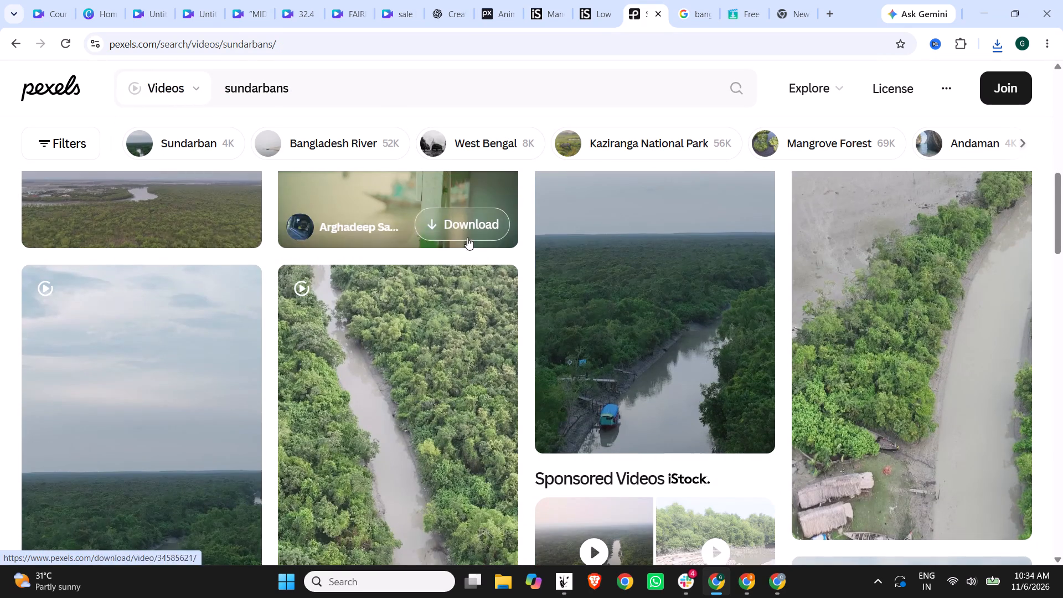
scroll(467, 239, down, 13)
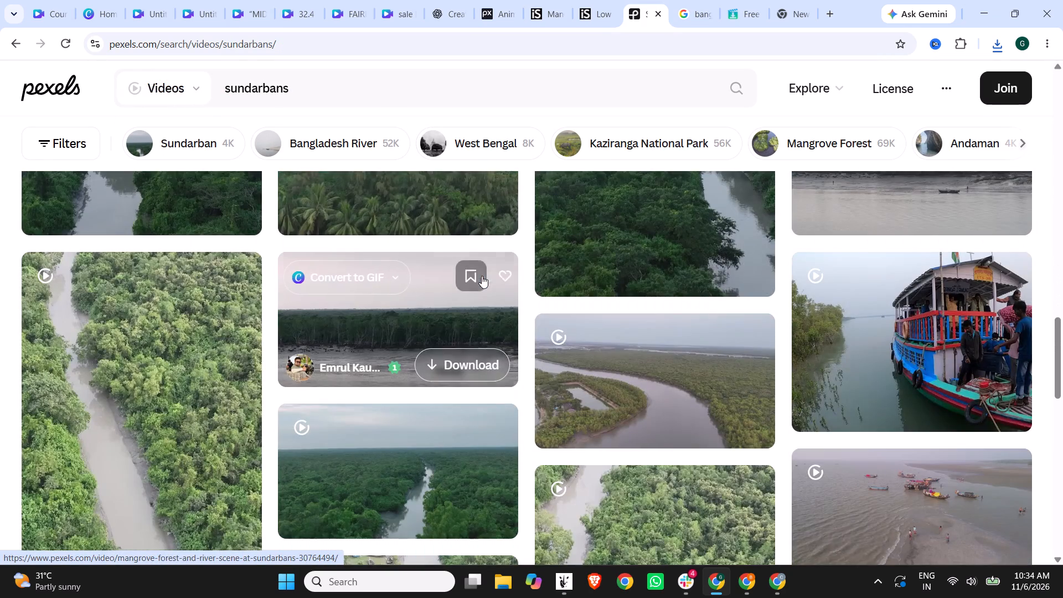
scroll(481, 301, down, 4)
scroll(431, 344, down, 5)
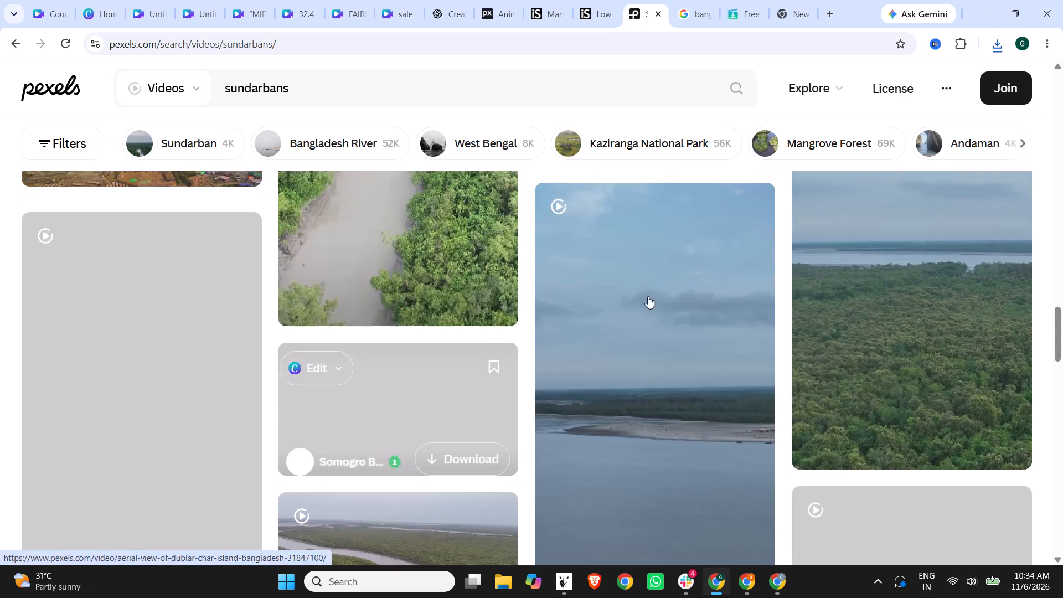
scroll(752, 311, down, 5)
scroll(348, 330, down, 5)
scroll(352, 337, up, 2)
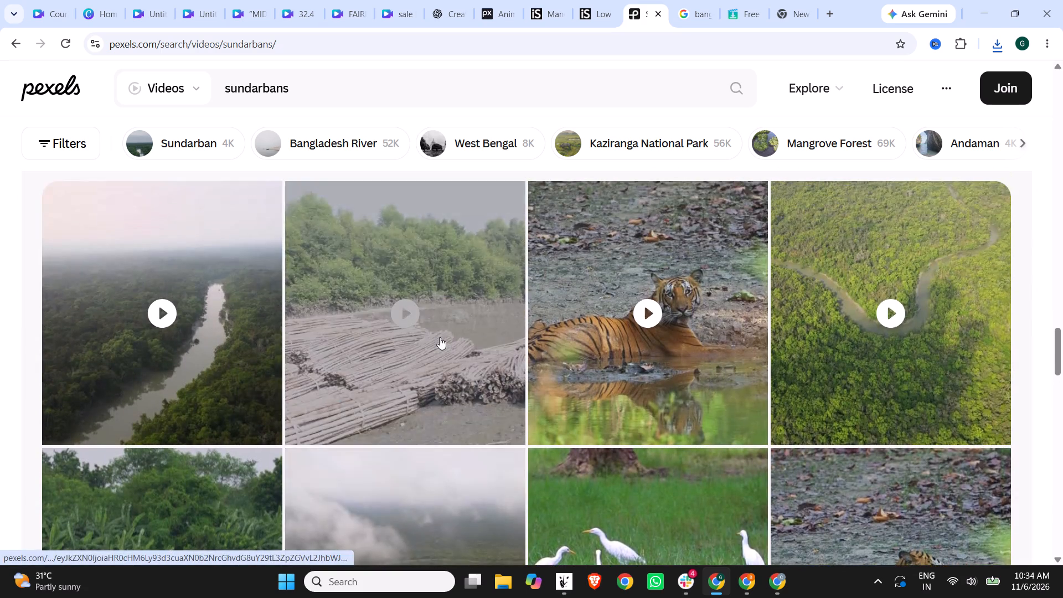
scroll(440, 337, down, 4)
scroll(166, 337, down, 4)
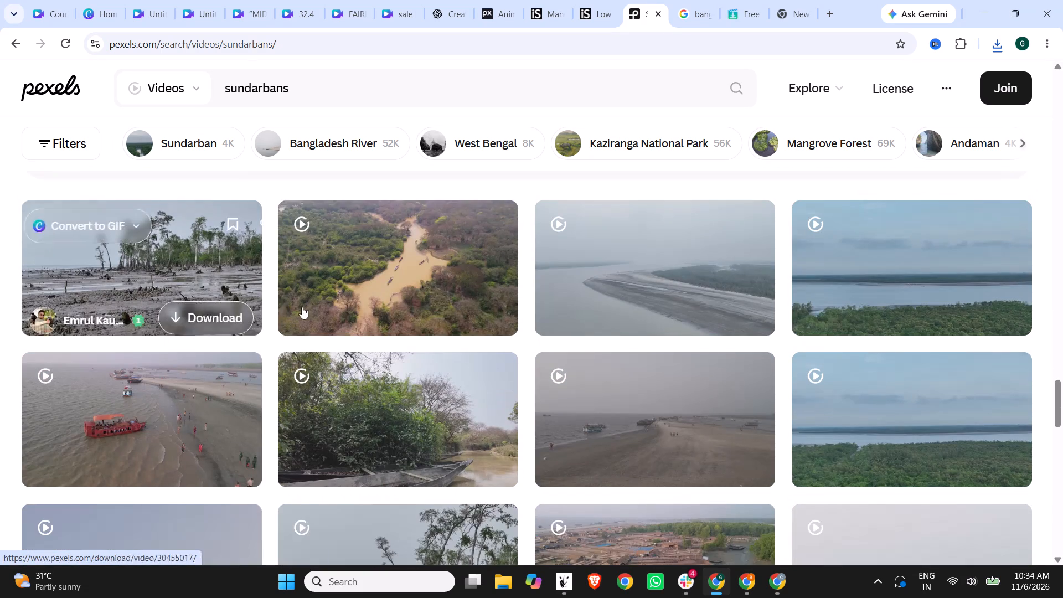
scroll(360, 283, down, 4)
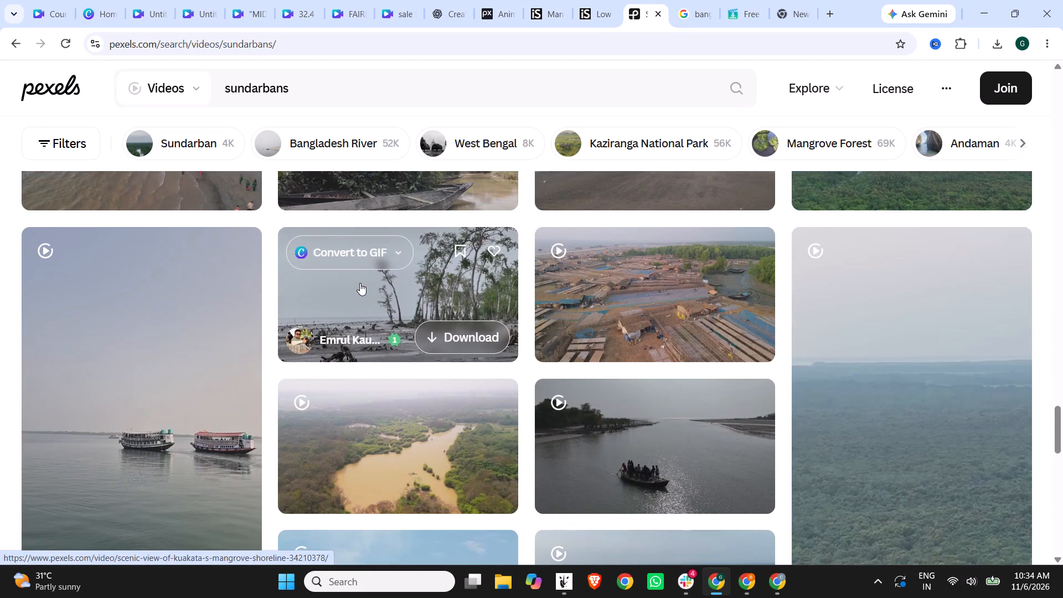
scroll(449, 296, down, 7)
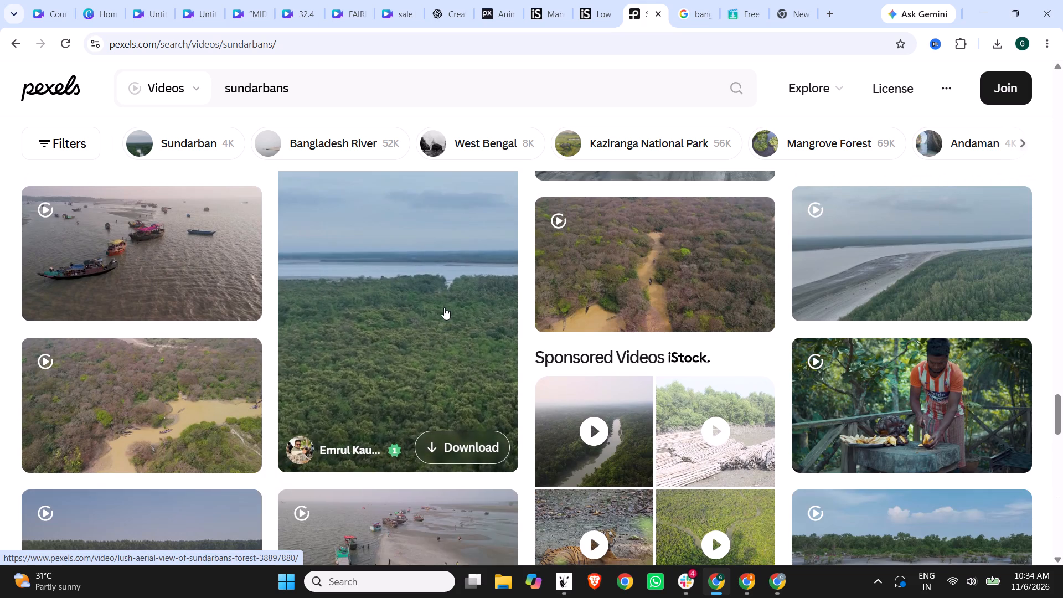
scroll(187, 394, down, 4)
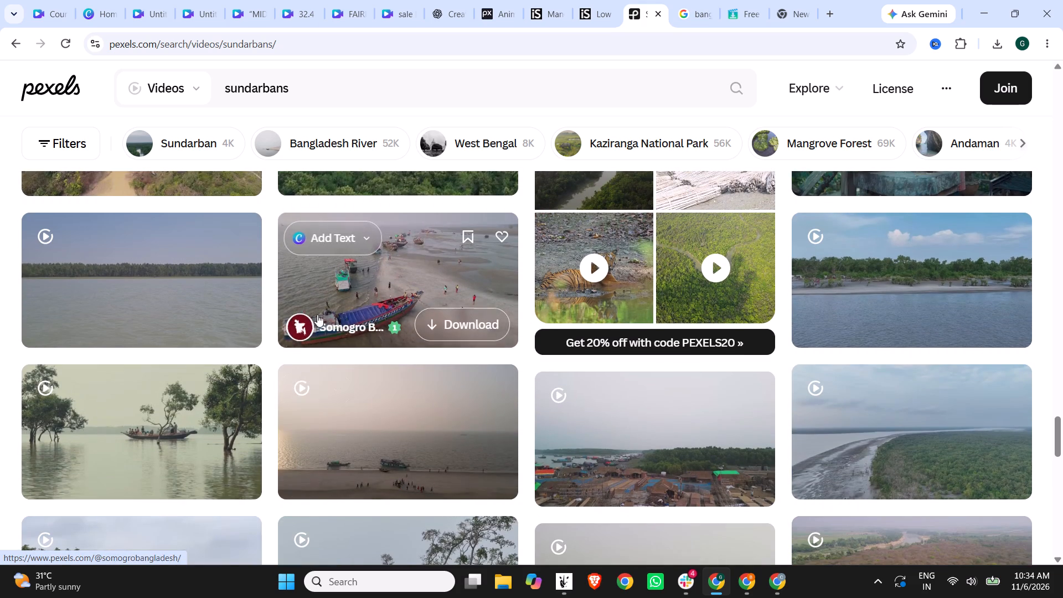
scroll(404, 377, down, 5)
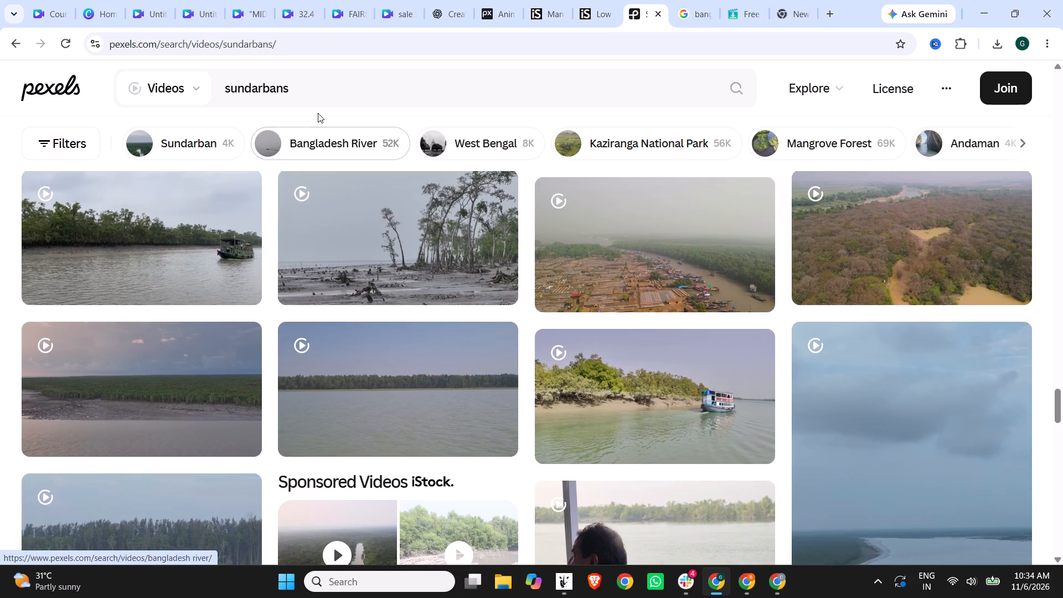
Switch to the related "Sundarban" video results and open Somogro Bangladesh's swamp forest video with boats beneath a bare tree.
click(204, 147)
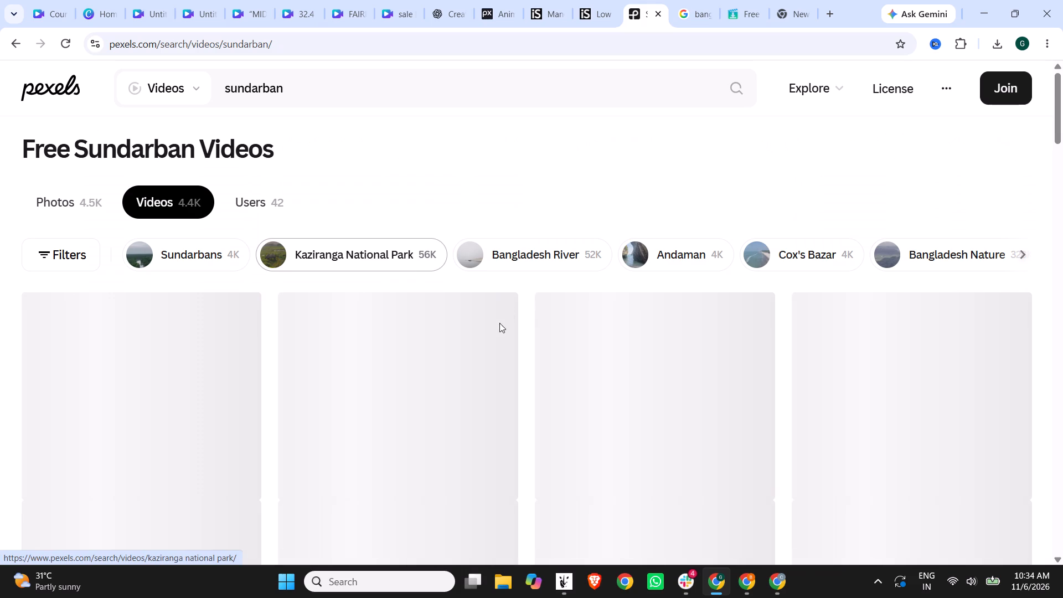
scroll(491, 177, down, 7)
scroll(384, 281, down, 4)
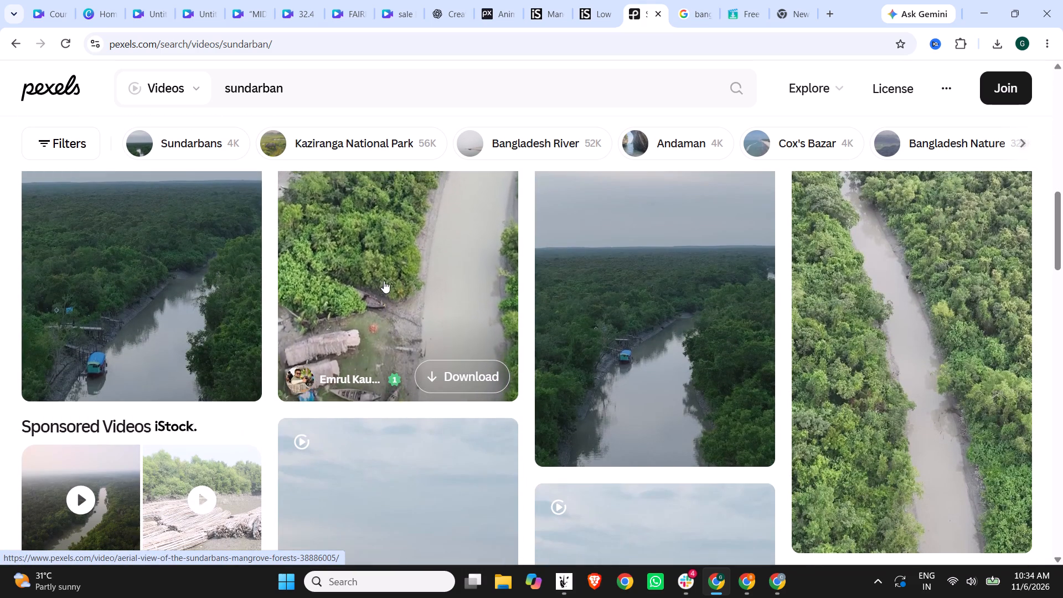
scroll(384, 281, down, 7)
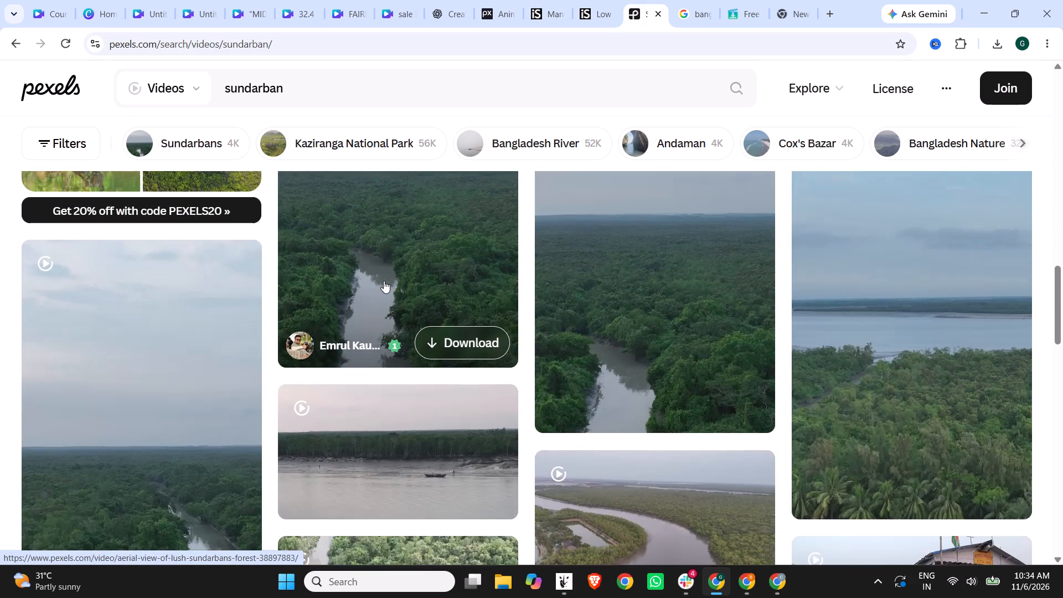
scroll(504, 283, down, 11)
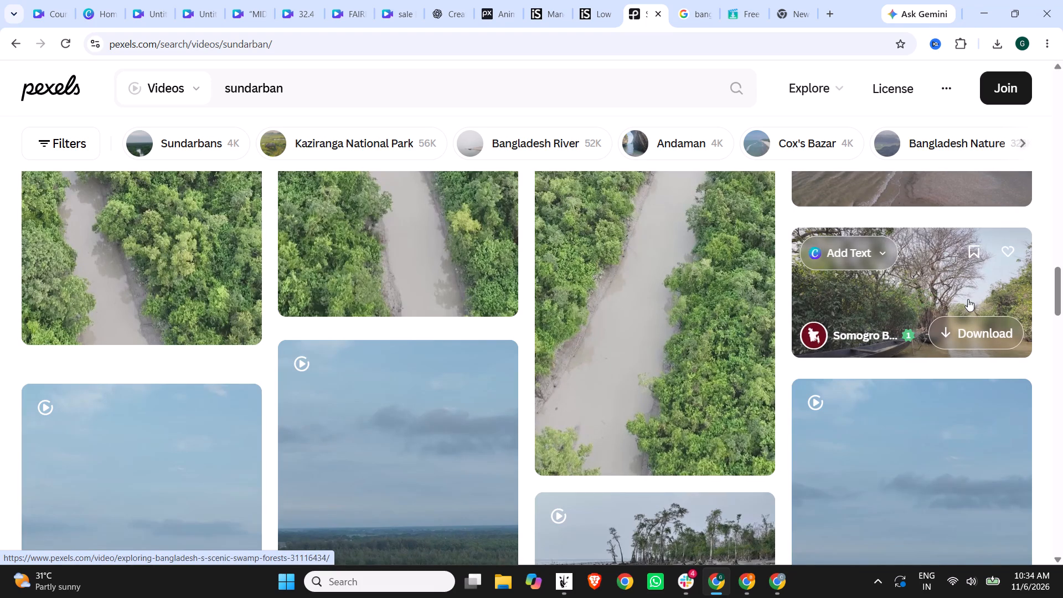
click(963, 296)
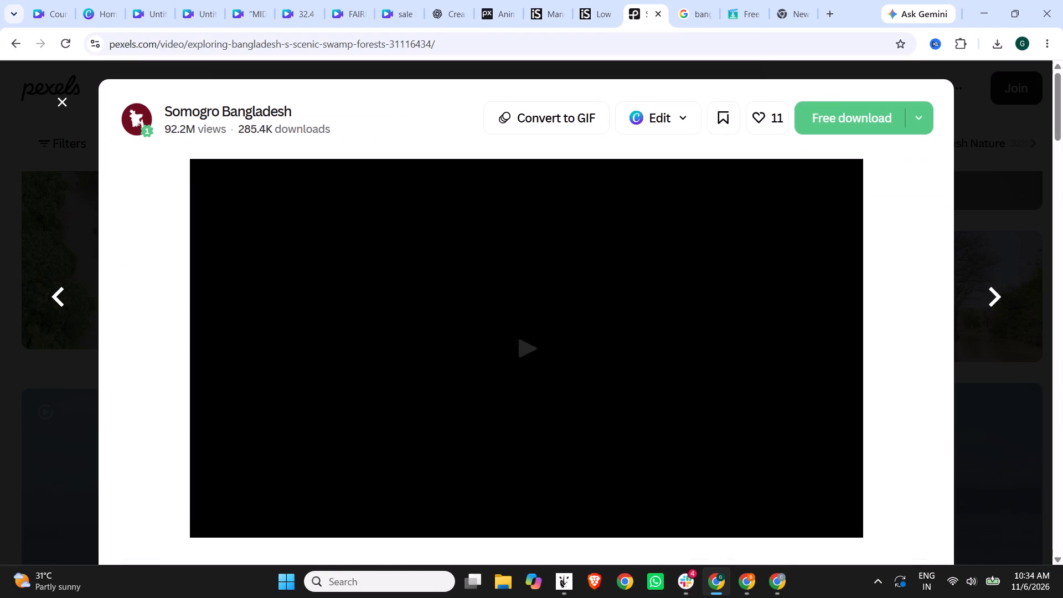
Copy the creator name Somogro Bangladesh and append it after a comma to the credit note in the blank tab's address bar.
scroll(147, 297, down, 4)
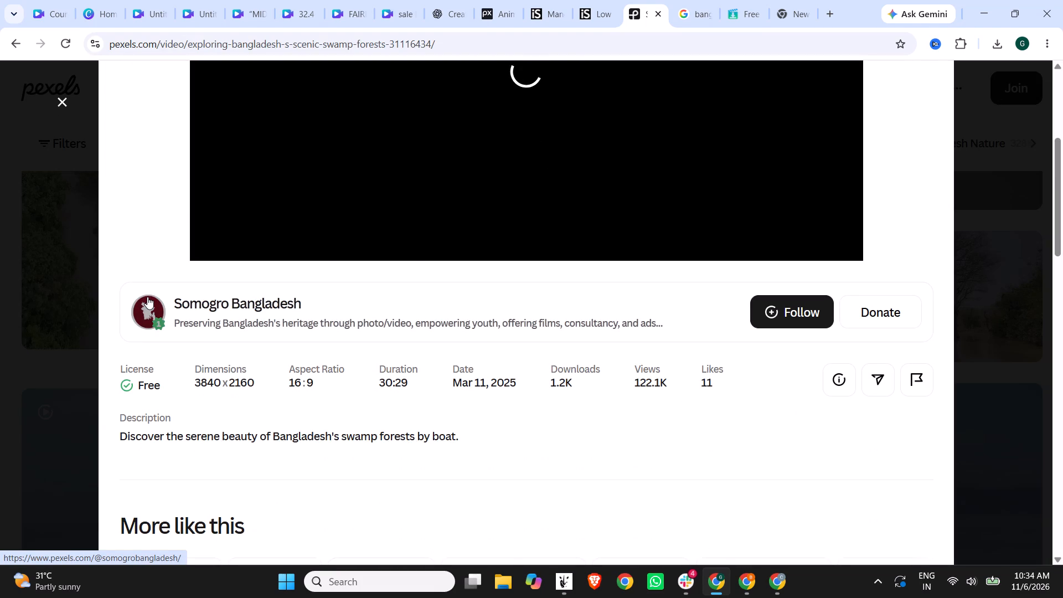
scroll(471, 329, up, 4)
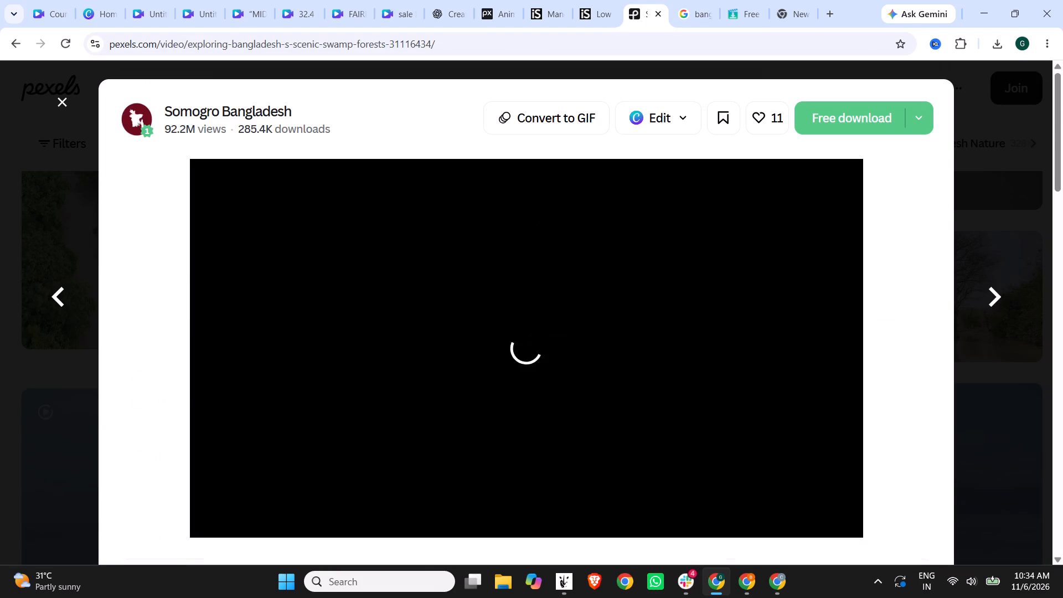
drag(162, 106, 313, 109)
key(ctrl+c)
click(787, 0)
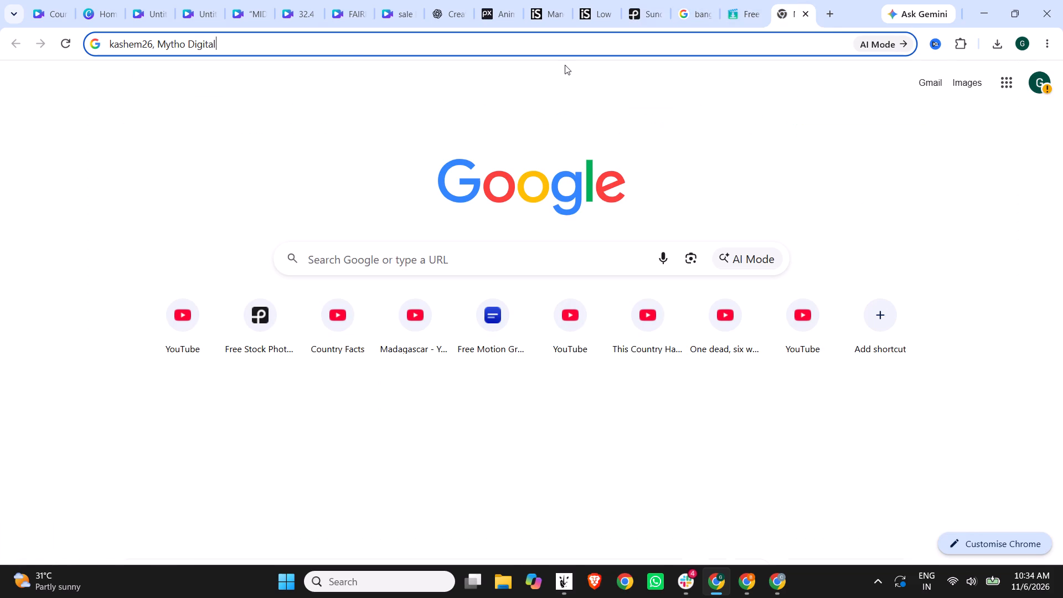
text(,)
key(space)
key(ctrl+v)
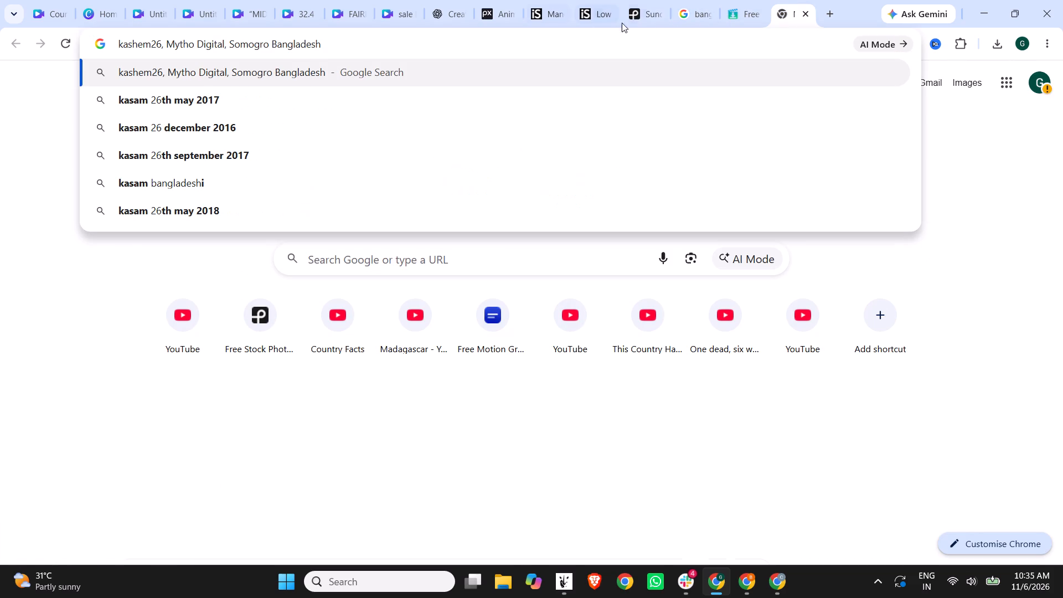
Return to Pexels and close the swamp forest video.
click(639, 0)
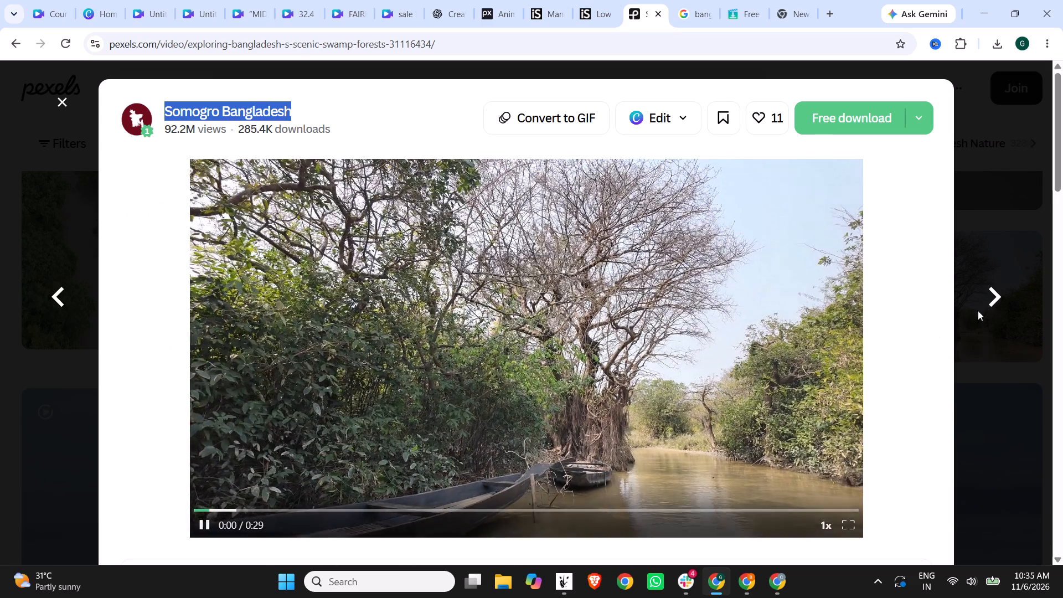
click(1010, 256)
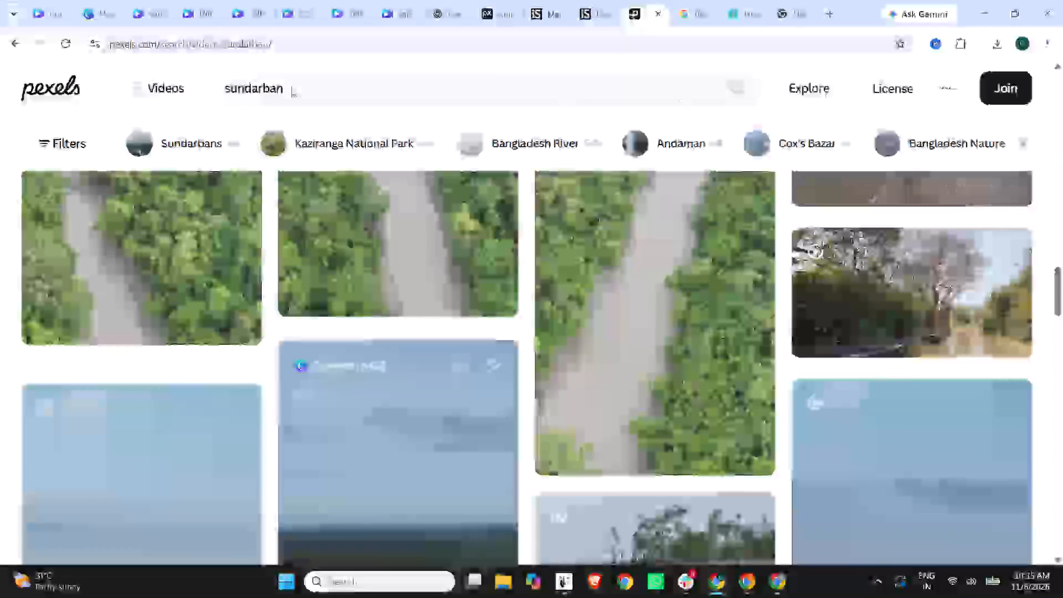
Switch to the untitled Canva video design and delete both axolotl clips from its timeline.
click(97, 0)
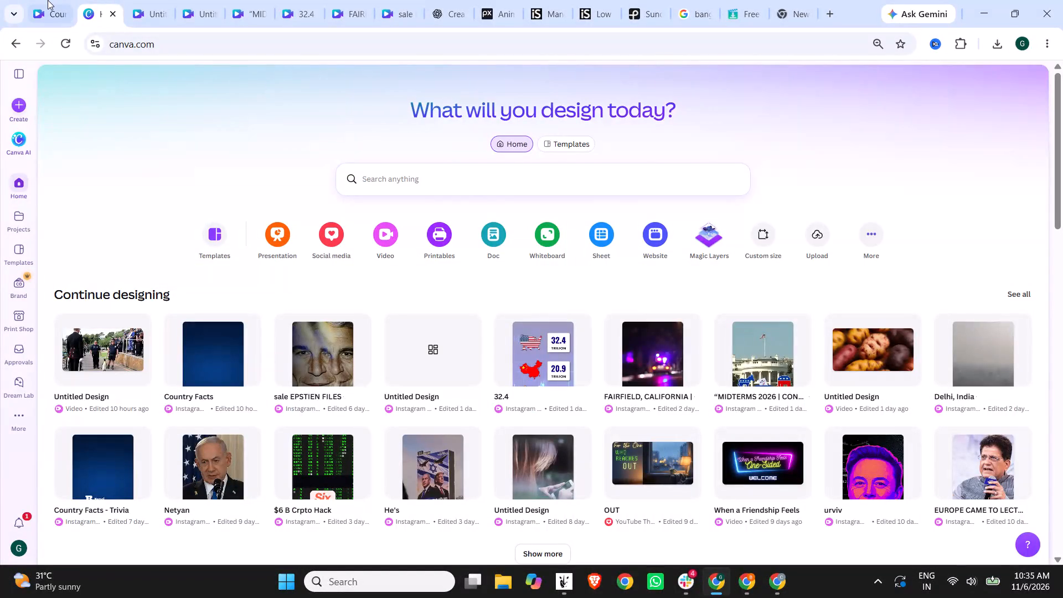
click(48, 0)
click(140, 0)
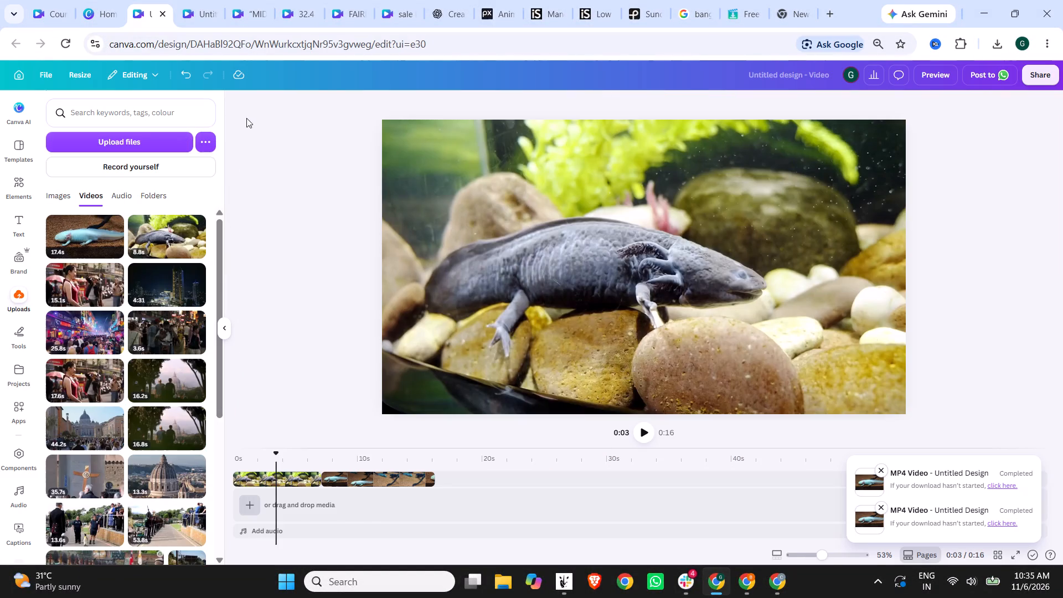
click(299, 479)
key(Delete)
key(Delete)
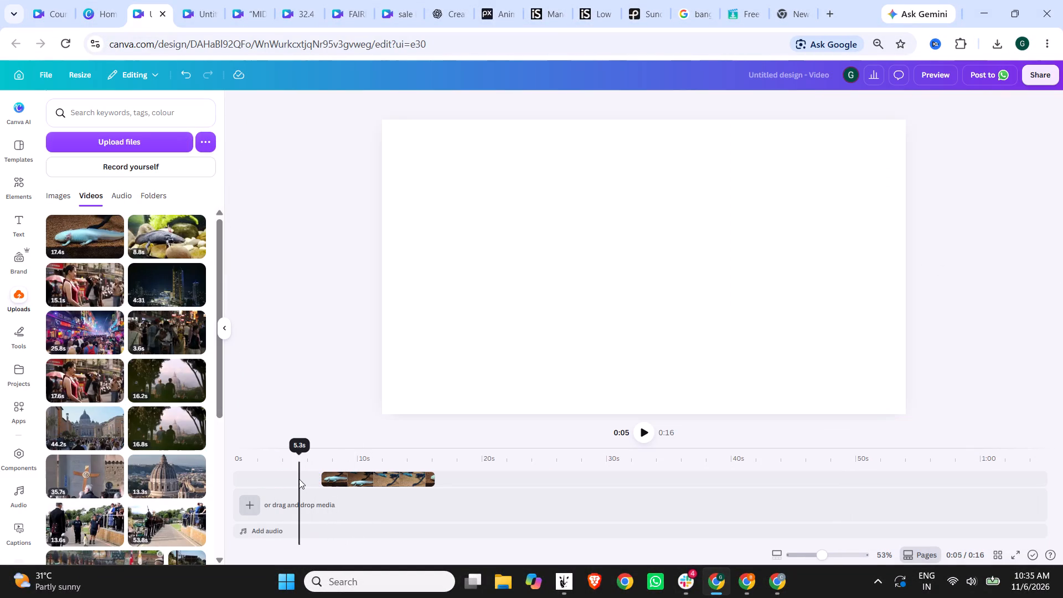
key(Delete)
click(416, 475)
key(BackSpace)
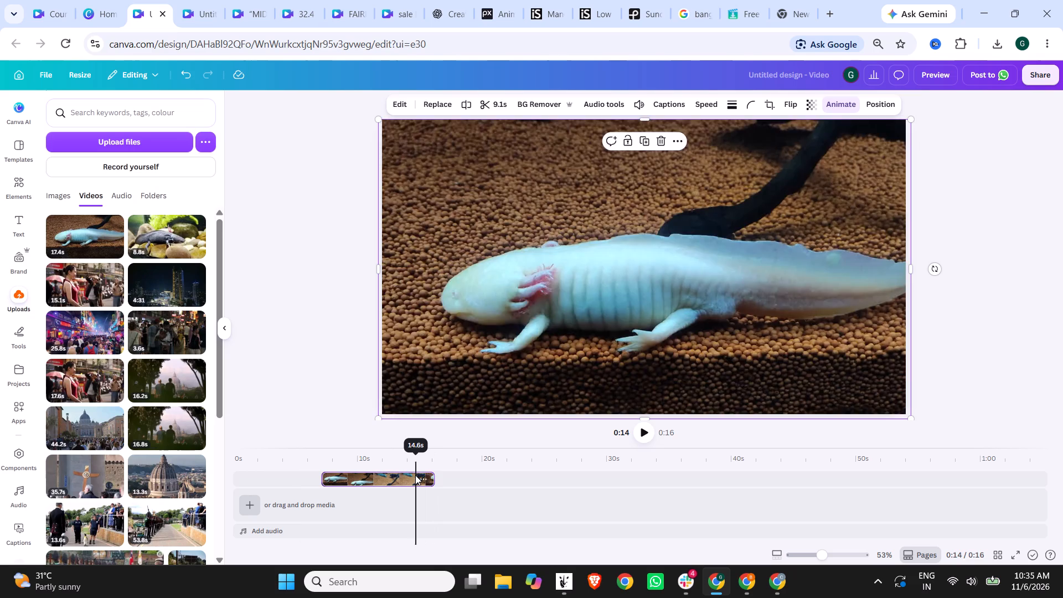
Upload the downloaded files 354038 and 16597274_2880_2160_30fps to the Canva design.
click(142, 136)
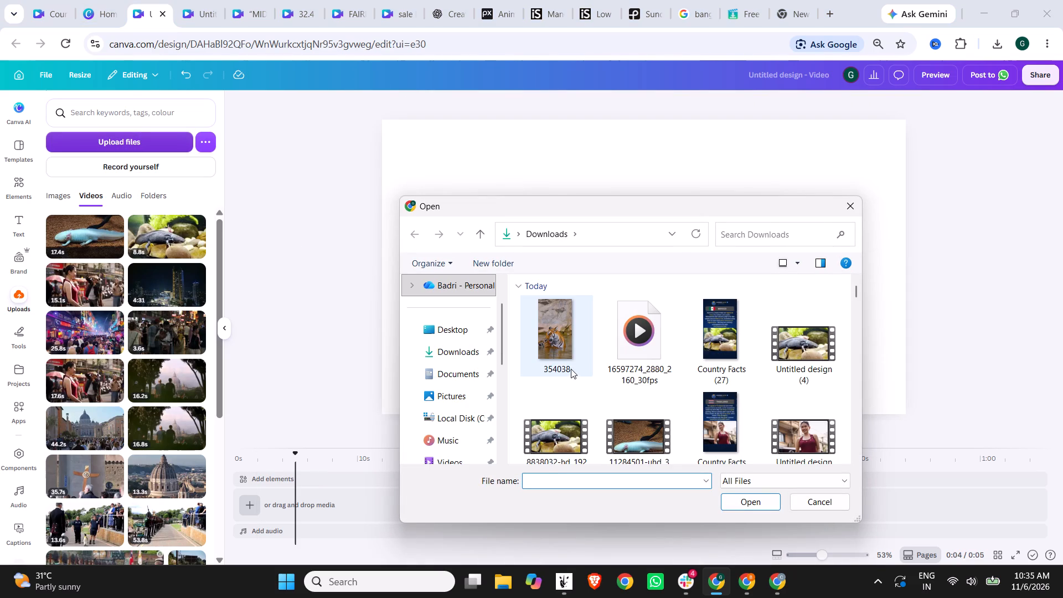
click(571, 369)
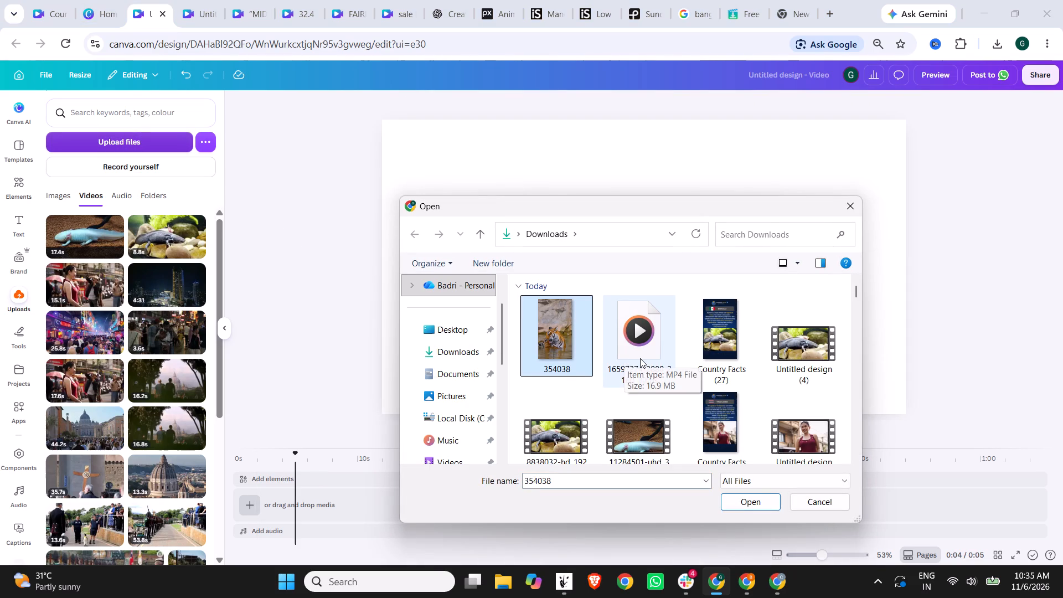
click(640, 358)
click(643, 0)
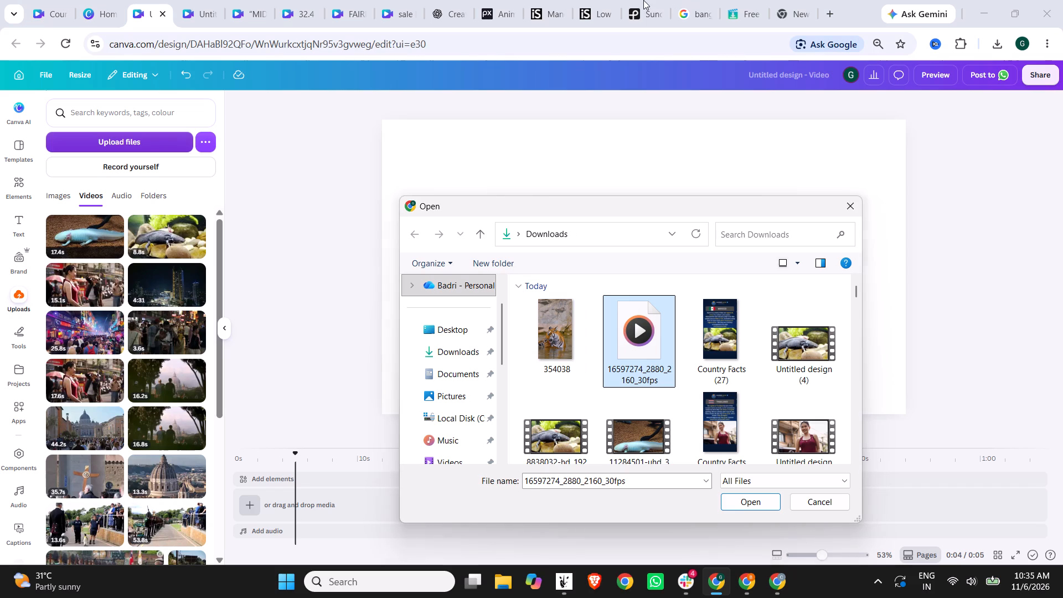
ctrl+click(569, 339)
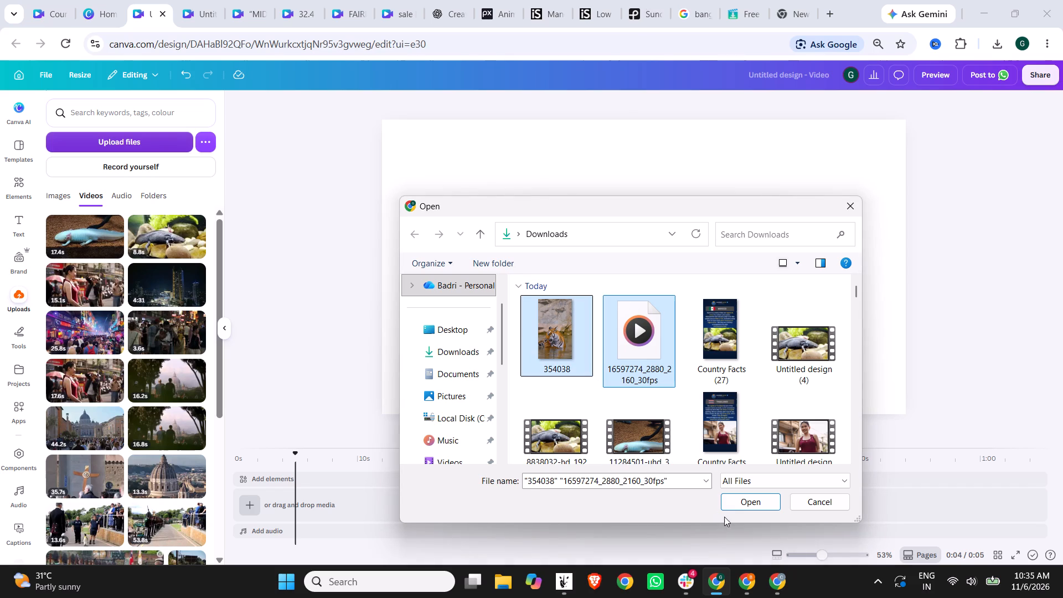
click(742, 497)
Return to Pexels, reopen Somogro Bangladesh's swamp forest video and download it for free.
click(638, 0)
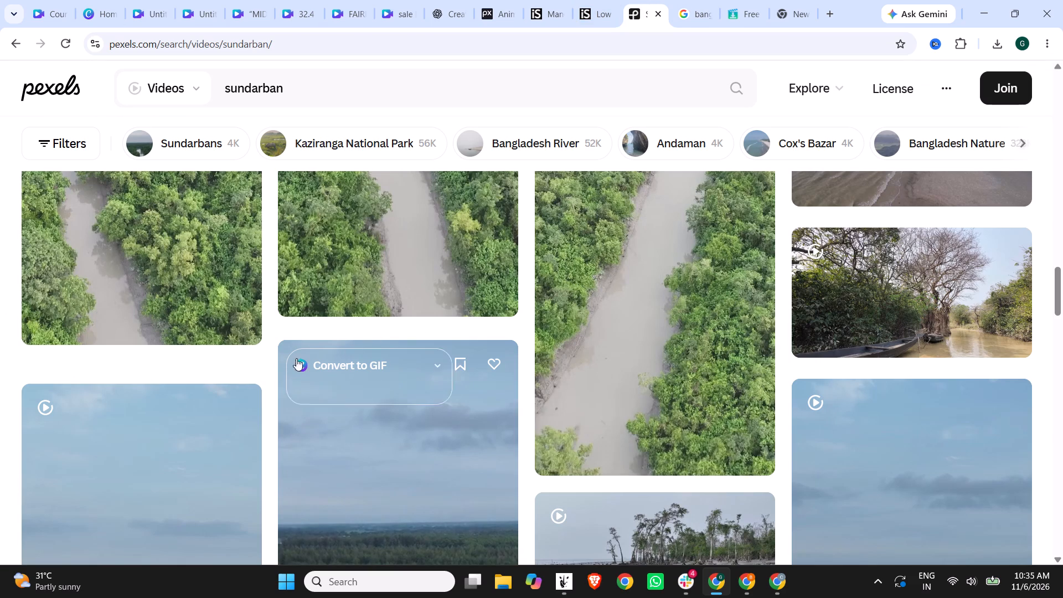
click(939, 304)
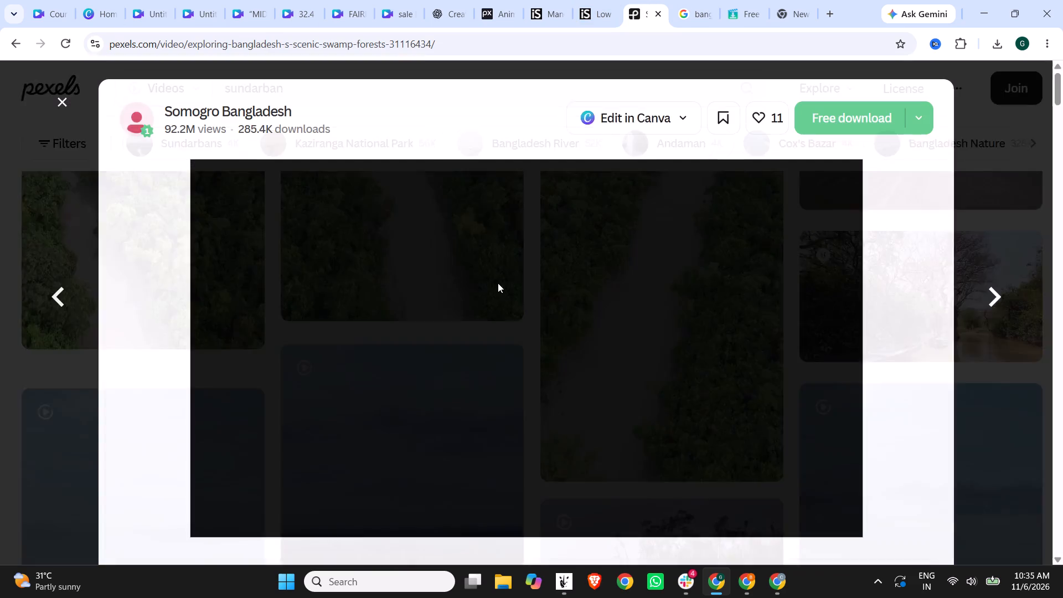
click(834, 115)
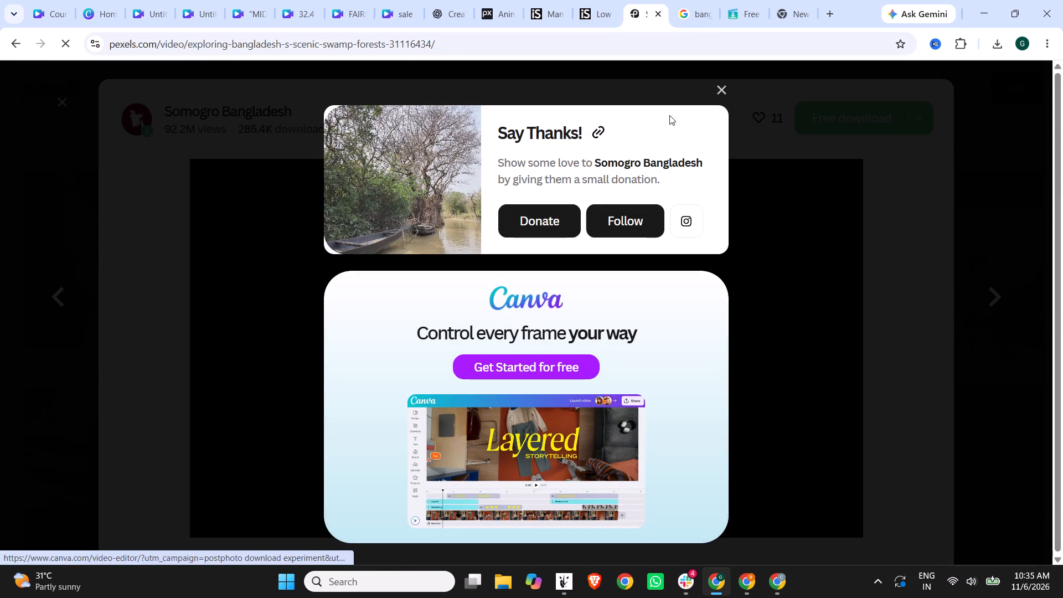
Check the download progress of the swamp forest clip.
click(119, 0)
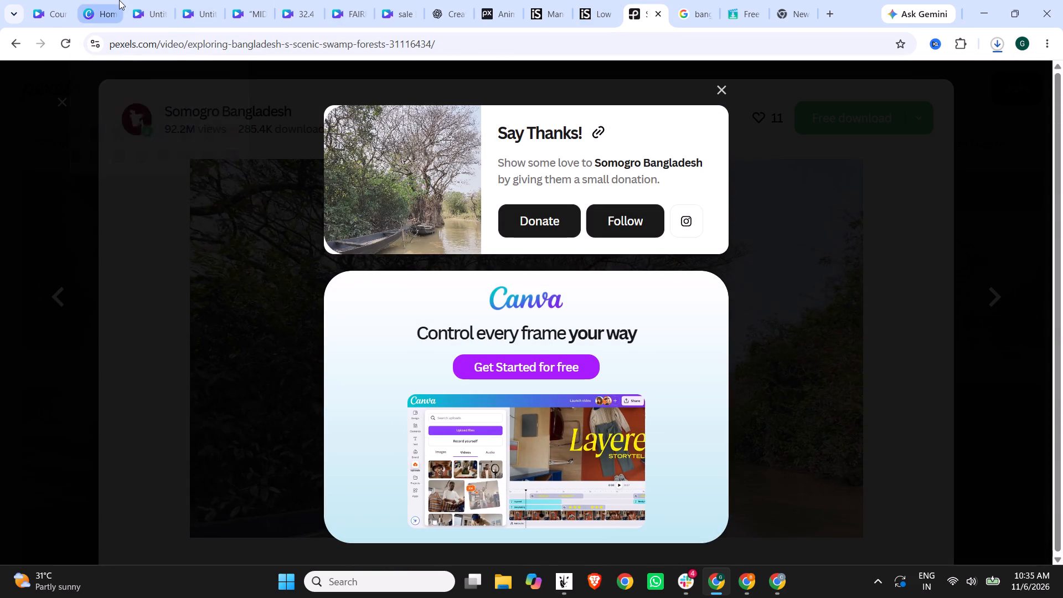
click(1000, 40)
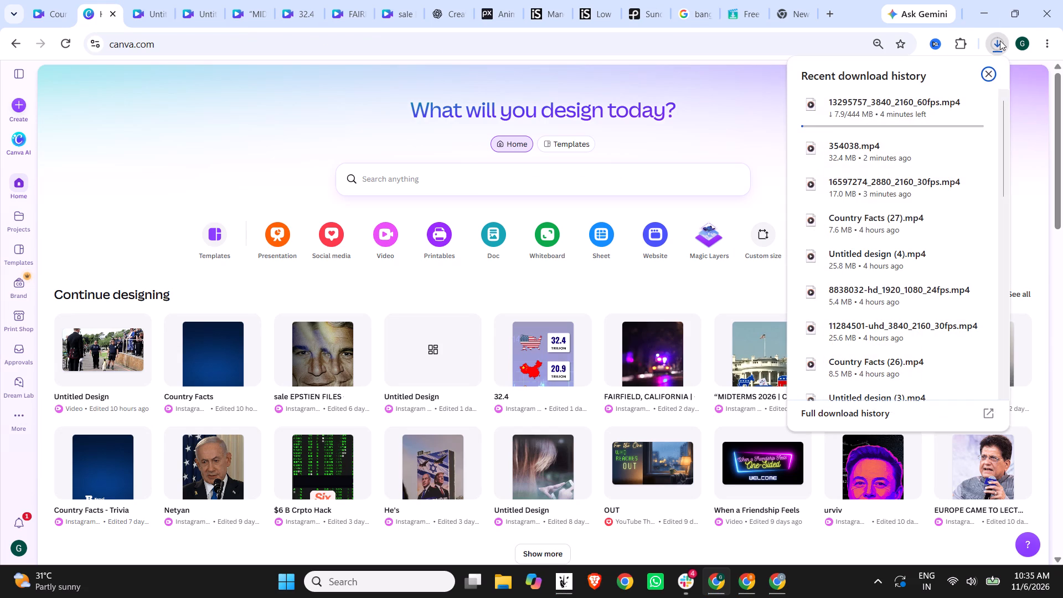
click(1000, 40)
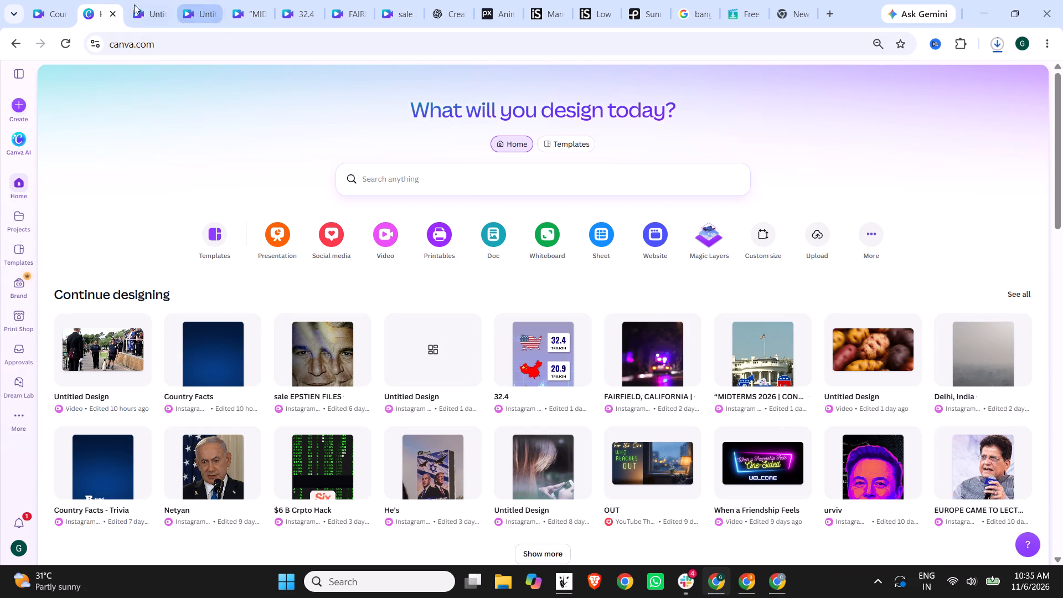
In the untitled Canva video design, place the tiger face close-up at the timeline's start and the wading tiger clip after it.
click(63, 0)
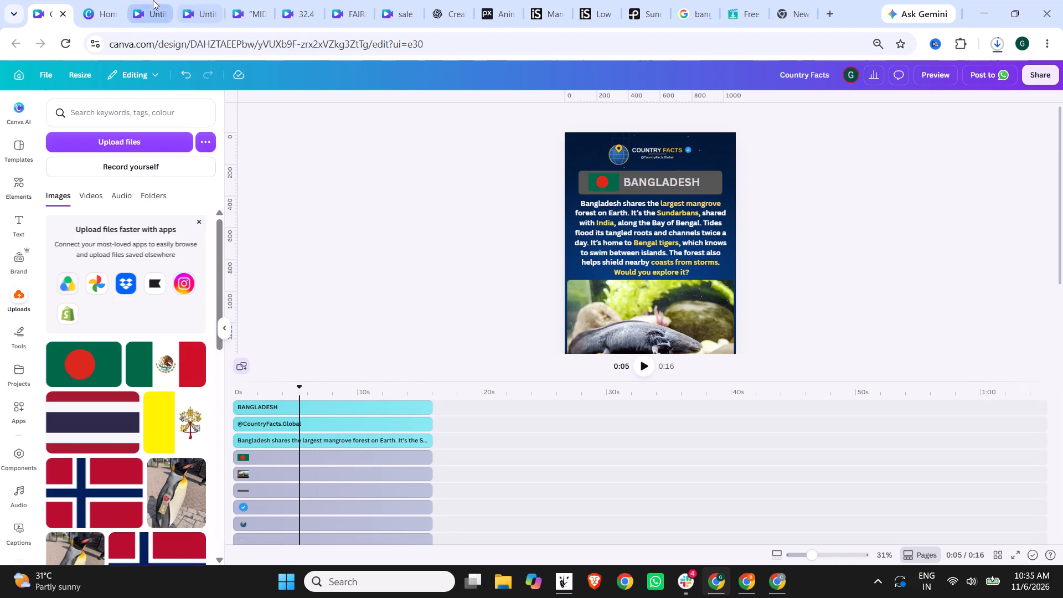
click(153, 0)
drag(121, 249, 301, 418)
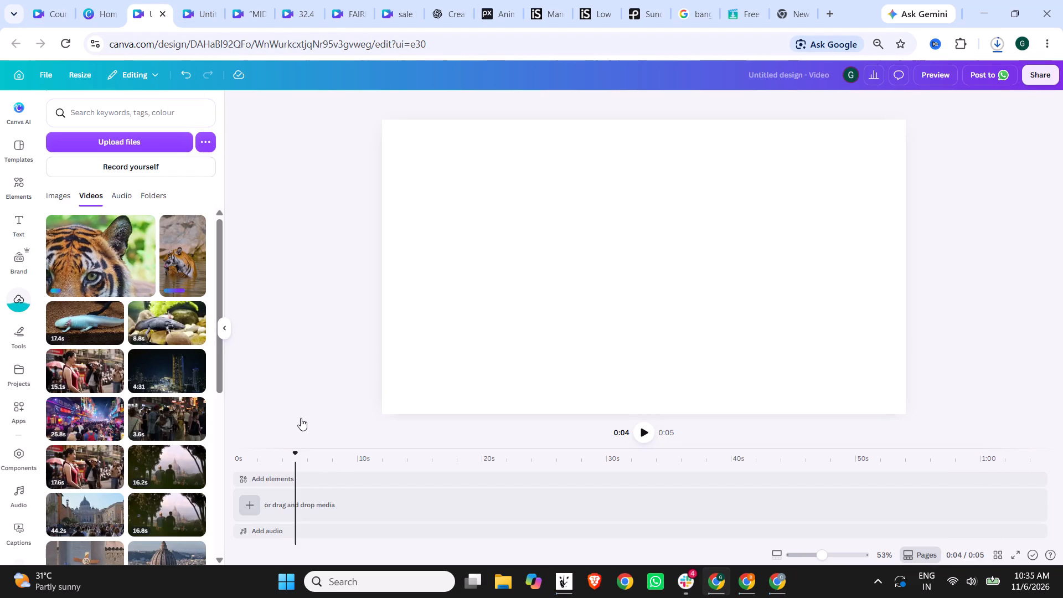
drag(301, 418, 312, 473)
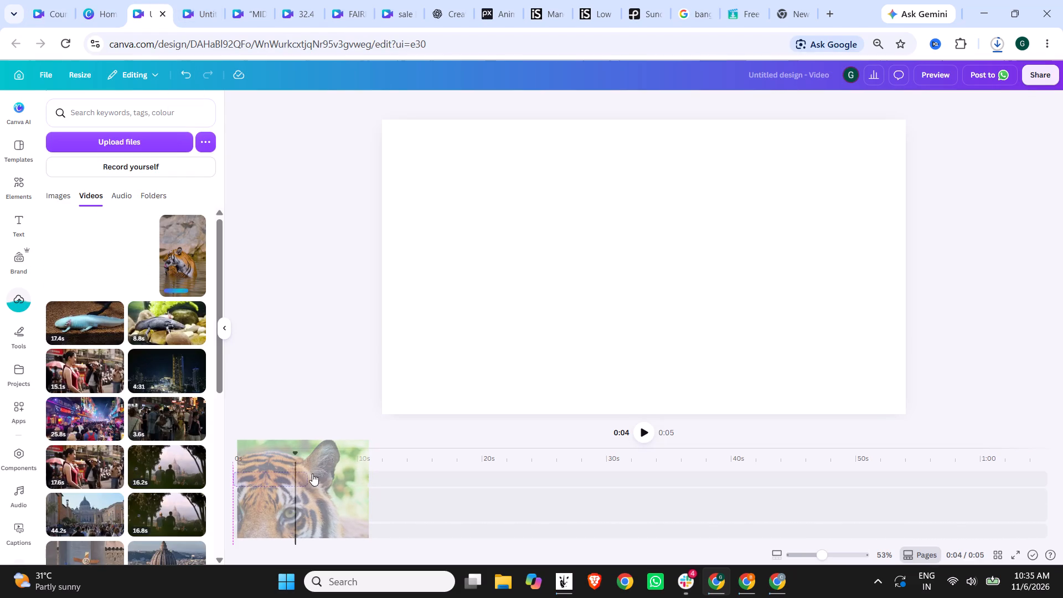
drag(176, 239, 362, 489)
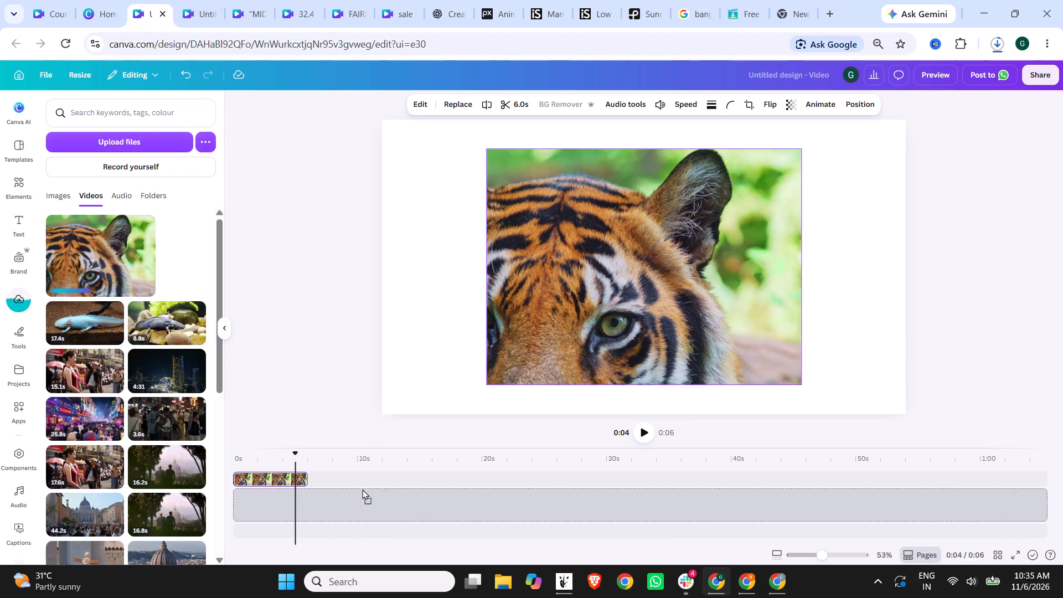
drag(362, 489, 347, 473)
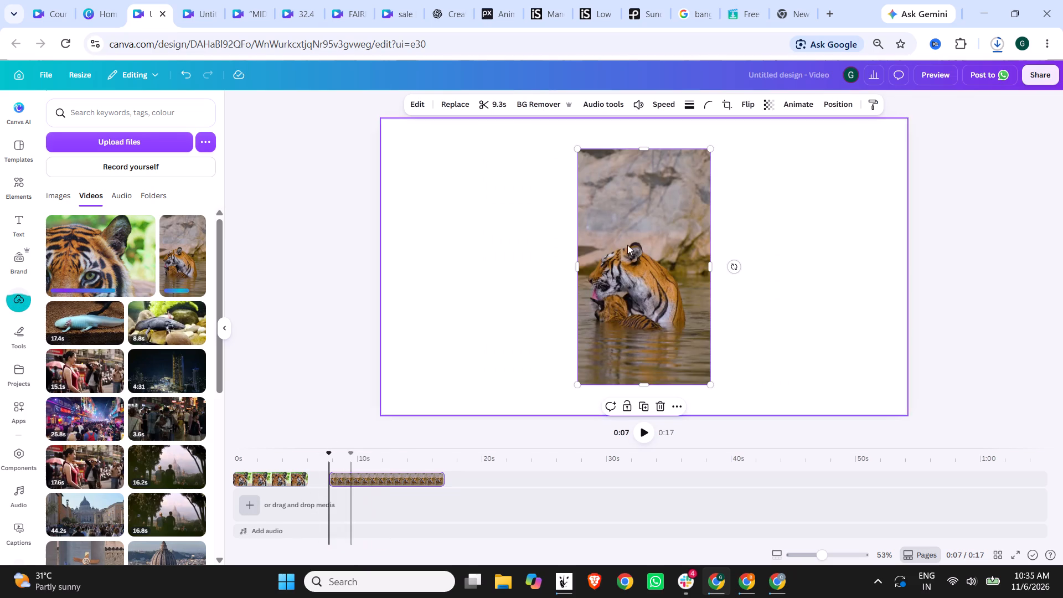
Enlarge the wading tiger clip to cover the canvas's full height on its left side, and shift it up to frame the tiger.
drag(655, 226, 440, 170)
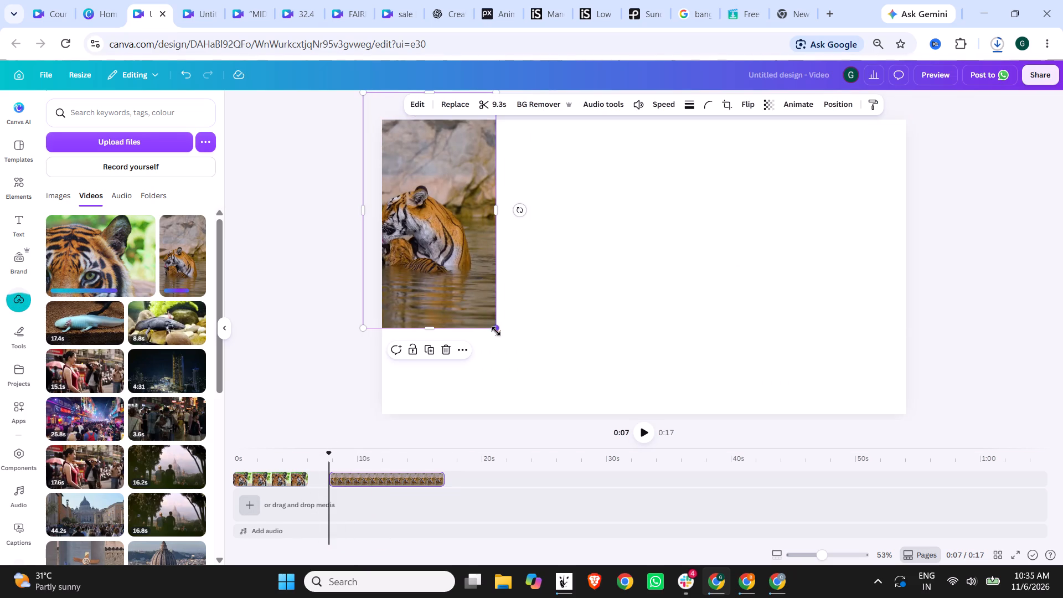
drag(496, 331, 1062, 435)
drag(461, 265, 457, 195)
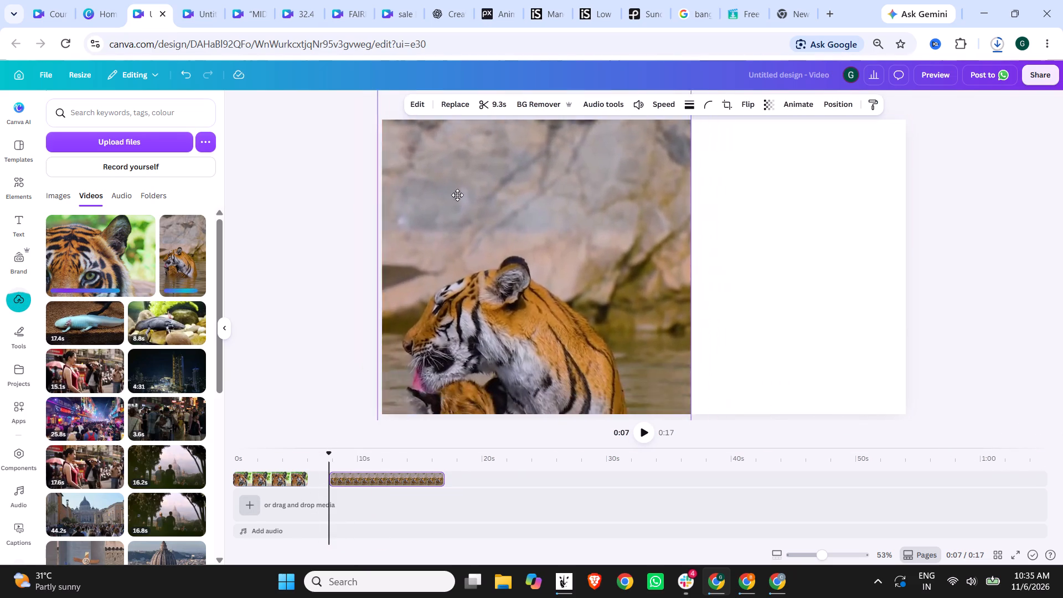
drag(457, 195, 461, 137)
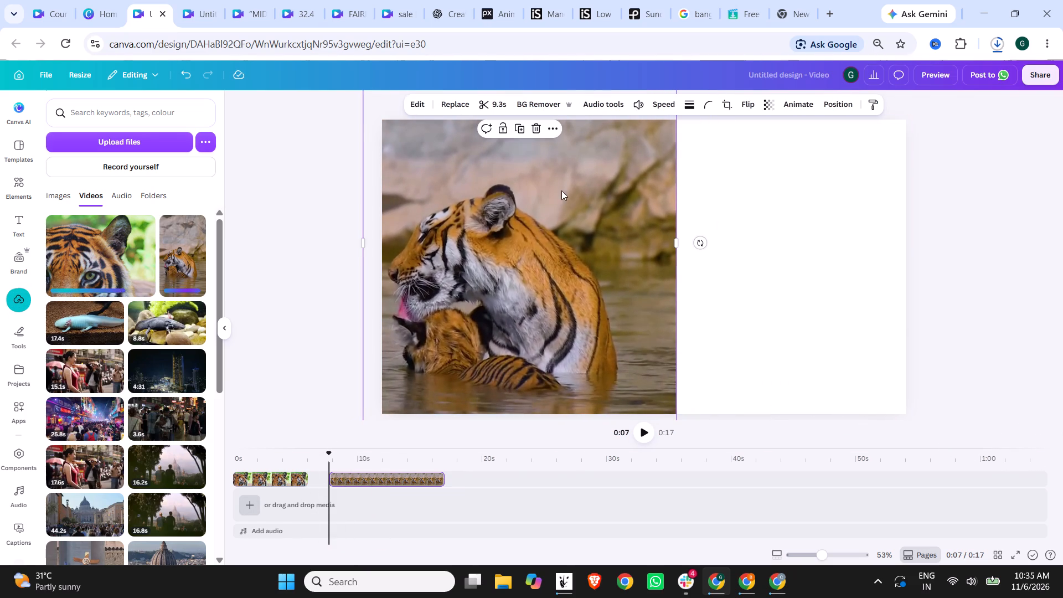
Return to Pexels and close the donation pop-up and the downloaded swamp forest video.
click(690, 0)
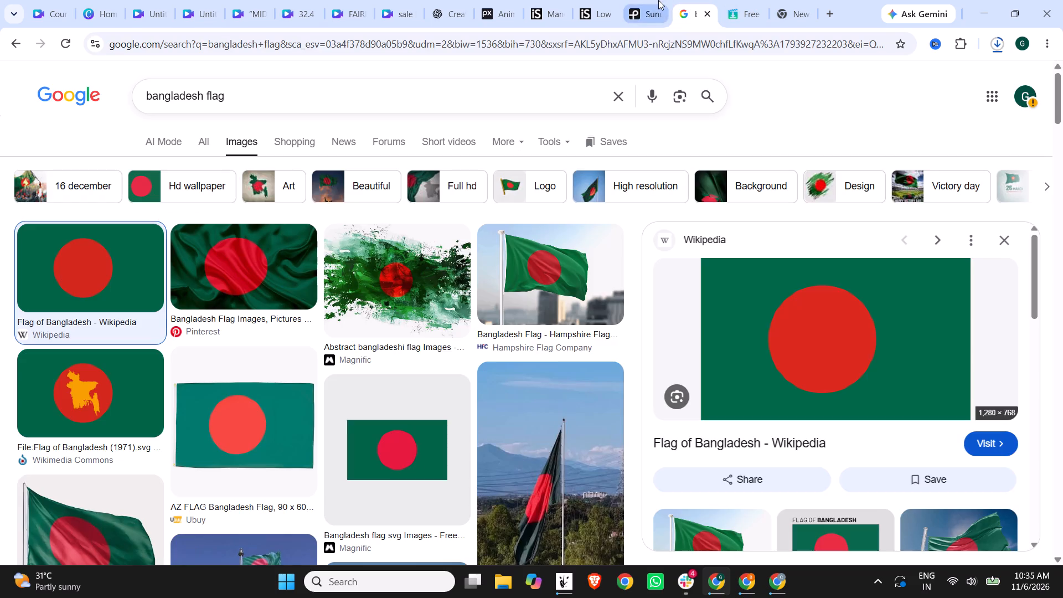
click(658, 0)
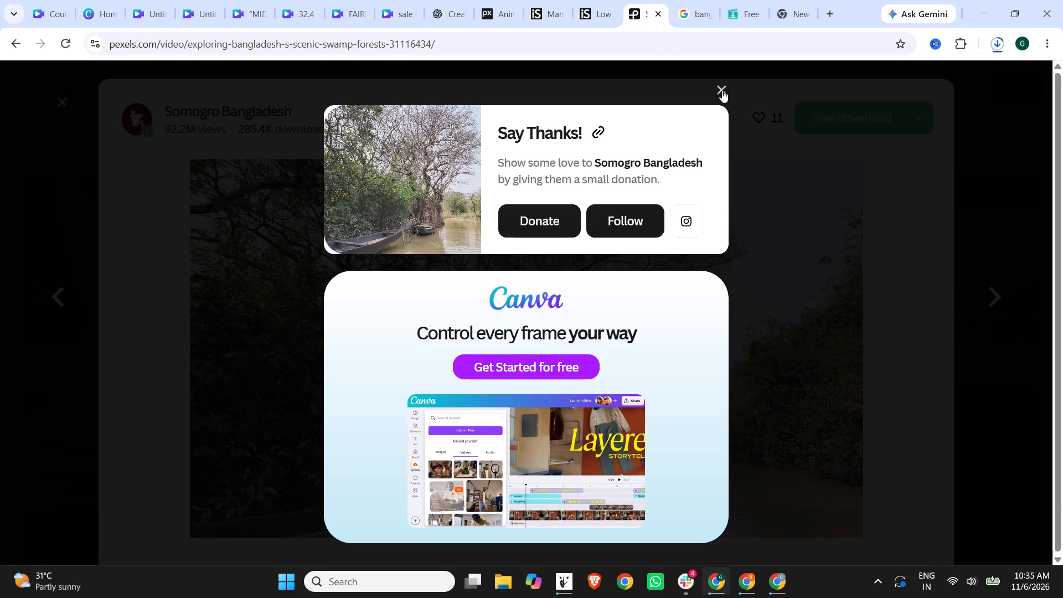
click(722, 90)
click(1008, 140)
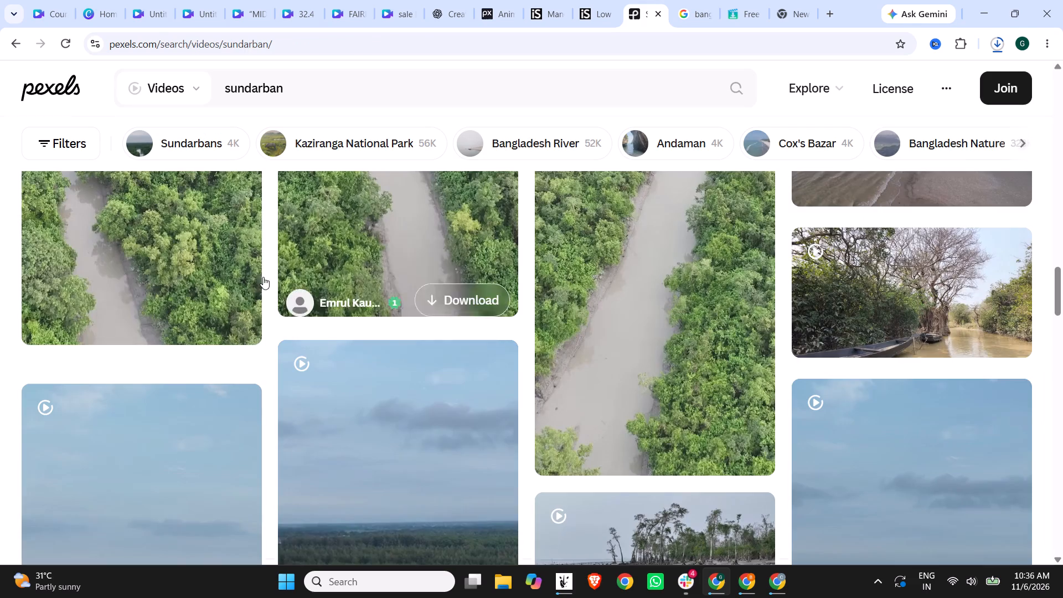
Look through the "sundarban" video results for another suitable forest or river clip.
scroll(364, 301, up, 13)
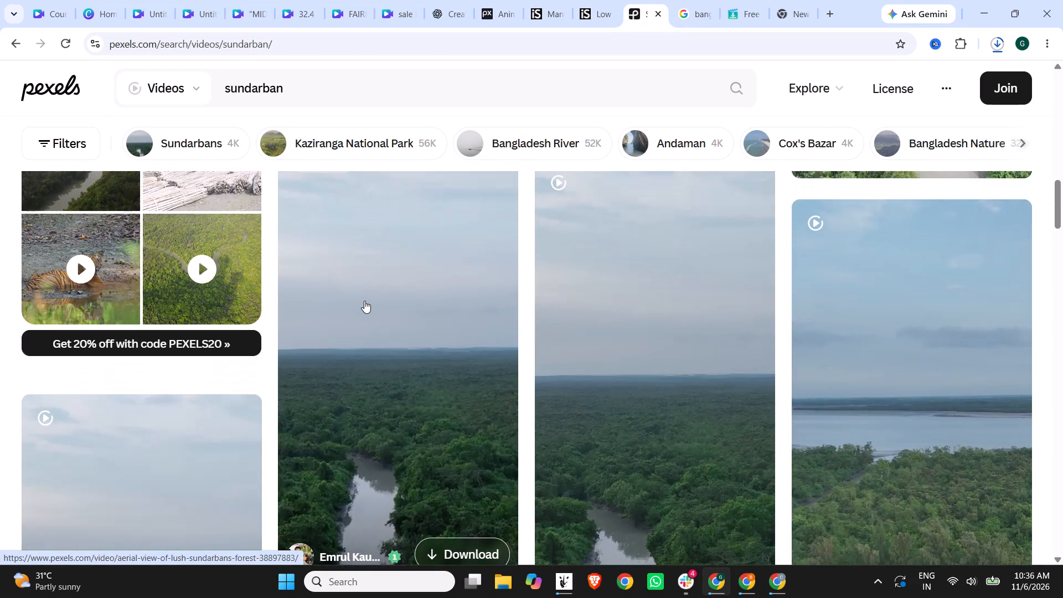
scroll(364, 301, up, 15)
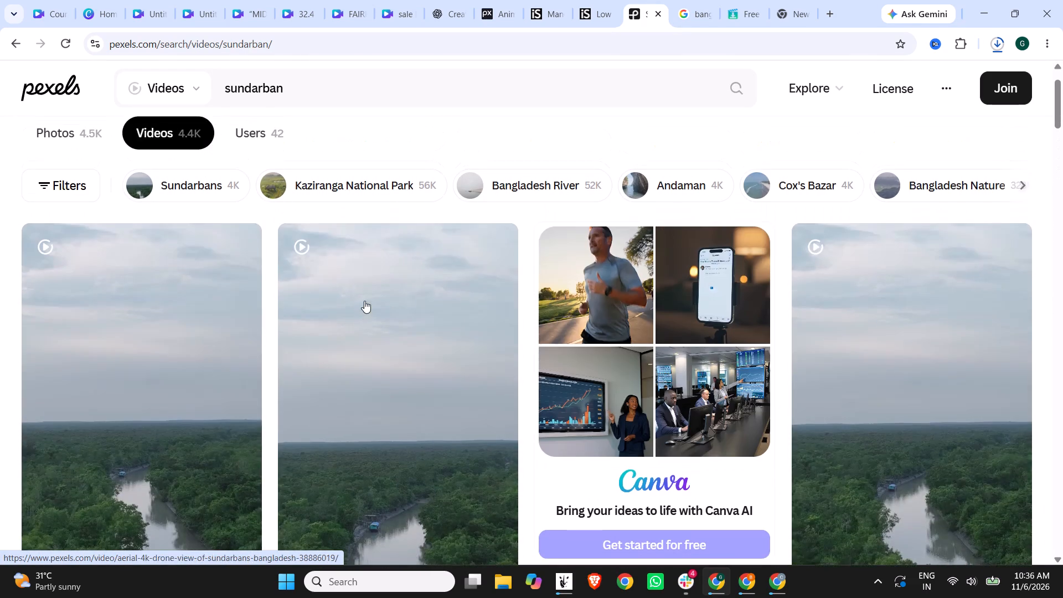
scroll(364, 301, down, 4)
scroll(232, 254, down, 10)
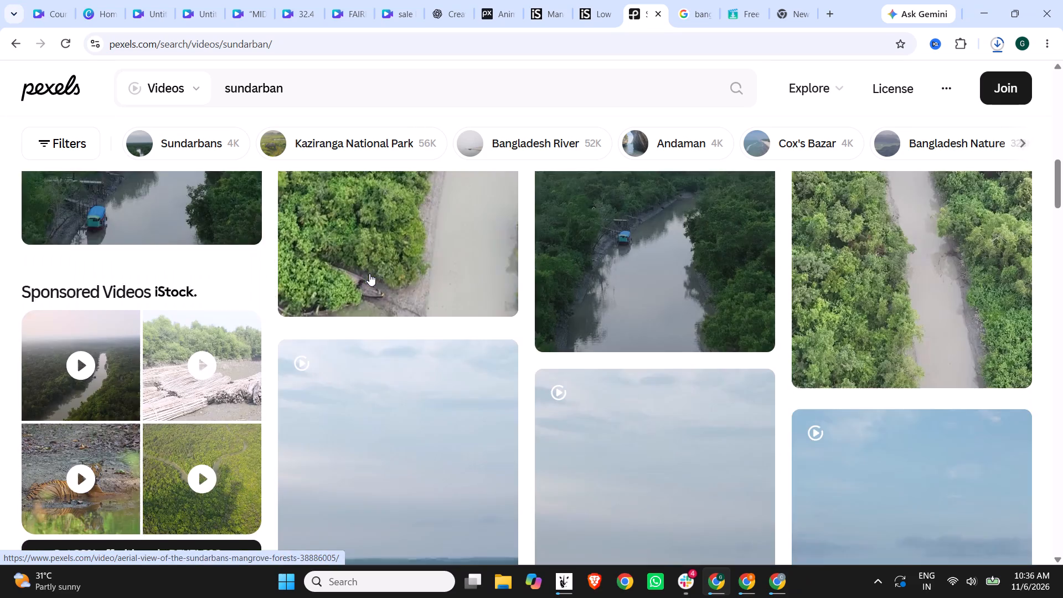
scroll(369, 274, down, 19)
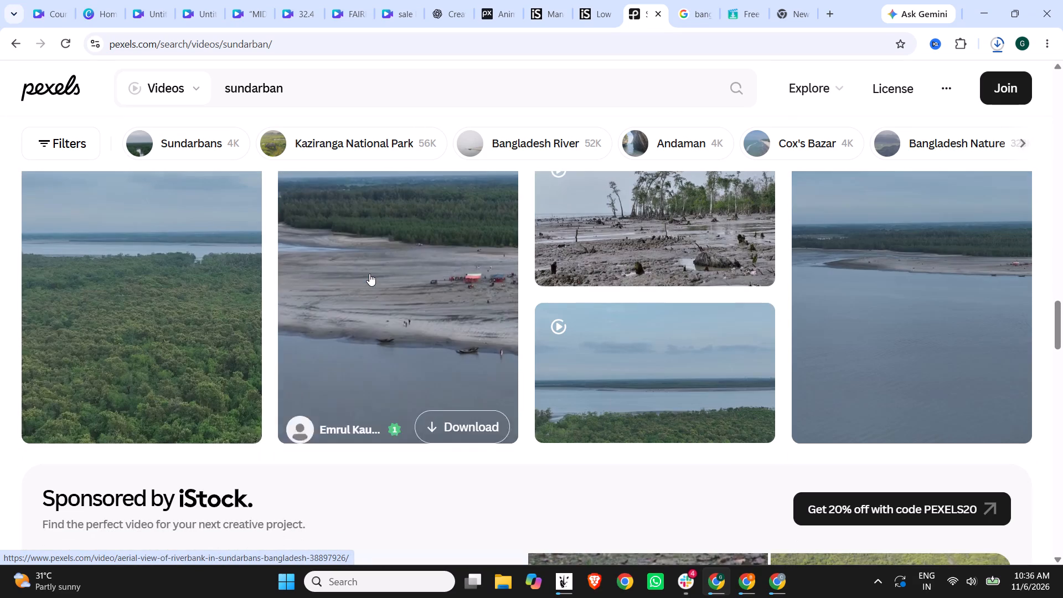
scroll(369, 274, down, 10)
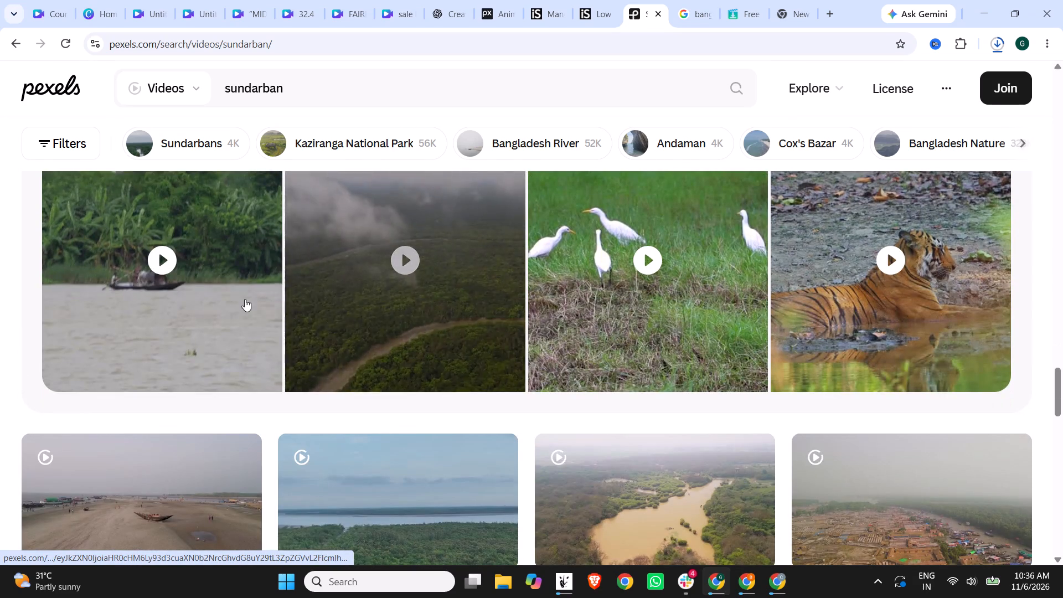
scroll(242, 298, down, 3)
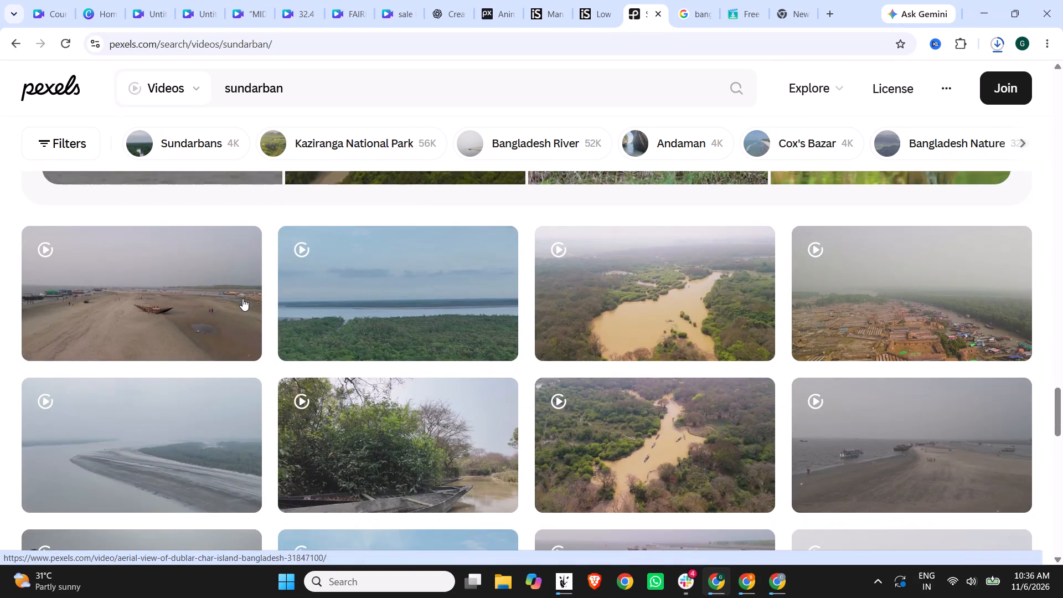
scroll(425, 305, down, 2)
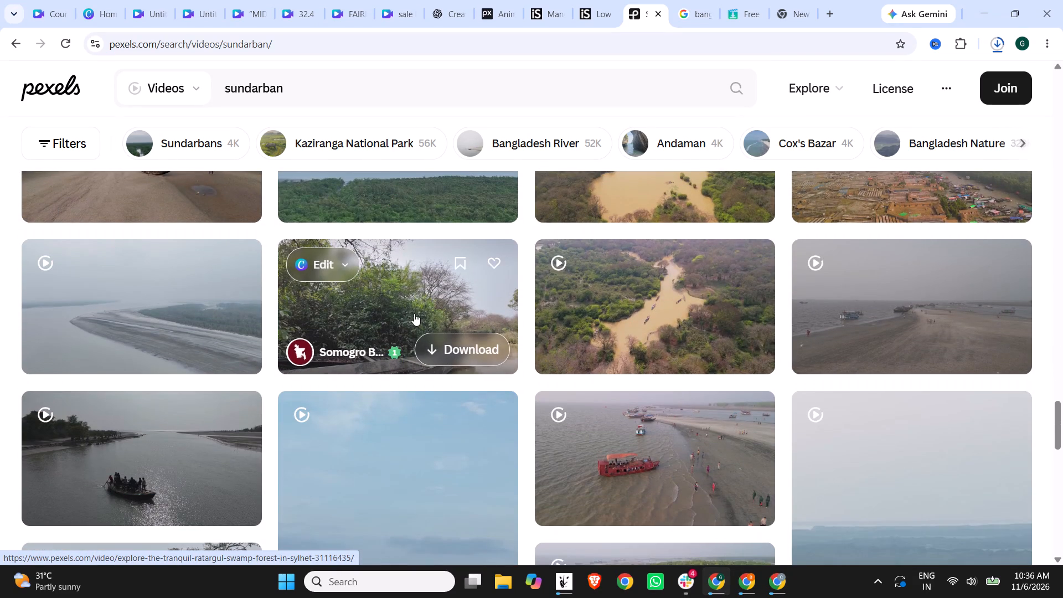
Download Somogro Bangladesh's Ratargul swamp forest video showing dense green trees above moored boats.
click(451, 295)
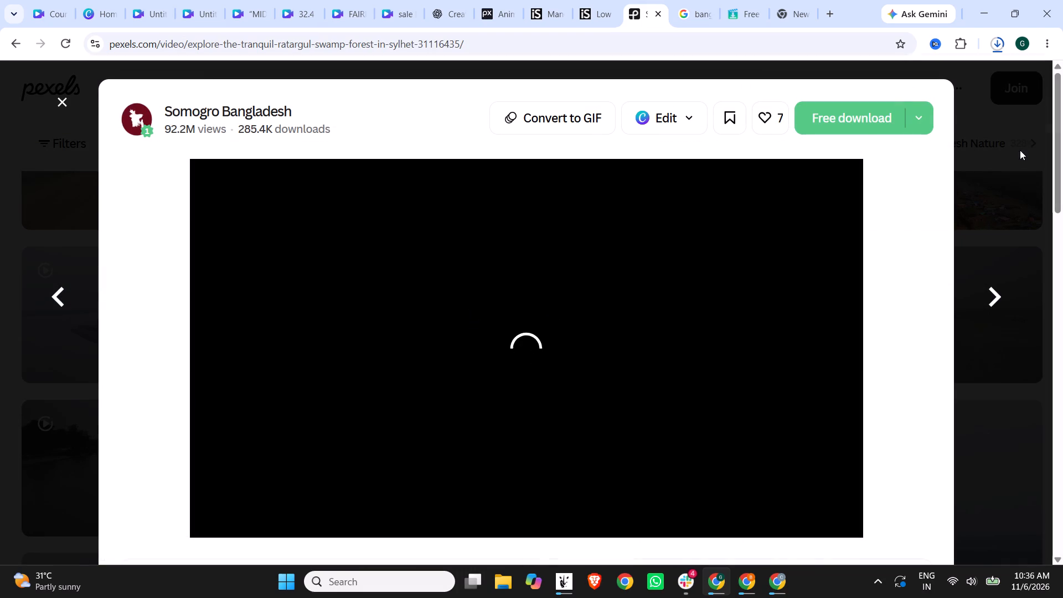
click(859, 121)
click(45, 205)
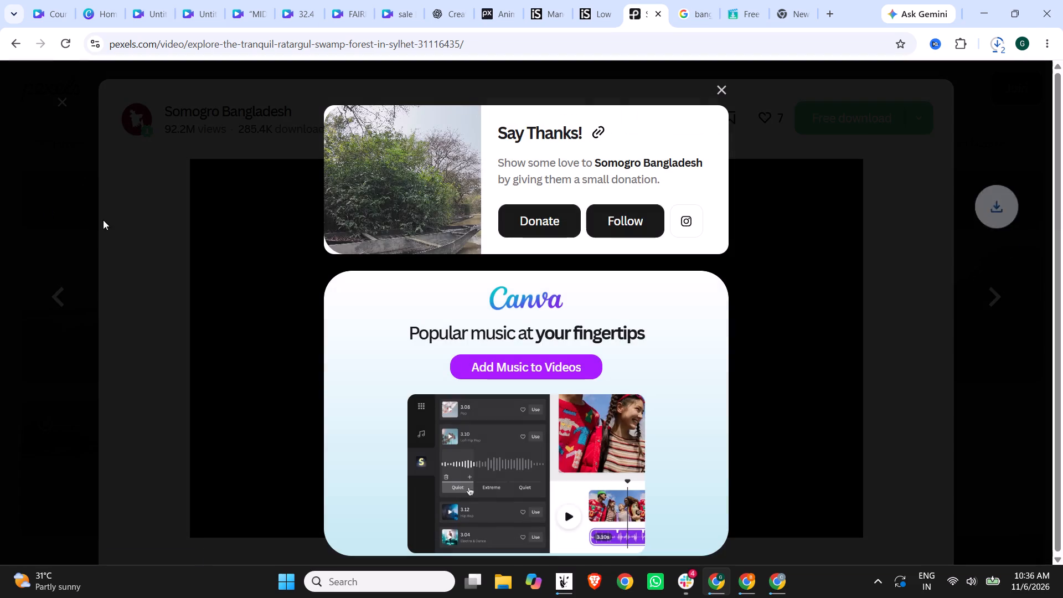
Return to the untitled Canva video design and check the Downloads folder for the swamp forest clips without uploading anything.
click(101, 0)
click(64, 0)
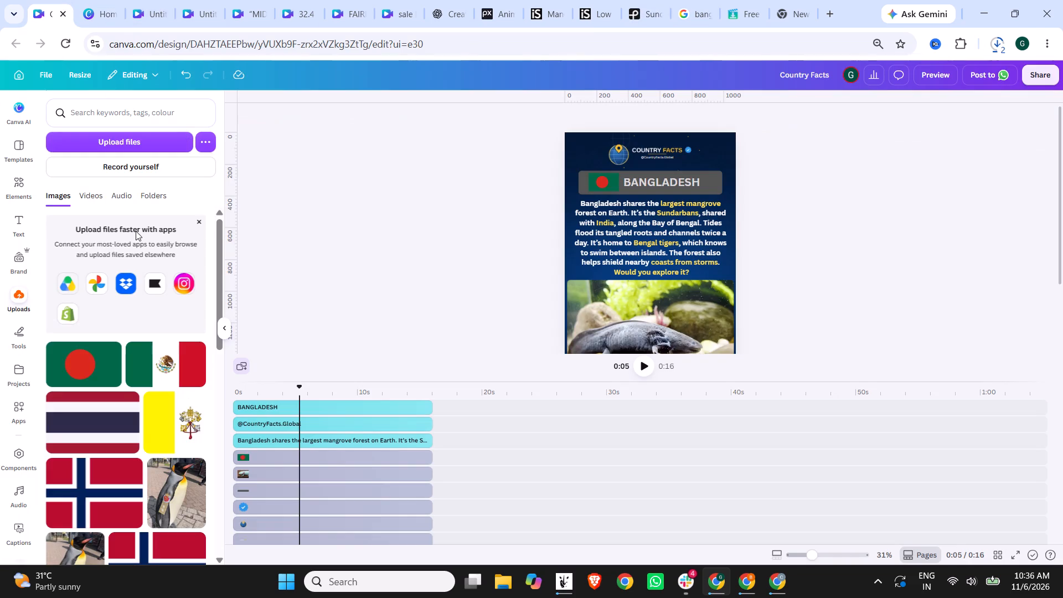
click(163, 0)
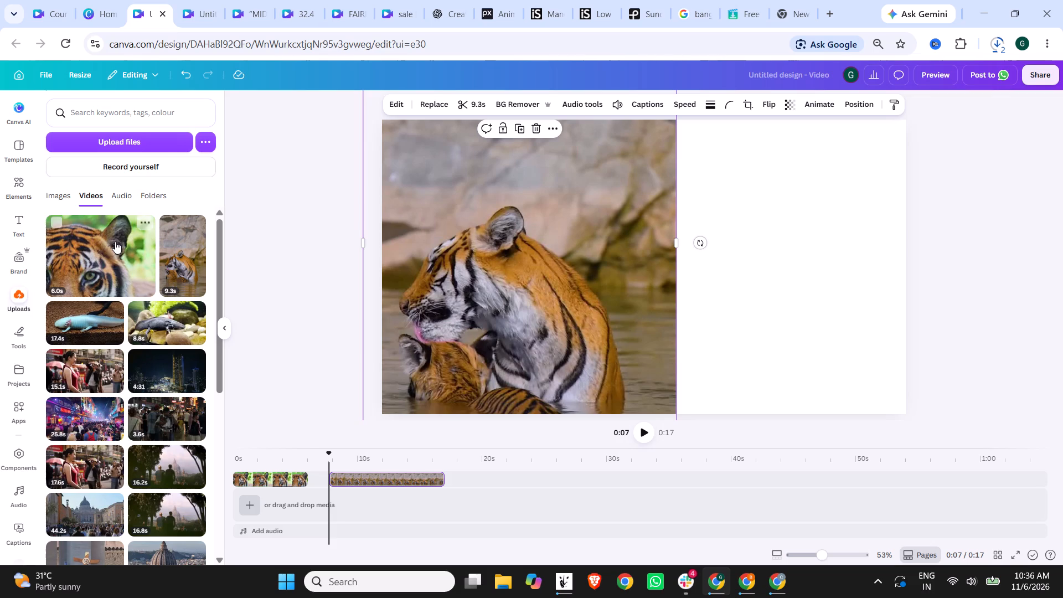
click(131, 142)
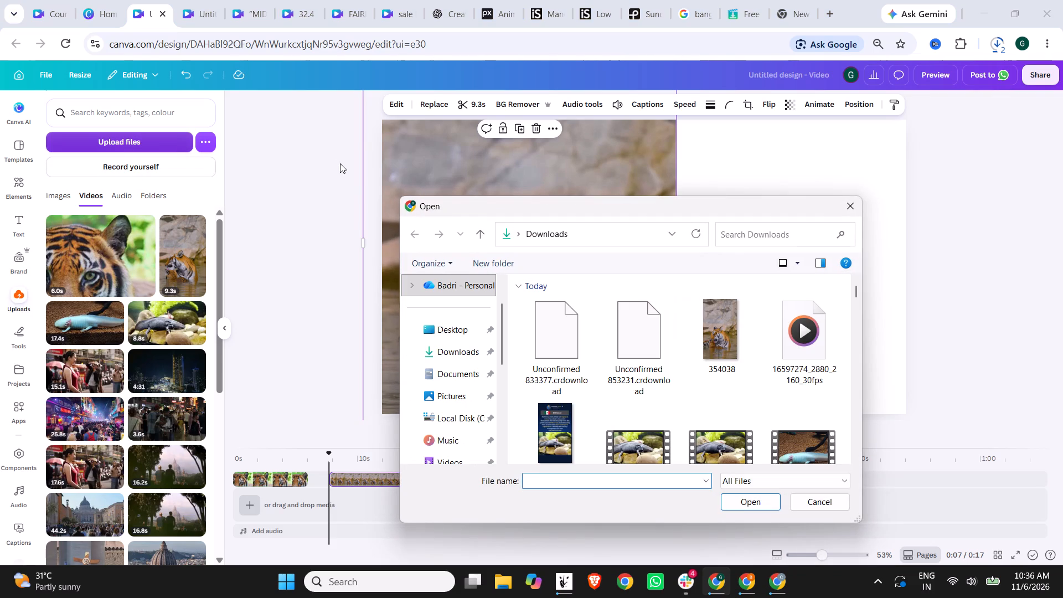
click(860, 202)
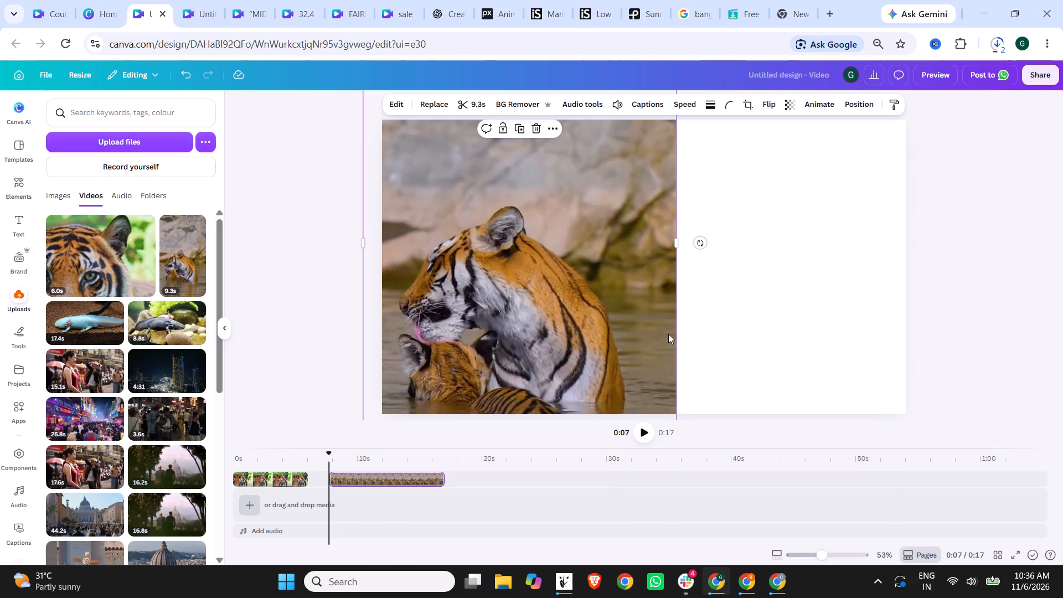
Set the playback speed of the tiger face close-up clip to 1.5.
click(269, 481)
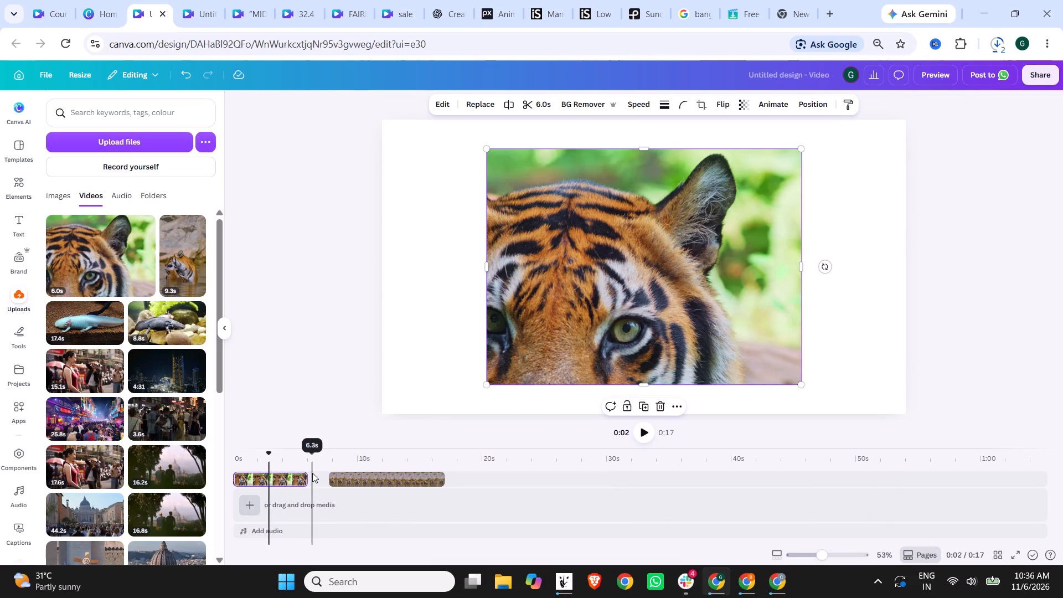
click(636, 103)
drag(620, 148, 642, 146)
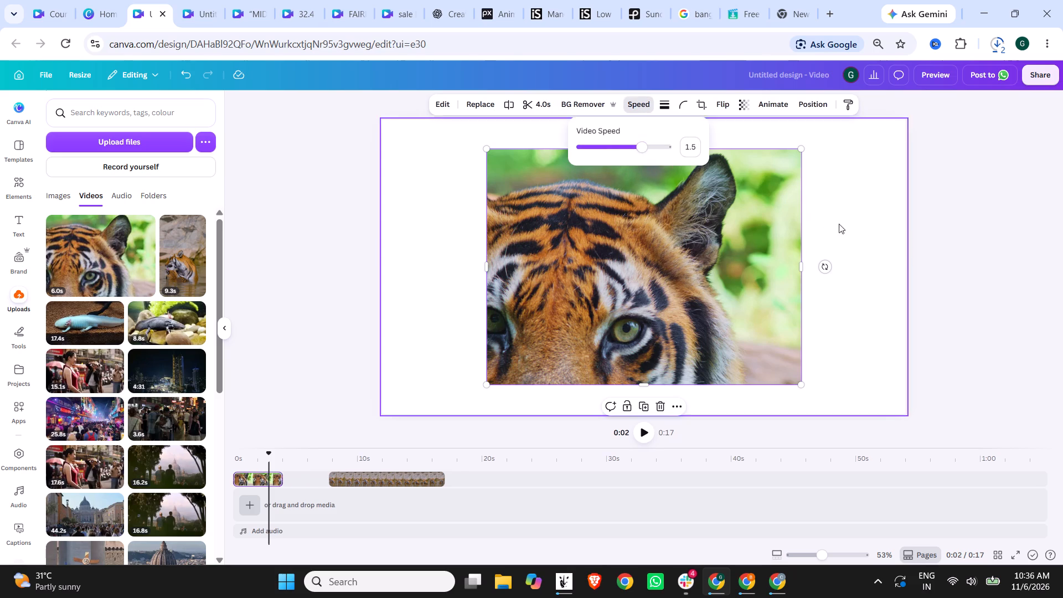
Enlarge the tiger close-up clip slightly beyond the page width and shift it up so the eye shows and the page is fully covered.
click(927, 254)
drag(664, 251, 555, 219)
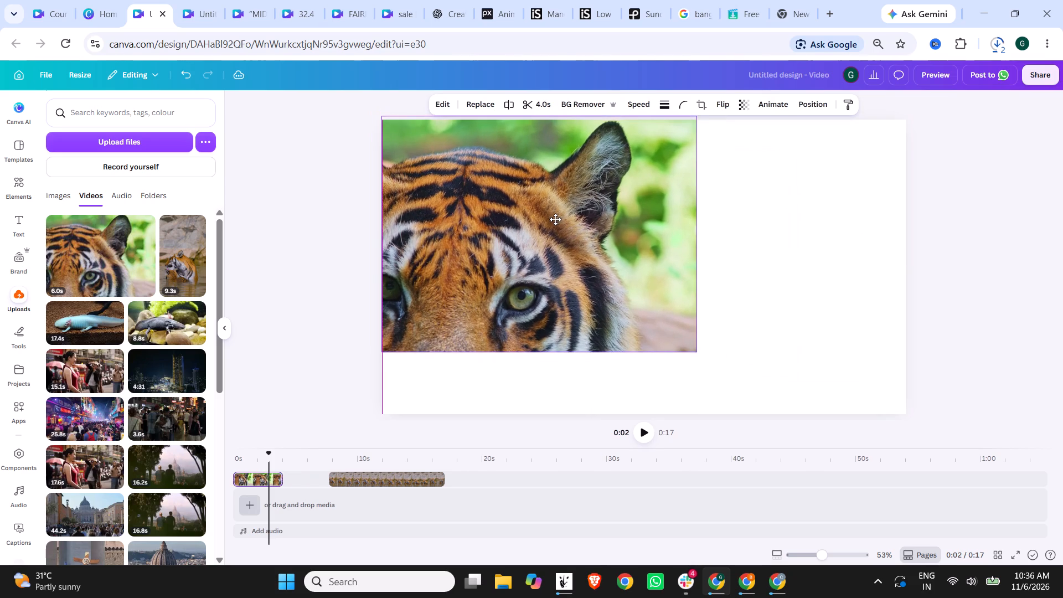
drag(555, 219, 555, 219)
drag(694, 355, 935, 406)
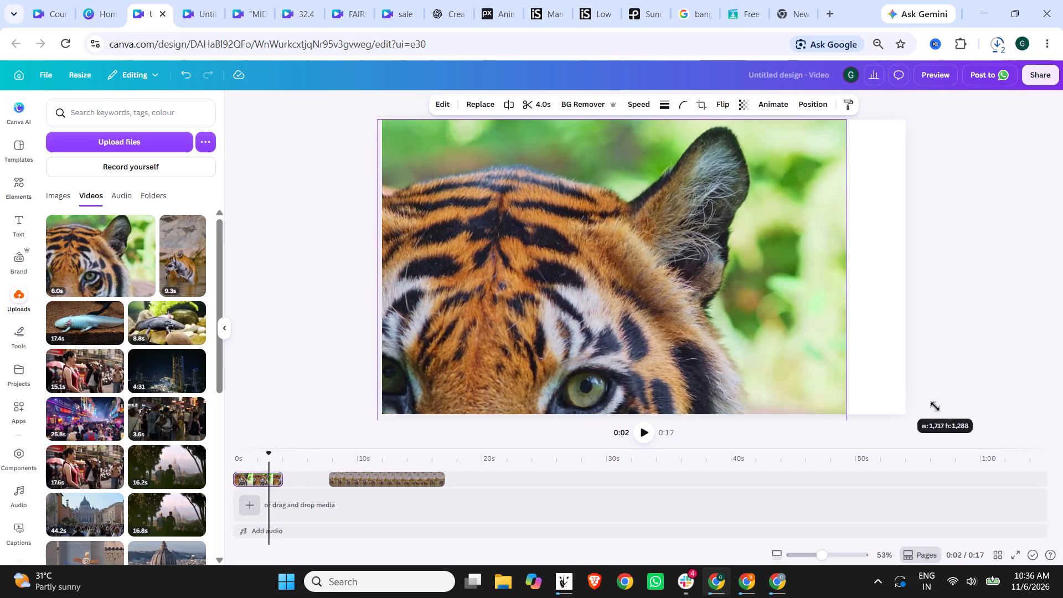
drag(935, 406, 989, 415)
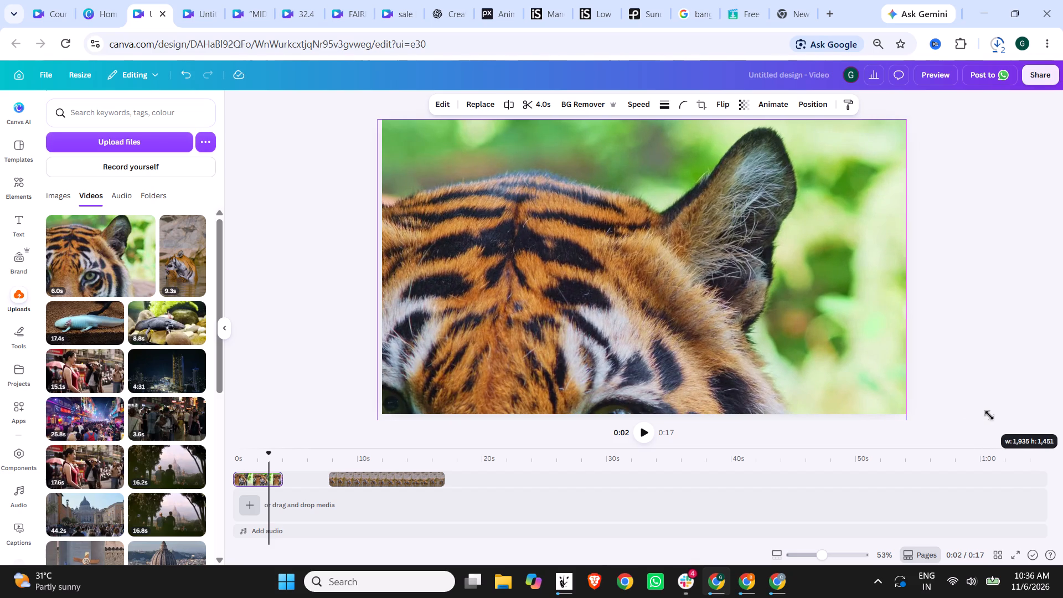
drag(989, 415, 992, 416)
drag(844, 343, 845, 262)
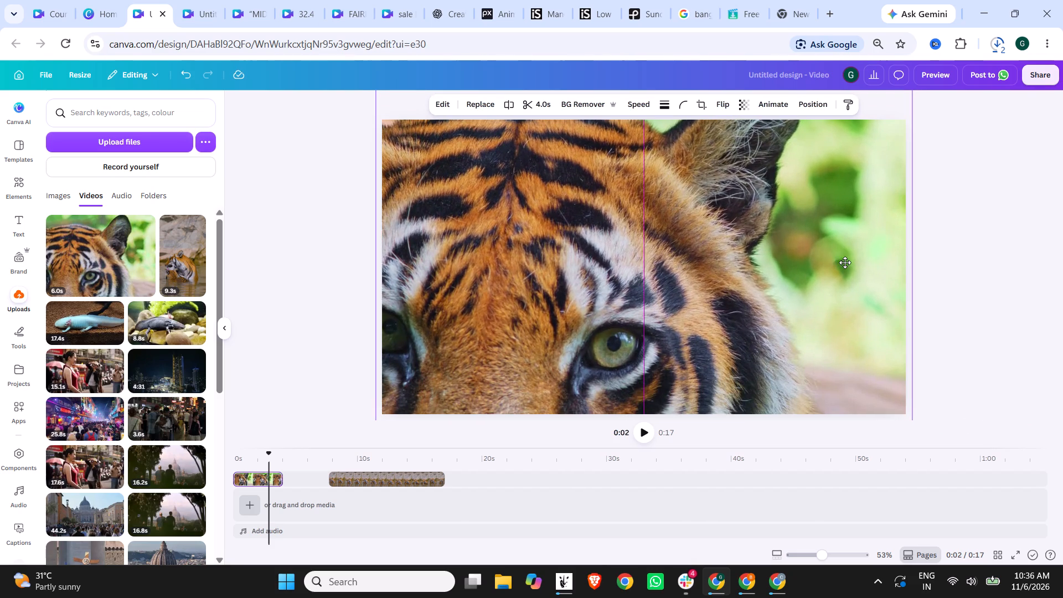
drag(845, 262, 845, 282)
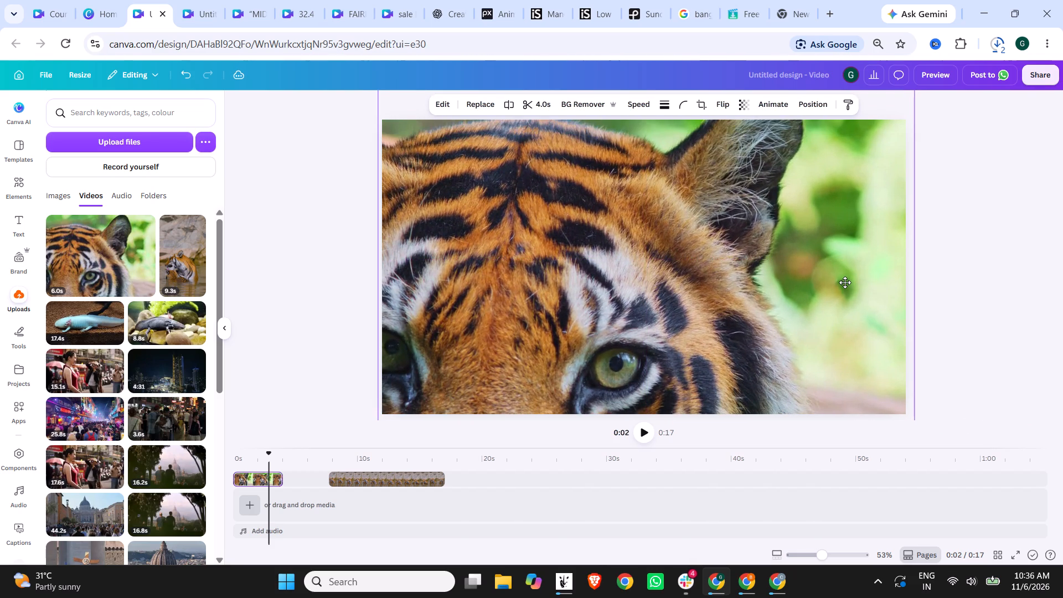
drag(845, 282, 845, 283)
Shrink the tiger close-up slightly from its lower-right corner and nudge it a little to the right, keeping the page covered.
scroll(1003, 270, up, 2)
scroll(952, 300, down, 6)
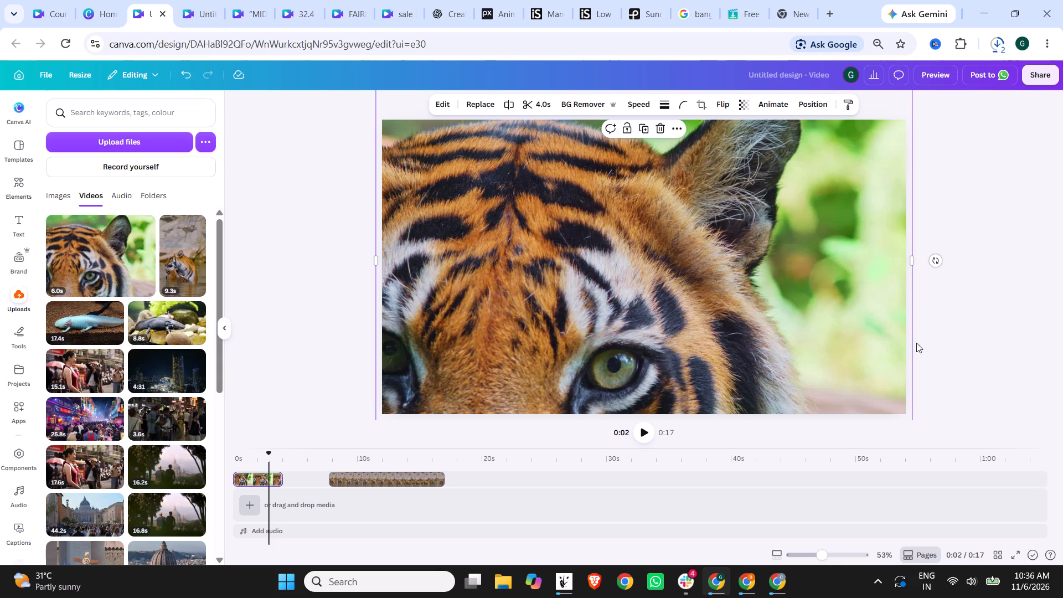
ctrl+scroll(906, 342, down, 2)
drag(831, 405, 825, 400)
key(Right)
key(Right)
key(Right)
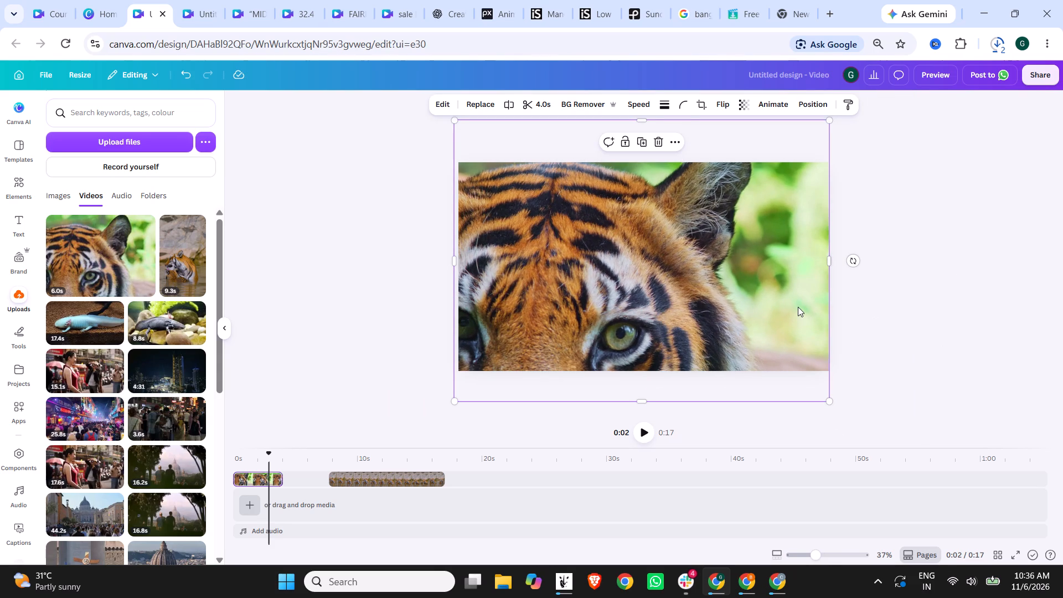
key(Right)
key(Right)
key(Right)
key(Right)
key(Right)
click(567, 301)
click(999, 300)
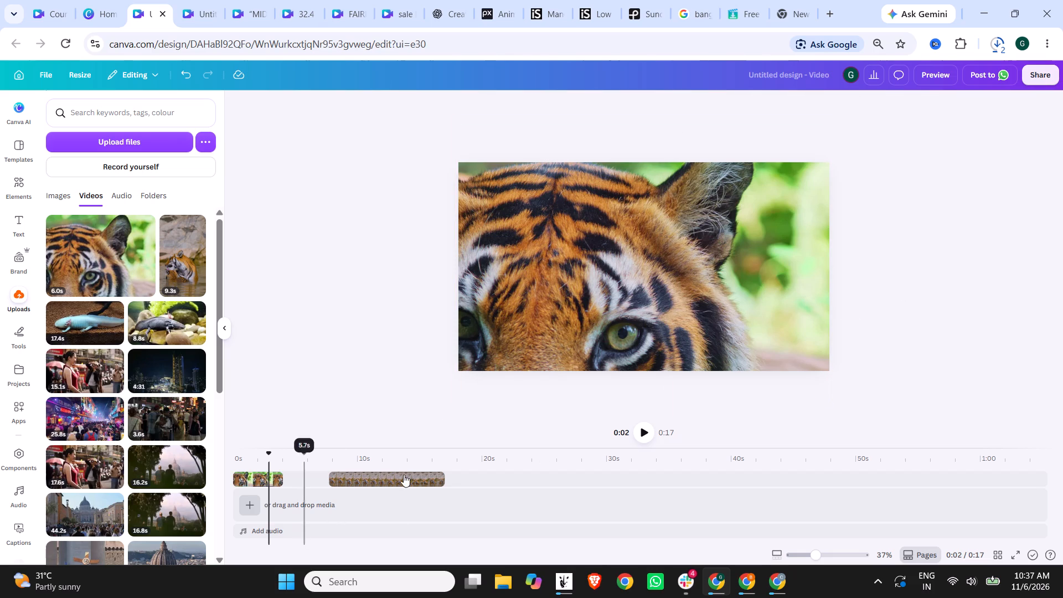
Move the clip of the tiger in water along the timeline to start directly after the tiger close-up, closing the gap.
drag(396, 476, 352, 476)
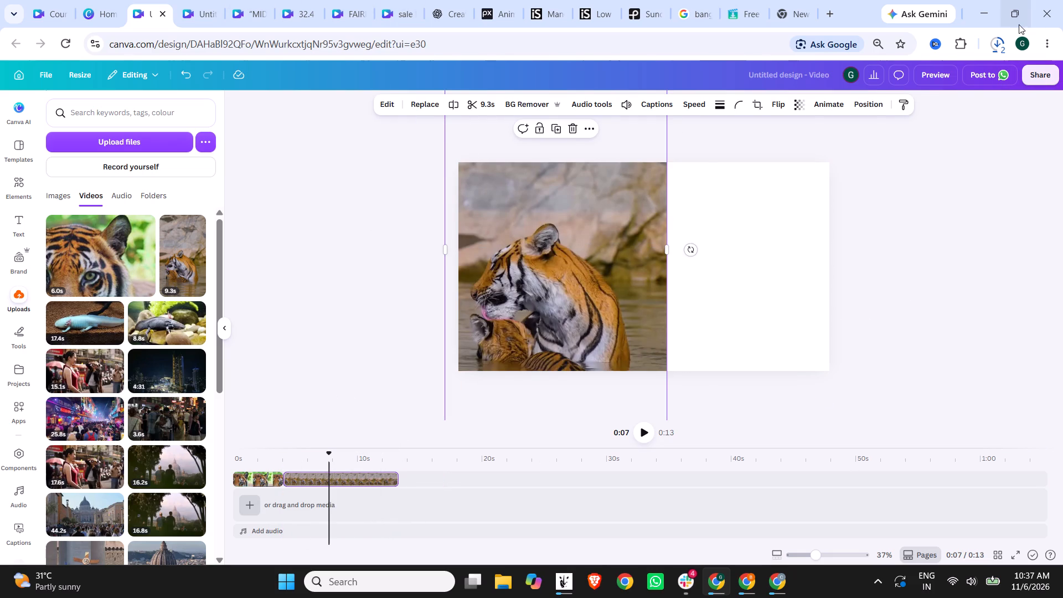
Check the download progress of the two swamp forest videos.
click(992, 42)
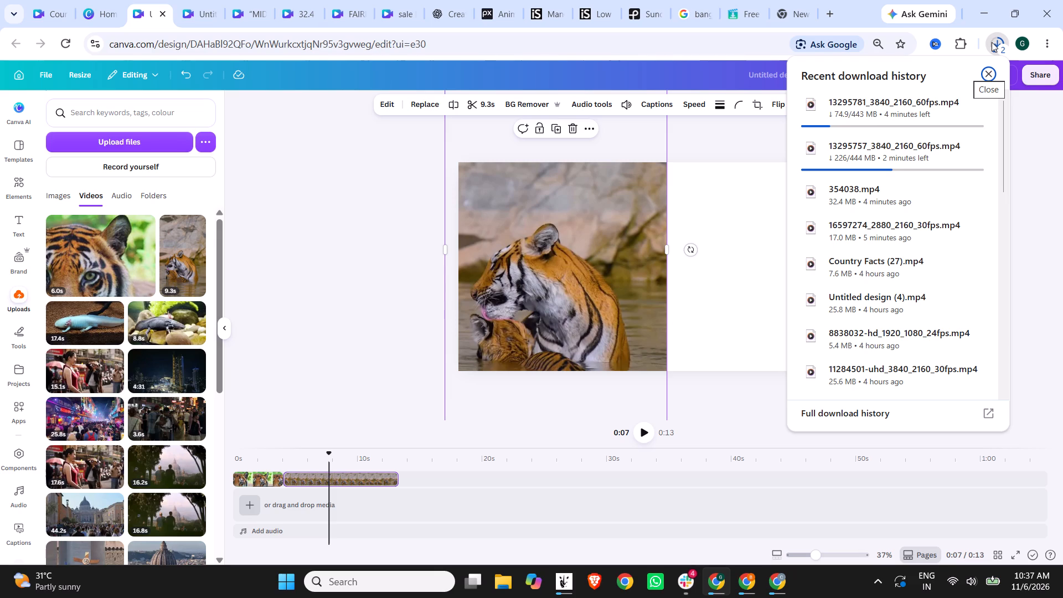
click(992, 42)
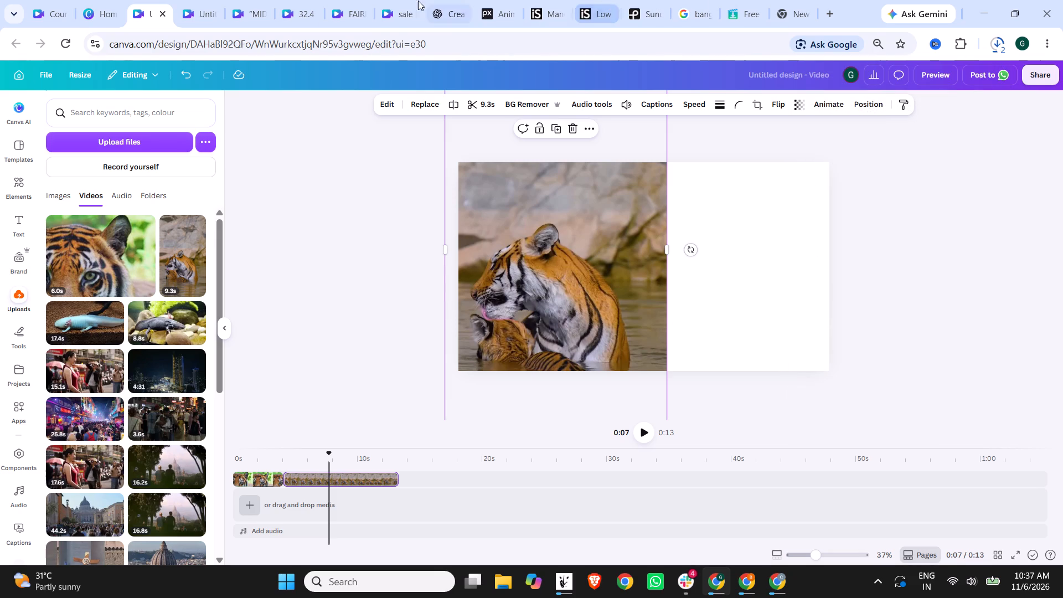
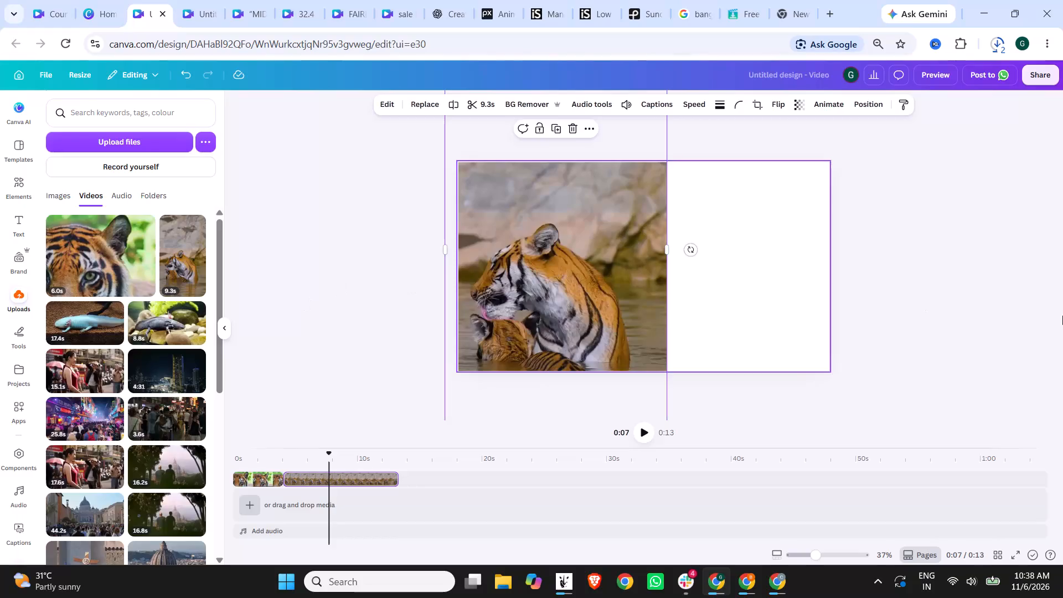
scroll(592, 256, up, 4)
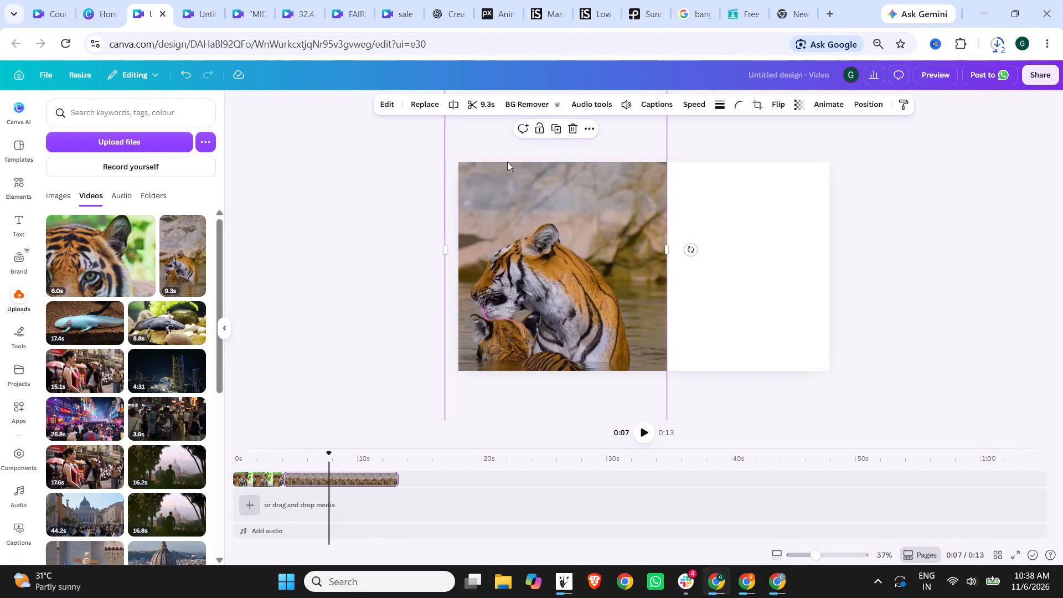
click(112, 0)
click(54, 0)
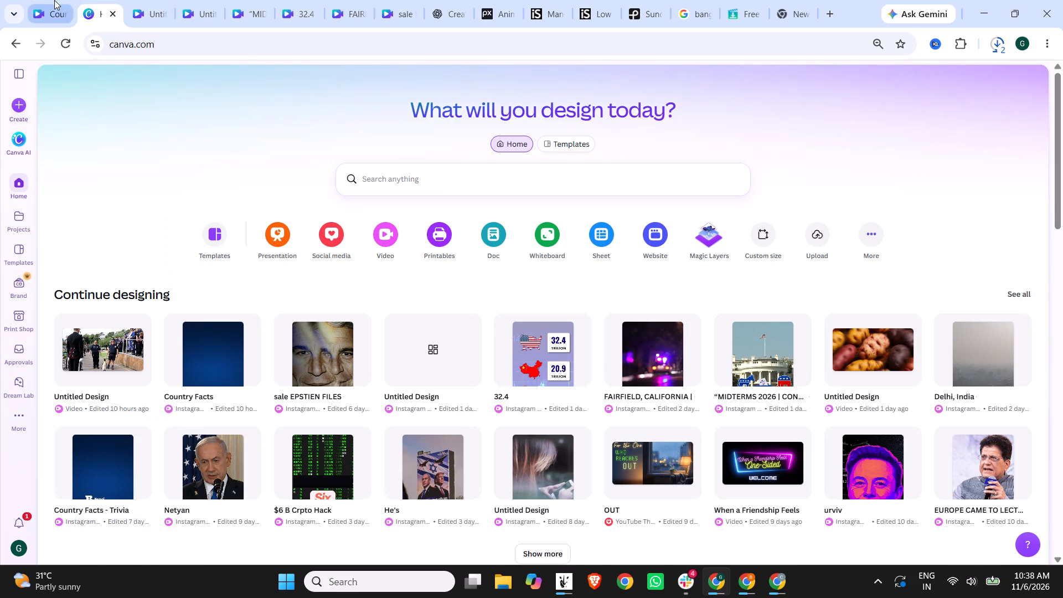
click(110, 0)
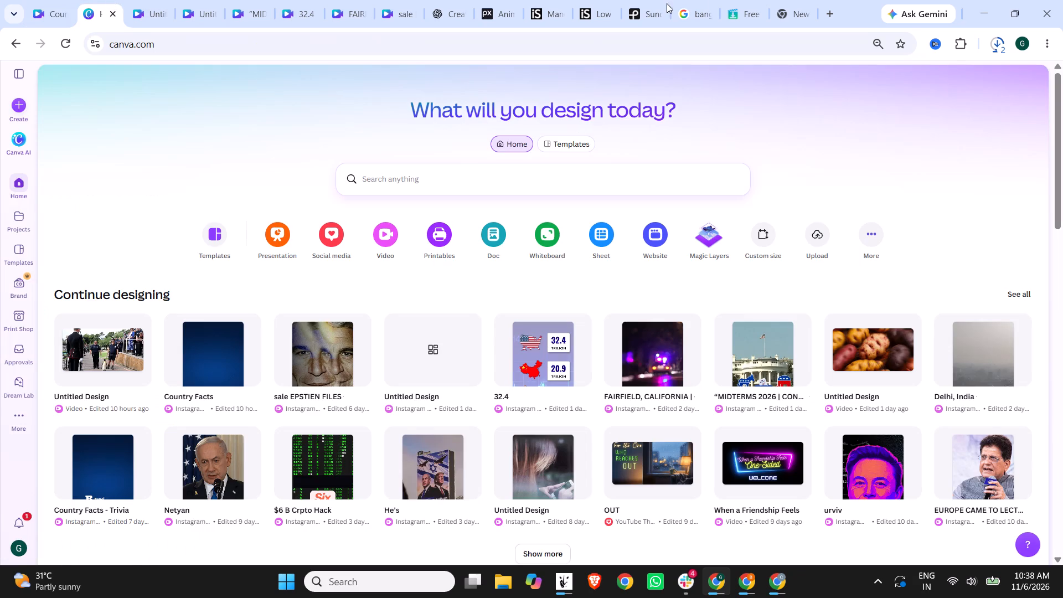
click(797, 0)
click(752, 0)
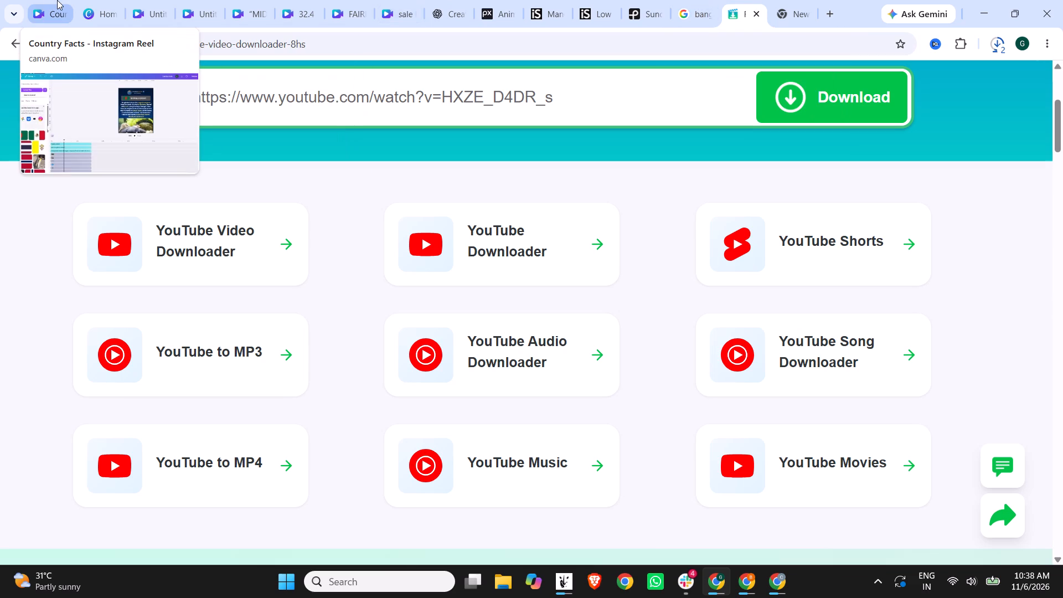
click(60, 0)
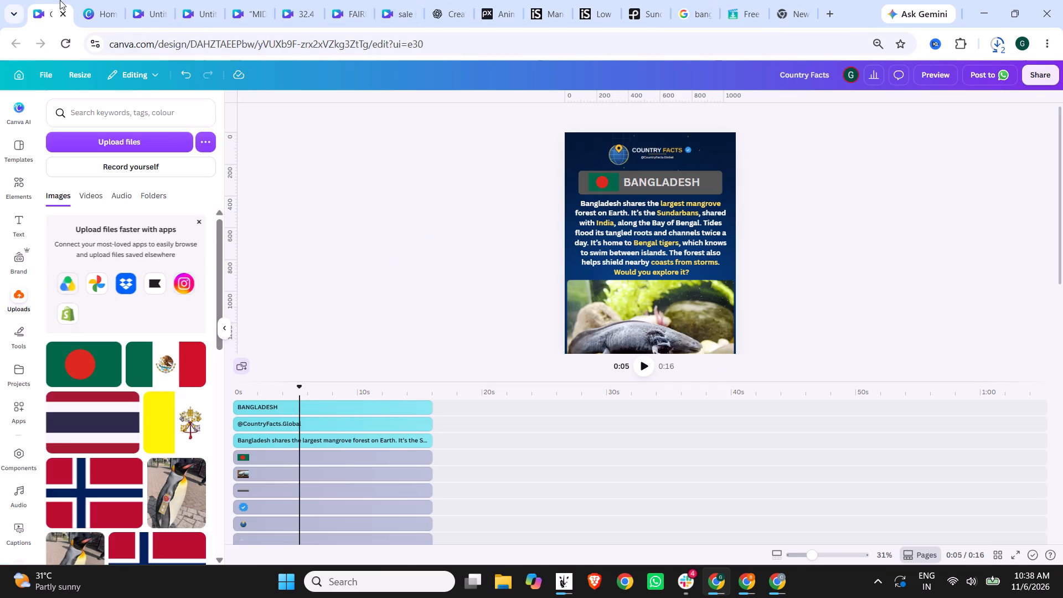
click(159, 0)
Check the download progress of the two swamp forest videos.
click(999, 35)
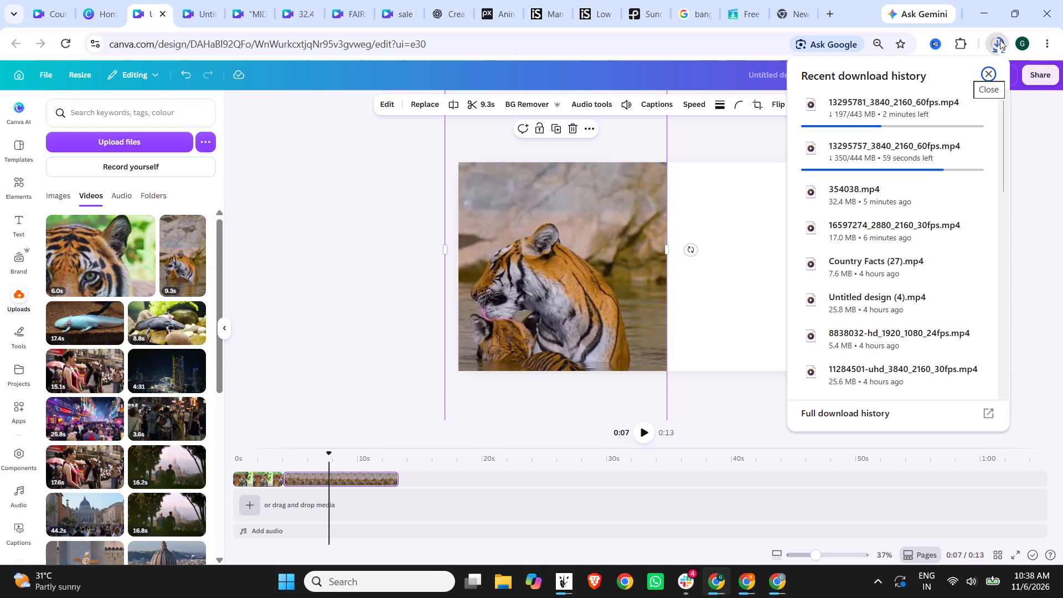
click(1001, 42)
Move the clip of the tiger with its cub in water to the horizontal centre of the page.
drag(582, 267, 678, 256)
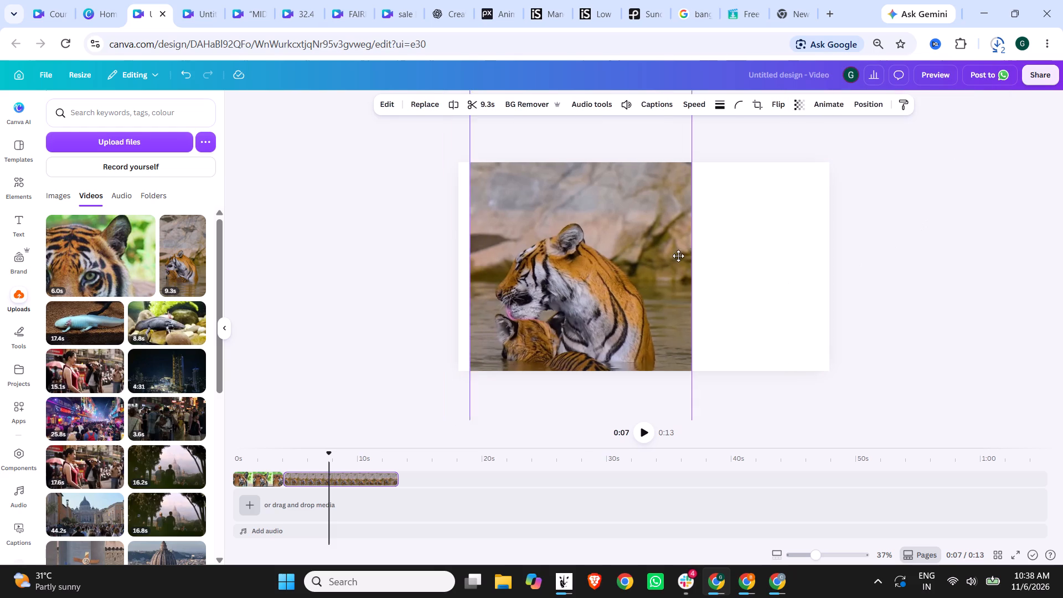
drag(678, 256, 672, 255)
Remove the background from the clip of the tiger and cub, leaving only the animals.
click(510, 99)
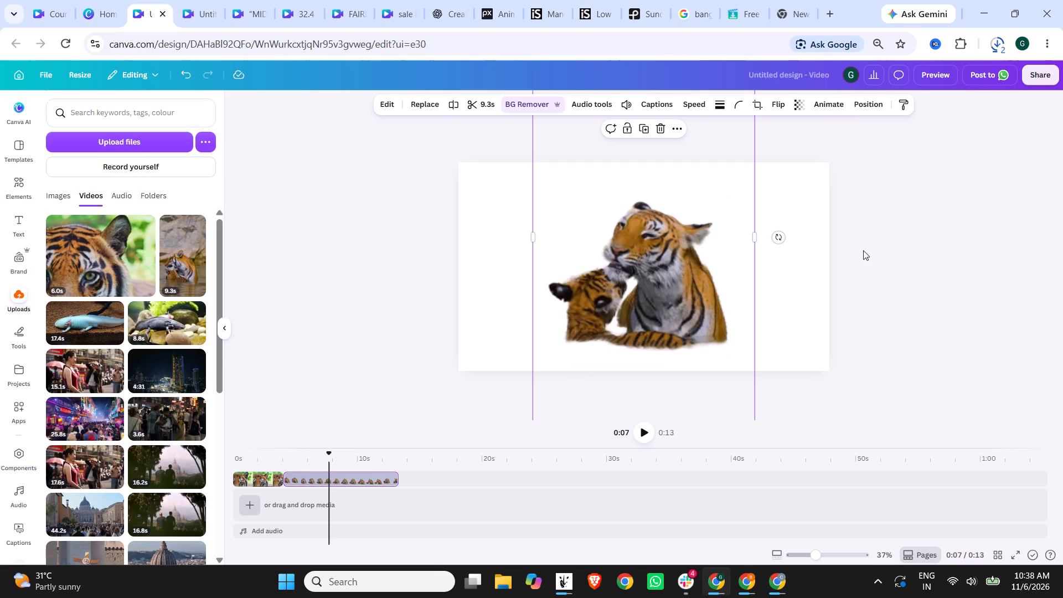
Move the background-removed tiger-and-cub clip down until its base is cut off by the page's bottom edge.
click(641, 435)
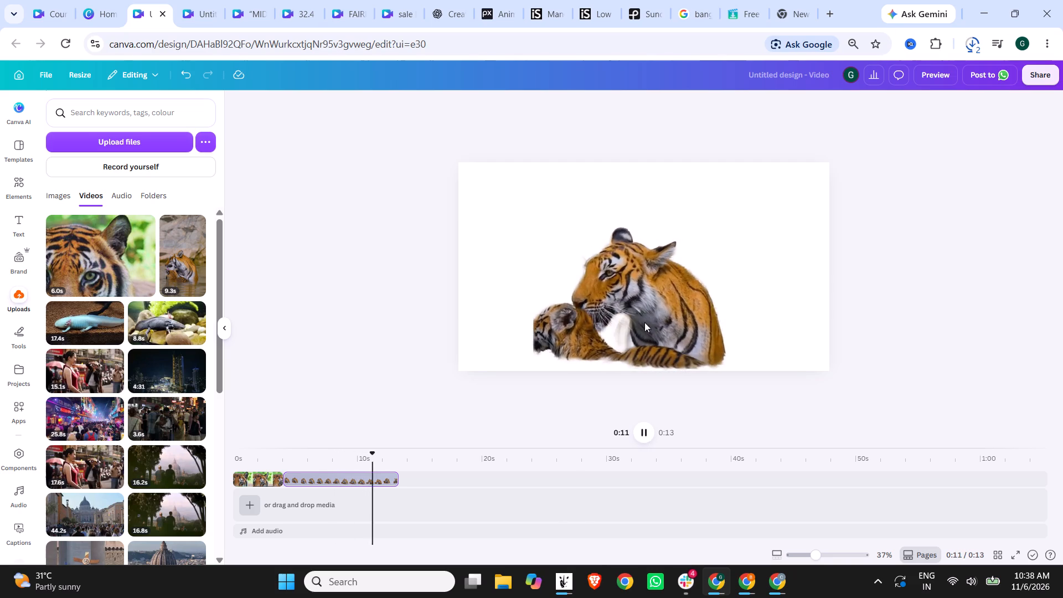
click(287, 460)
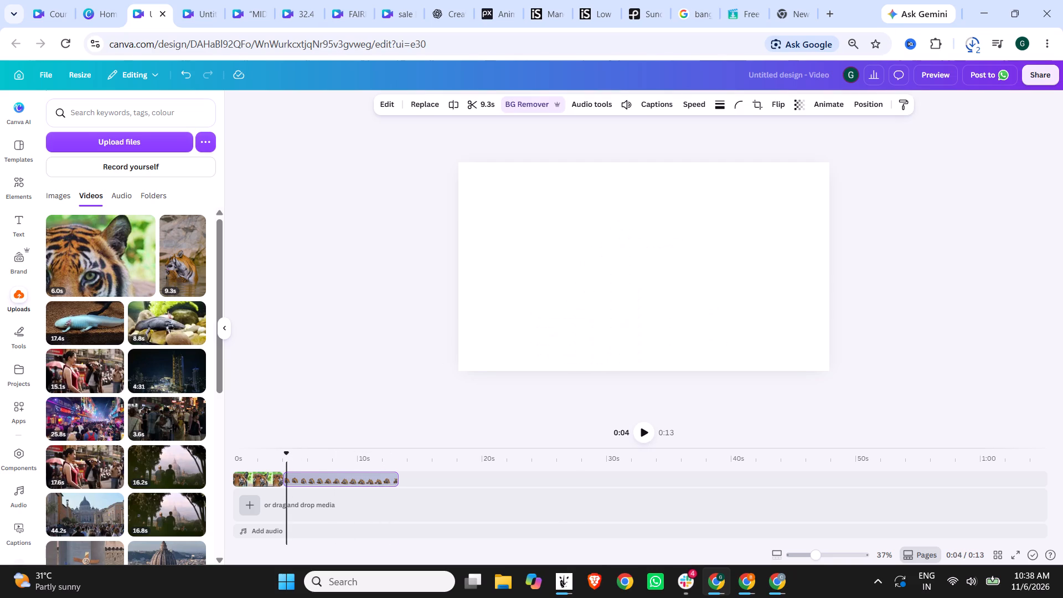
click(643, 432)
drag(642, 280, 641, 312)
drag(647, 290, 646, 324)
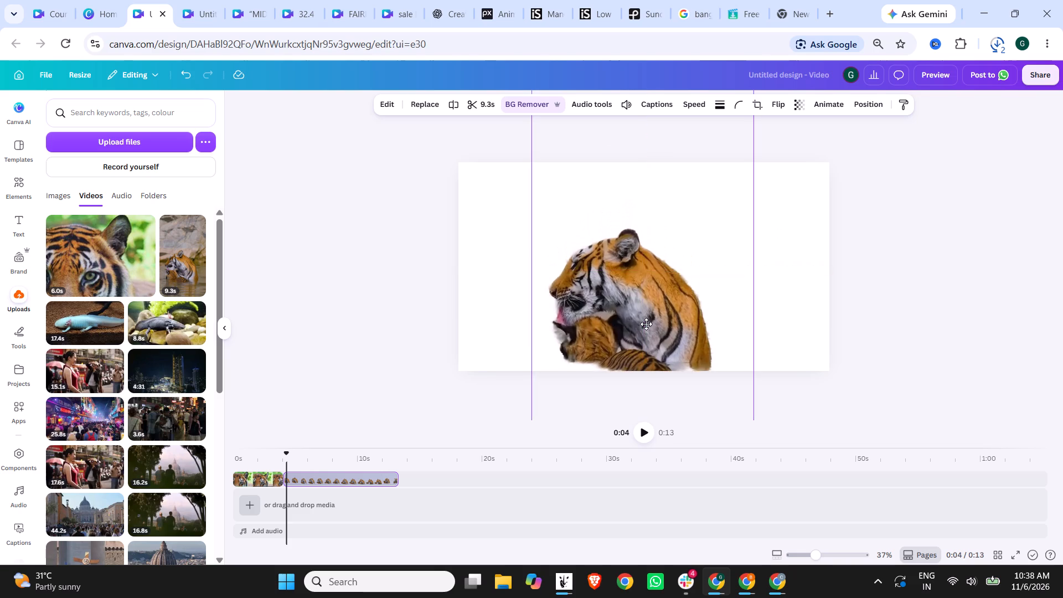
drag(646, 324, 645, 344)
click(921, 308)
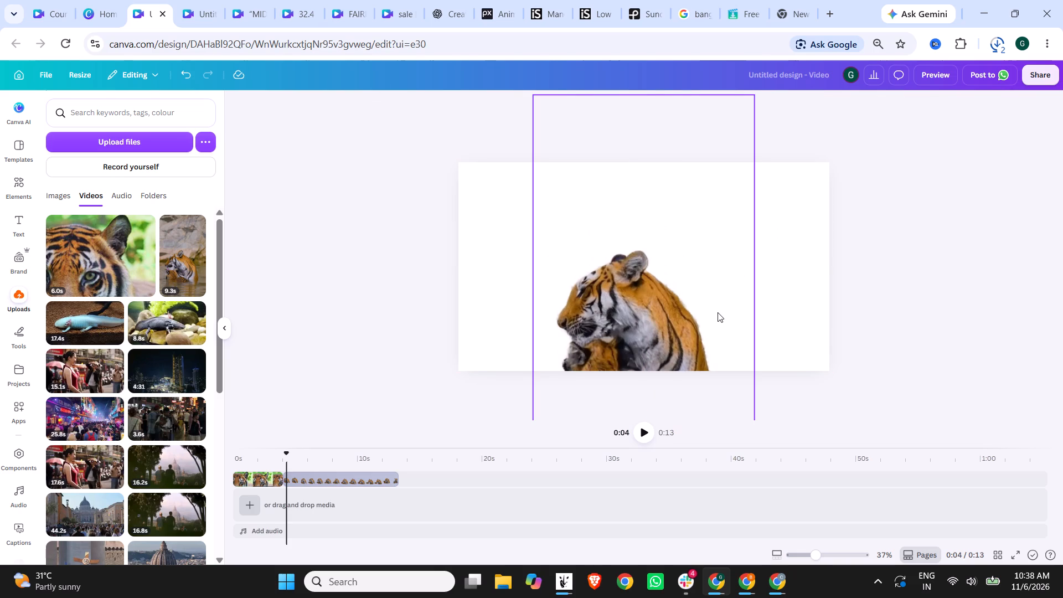
Play back the repositioned tiger-and-cub clip and check the progress of the running downloads.
click(642, 434)
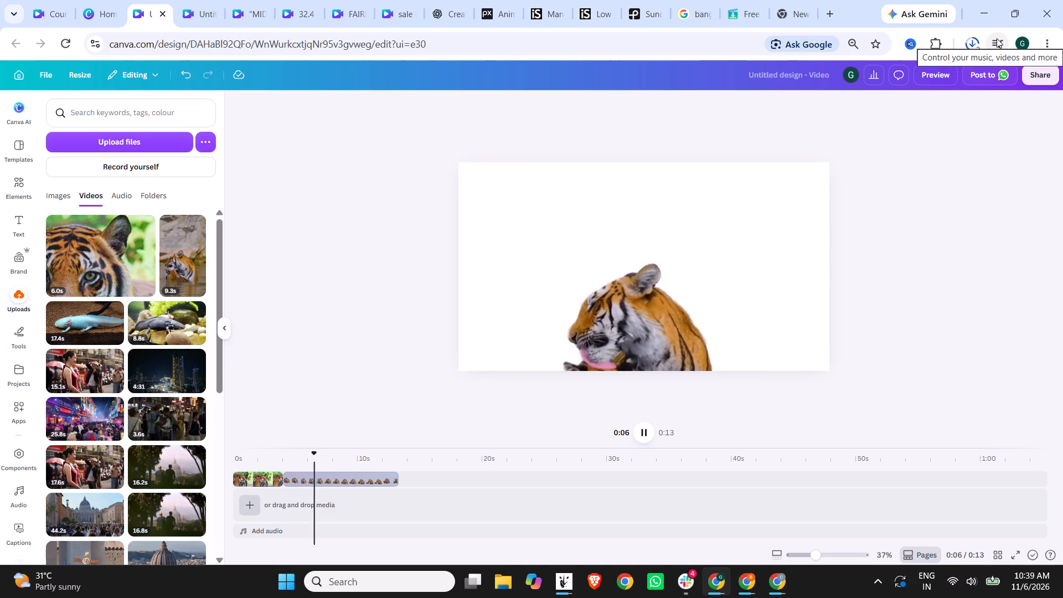
click(997, 38)
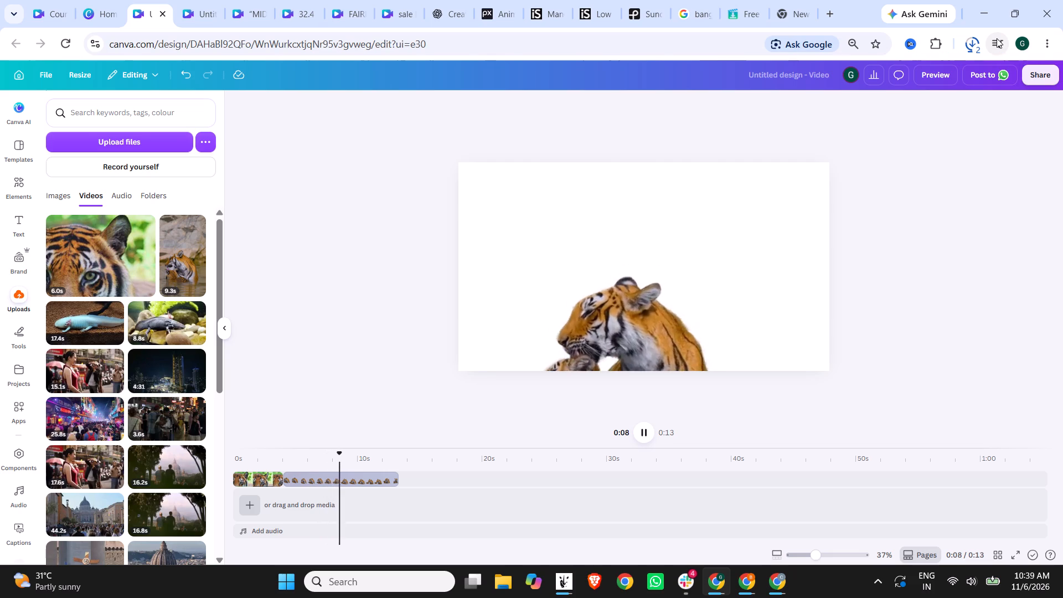
click(967, 50)
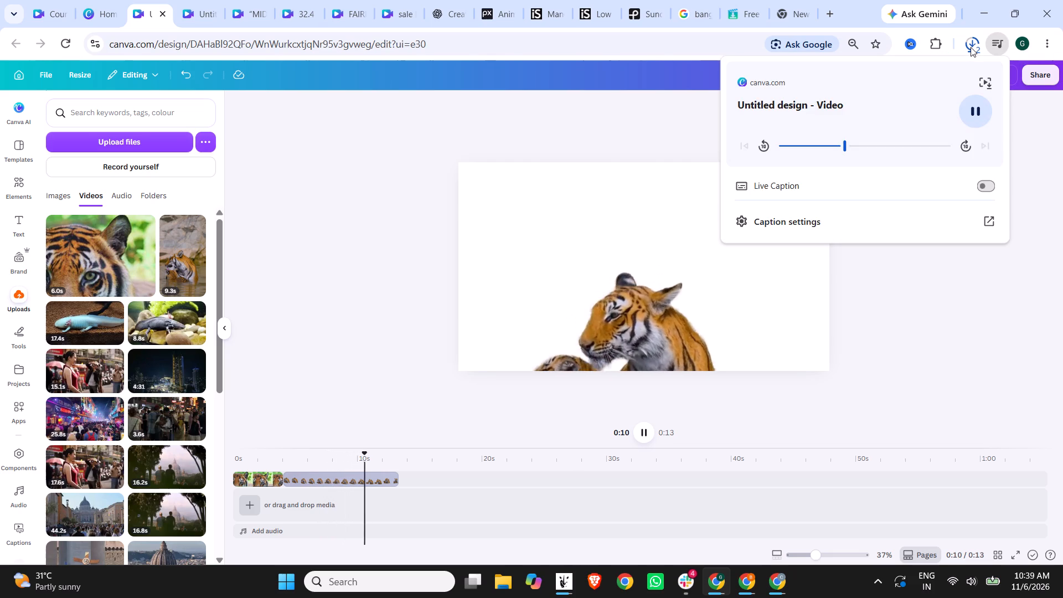
click(971, 47)
Delete the tiger-and-cub clip from the timeline, keeping only the tiger close-up.
click(329, 478)
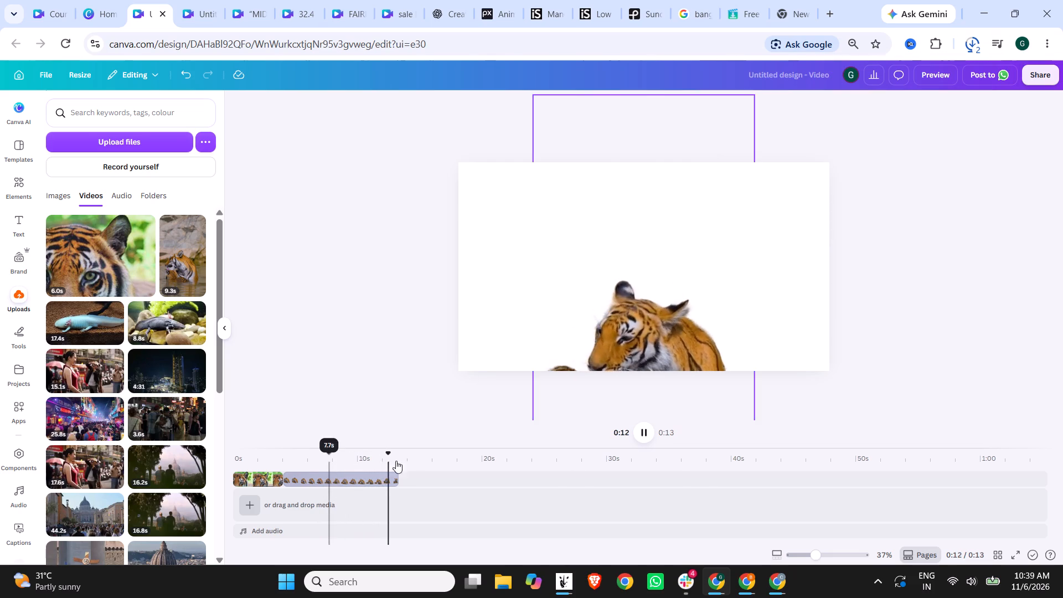
key(Delete)
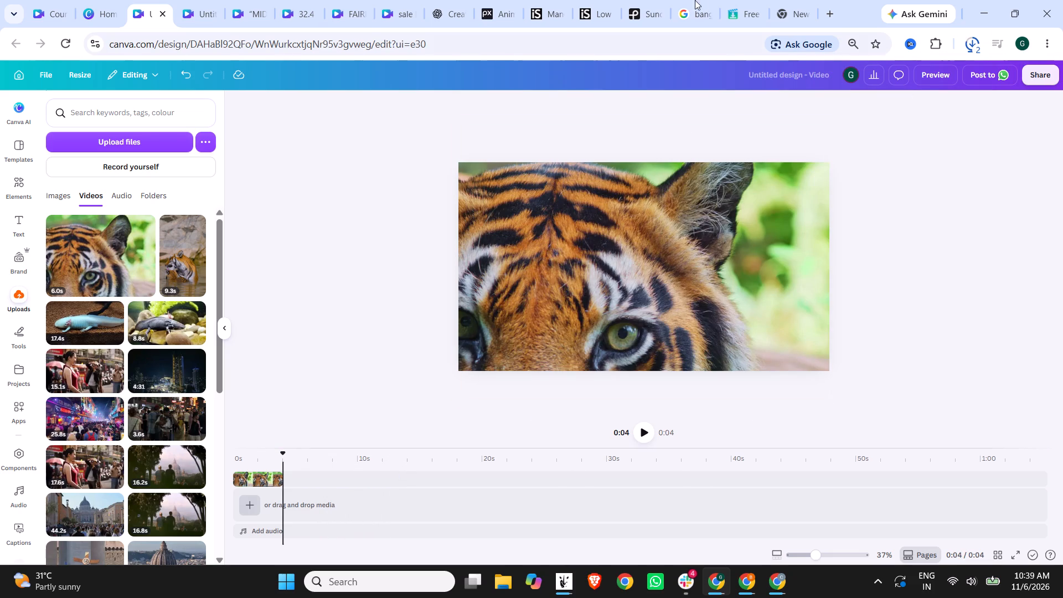
Switch to Pexels, close the open swamp forest video and search its videos for "bengal tiger".
click(503, 0)
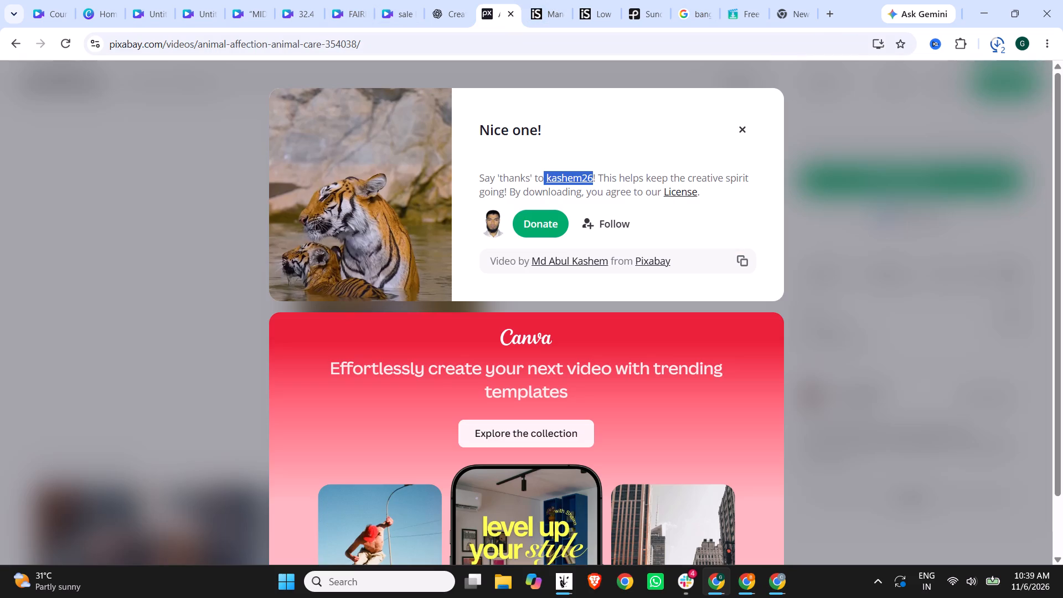
click(550, 0)
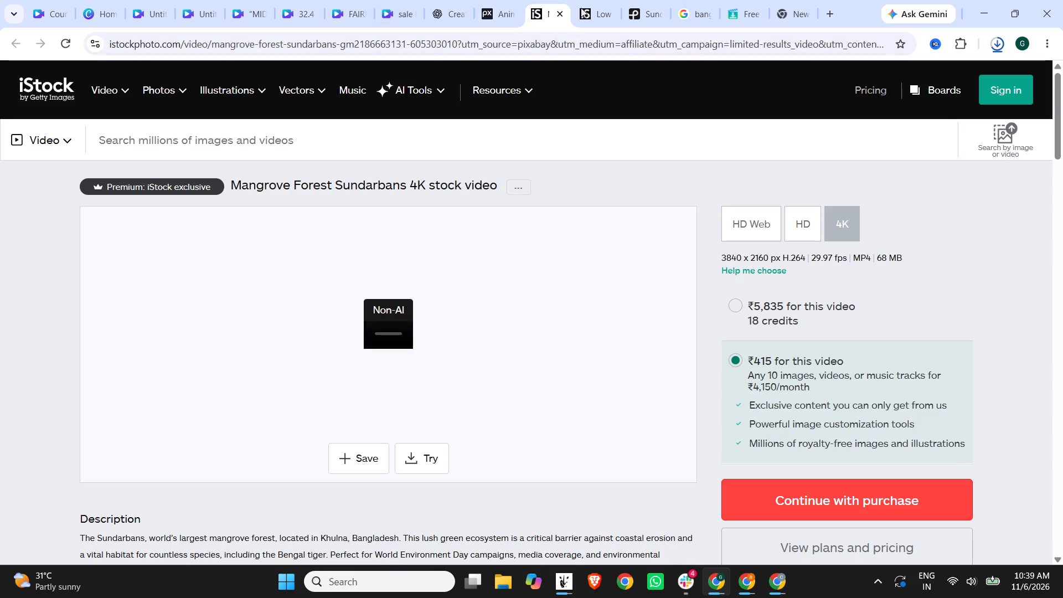
click(651, 0)
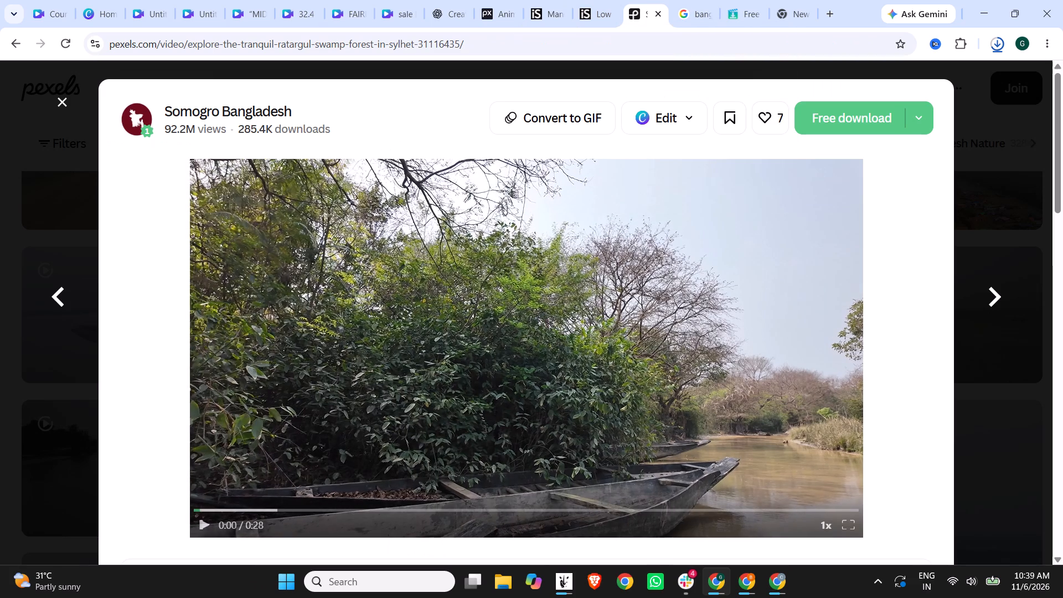
click(60, 99)
click(65, 104)
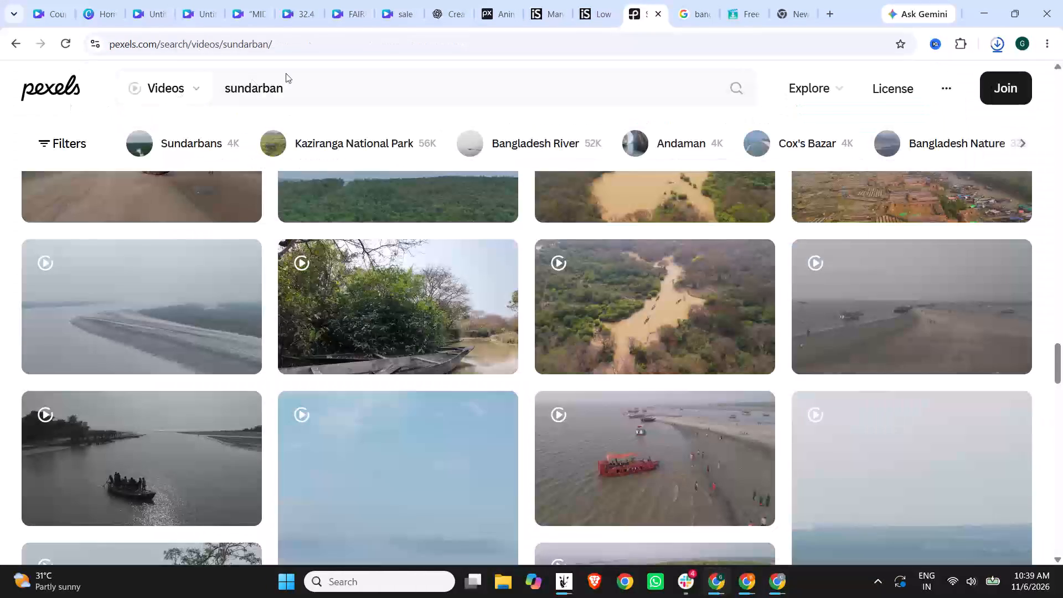
drag(291, 86, 203, 87)
text(bengal tiger)
key(Return)
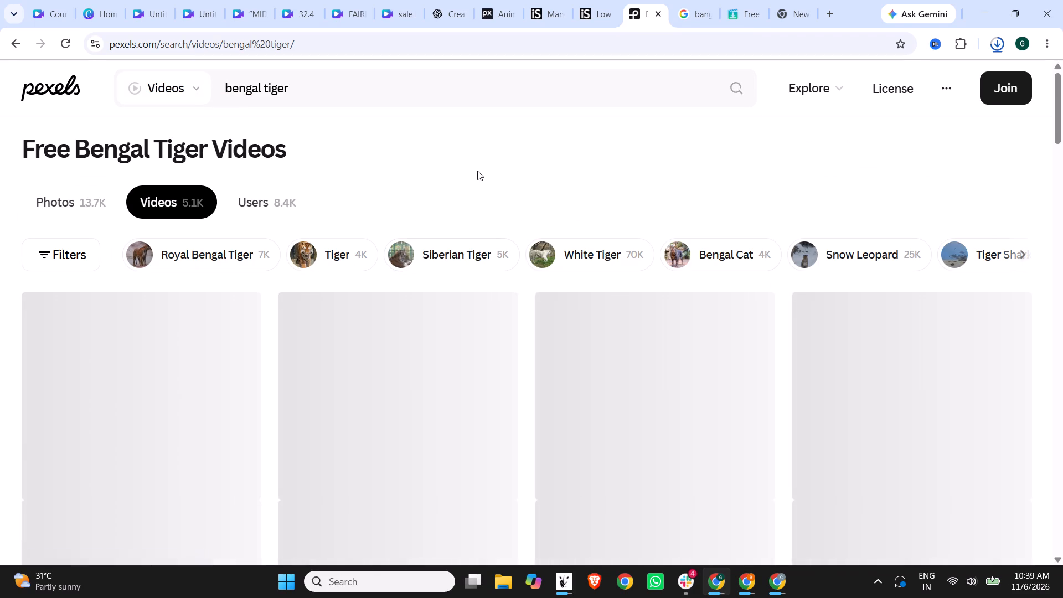
View the video of a tiger lying on wood chips among the first results, and close it again.
scroll(477, 171, down, 2)
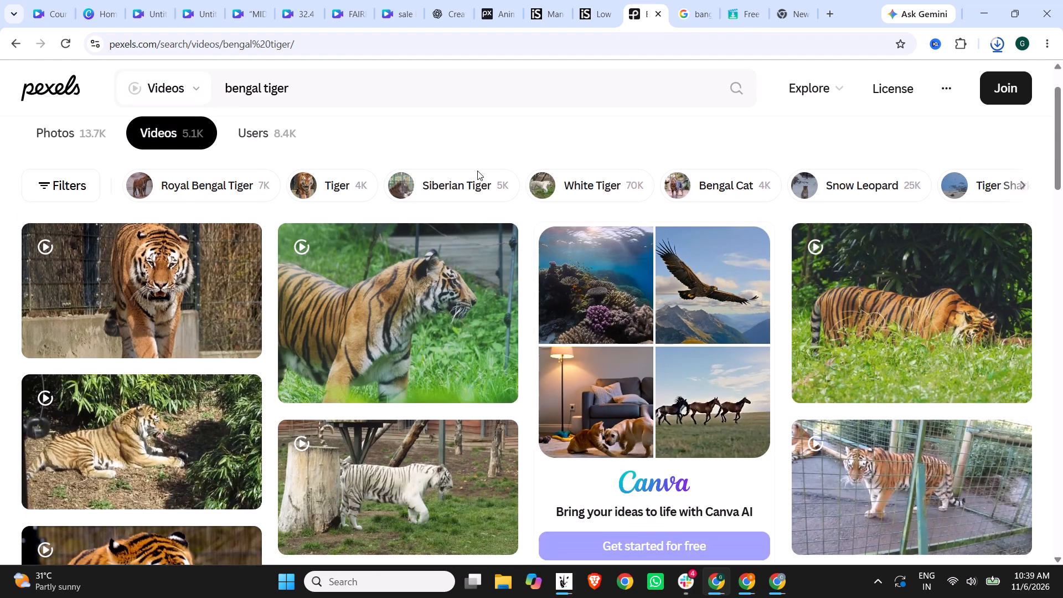
scroll(513, 198, down, 3)
scroll(420, 251, down, 2)
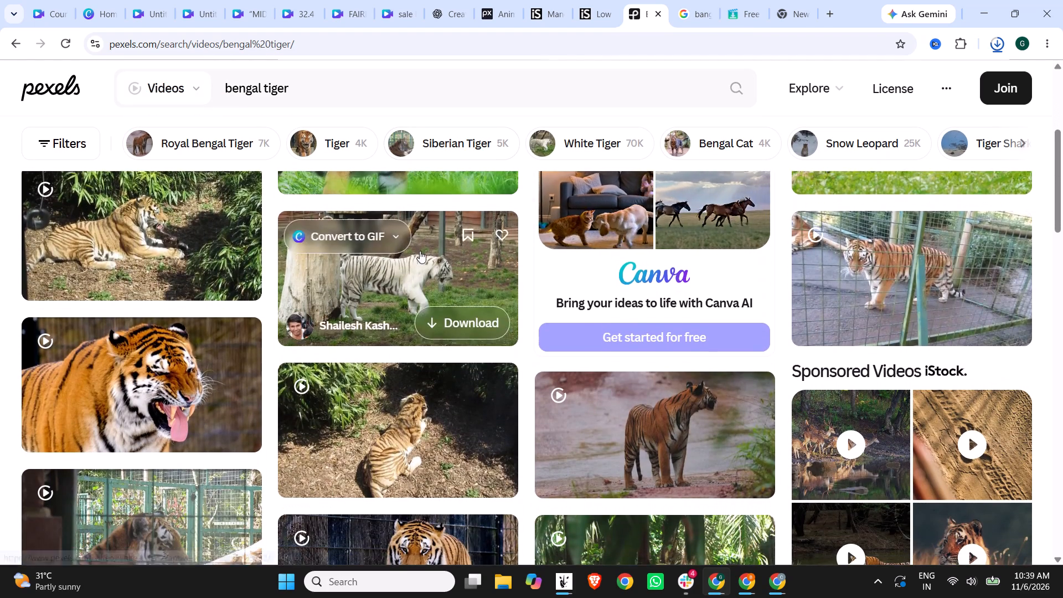
click(379, 300)
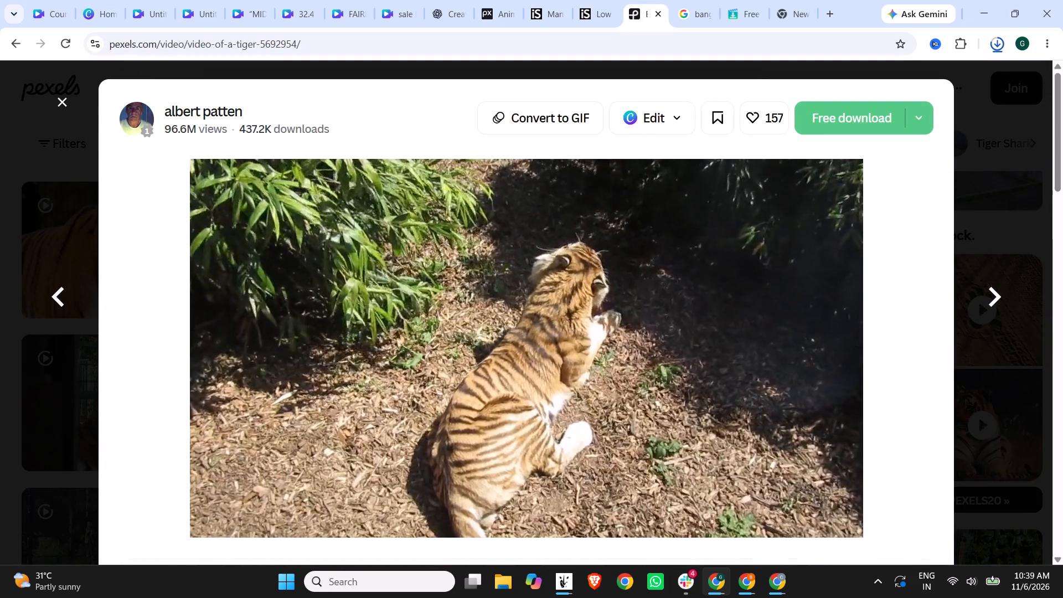
click(1021, 203)
Look through the further bengal tiger results for suitable footage of a tiger in a natural setting.
scroll(517, 350, down, 3)
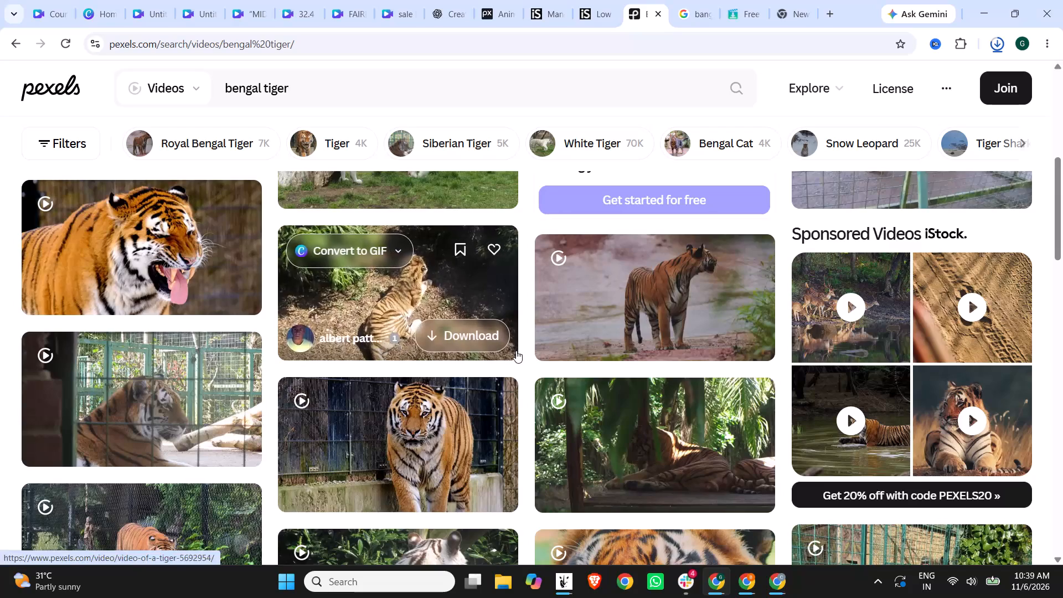
scroll(476, 368, down, 4)
scroll(406, 332, down, 5)
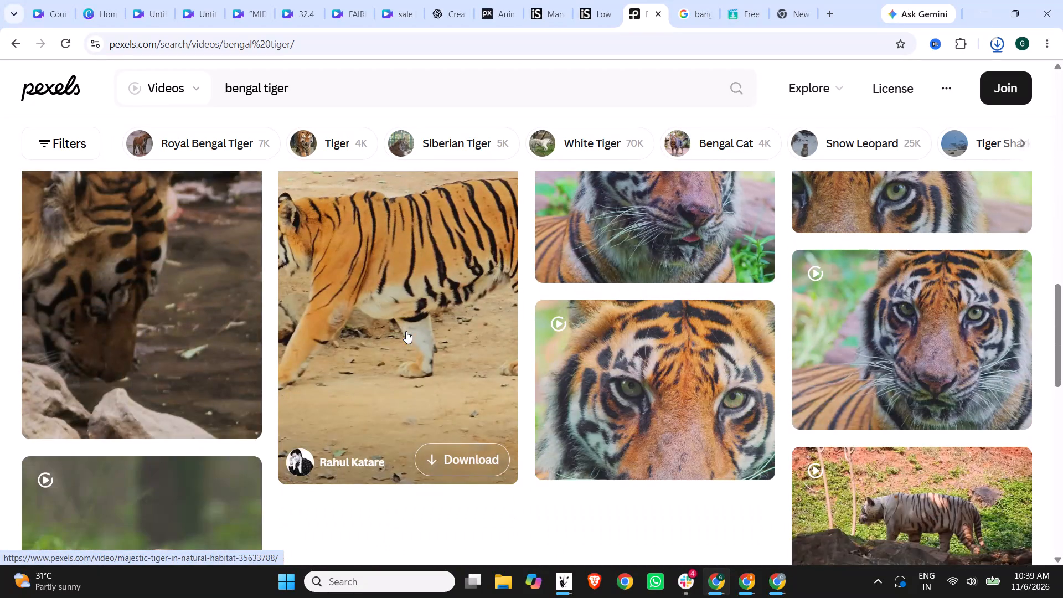
scroll(355, 338, down, 4)
scroll(421, 356, down, 3)
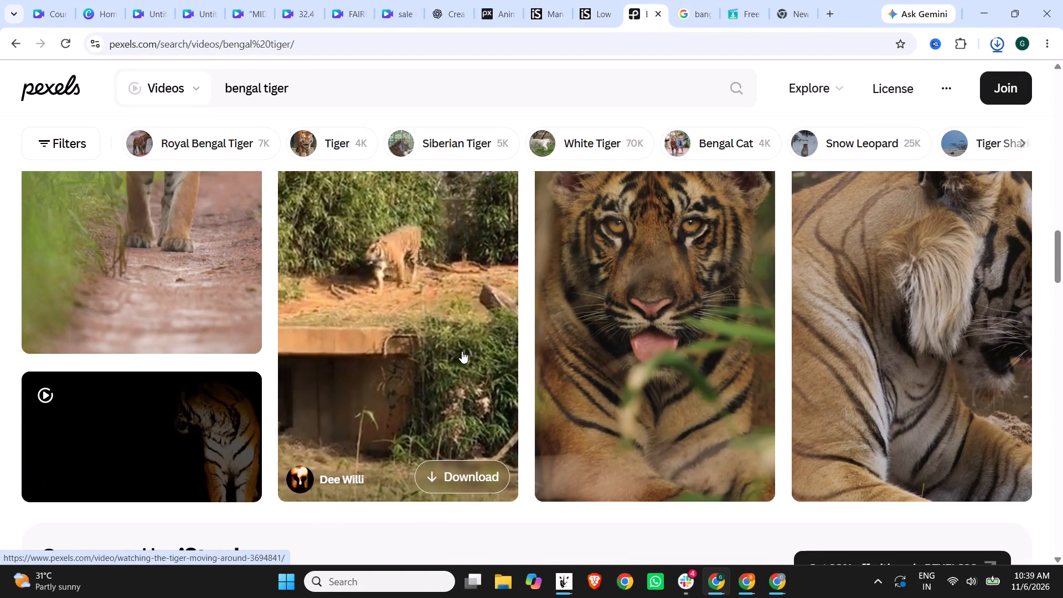
scroll(462, 351, down, 15)
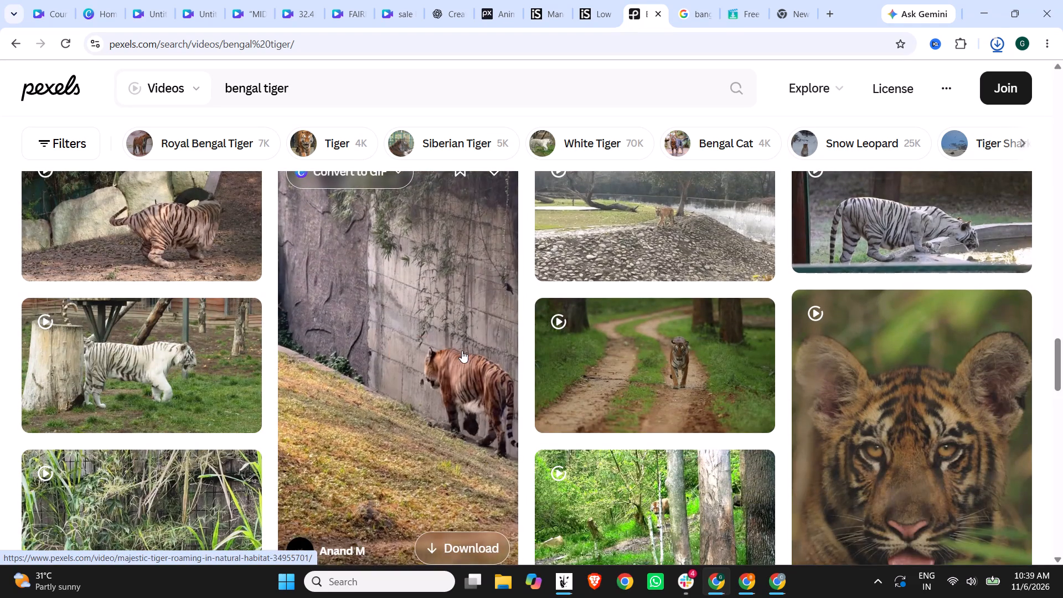
scroll(462, 350, down, 4)
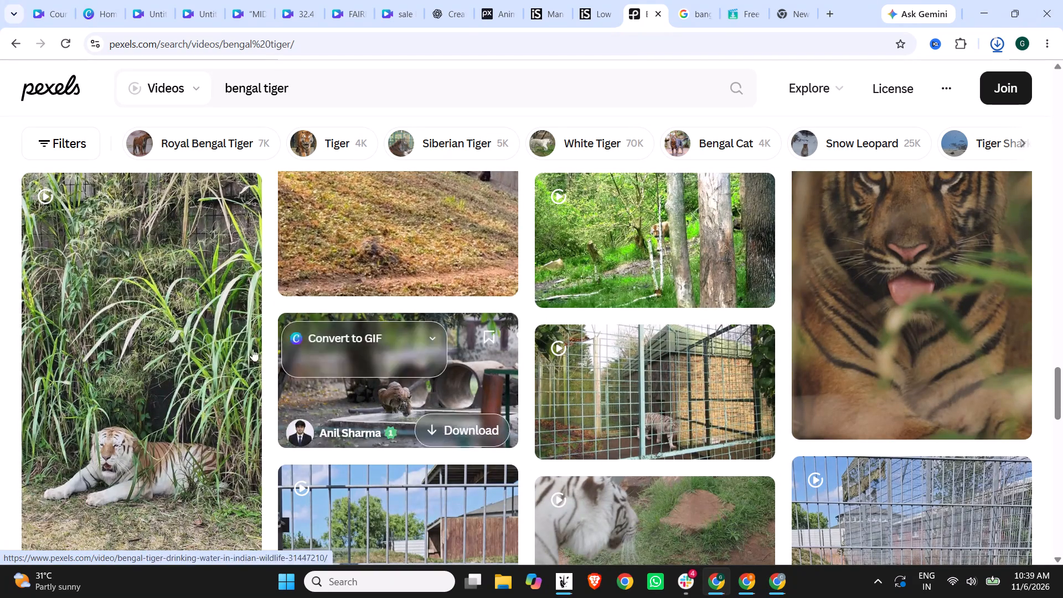
scroll(220, 356, down, 3)
scroll(566, 351, down, 4)
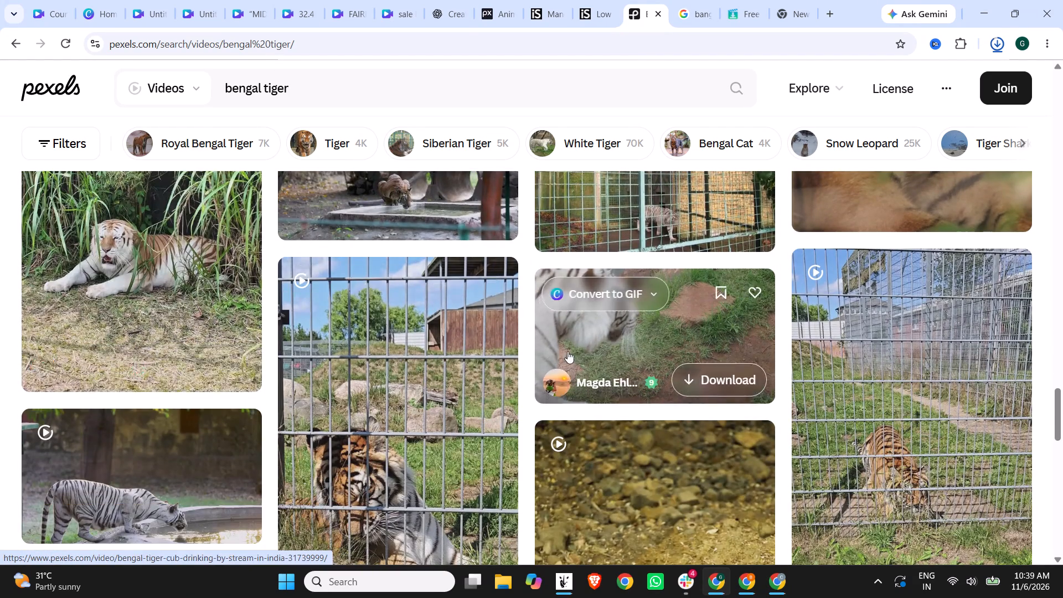
scroll(618, 378, down, 3)
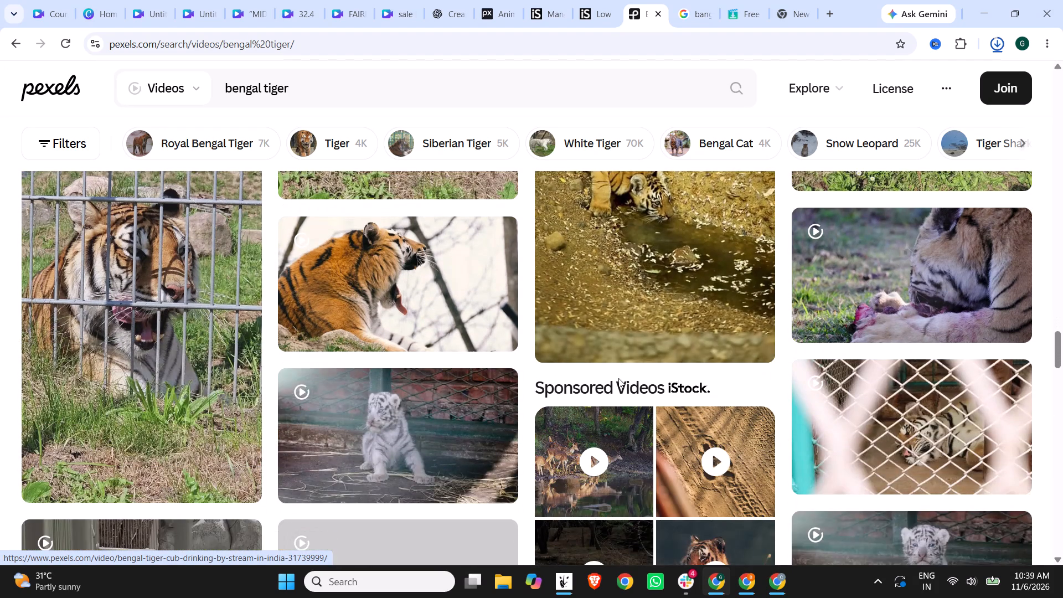
scroll(434, 381, down, 5)
scroll(776, 362, down, 2)
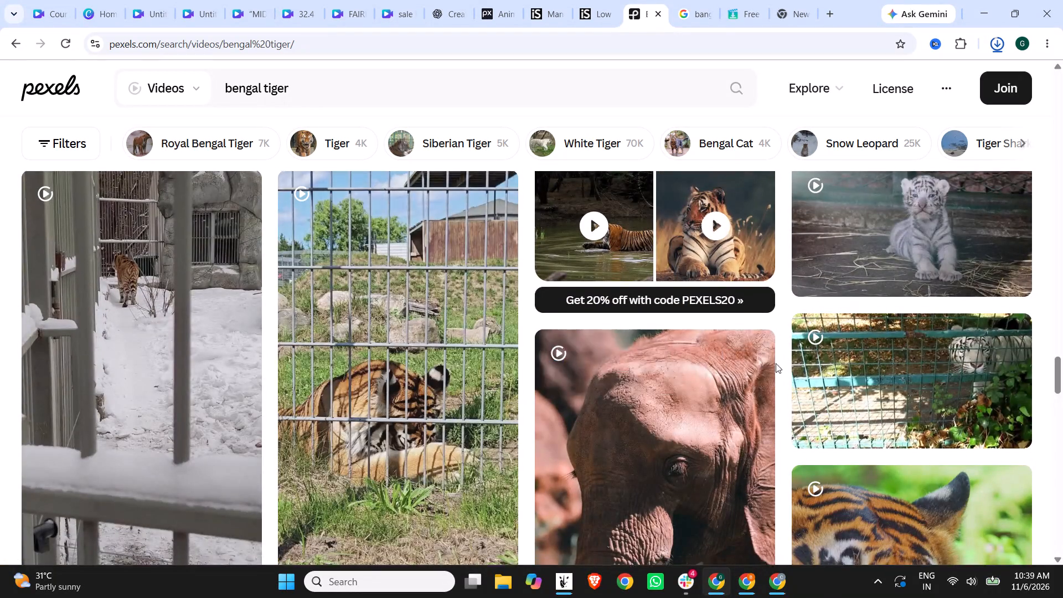
scroll(776, 363, down, 8)
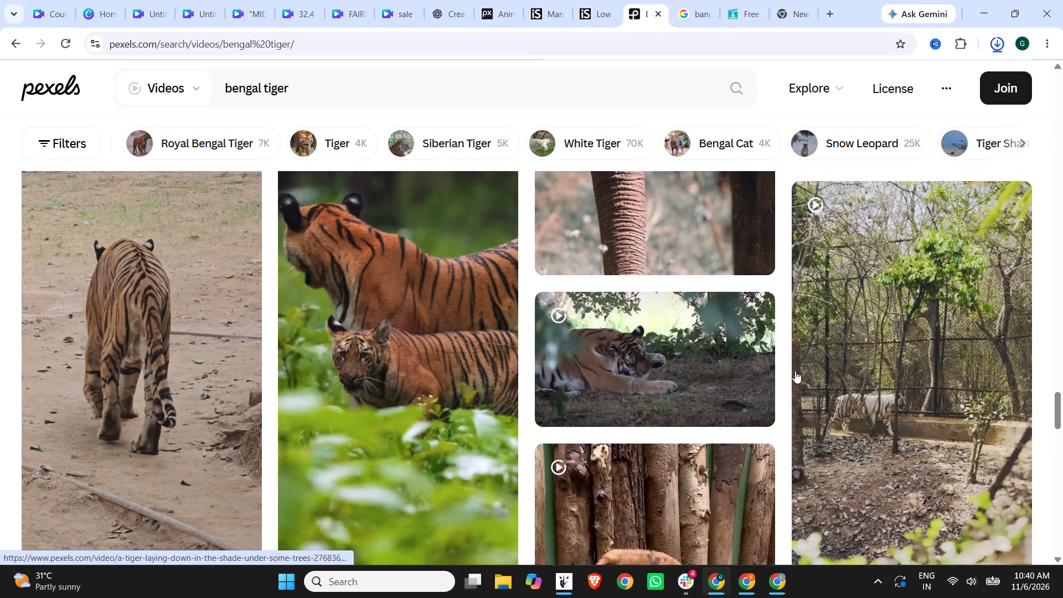
scroll(795, 371, down, 3)
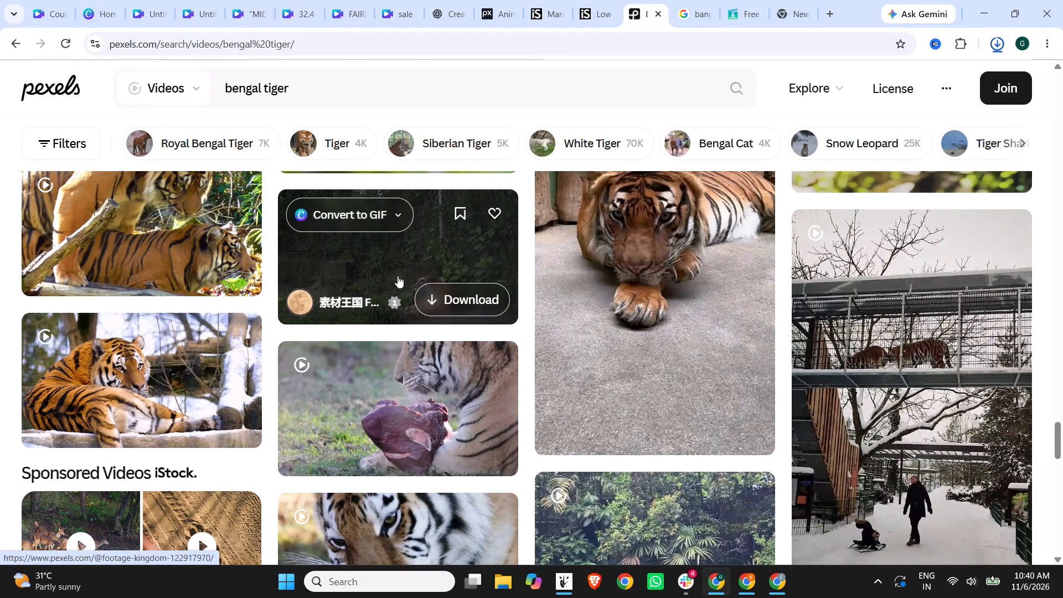
scroll(398, 276, down, 4)
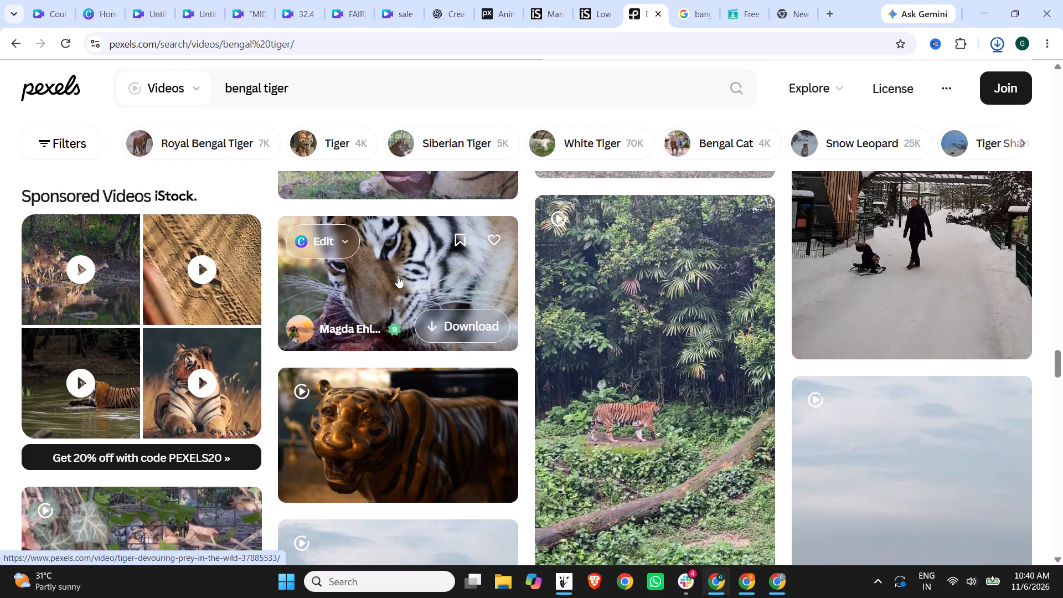
scroll(398, 276, down, 7)
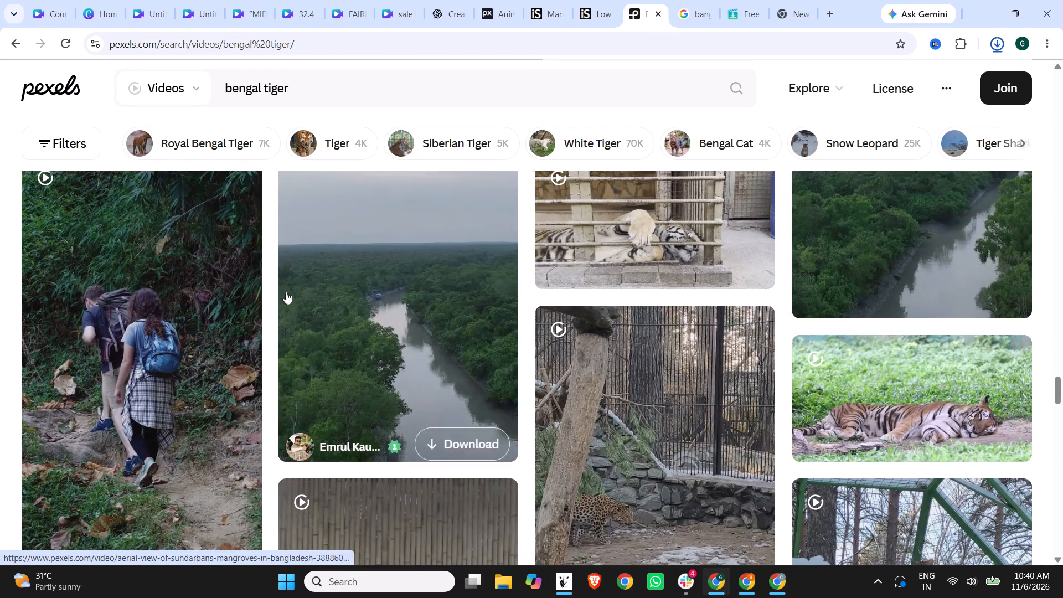
scroll(457, 284, down, 8)
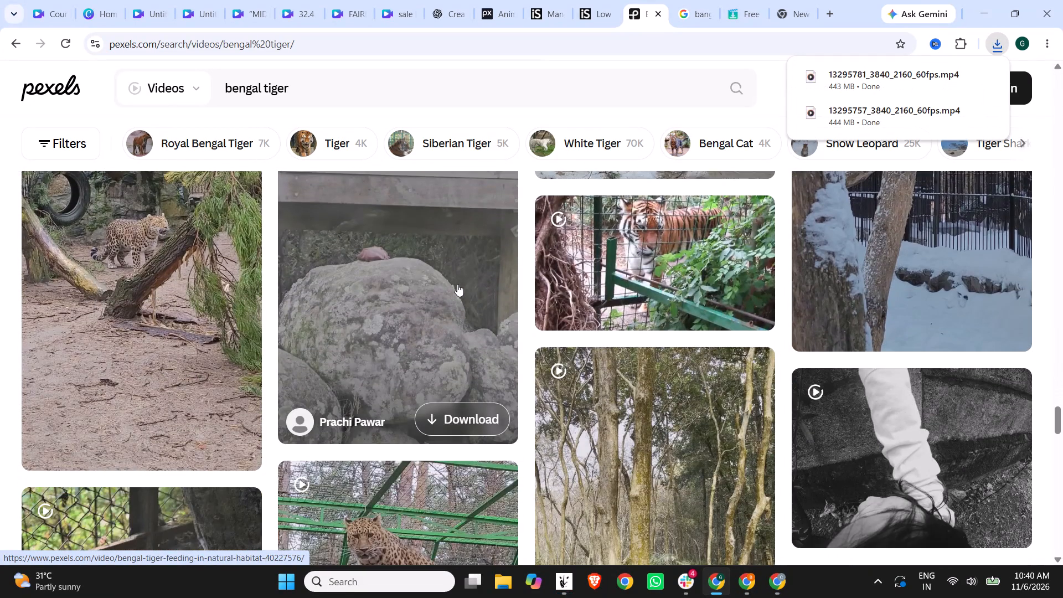
scroll(457, 284, down, 9)
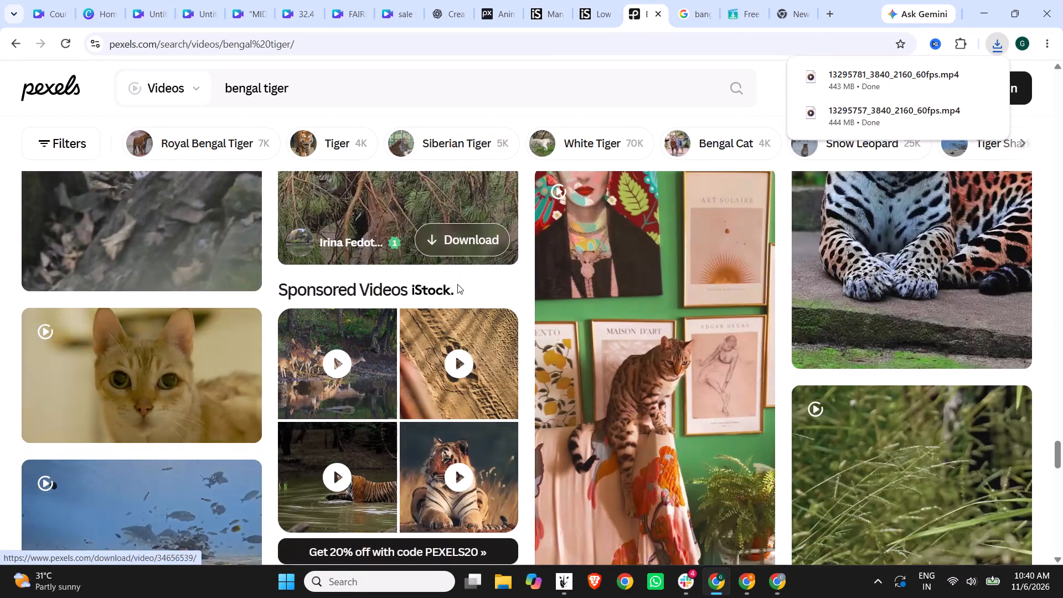
scroll(457, 284, down, 5)
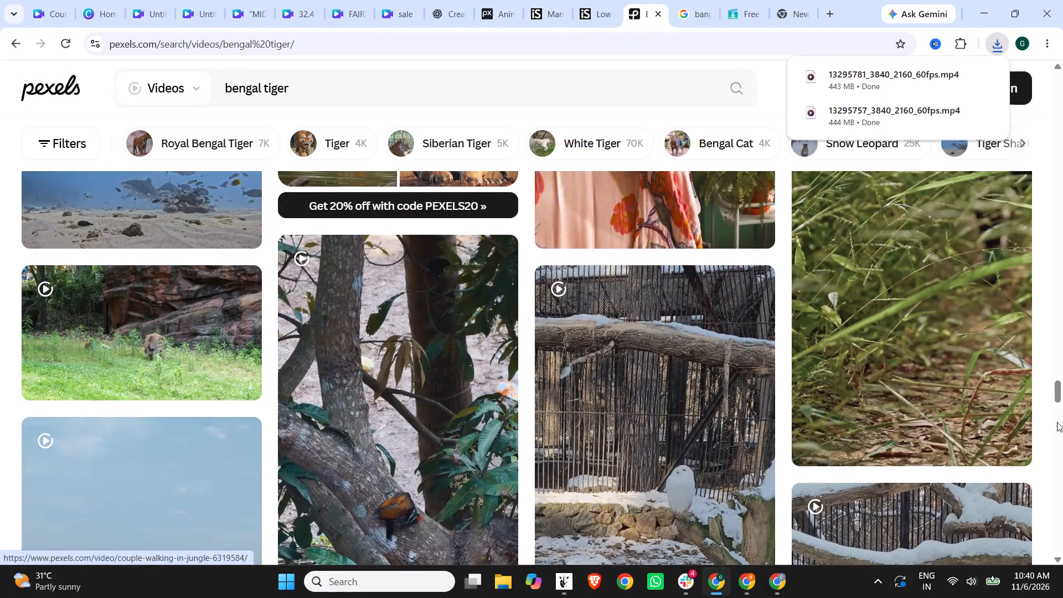
Open the landscape video near the start of the results showing a tiger standing on a reddish bank, and copy its creator's name.
drag(1059, 389, 1062, 102)
scroll(627, 236, up, 2)
click(651, 346)
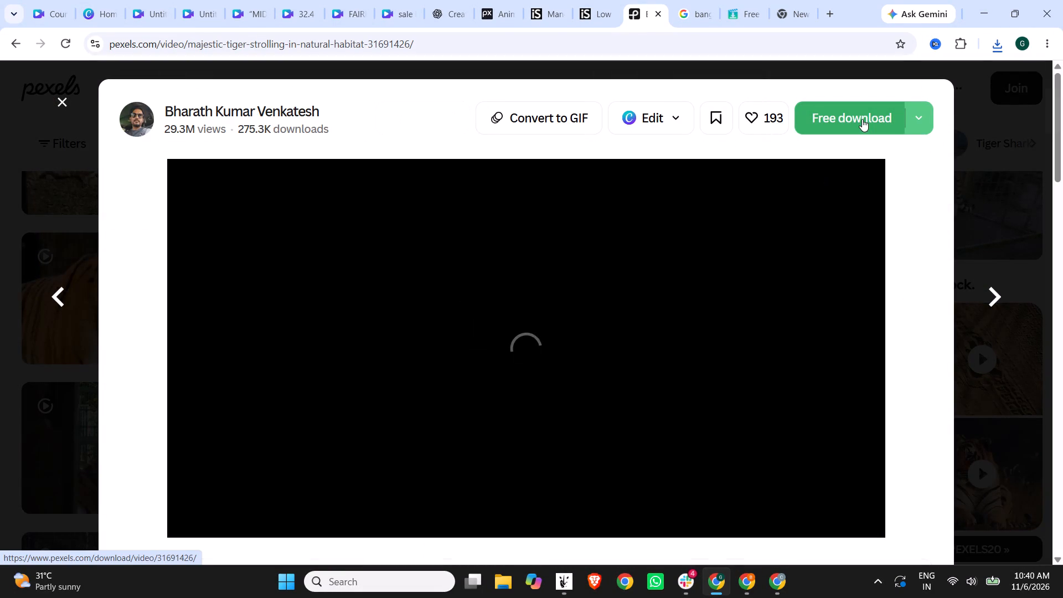
drag(158, 108, 232, 109)
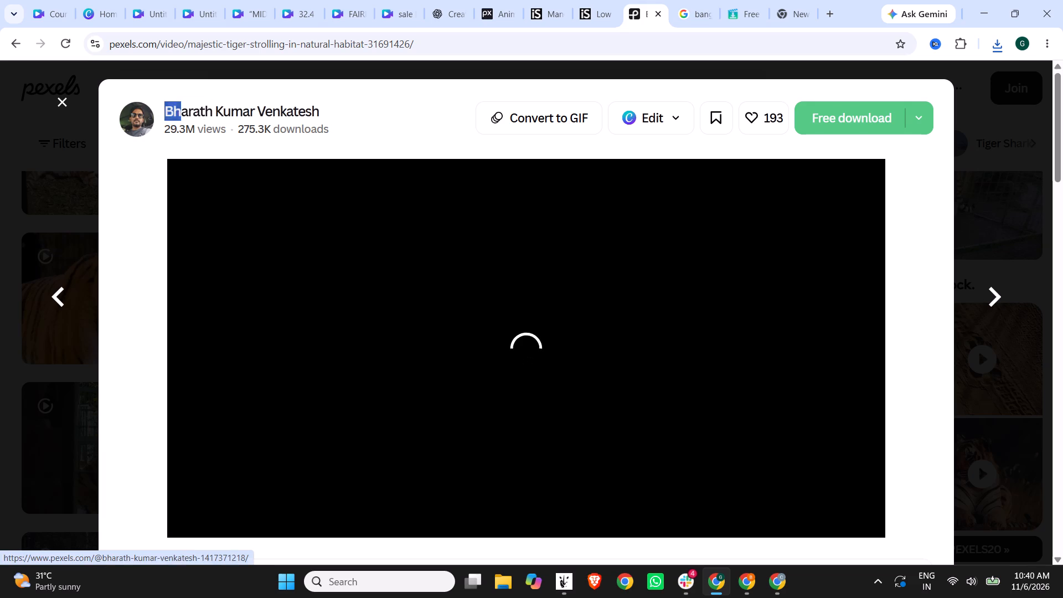
drag(232, 109, 330, 109)
key(ctrl+c)
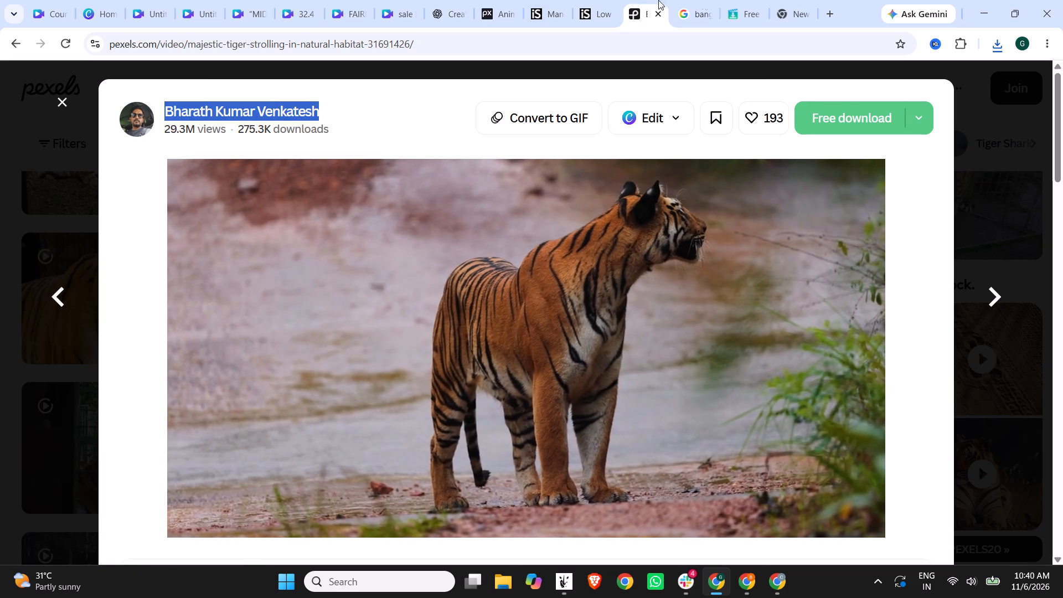
Append the copied creator's name, after a comma, to the credit list kept in the blank browser tab.
click(782, 0)
text(,)
key(space)
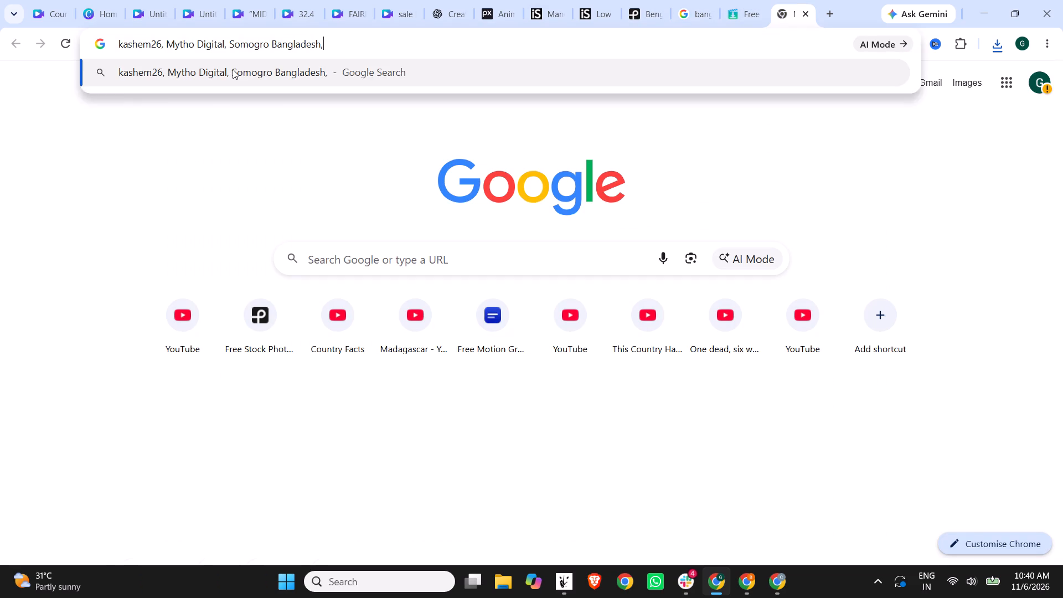
key(ctrl+v)
Return to Pexels and download the video of the tiger standing on the reddish bank.
click(151, 0)
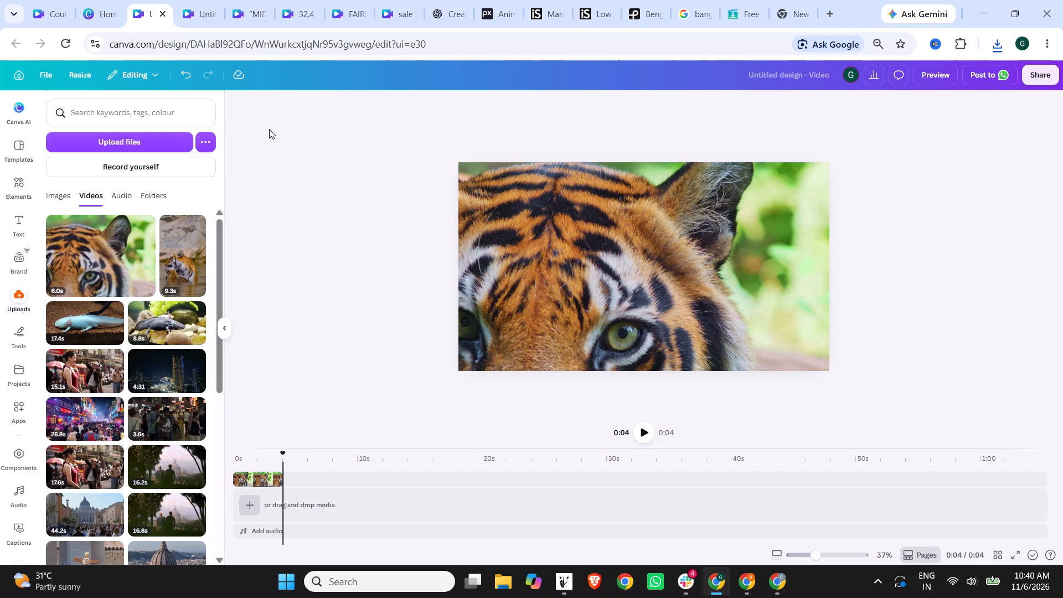
click(742, 0)
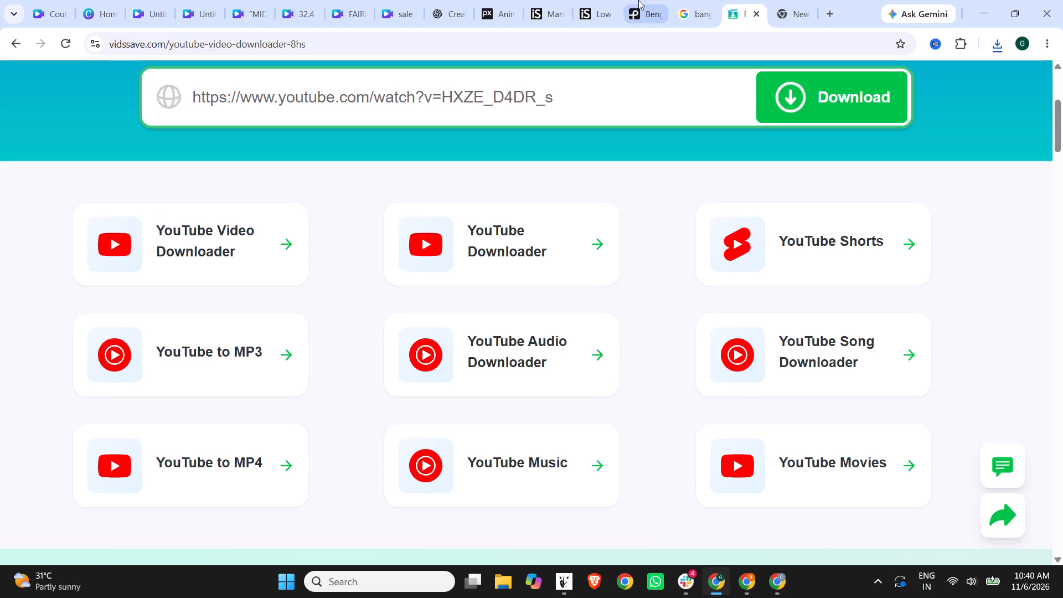
click(634, 0)
click(817, 116)
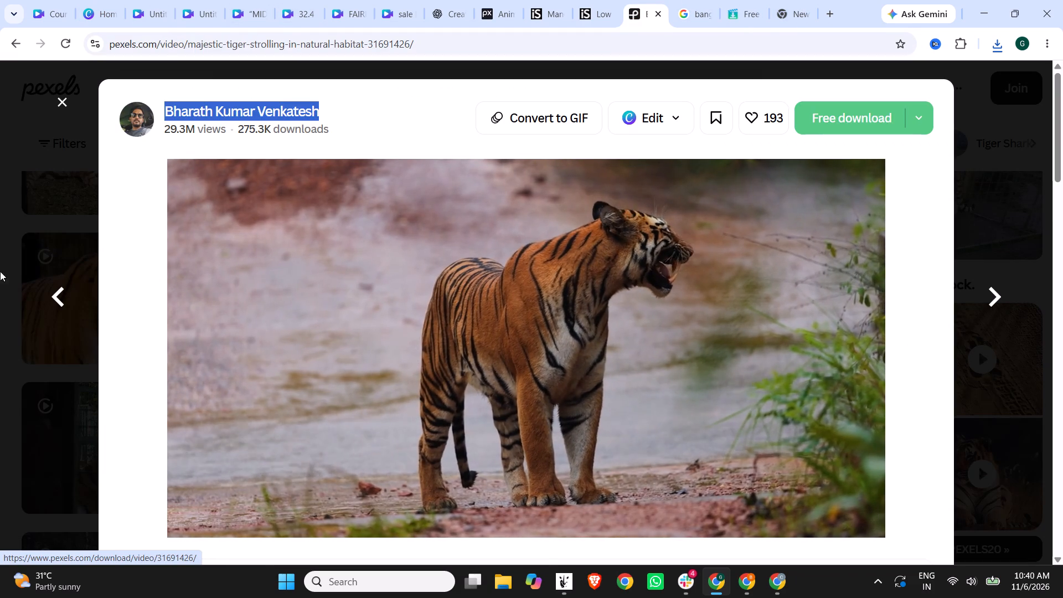
click(32, 243)
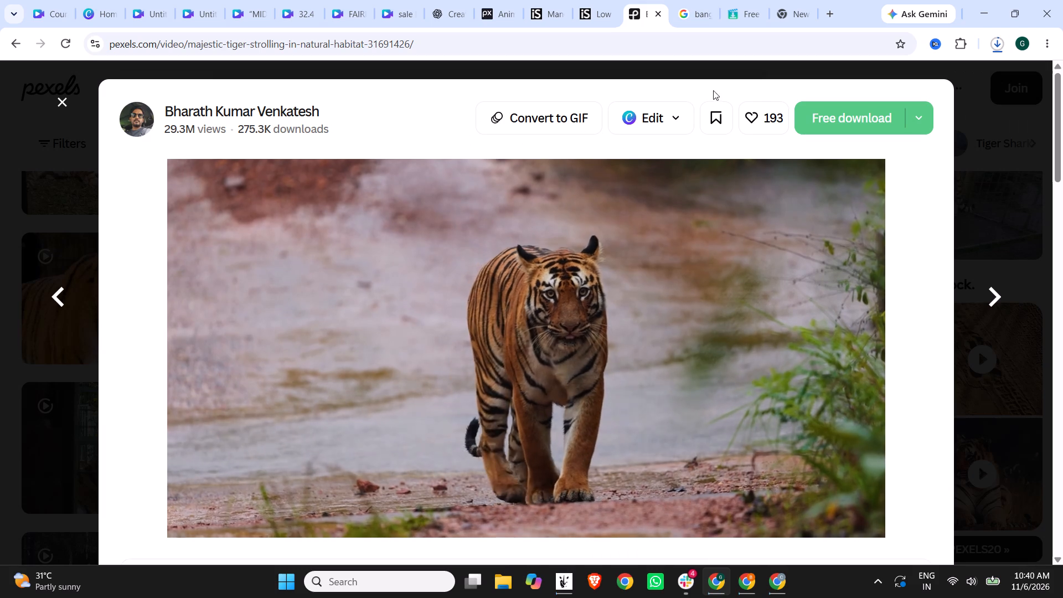
click(63, 99)
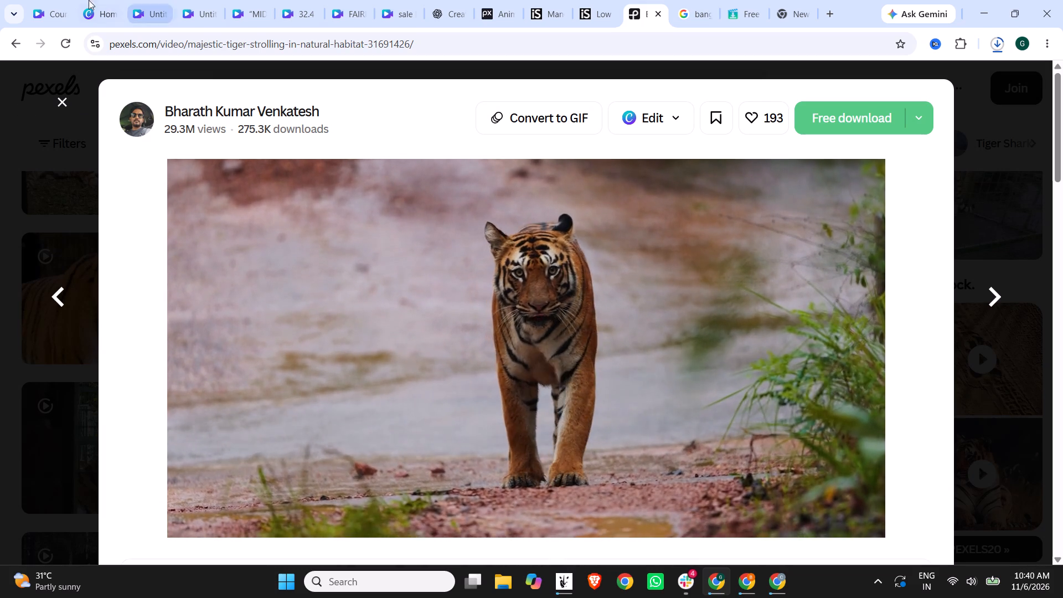
Switch to the Canva footage design and upload the forest clips 13295781_3840_2160_60fps and 13295757_3840_2160_60fps.
click(66, 0)
click(149, 0)
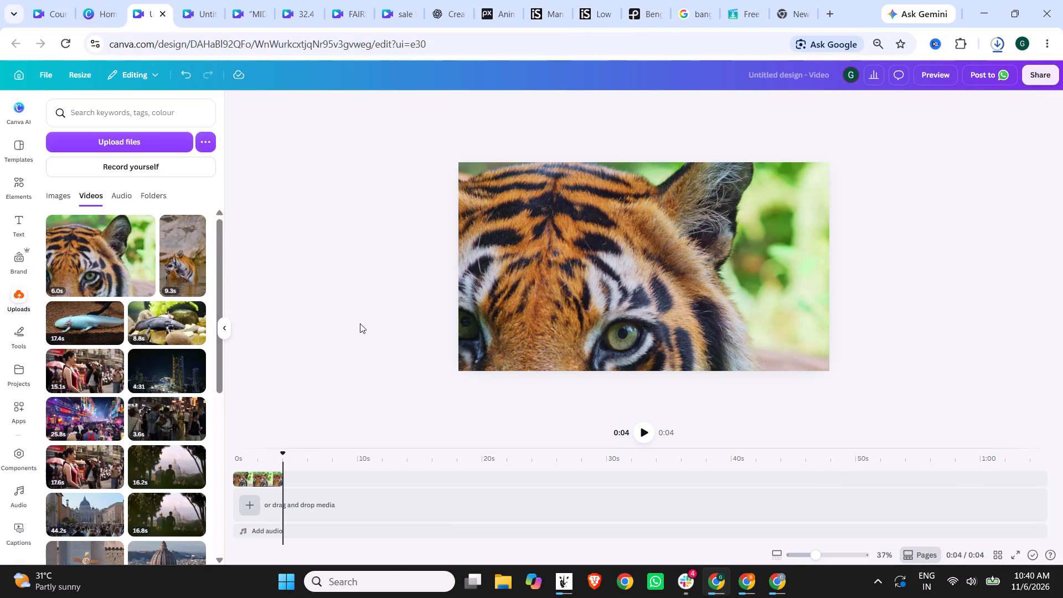
click(132, 141)
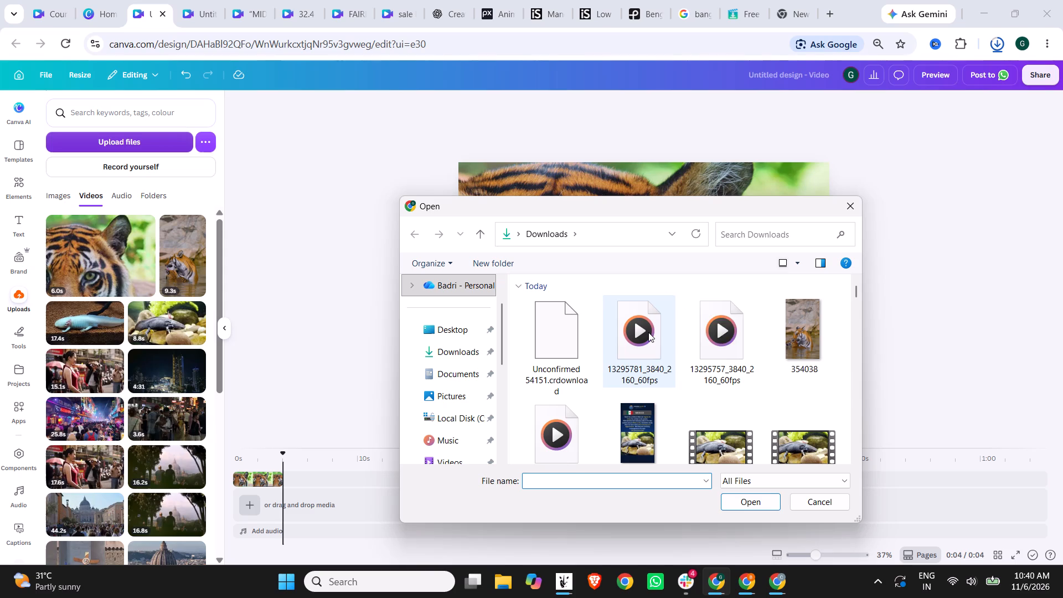
click(648, 332)
ctrl+click(716, 331)
click(750, 501)
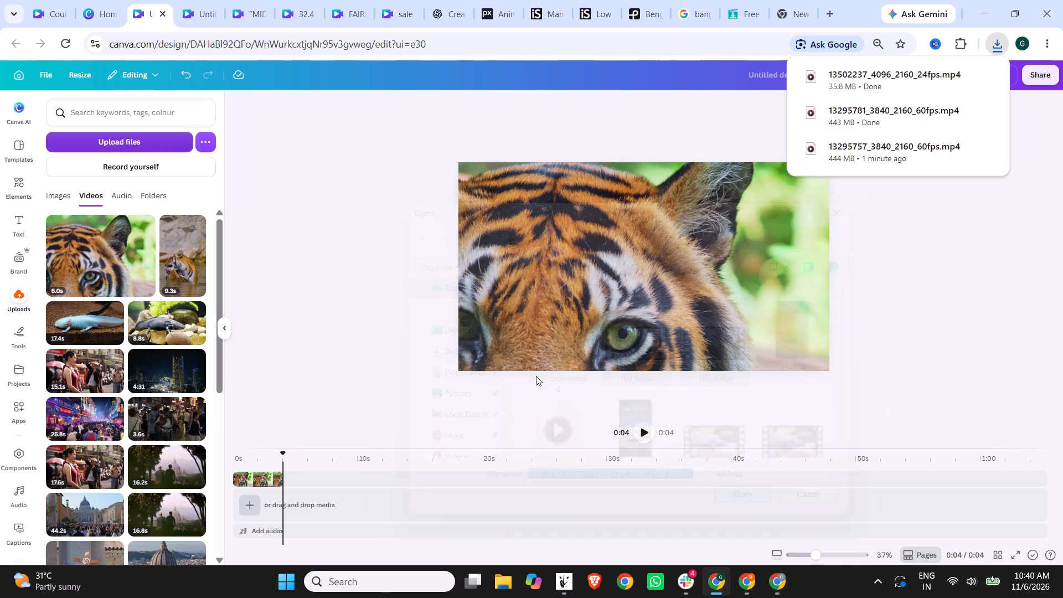
Upload the newly downloaded tiger clip 13502237_4096_2160_24fps to the design's media.
click(134, 141)
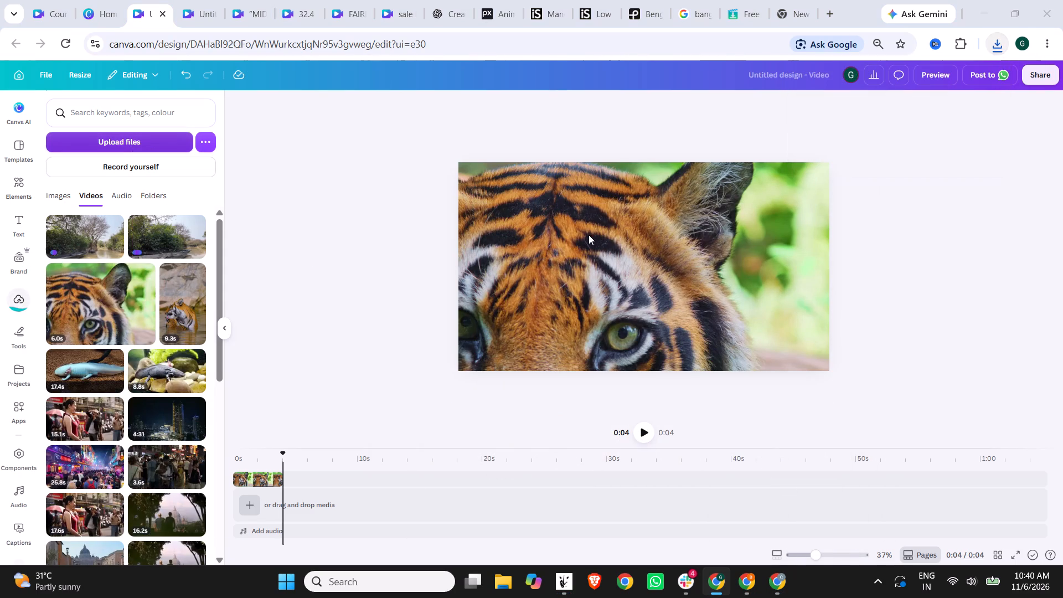
double_click(546, 324)
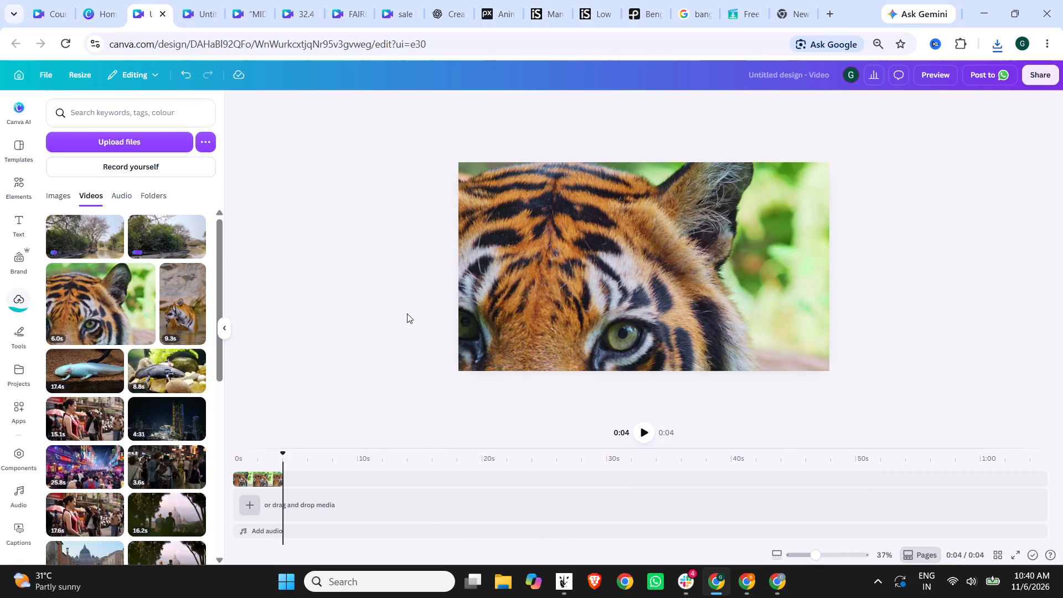
Place the forest river clip with the moored boat on the timeline directly after the tiger close-up.
drag(154, 232, 326, 482)
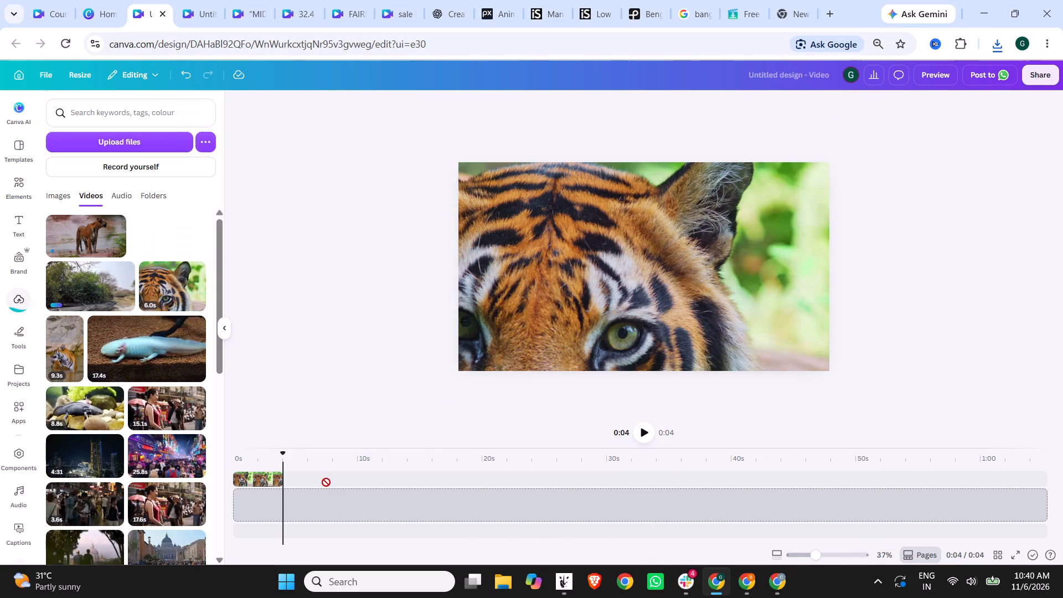
drag(326, 482, 315, 476)
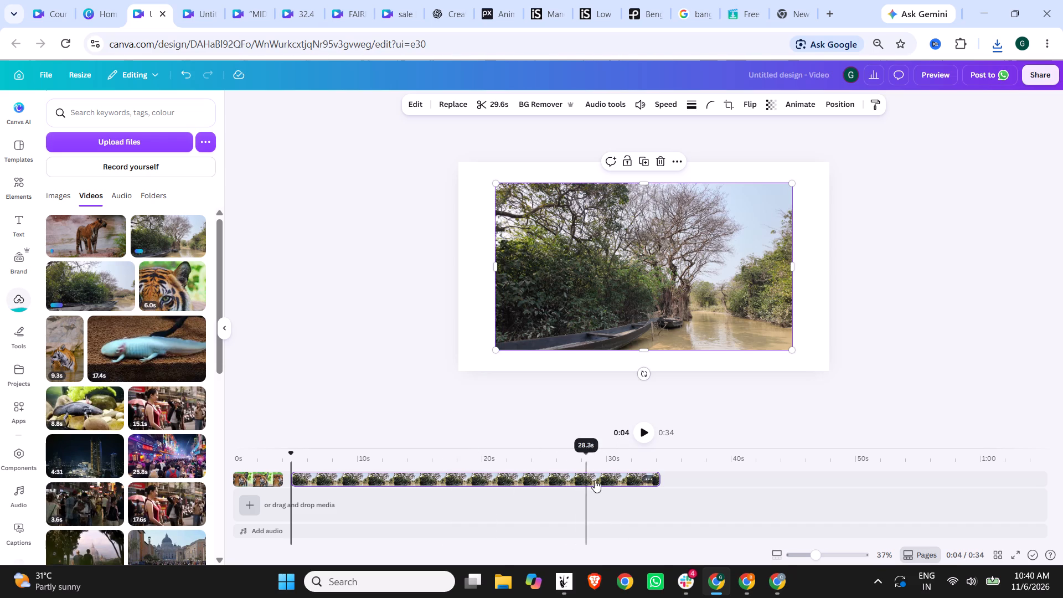
drag(609, 481, 601, 480)
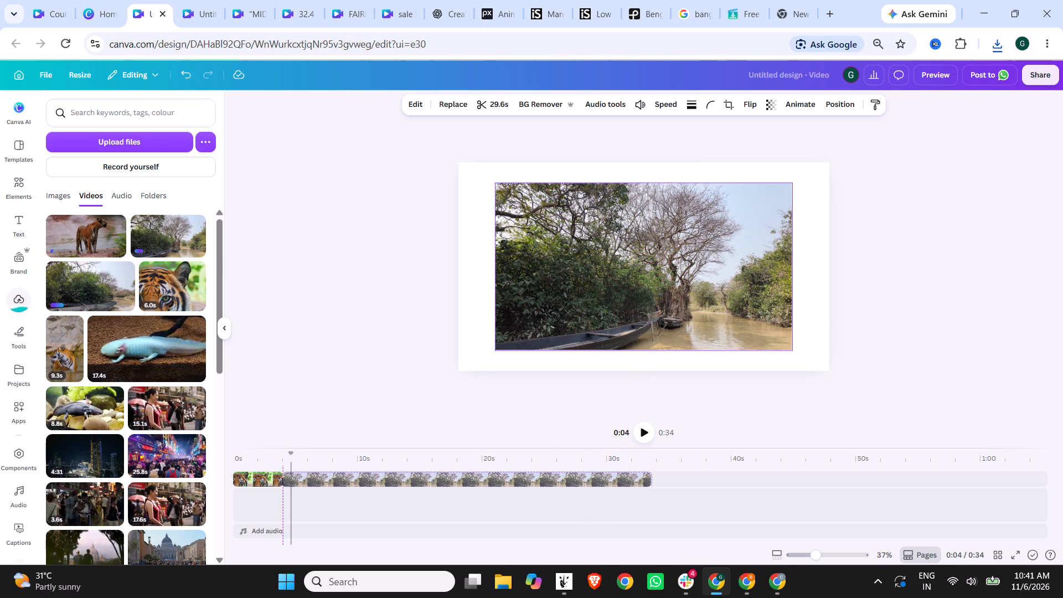
drag(601, 480, 604, 480)
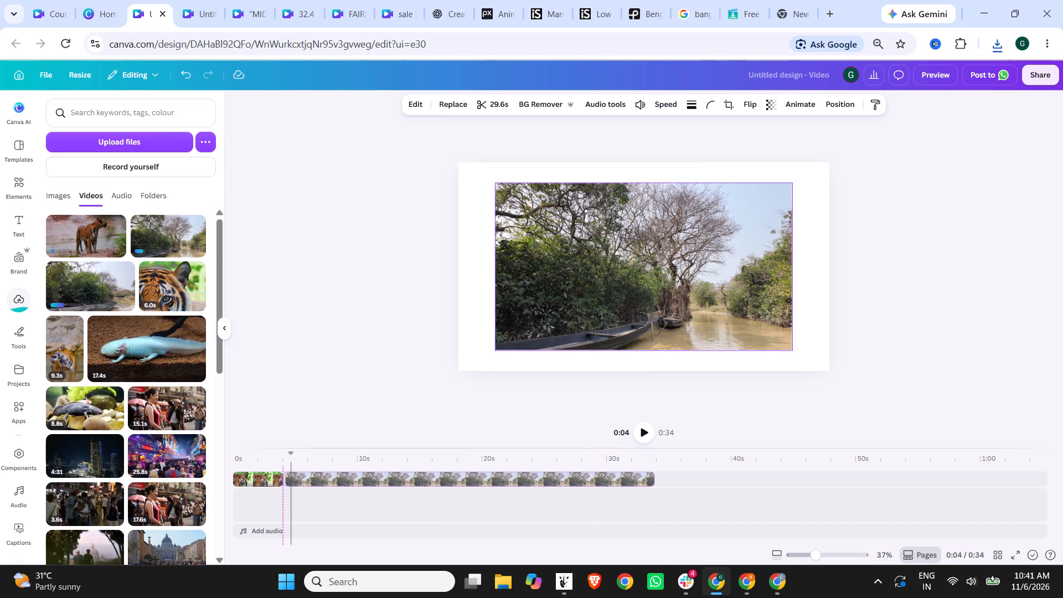
drag(604, 480, 601, 480)
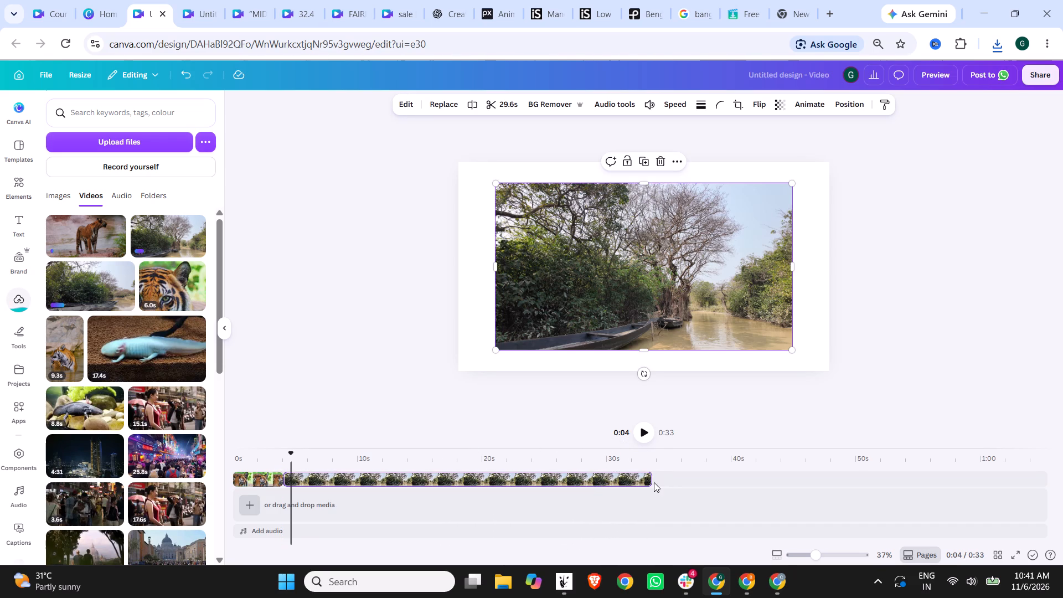
Set the video speed of the forest river clip to 2.
click(627, 477)
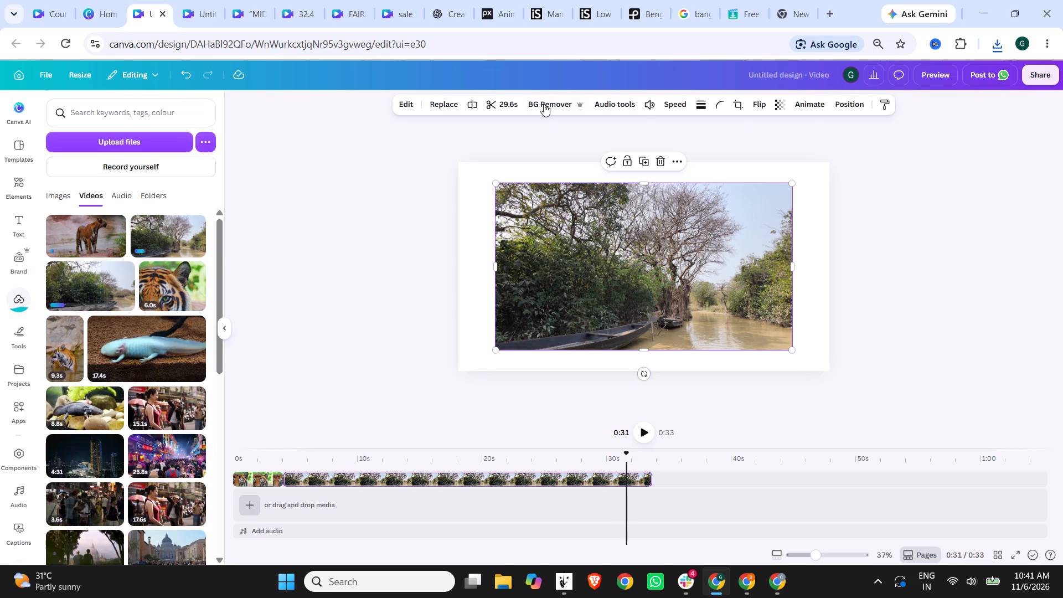
click(660, 101)
drag(651, 146, 766, 151)
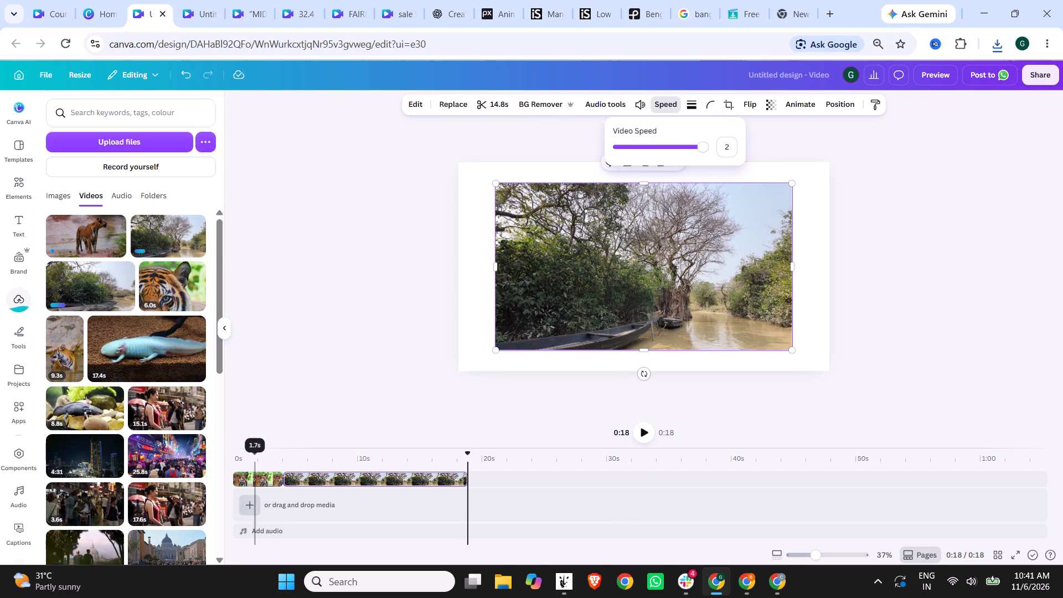
Add the clip of the tiger standing on the reddish bank to the timeline near the forest clip's end.
drag(77, 230, 483, 478)
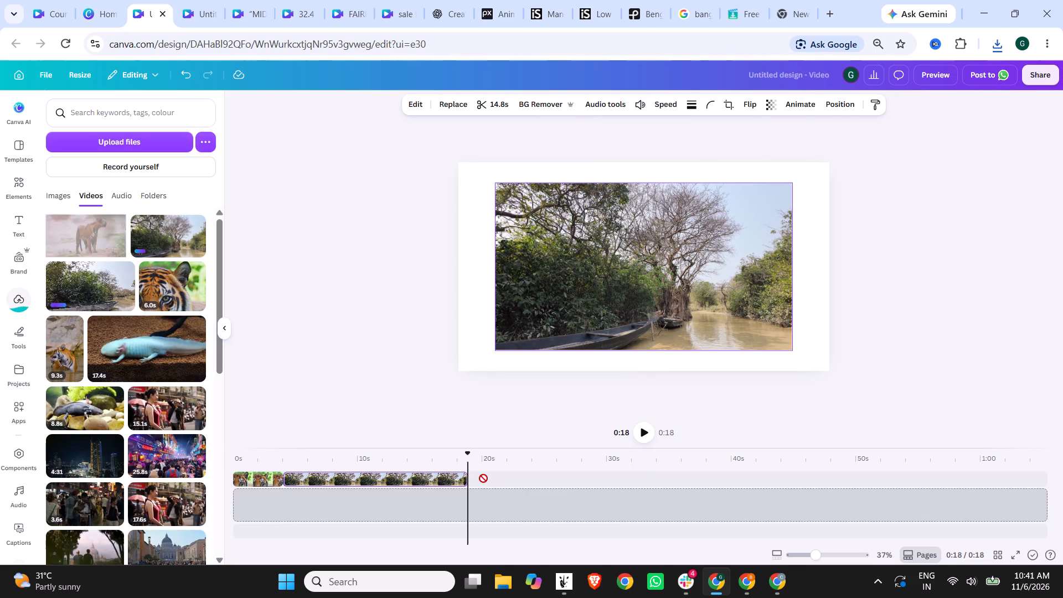
drag(483, 478, 496, 478)
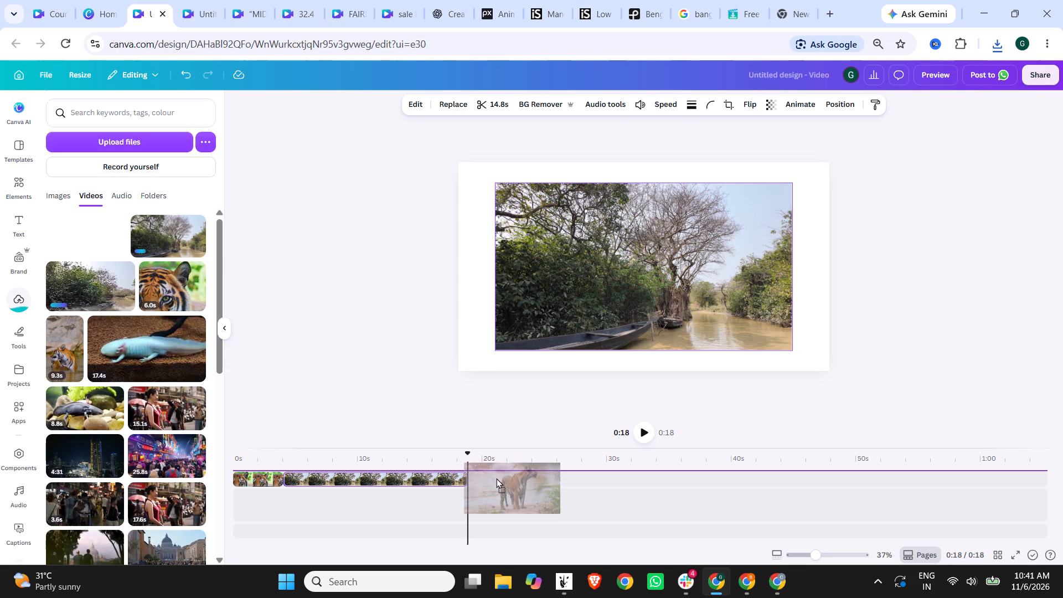
drag(496, 478, 494, 477)
Trim the end of the forest river clip so it lasts 6.1 s.
click(422, 484)
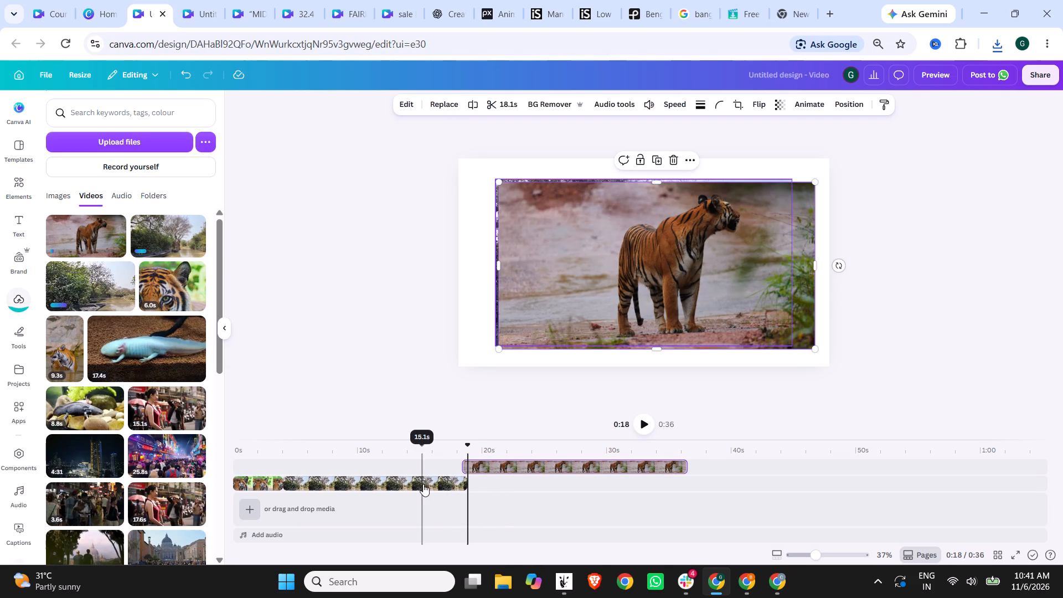
drag(466, 483, 373, 481)
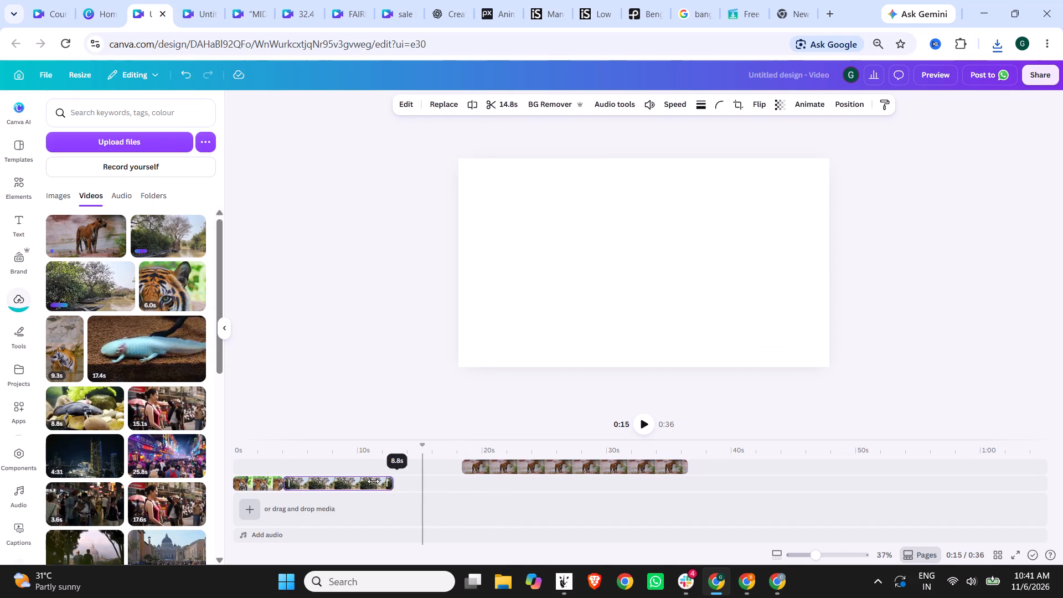
drag(373, 481, 358, 481)
Move the standing tiger clip up against the trimmed forest clip and shorten it to 3.1 s.
drag(506, 462, 484, 461)
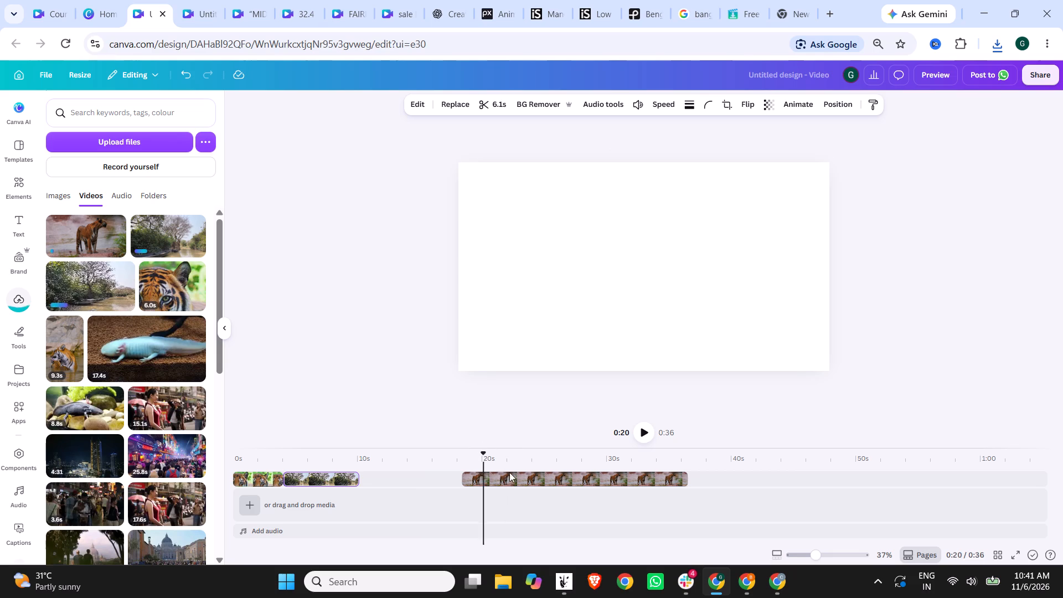
drag(512, 474, 406, 472)
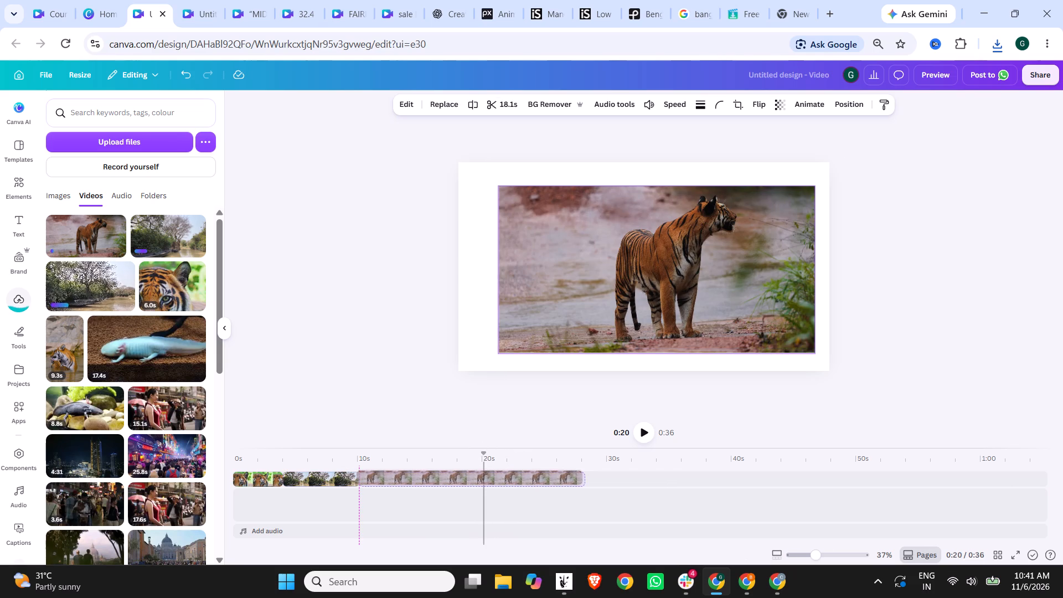
drag(406, 472, 408, 472)
drag(582, 477, 487, 477)
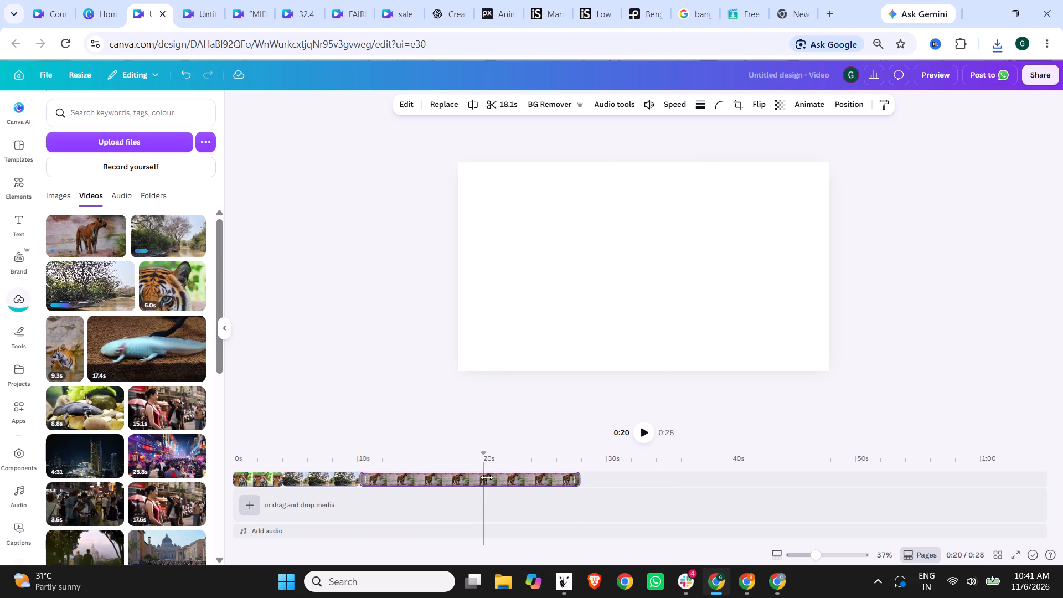
drag(487, 477, 396, 479)
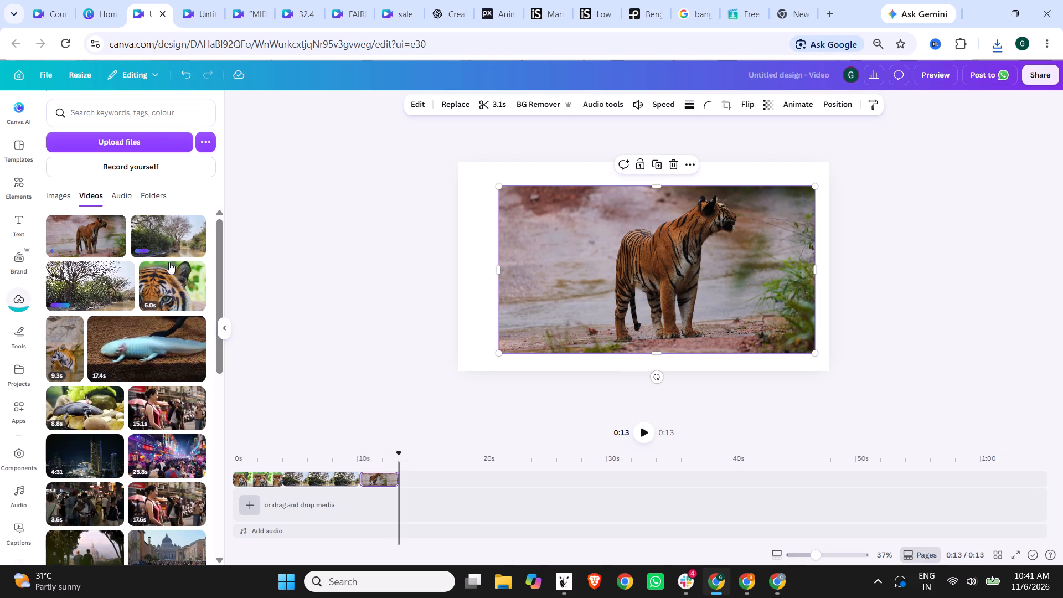
Check the forest clip already used, and add the other uploaded forest clip to the timeline near the end.
click(301, 461)
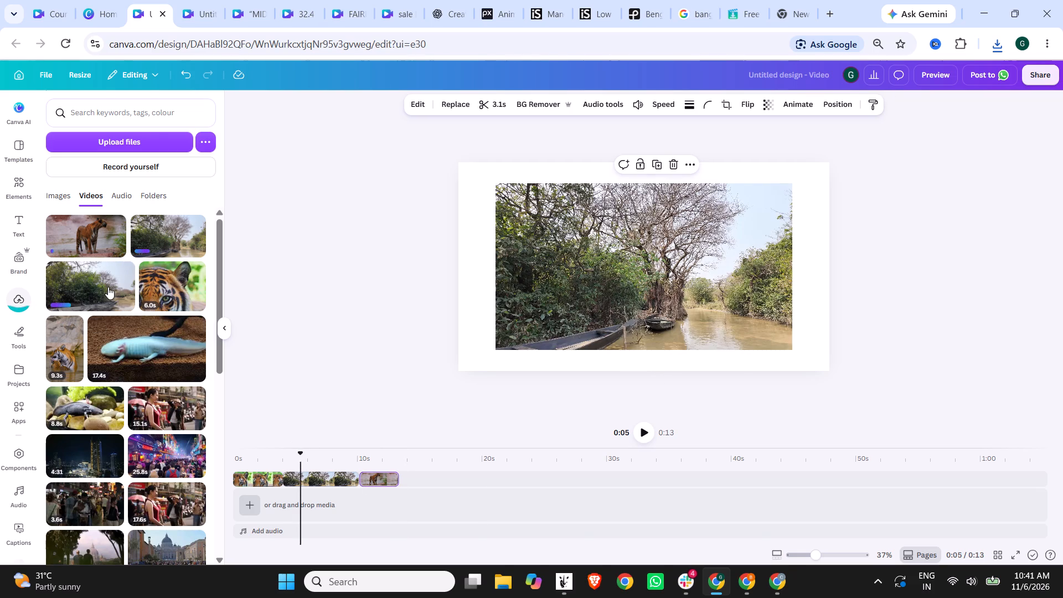
drag(108, 287, 425, 484)
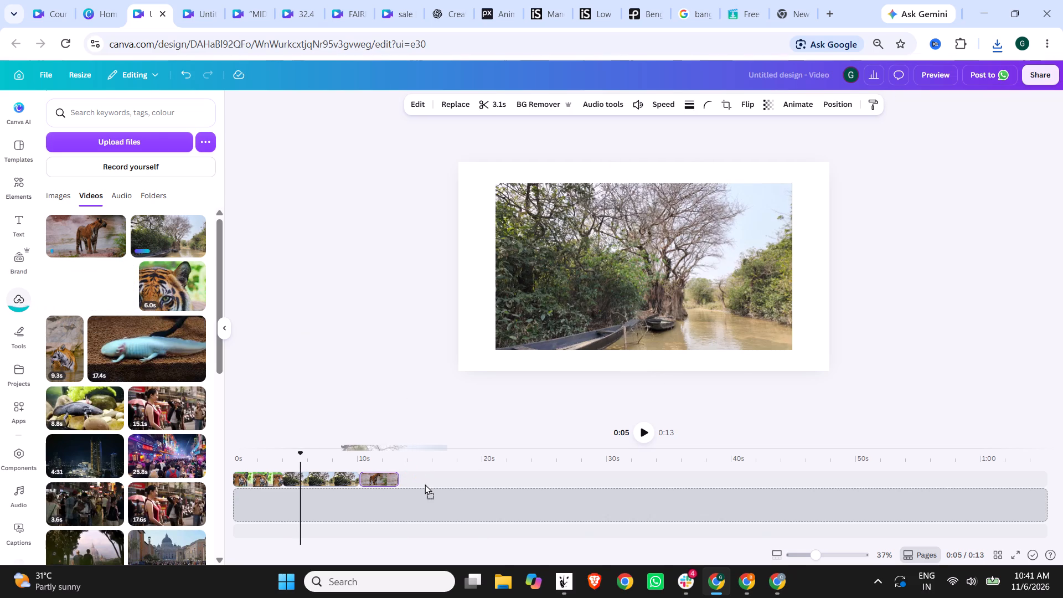
drag(425, 484, 445, 475)
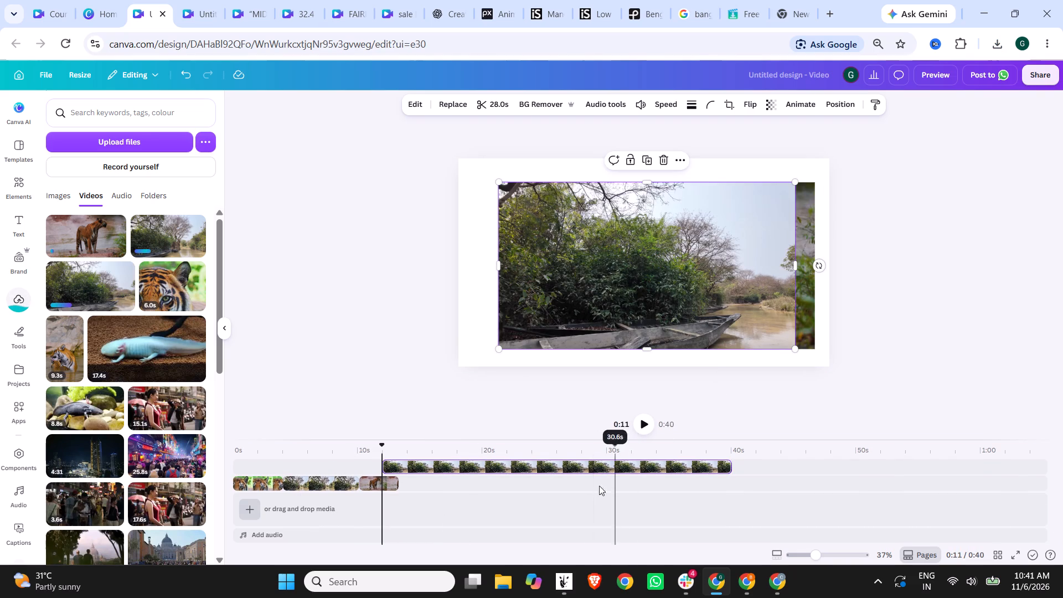
Set the video speed of the second forest clip to 2.
click(586, 465)
click(674, 100)
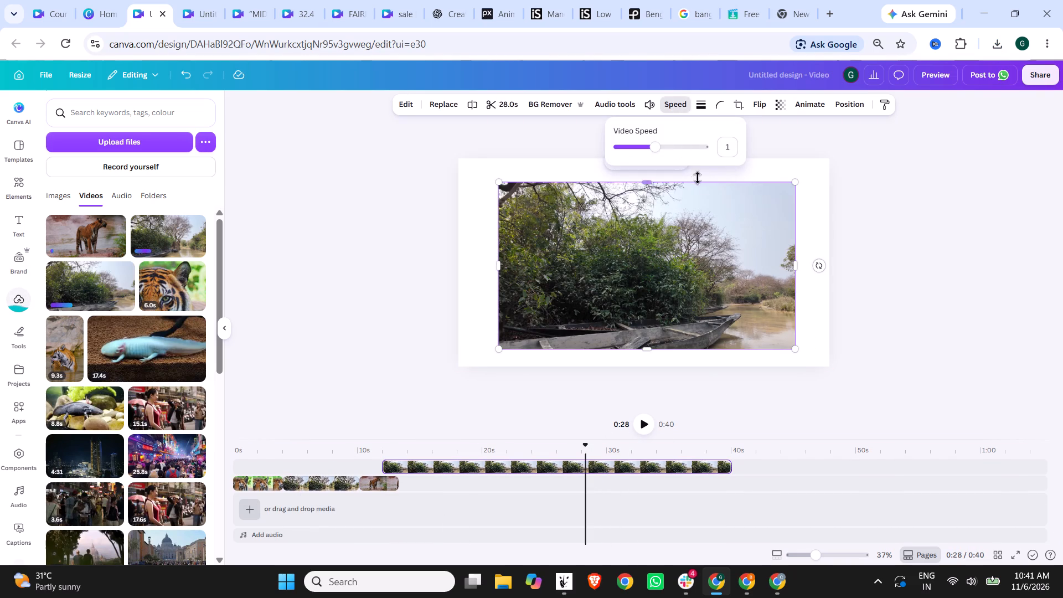
drag(659, 142, 708, 143)
click(645, 498)
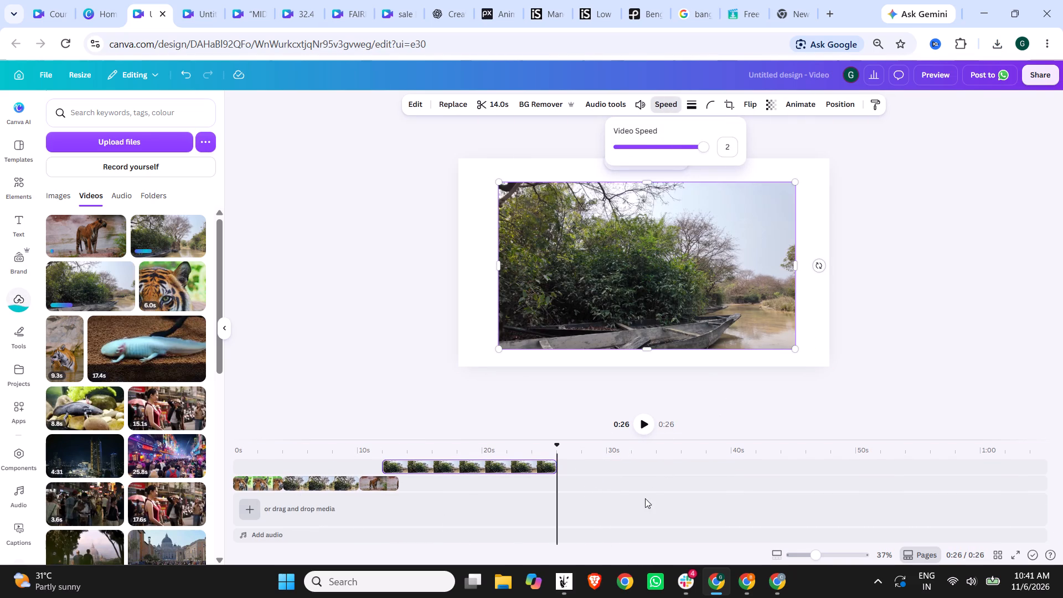
Move the second forest clip directly after the standing tiger clip and trim its end to 6.7 s.
drag(514, 463, 532, 462)
drag(570, 479, 499, 477)
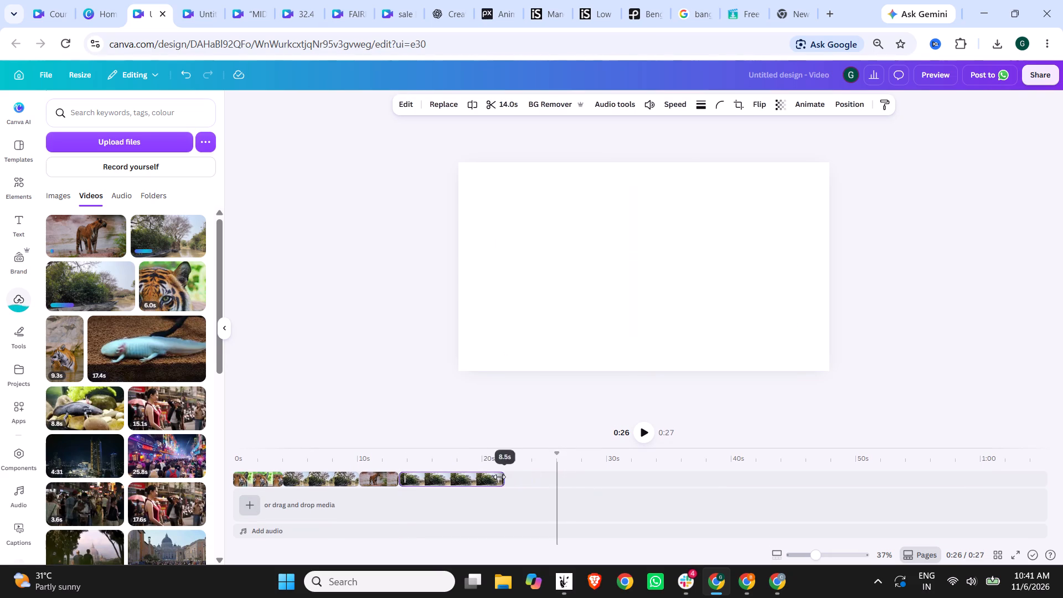
drag(499, 477, 479, 477)
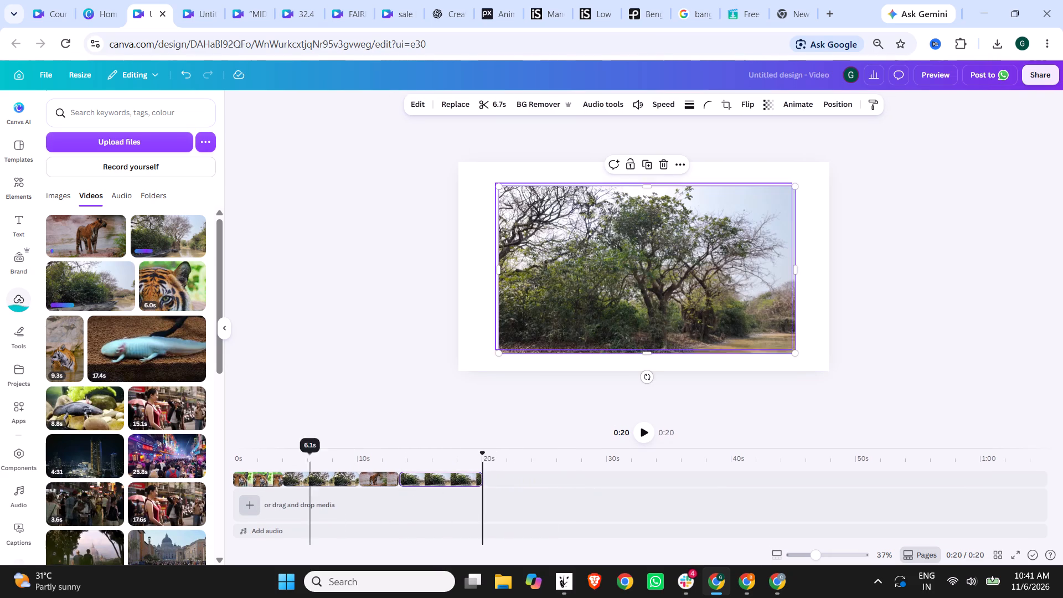
Play the assembled footage sequence from the beginning to review it.
click(240, 455)
click(646, 434)
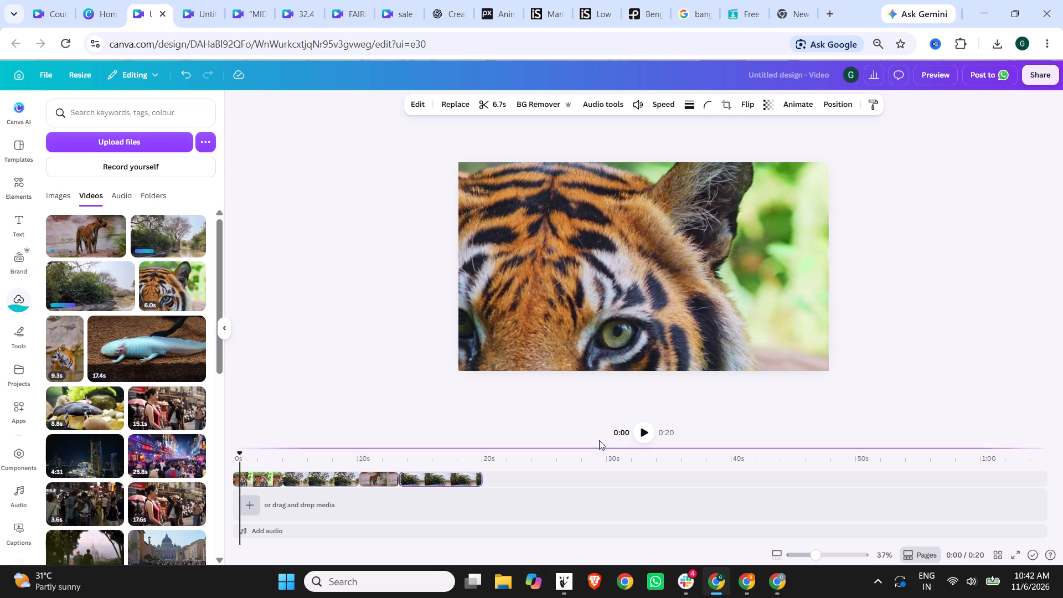
Align the first forest clip to the canvas's upper-left corner and enlarge it to fill the whole frame.
click(646, 434)
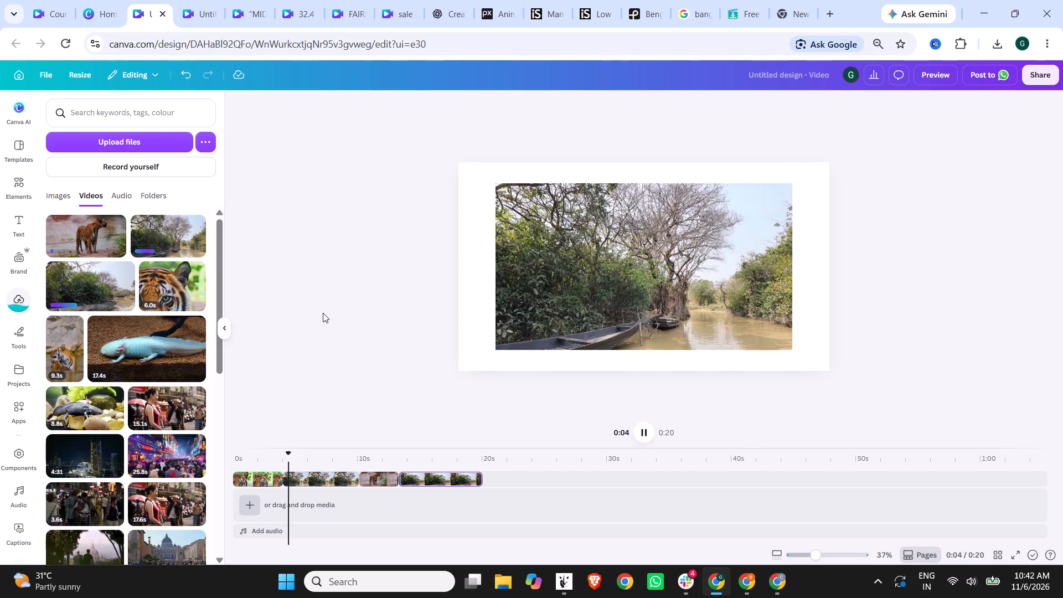
click(643, 434)
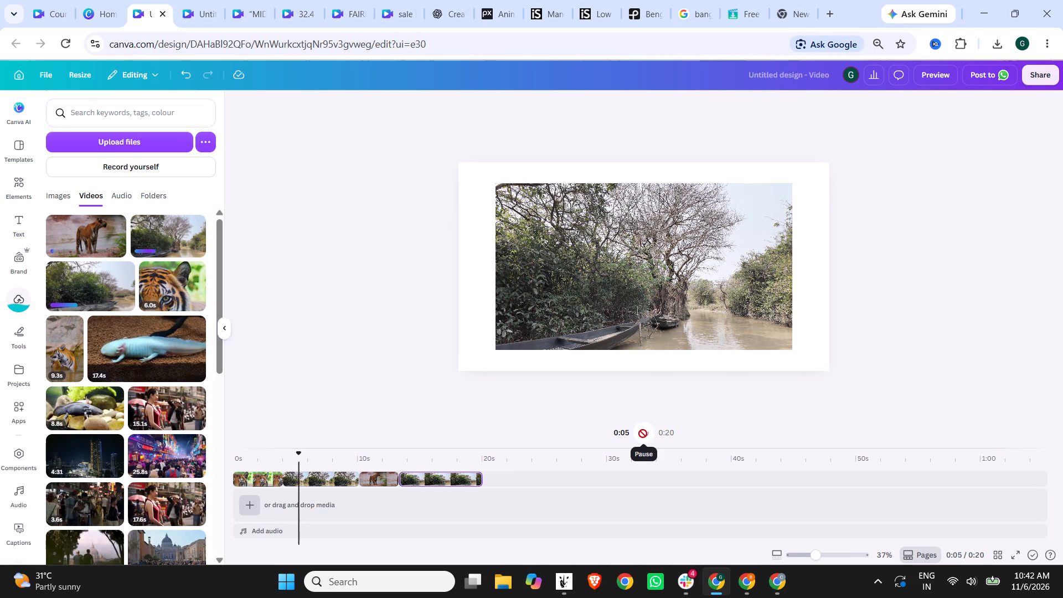
click(606, 257)
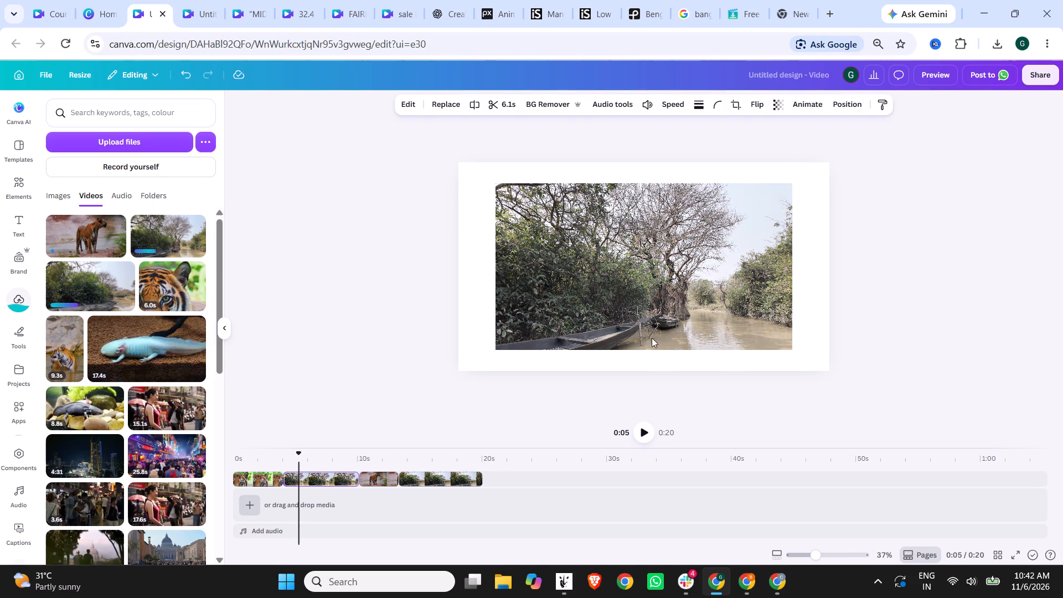
drag(647, 308, 591, 274)
drag(614, 301, 587, 288)
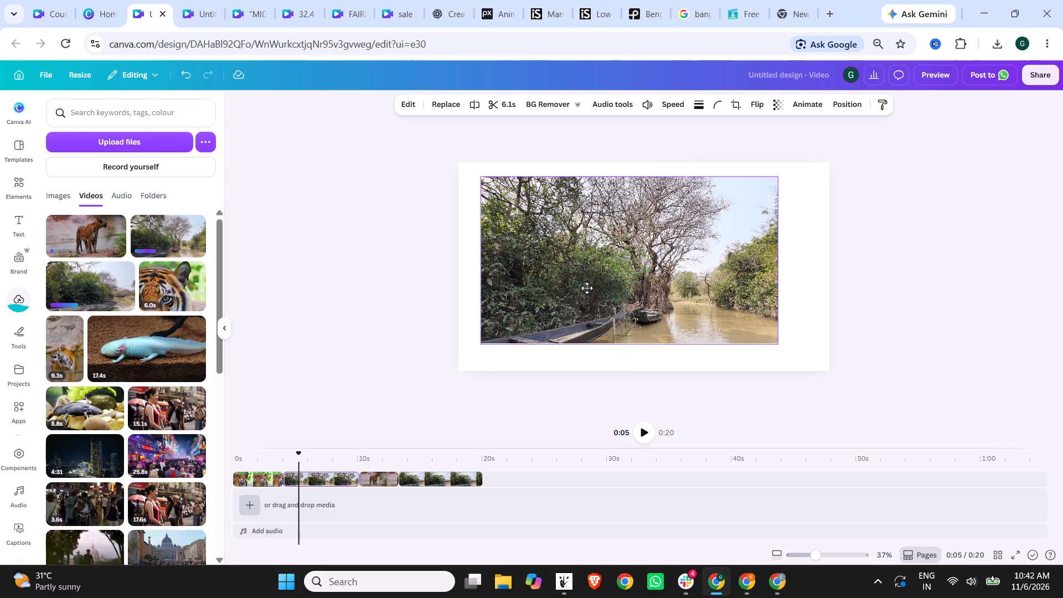
drag(587, 288, 574, 279)
drag(754, 331, 754, 330)
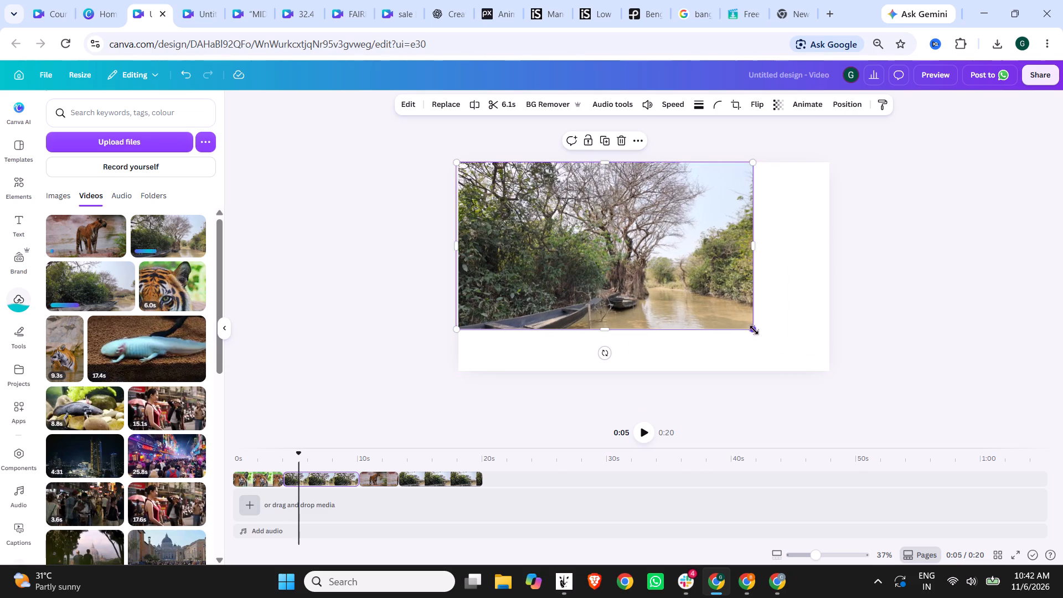
drag(754, 330, 837, 369)
click(883, 363)
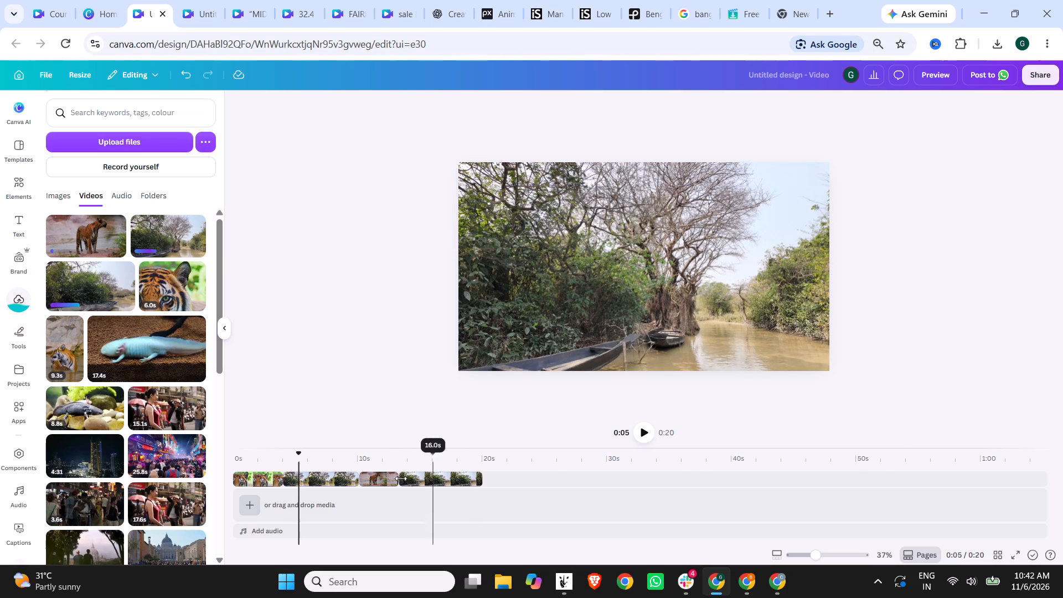
Move the standing tiger clip to the canvas's upper-left corner and enlarge it until it covers the whole frame.
click(383, 478)
drag(707, 283, 677, 272)
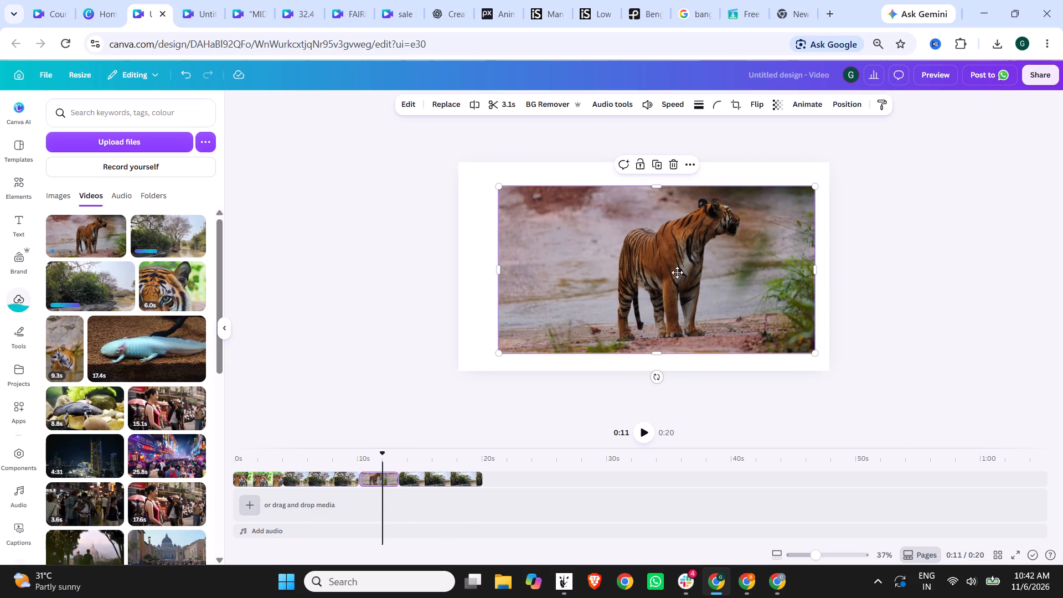
drag(677, 272, 666, 257)
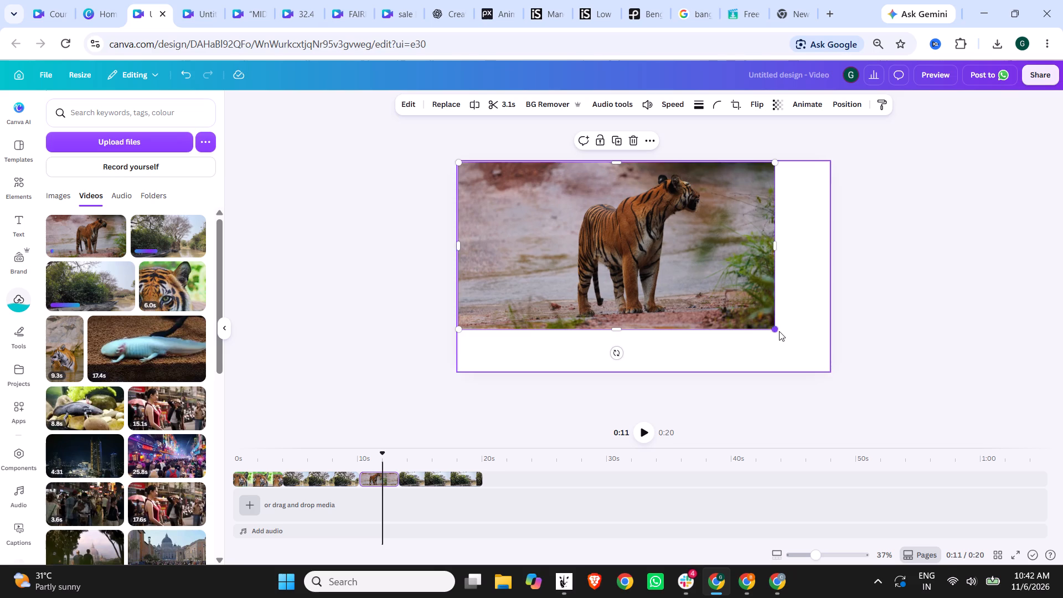
click(779, 331)
drag(775, 330, 842, 379)
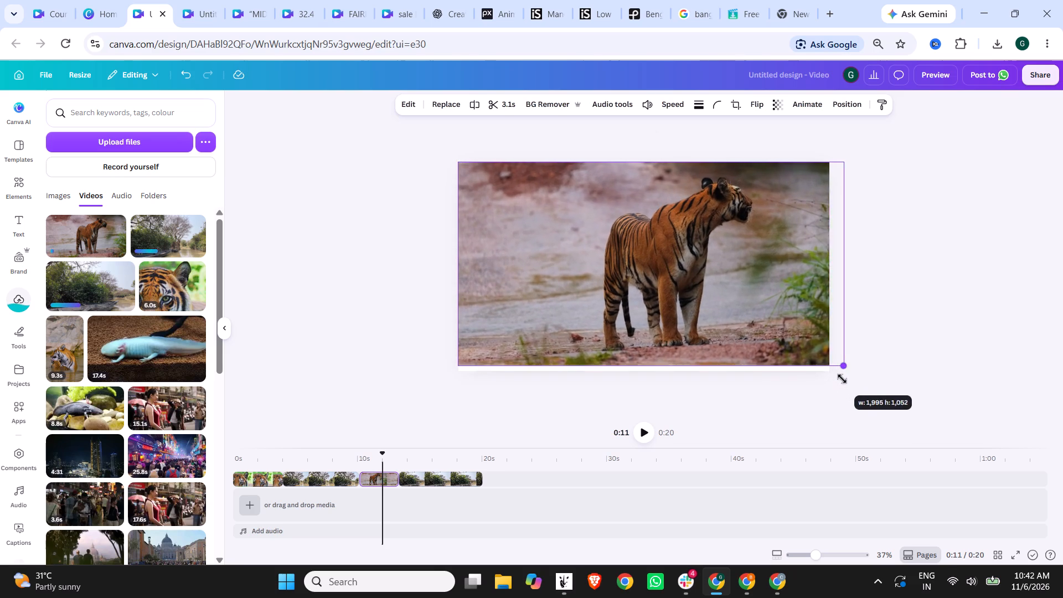
drag(842, 379, 856, 389)
drag(773, 329, 751, 325)
click(865, 307)
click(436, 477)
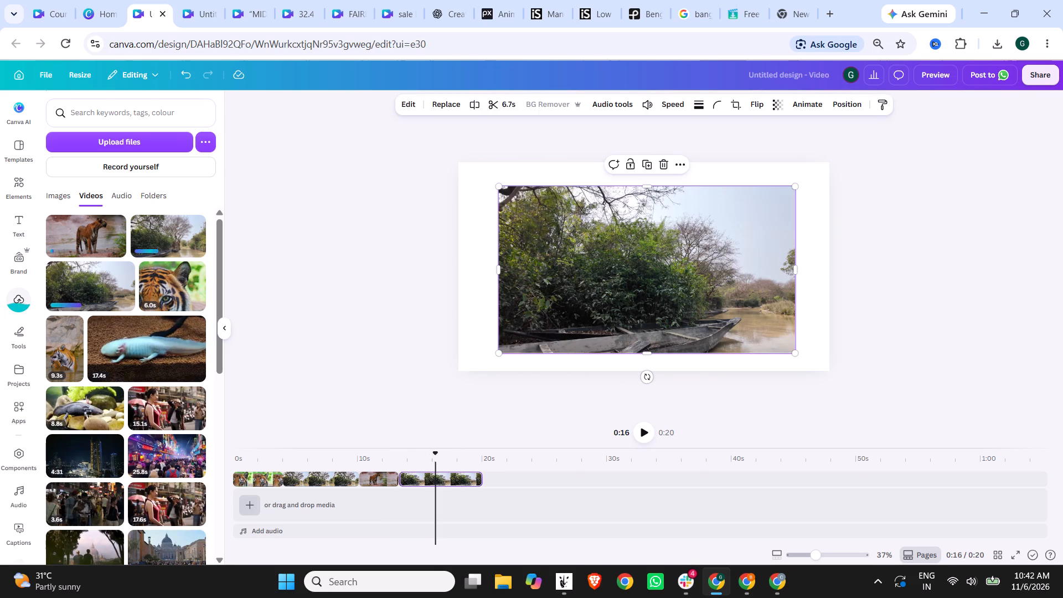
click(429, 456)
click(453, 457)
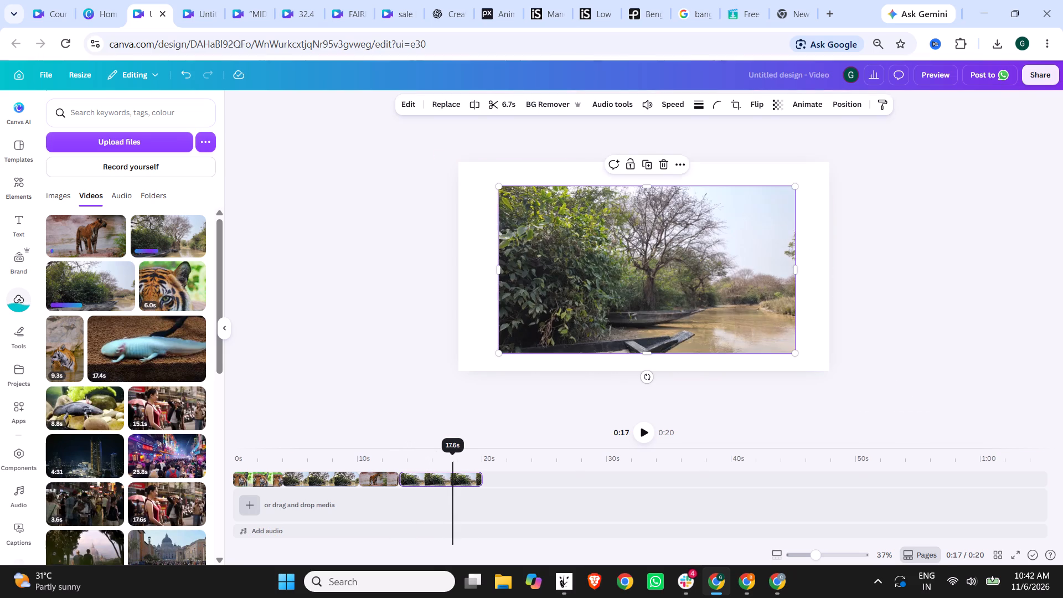
Examine the animation effects available for the first forest clip.
click(299, 480)
click(798, 102)
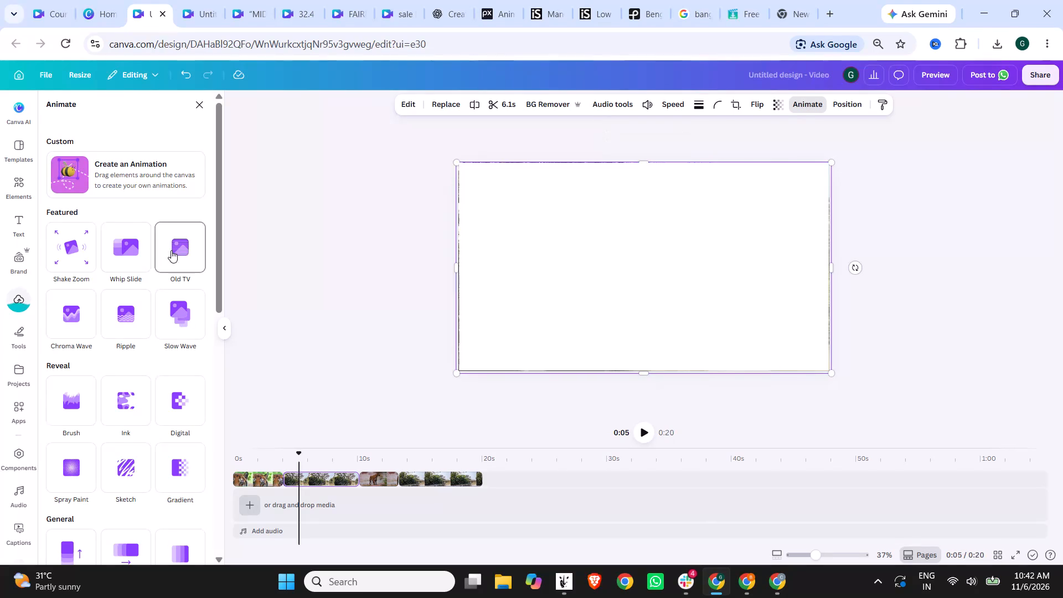
scroll(153, 451, down, 1)
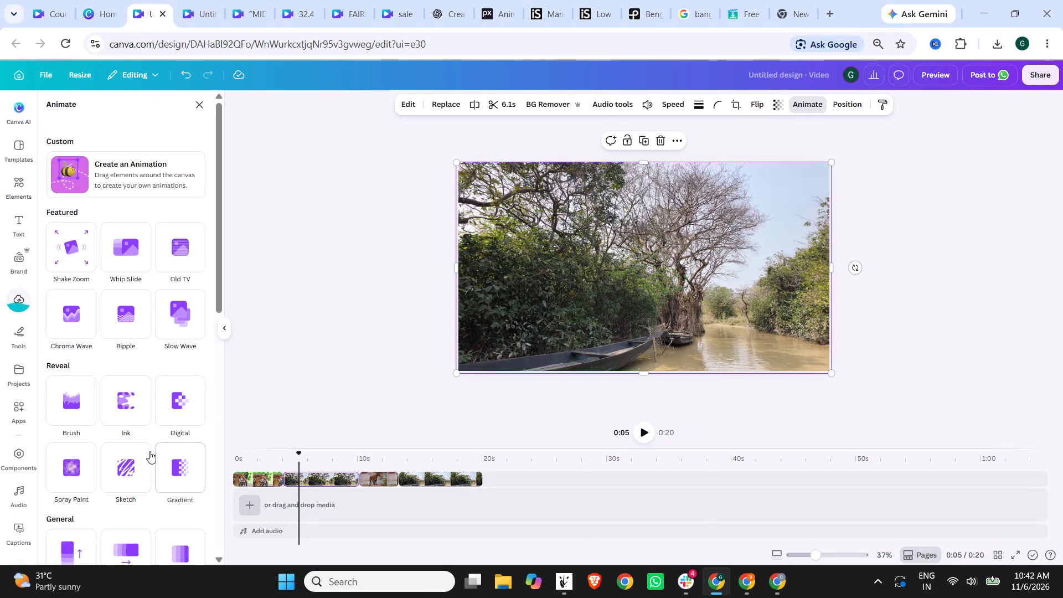
scroll(149, 451, down, 7)
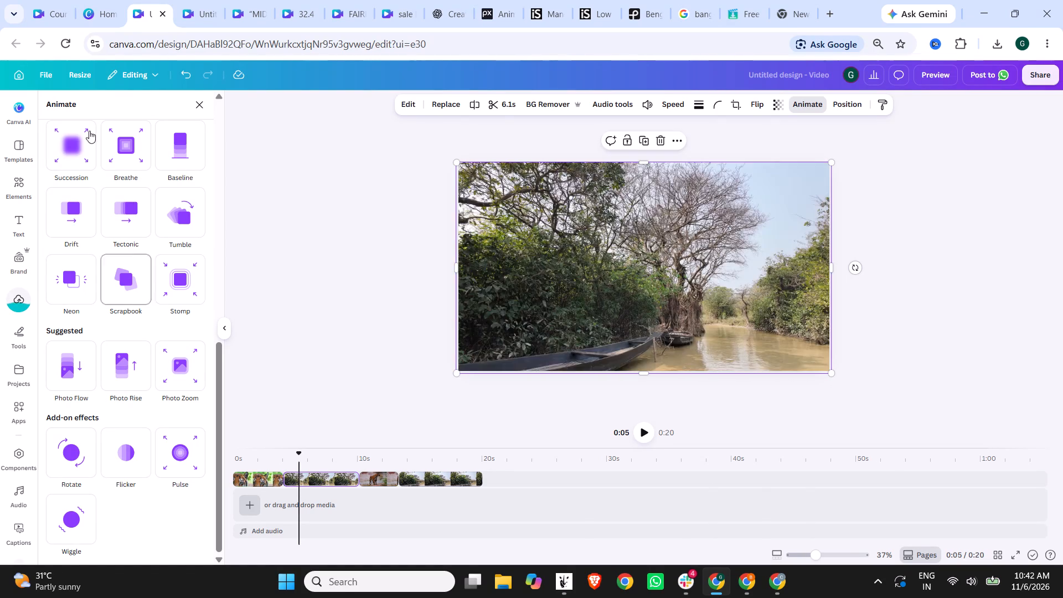
scroll(106, 257, down, 1)
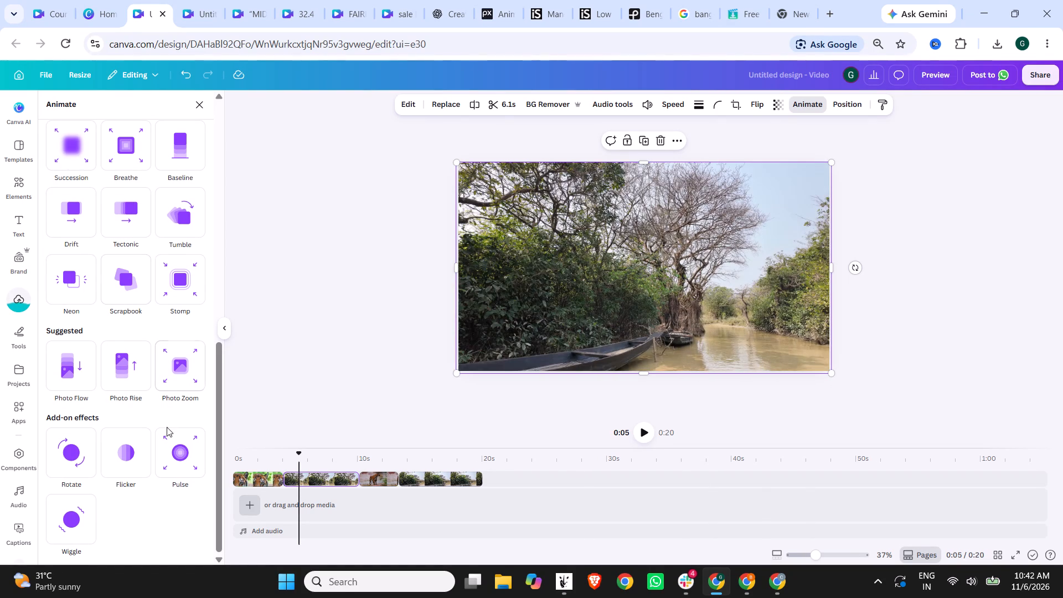
Move the first forest clip onto a new upper track, starting at about 3.3 s to overlap the close-up tiger clip's end.
drag(325, 478, 323, 492)
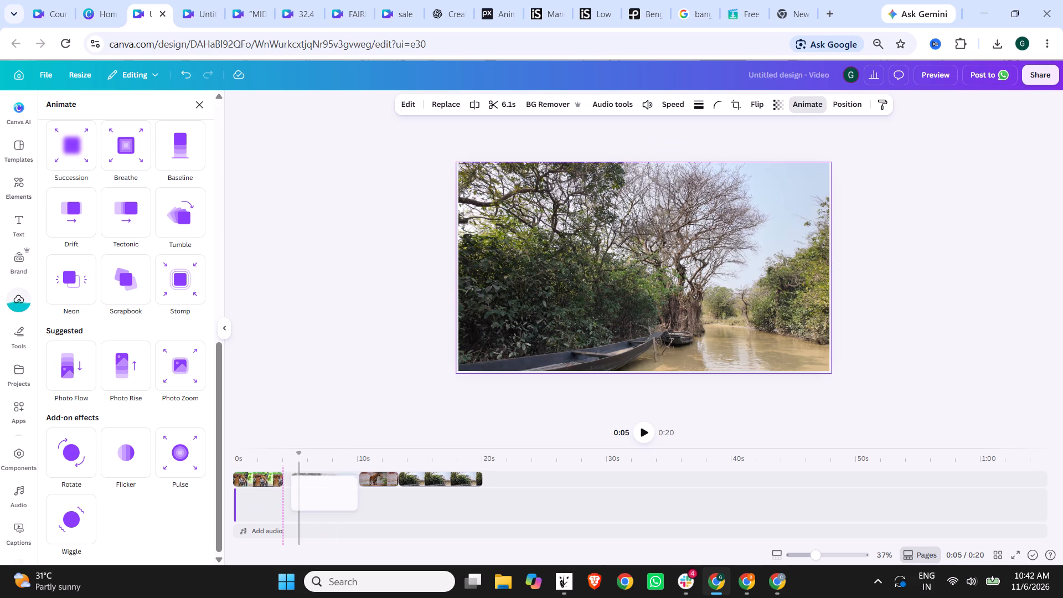
drag(323, 492, 305, 473)
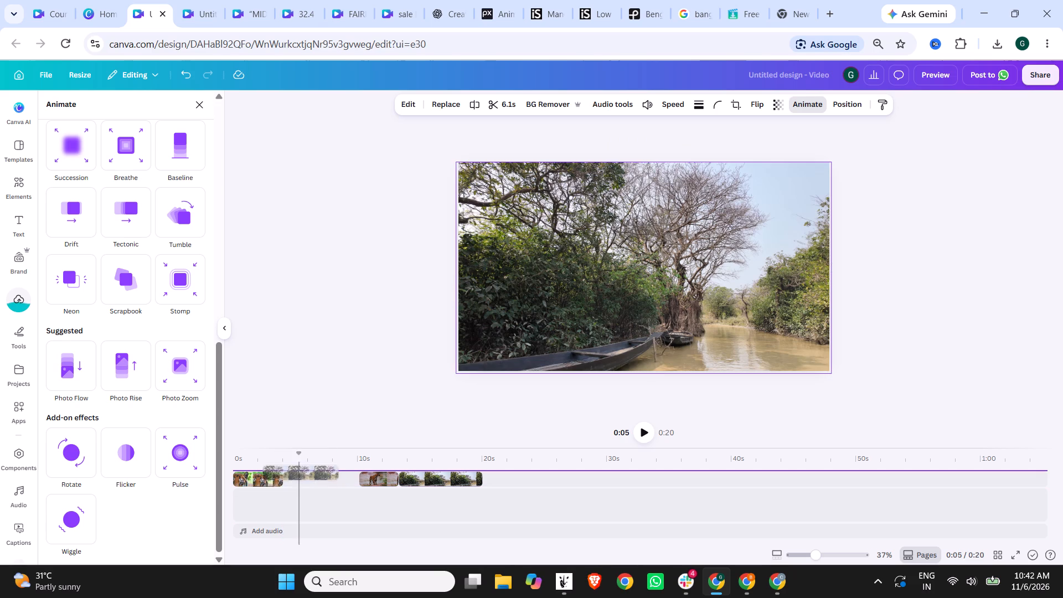
drag(305, 473, 304, 475)
drag(310, 465, 322, 465)
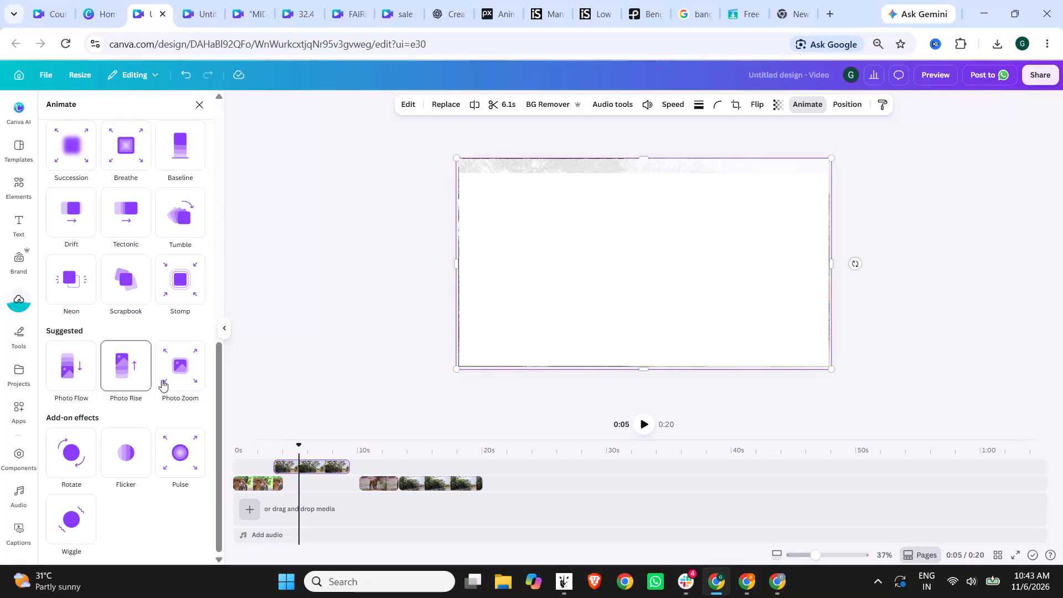
Shift the standing tiger clip earlier to about 8.6 s, and place the second forest clip on the upper track at about 11.2 s.
drag(386, 482, 368, 482)
click(368, 482)
drag(445, 484, 413, 466)
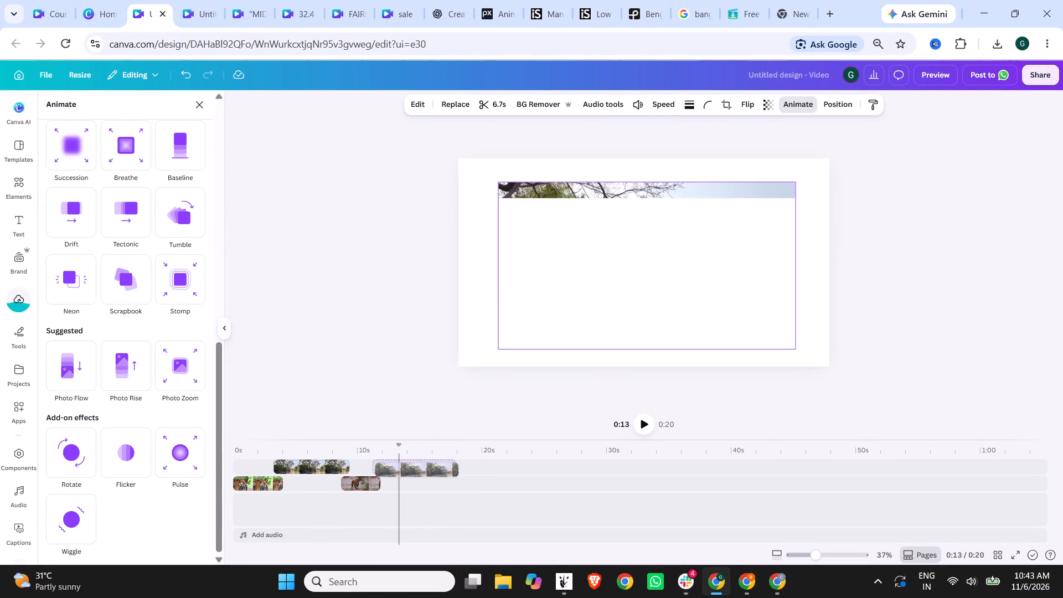
drag(413, 466, 419, 465)
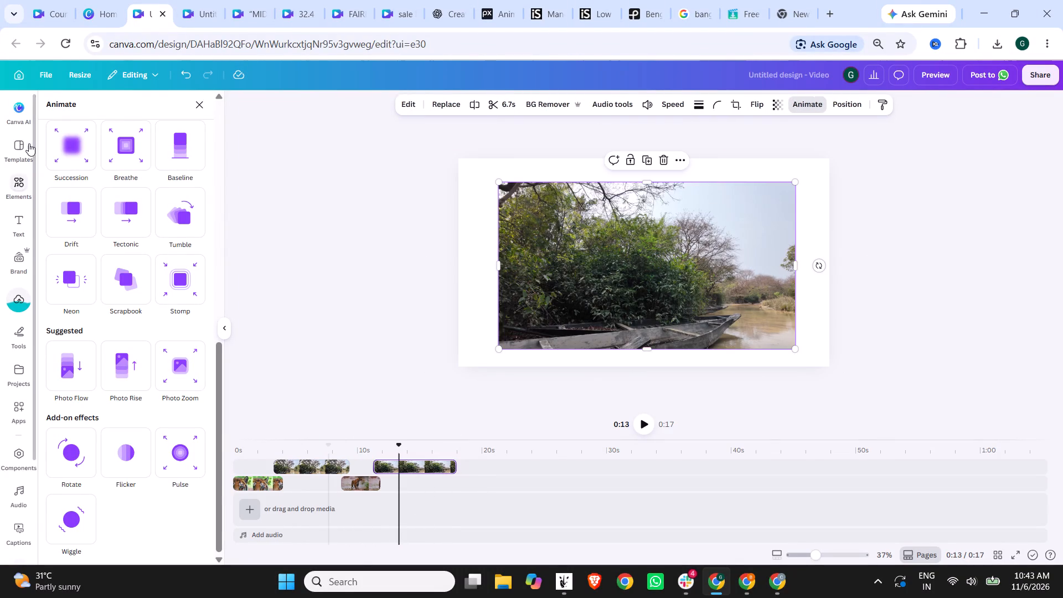
Apply the Pan animation to the first forest clip.
click(315, 470)
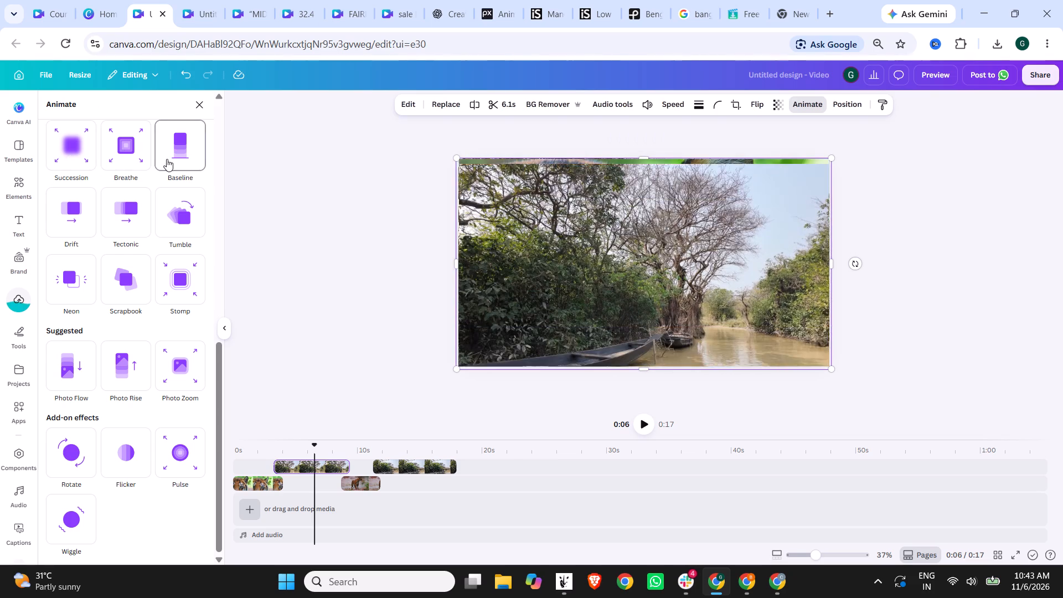
scroll(107, 243, up, 2)
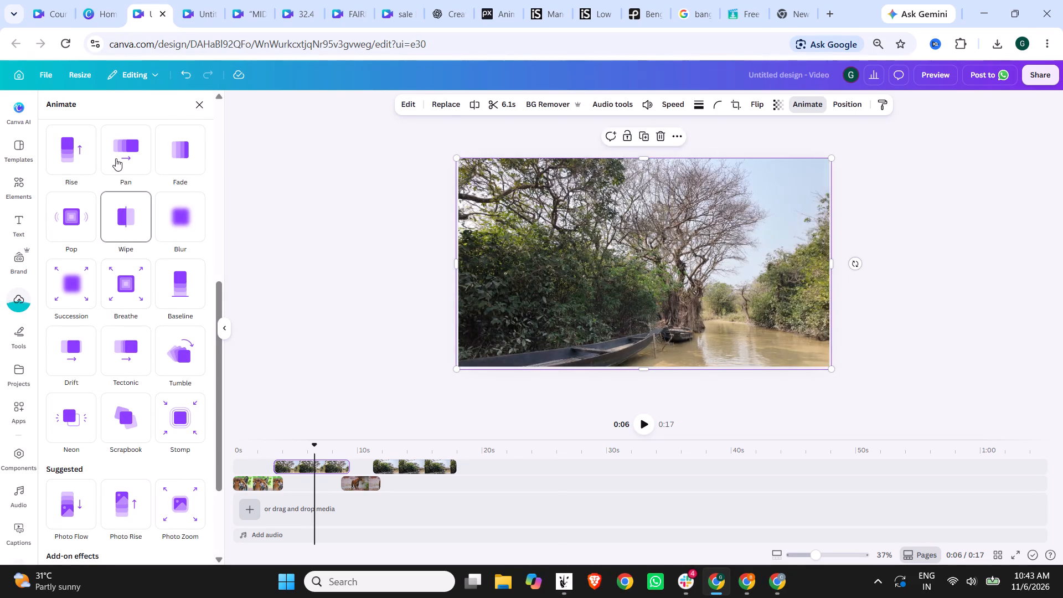
click(116, 158)
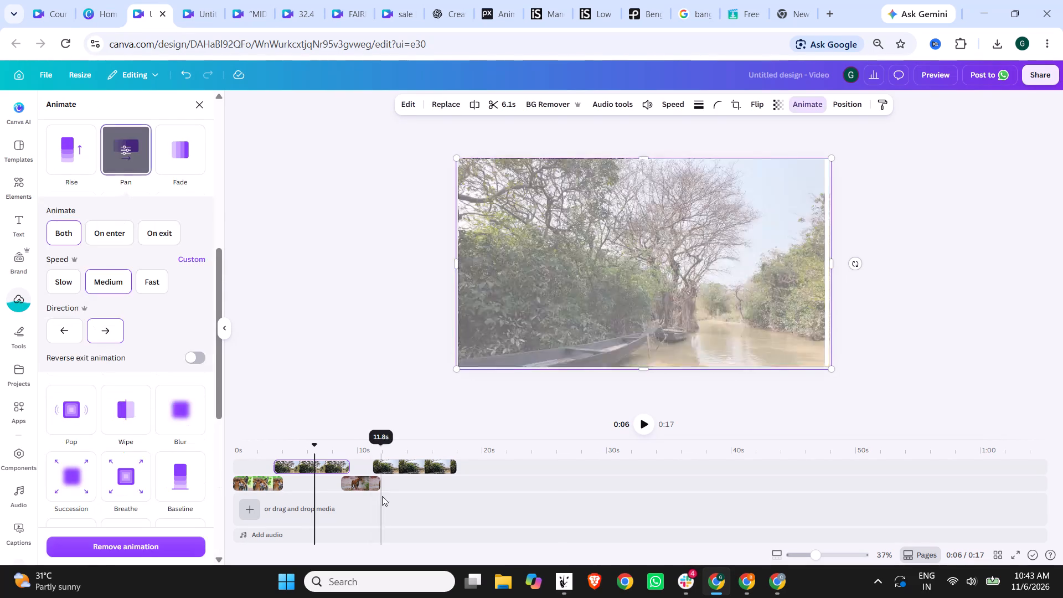
Apply the Blur animation to the standing tiger clip.
click(360, 488)
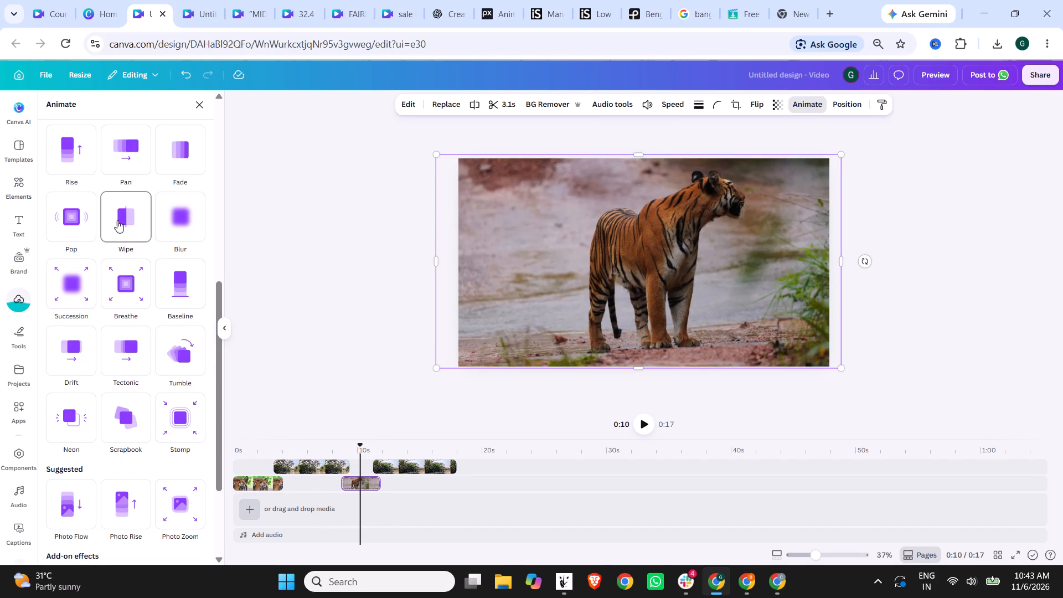
click(178, 223)
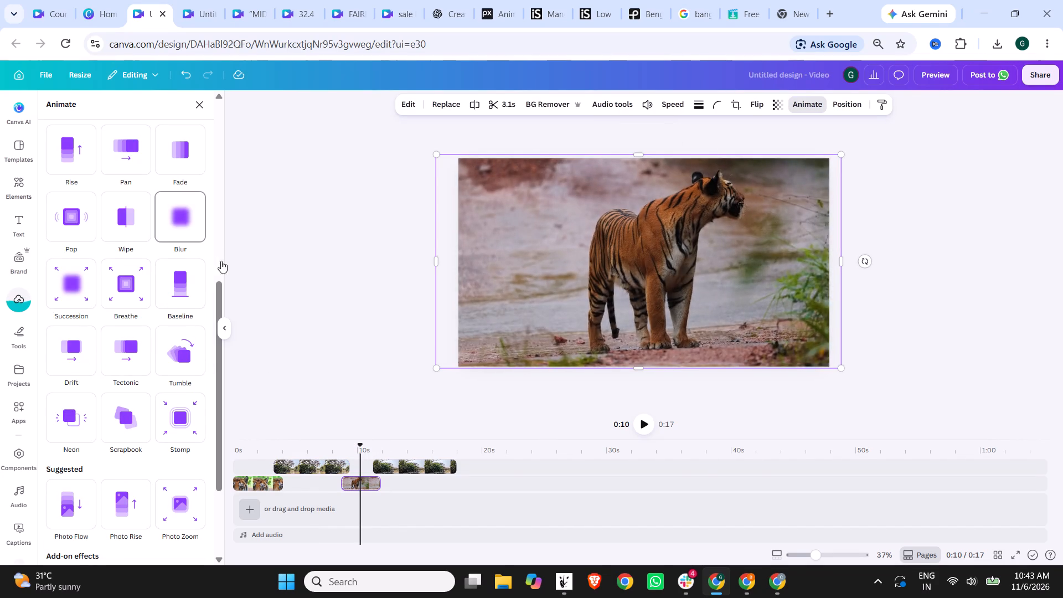
Preview animation effects on the second forest clip and apply Pan to it.
click(410, 461)
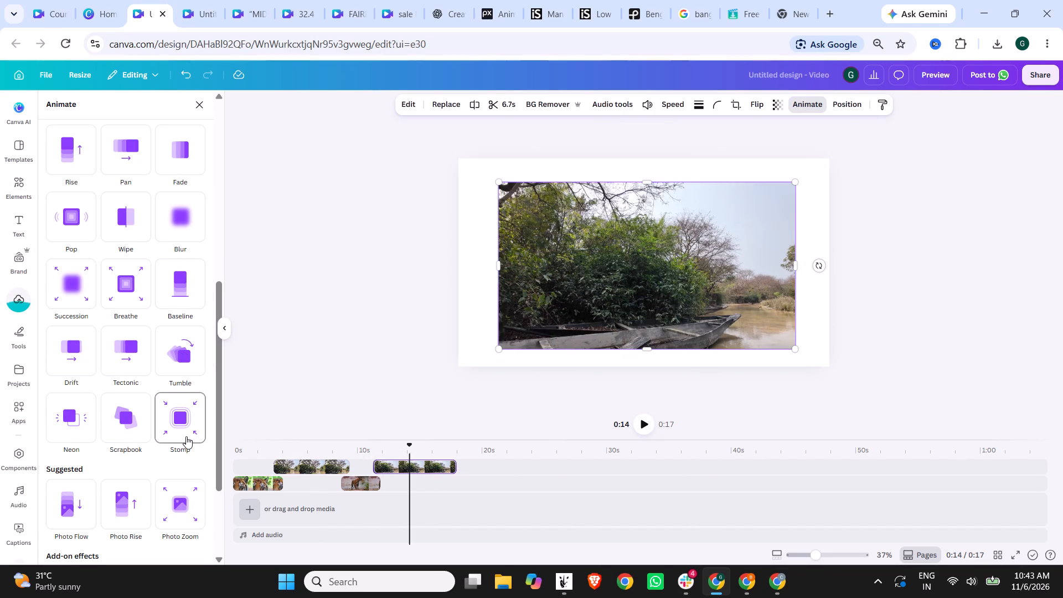
scroll(176, 414, down, 1)
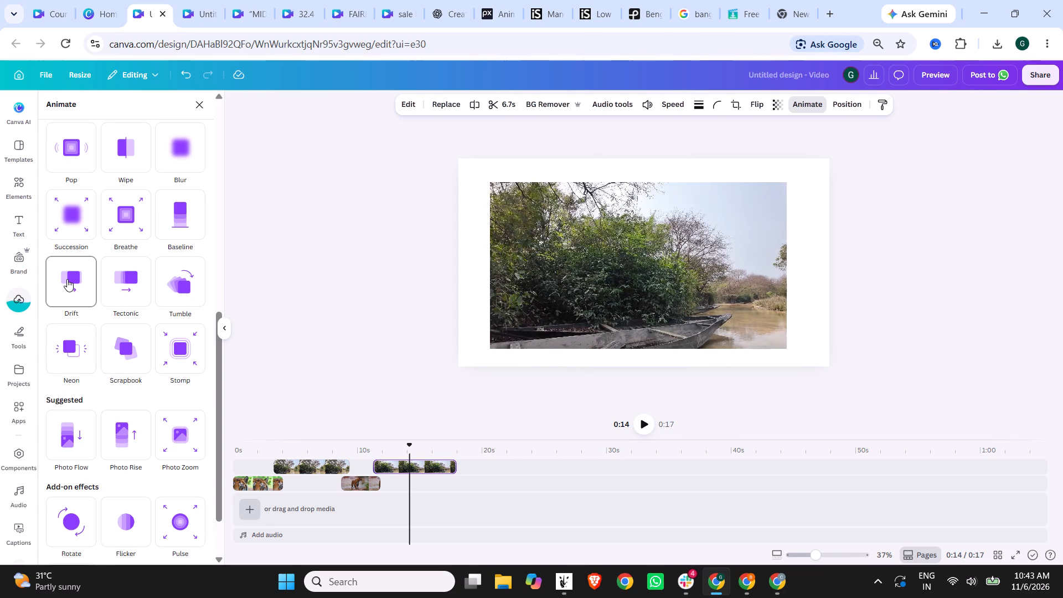
scroll(91, 195, up, 1)
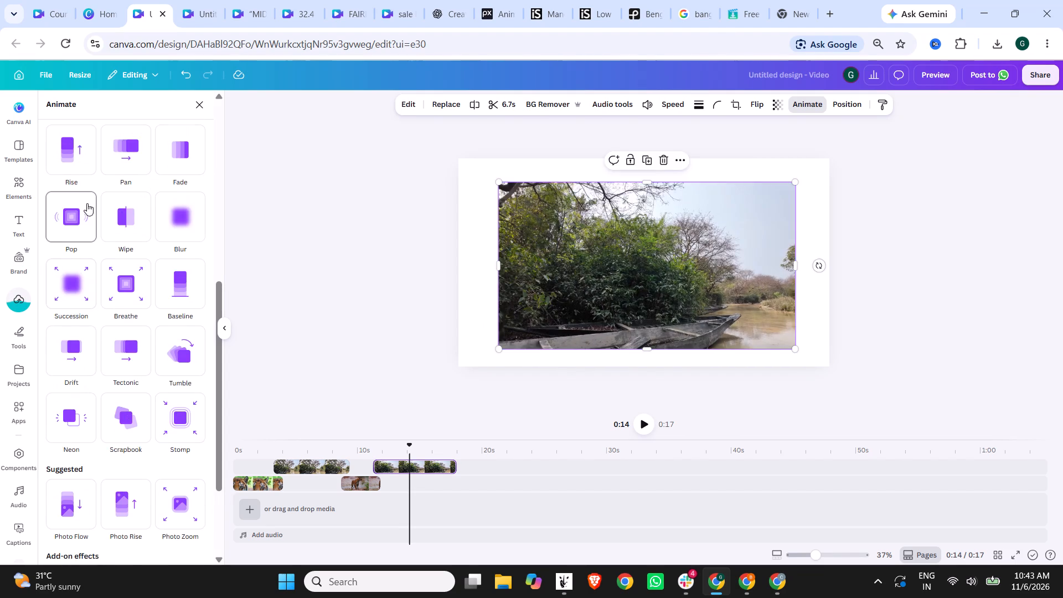
scroll(87, 204, up, 4)
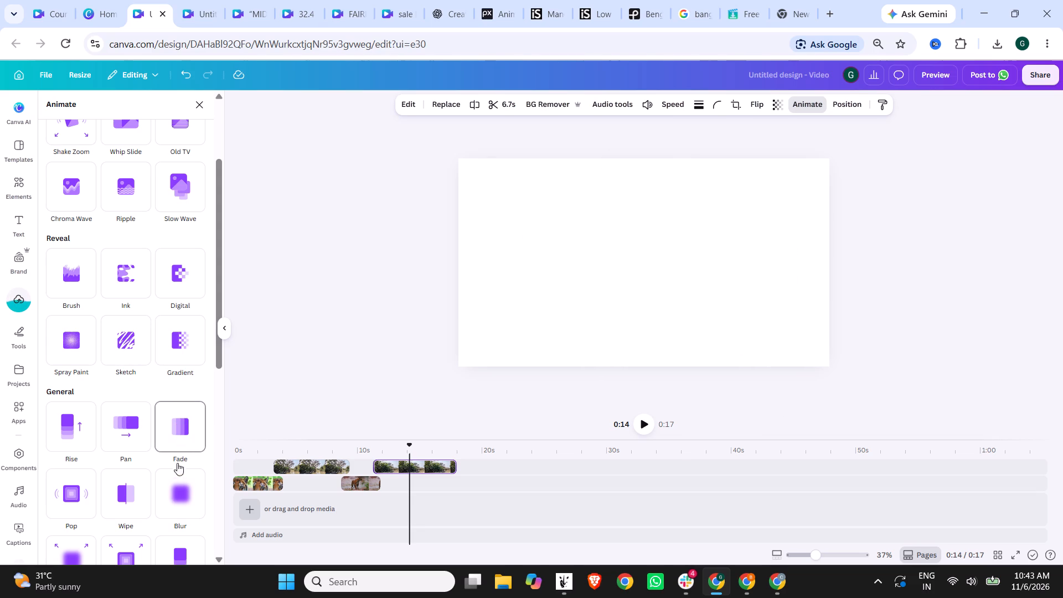
scroll(182, 494, down, 1)
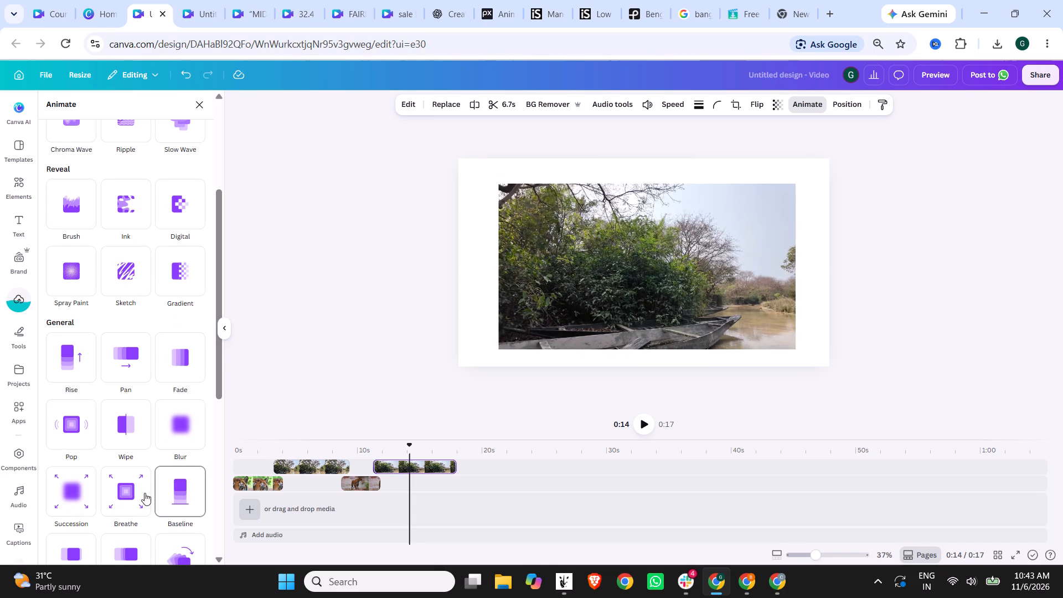
click(130, 352)
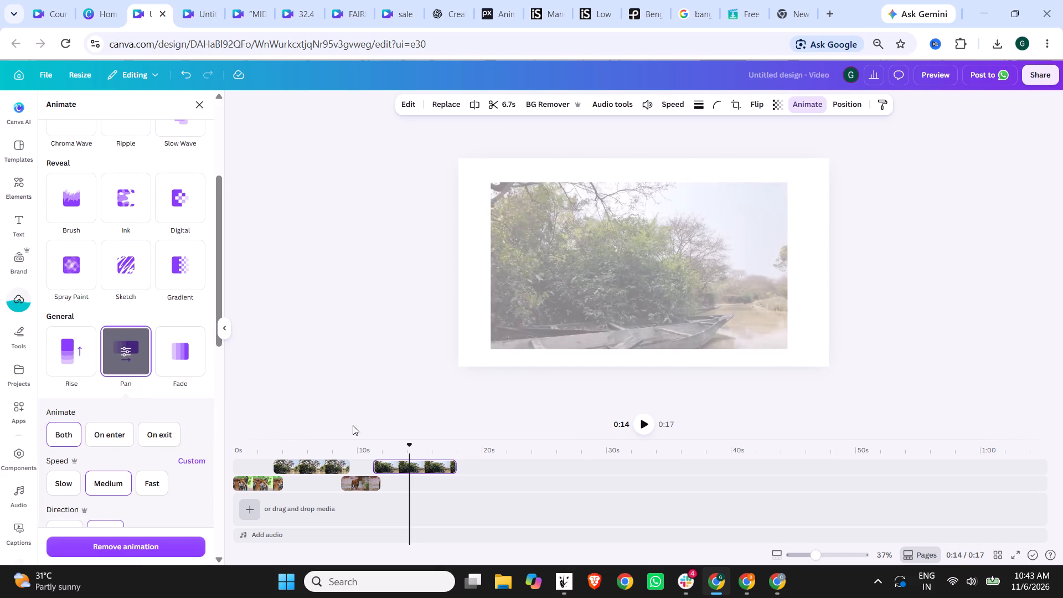
click(377, 448)
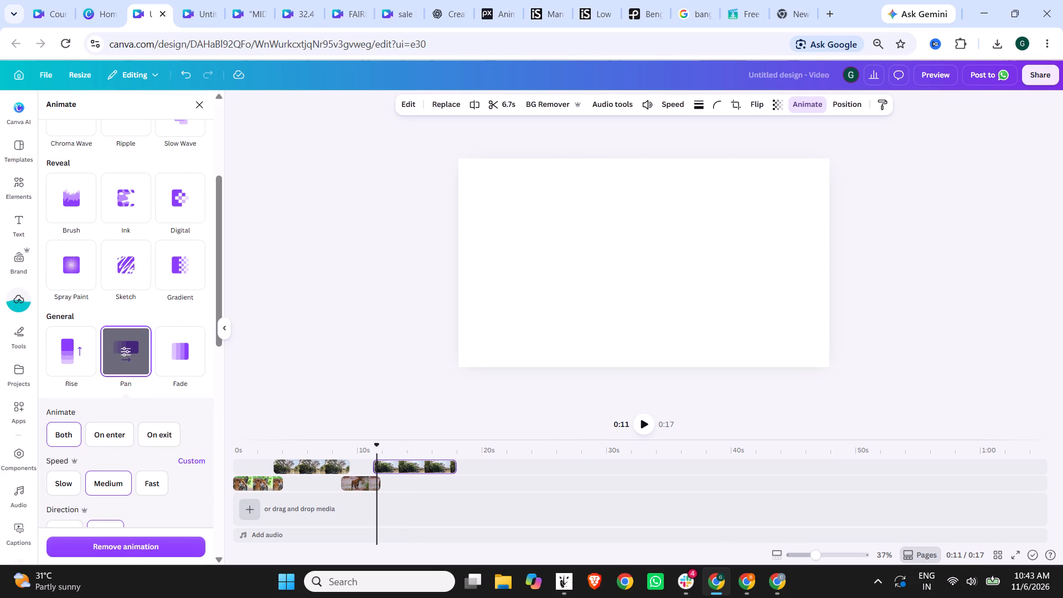
click(196, 102)
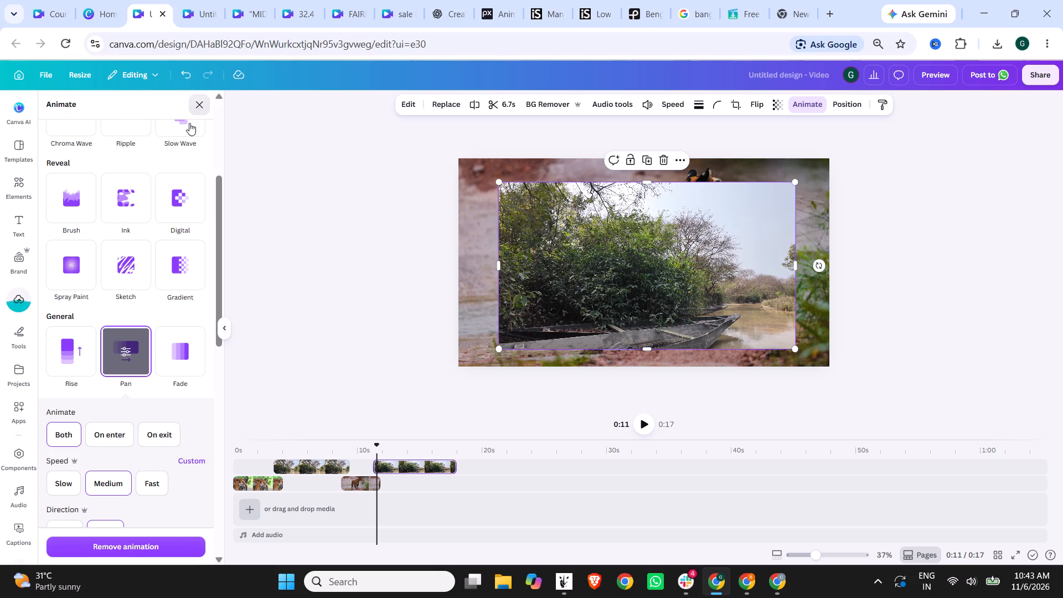
scroll(183, 377, up, 2)
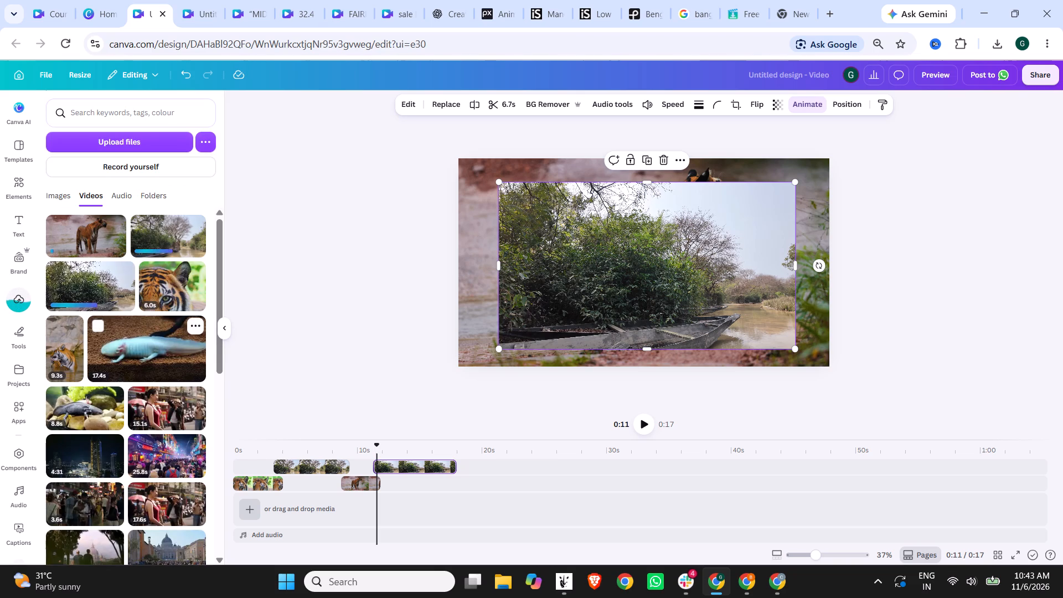
Move and enlarge the second forest clip on the canvas so it fills the whole frame.
click(235, 450)
click(398, 451)
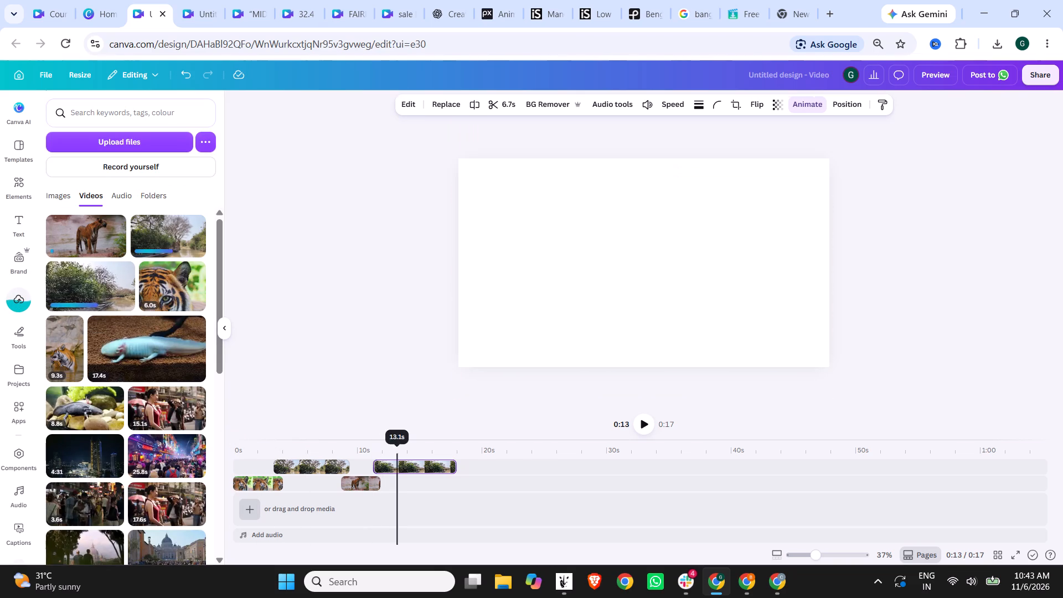
drag(608, 267, 566, 239)
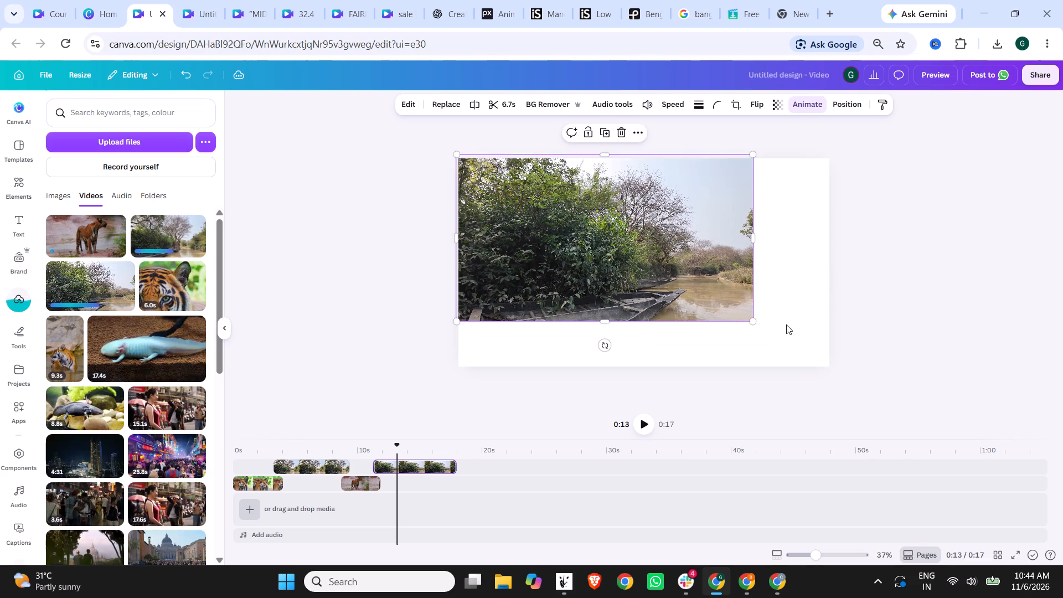
drag(753, 319, 834, 377)
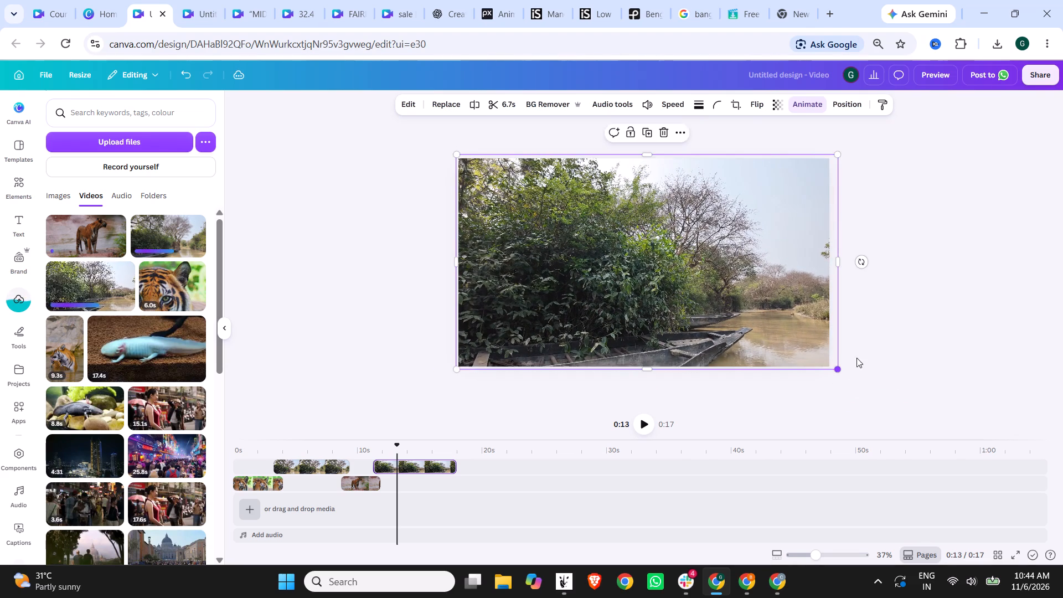
click(935, 313)
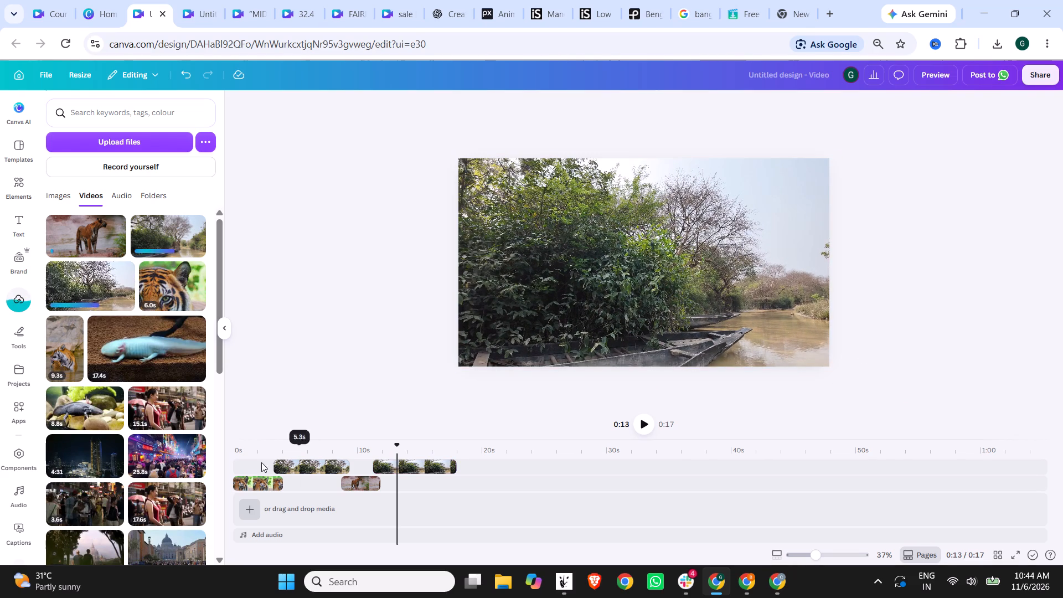
Play the video from the start to review the clip sequence and animated transitions.
click(234, 453)
click(643, 428)
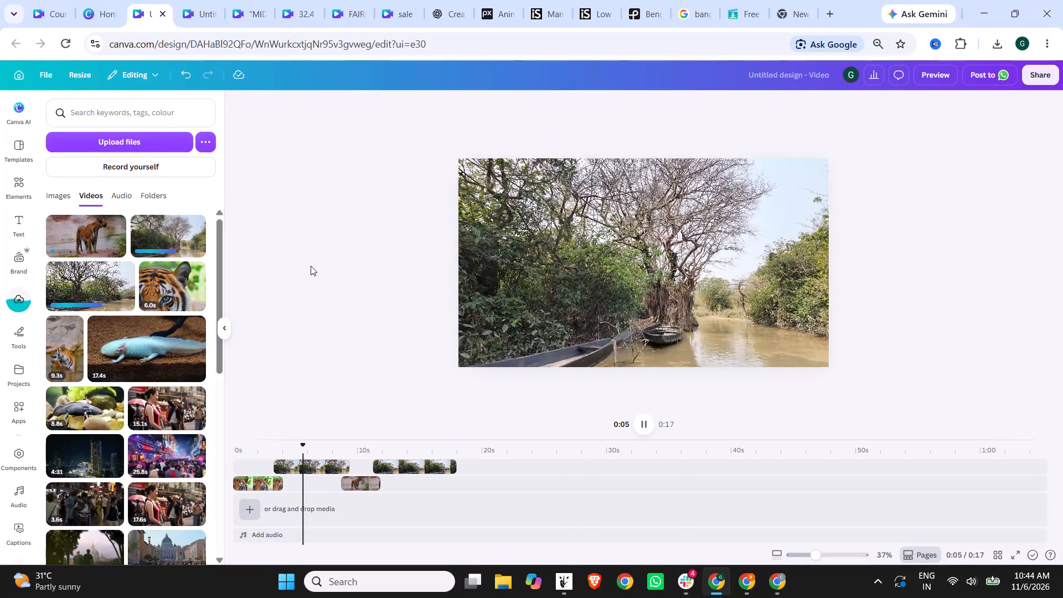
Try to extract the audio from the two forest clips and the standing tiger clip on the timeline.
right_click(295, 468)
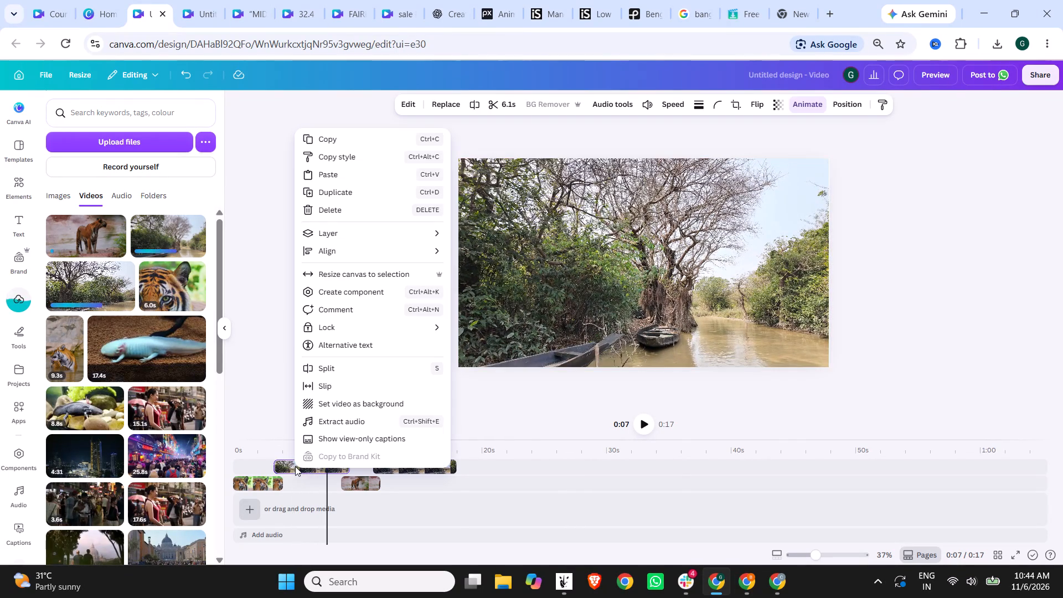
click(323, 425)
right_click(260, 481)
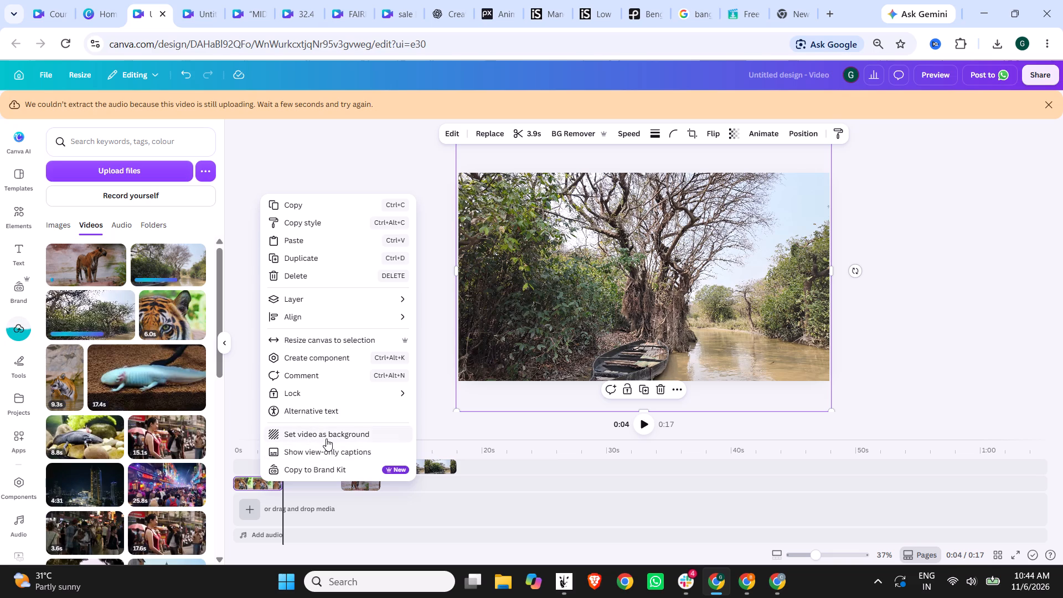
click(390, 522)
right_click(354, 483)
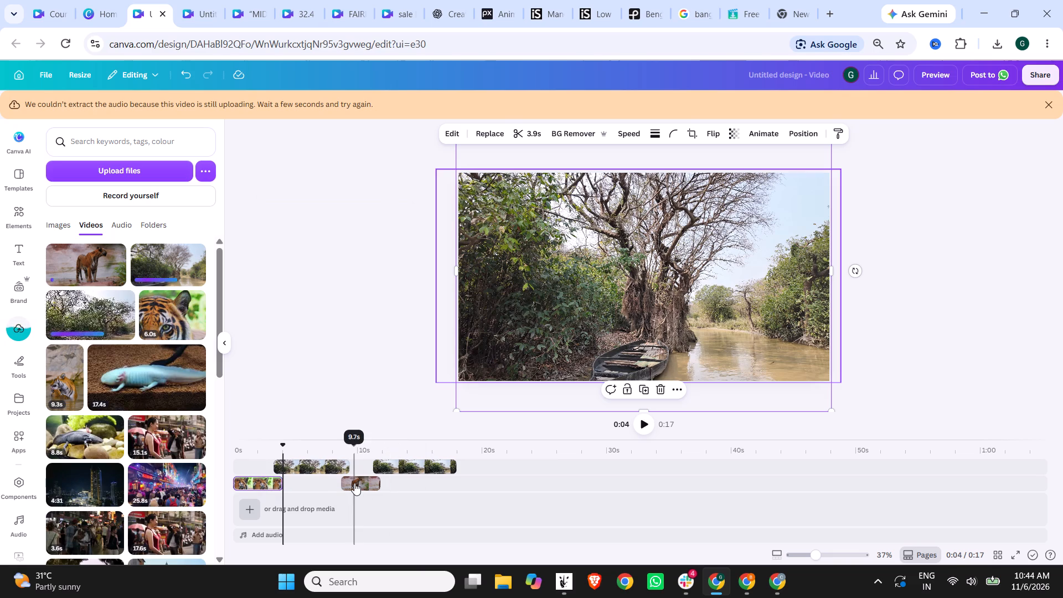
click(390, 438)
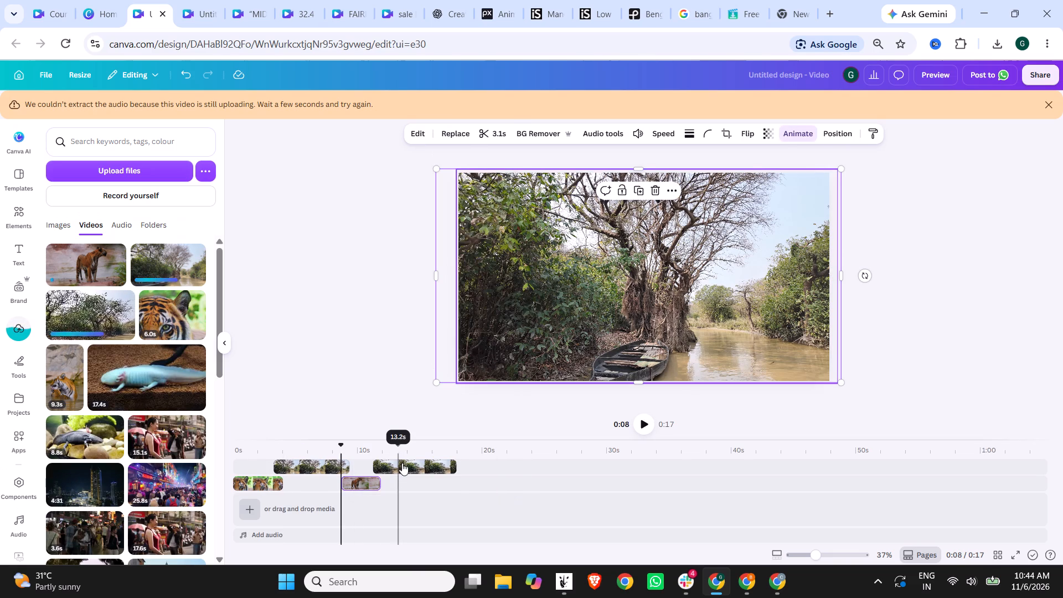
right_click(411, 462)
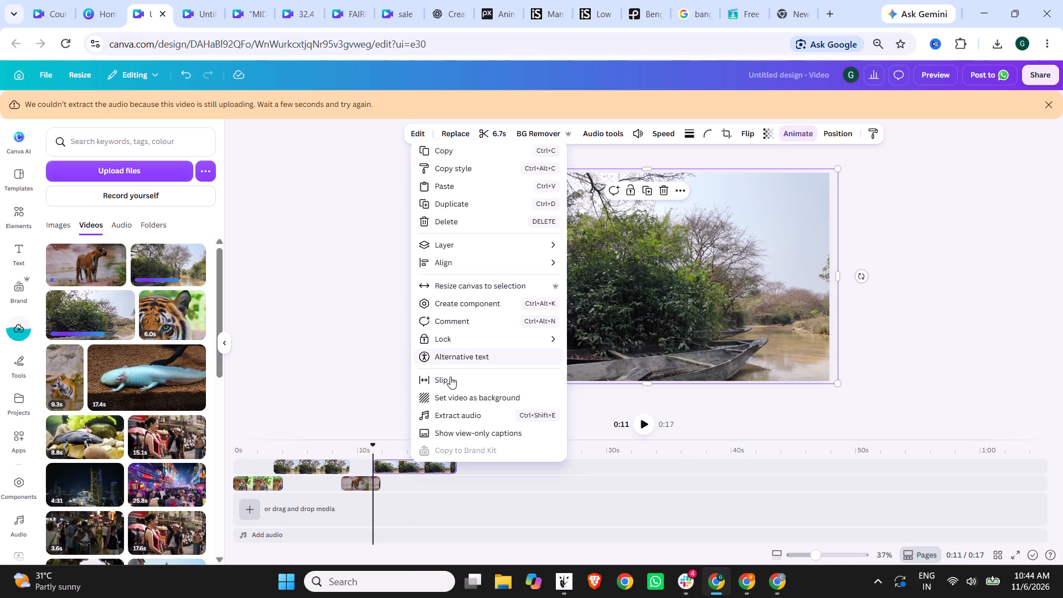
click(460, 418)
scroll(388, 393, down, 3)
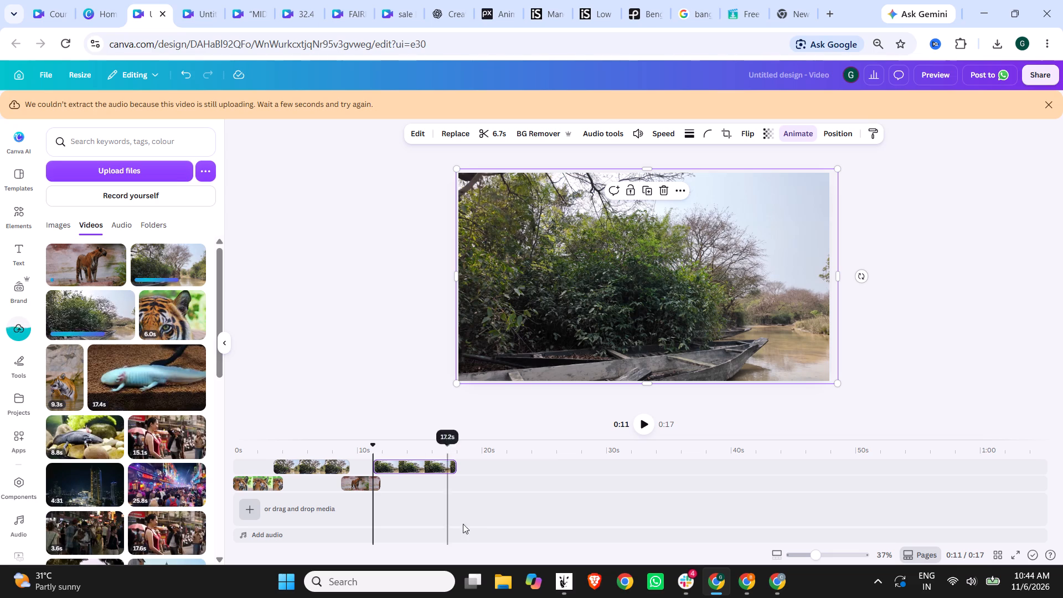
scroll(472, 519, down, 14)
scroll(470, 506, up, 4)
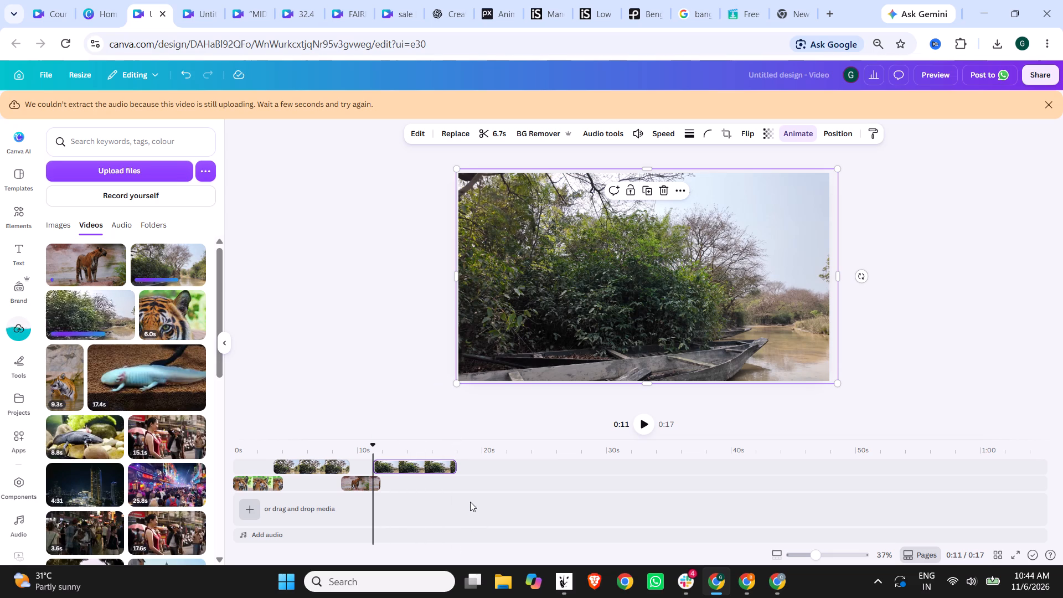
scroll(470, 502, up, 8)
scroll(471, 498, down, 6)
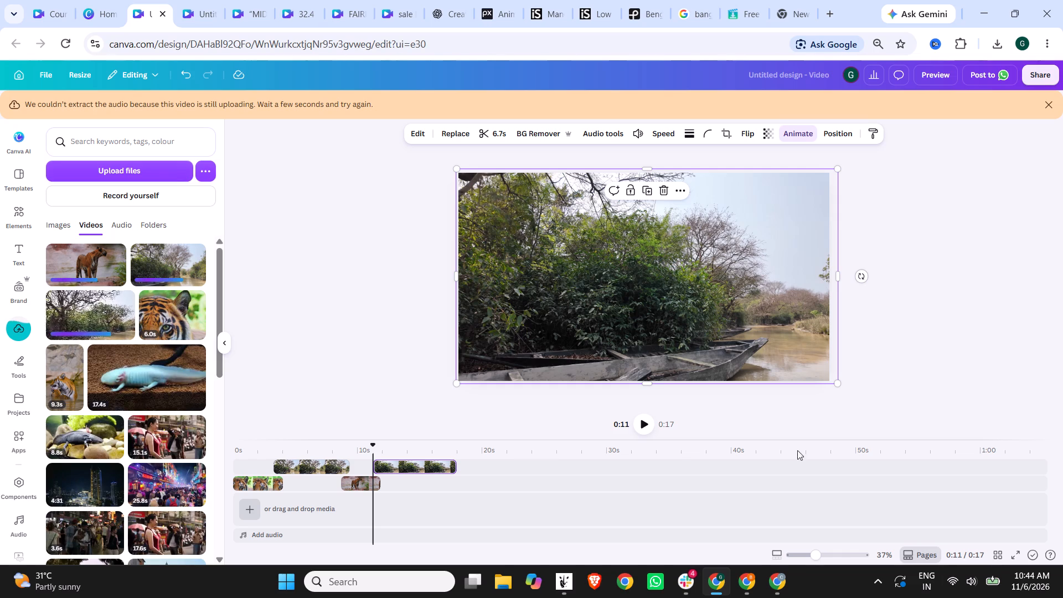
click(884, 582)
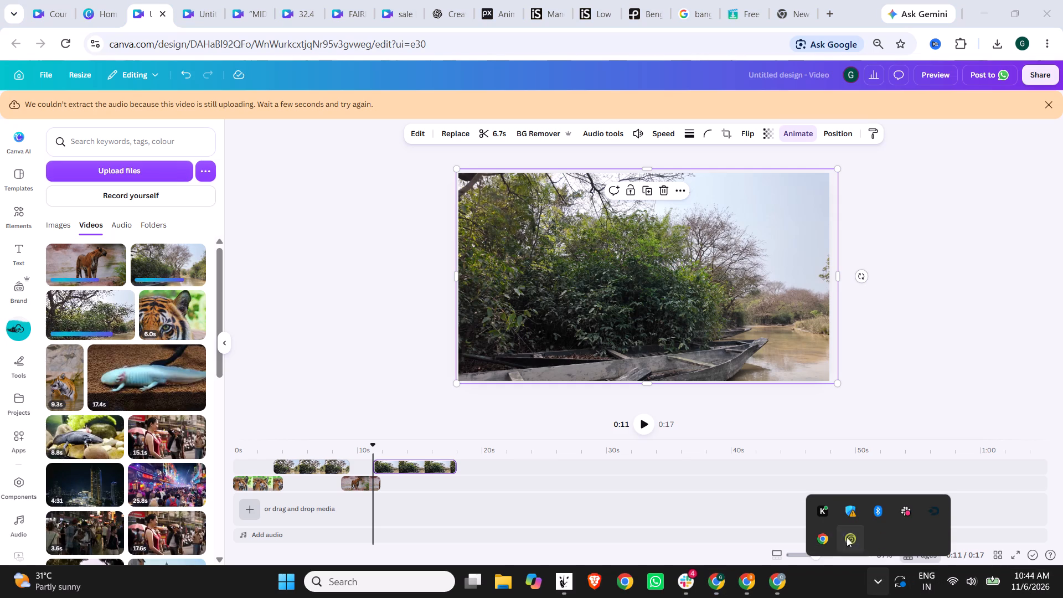
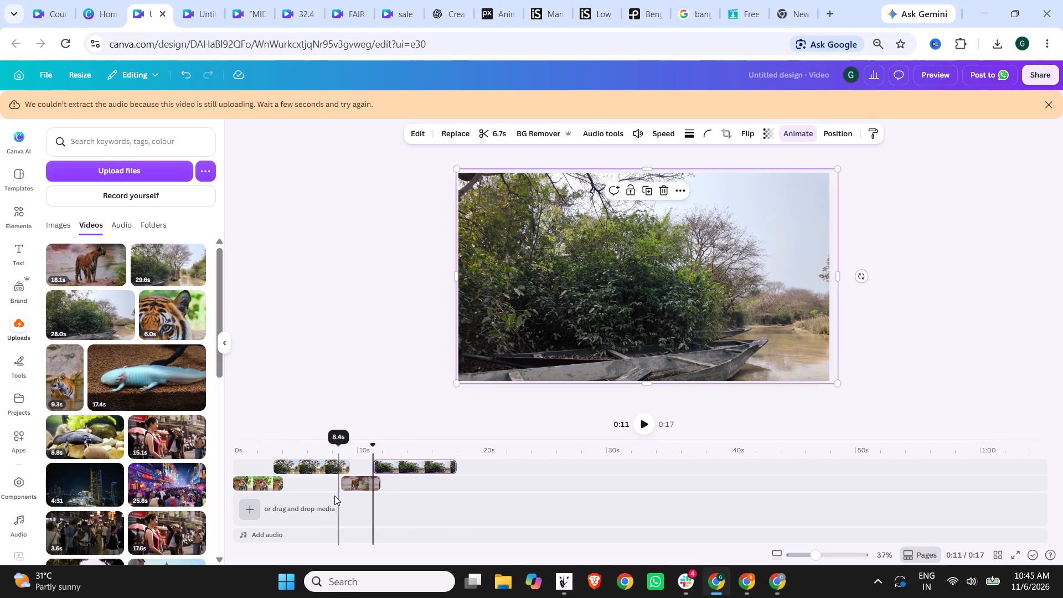
click(241, 447)
click(643, 422)
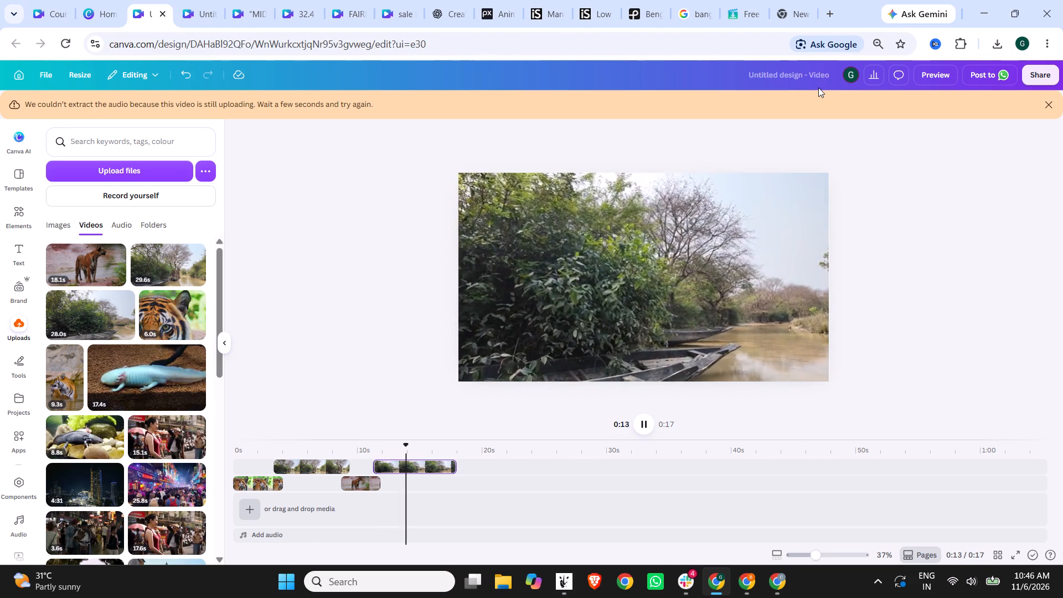
Preview the assembled Sundarbans forest and tiger video.
click(930, 76)
click(1048, 218)
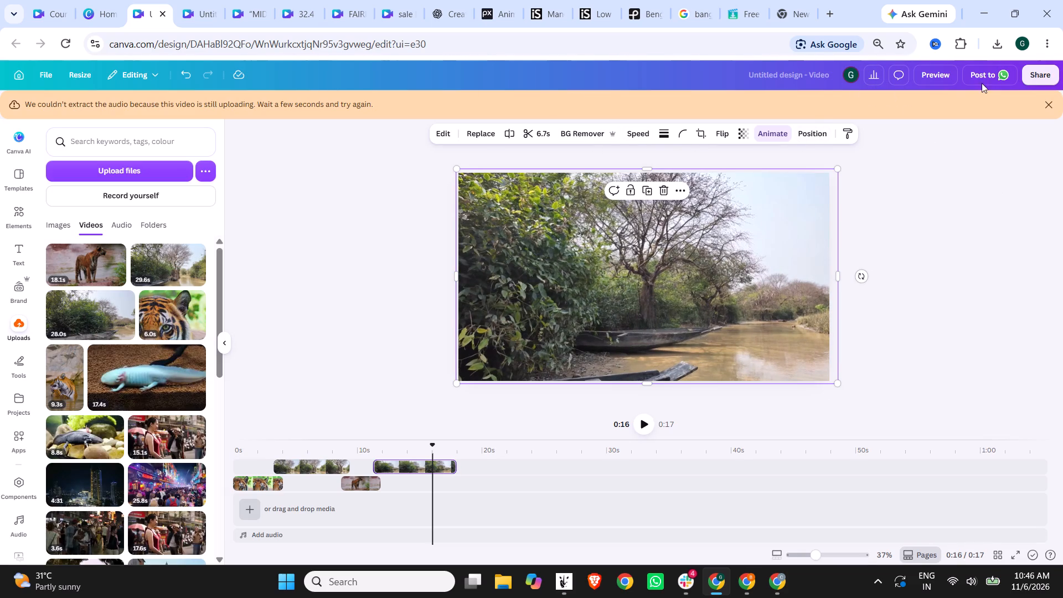
Download the assembled Sundarbans and tiger video as an MP4 at 1080p.
click(1039, 75)
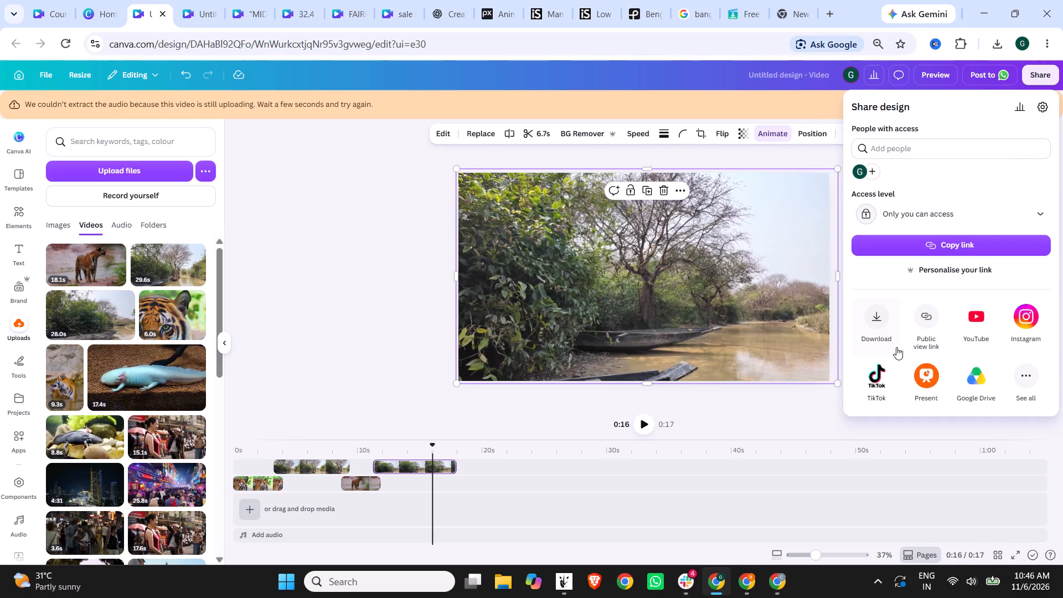
click(881, 328)
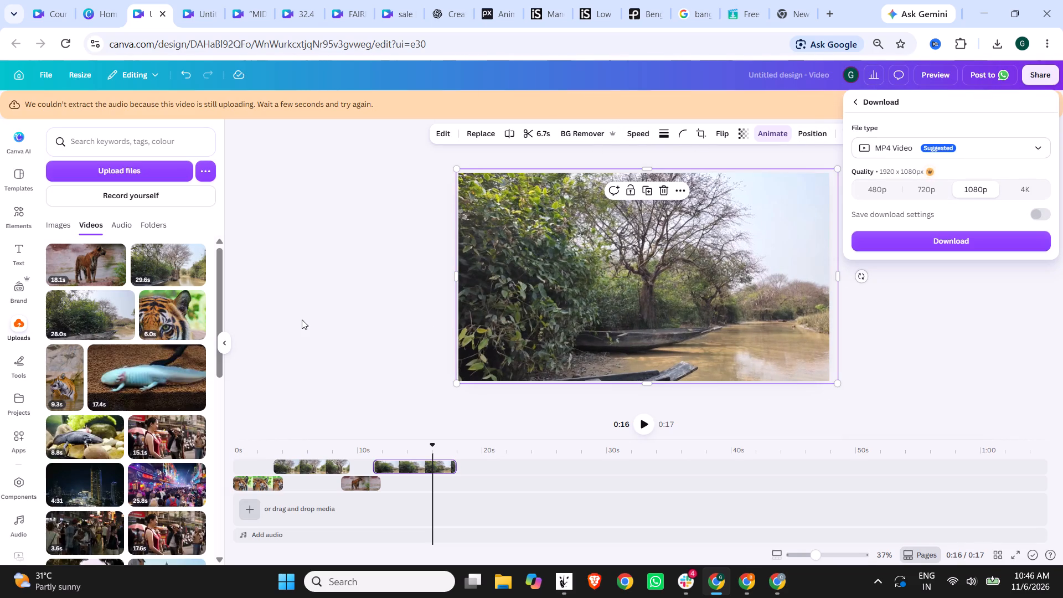
click(888, 241)
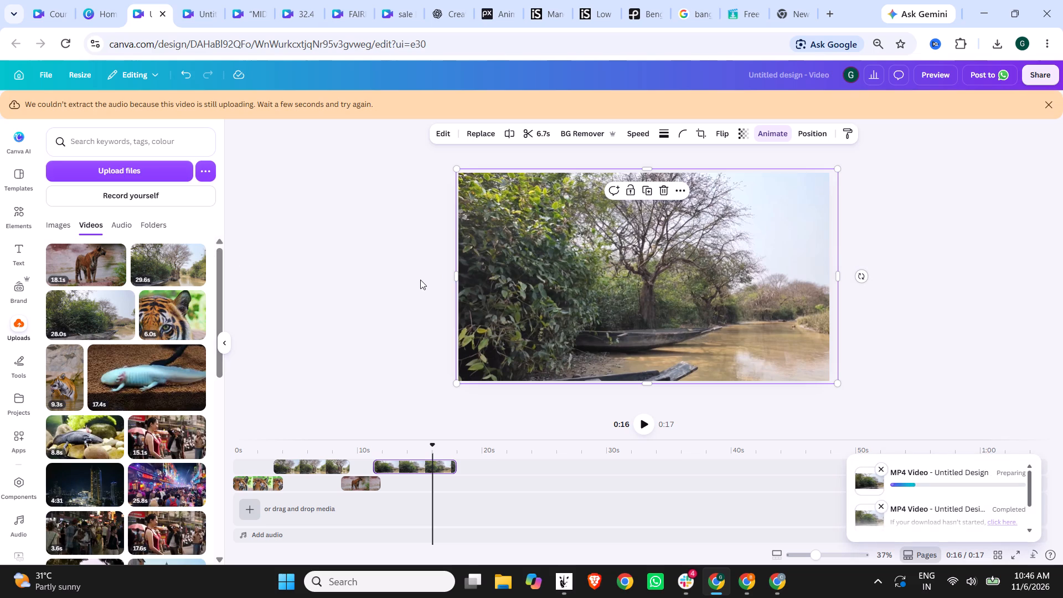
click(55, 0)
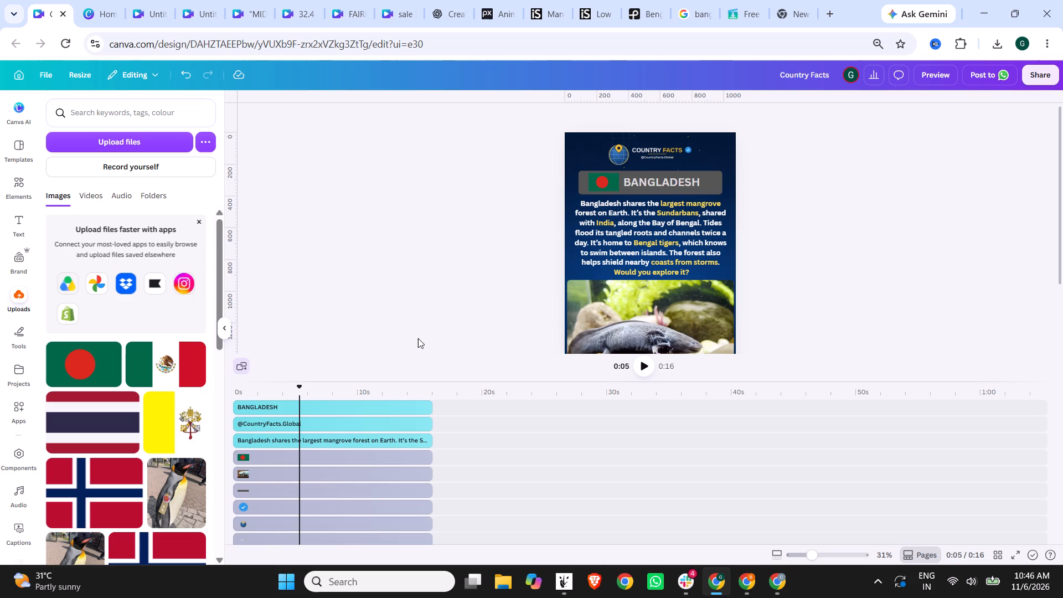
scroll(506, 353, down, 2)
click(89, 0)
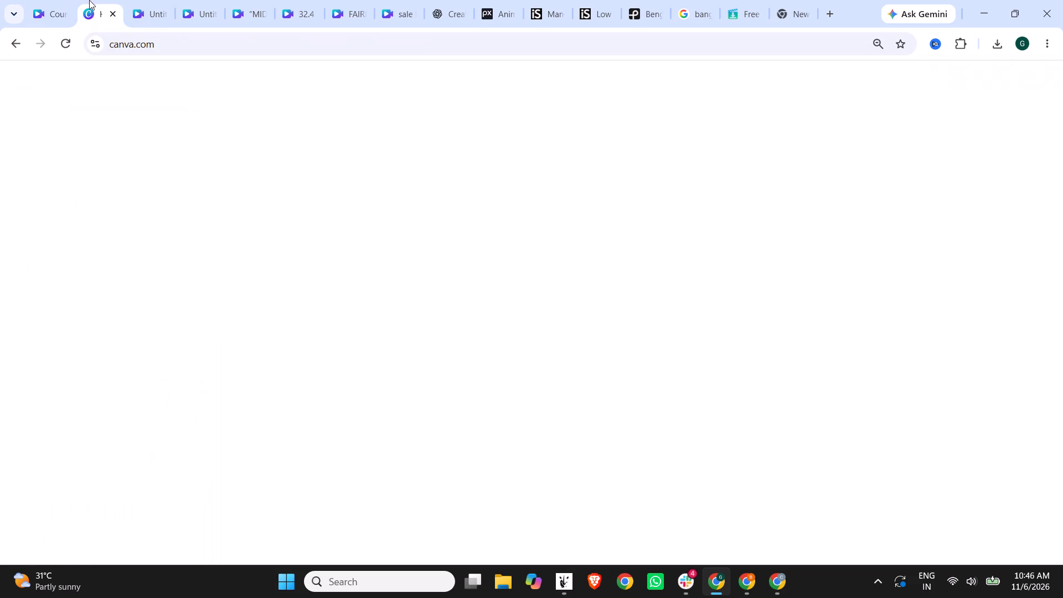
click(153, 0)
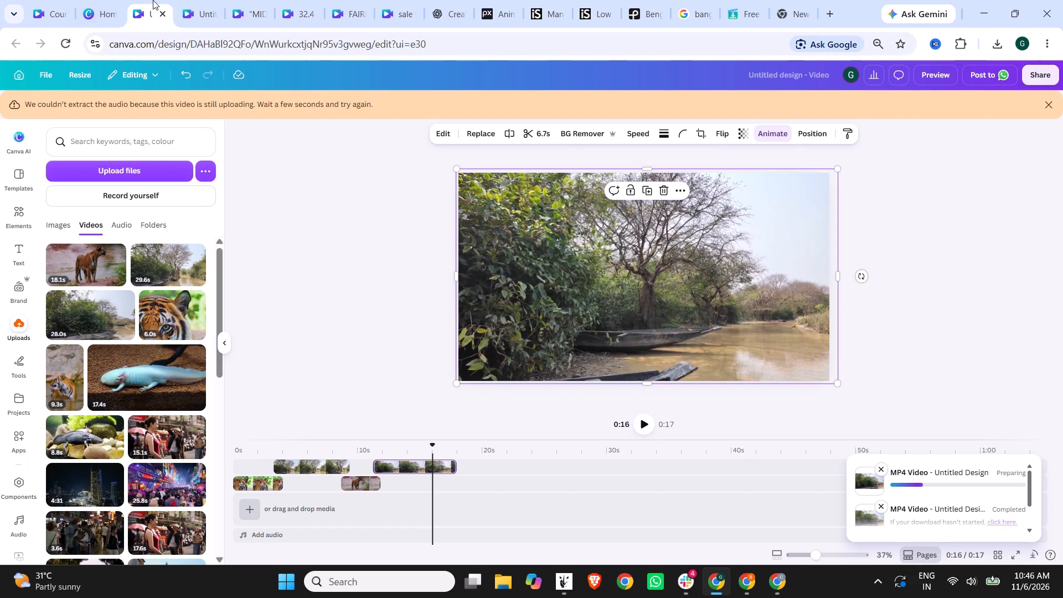
Dismiss the audio extraction notice in the video design and close the empty browser tab.
click(1052, 103)
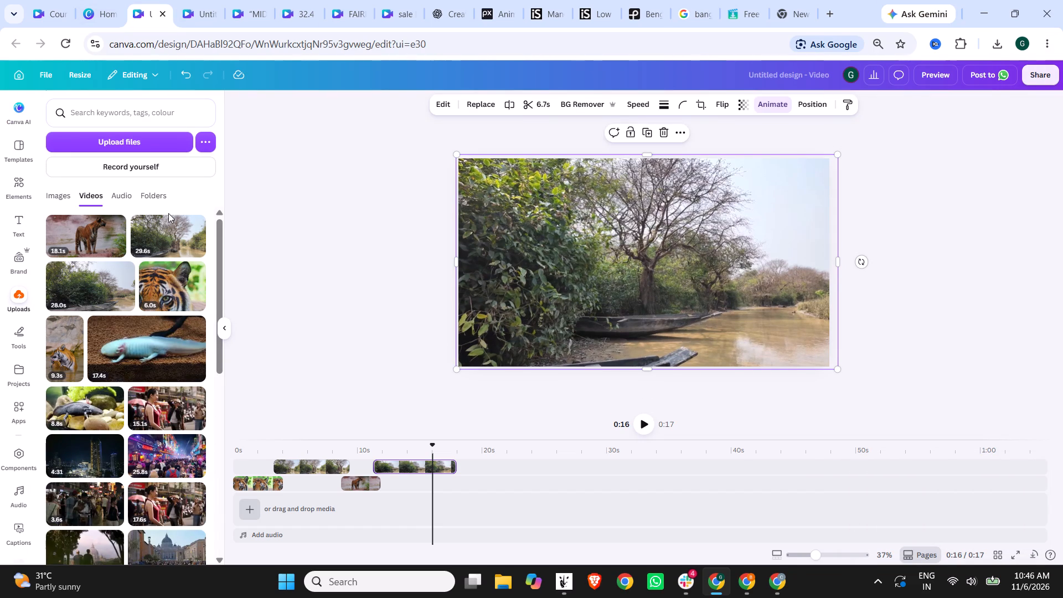
click(813, 0)
click(802, 11)
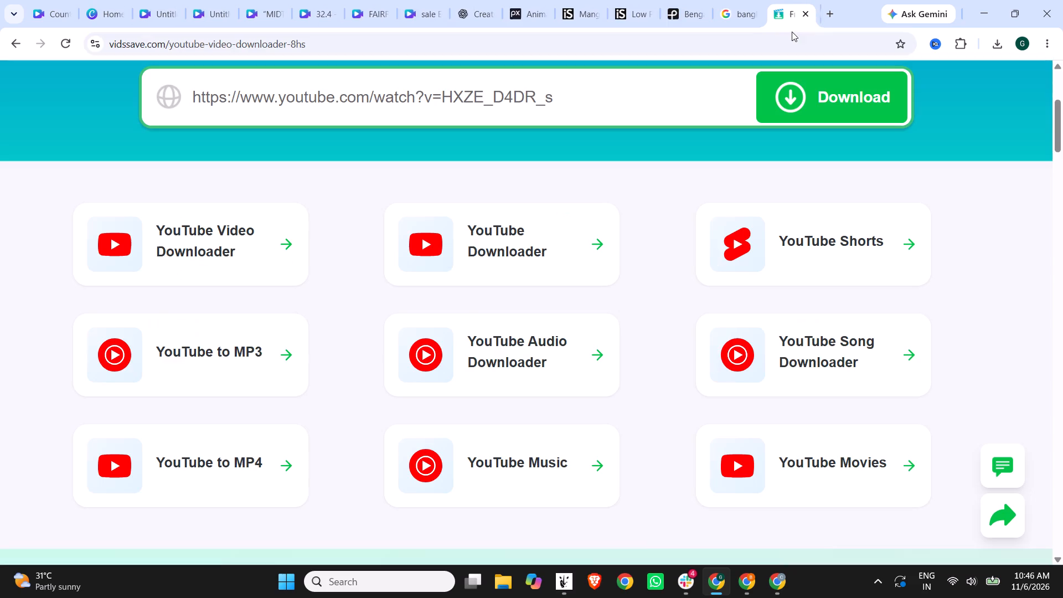
Switch to the browser window with the Country Facts channel dashboard in YouTube Studio.
click(46, 0)
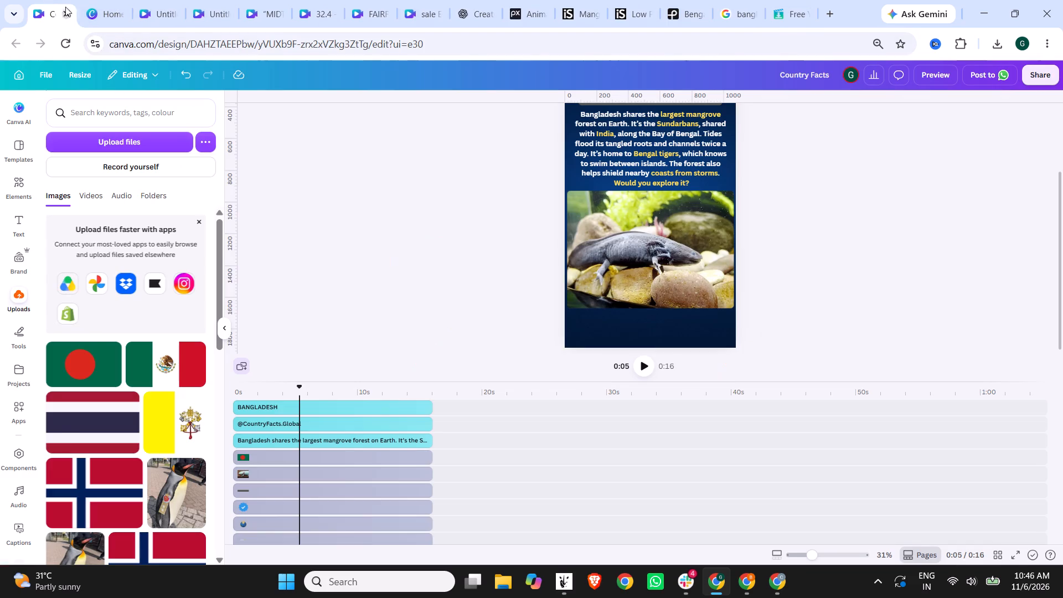
click(109, 0)
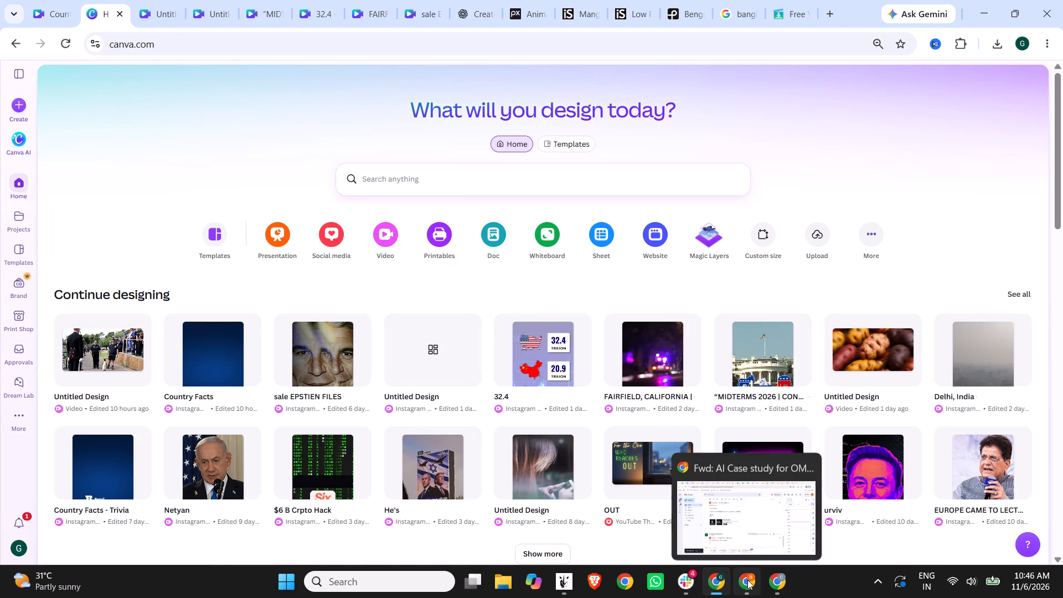
click(774, 580)
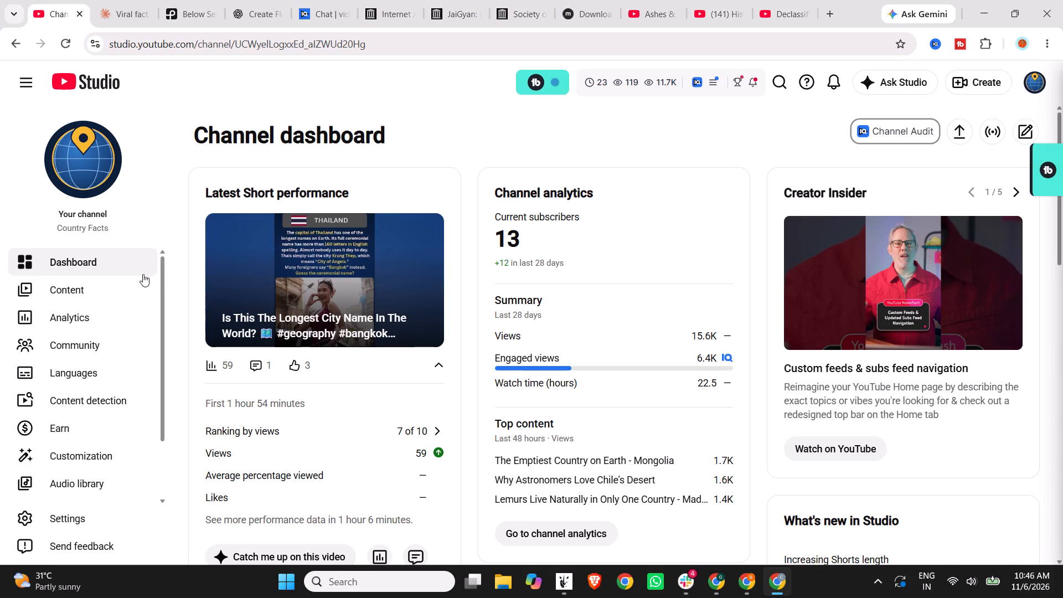
Switch to YouTube Studio and examine the Country Facts channel's analytics, including top content and realtime views ranked by the last 60 minutes.
click(98, 318)
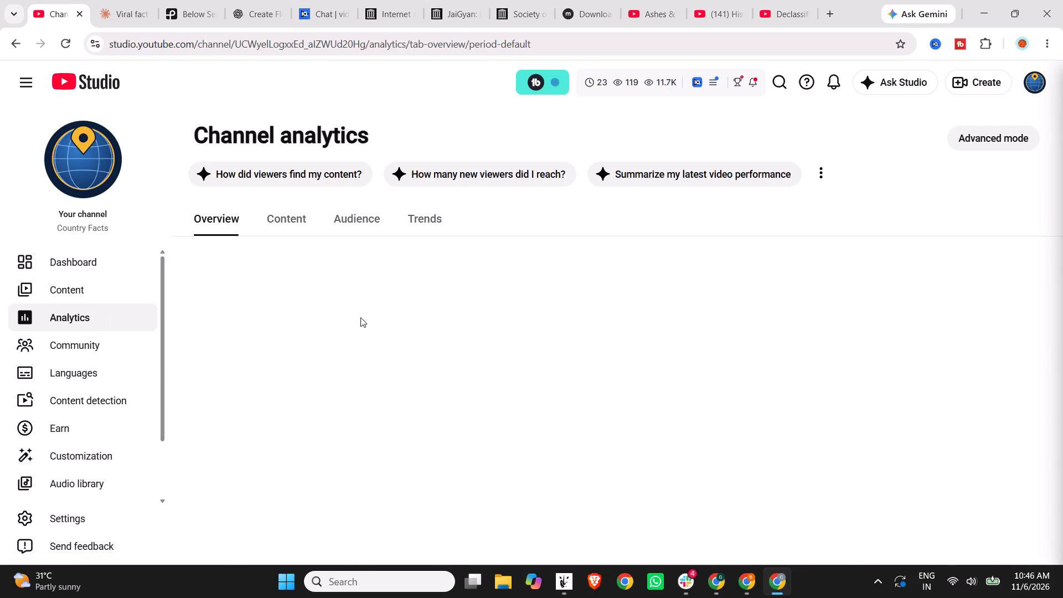
scroll(978, 349, down, 10)
scroll(677, 362, down, 6)
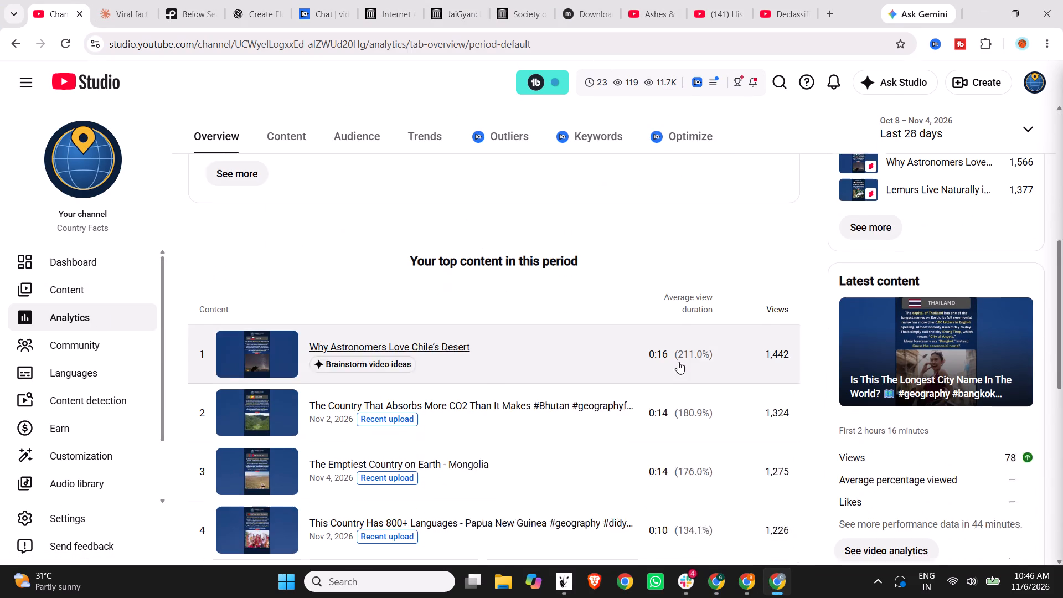
scroll(864, 338, down, 1)
scroll(863, 323, up, 1)
click(873, 208)
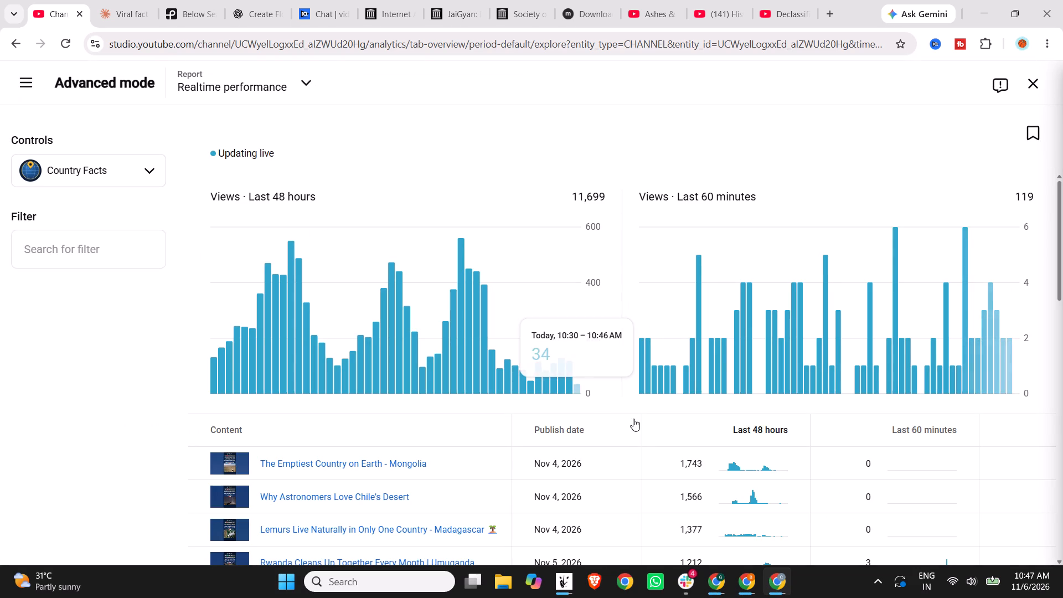
click(936, 420)
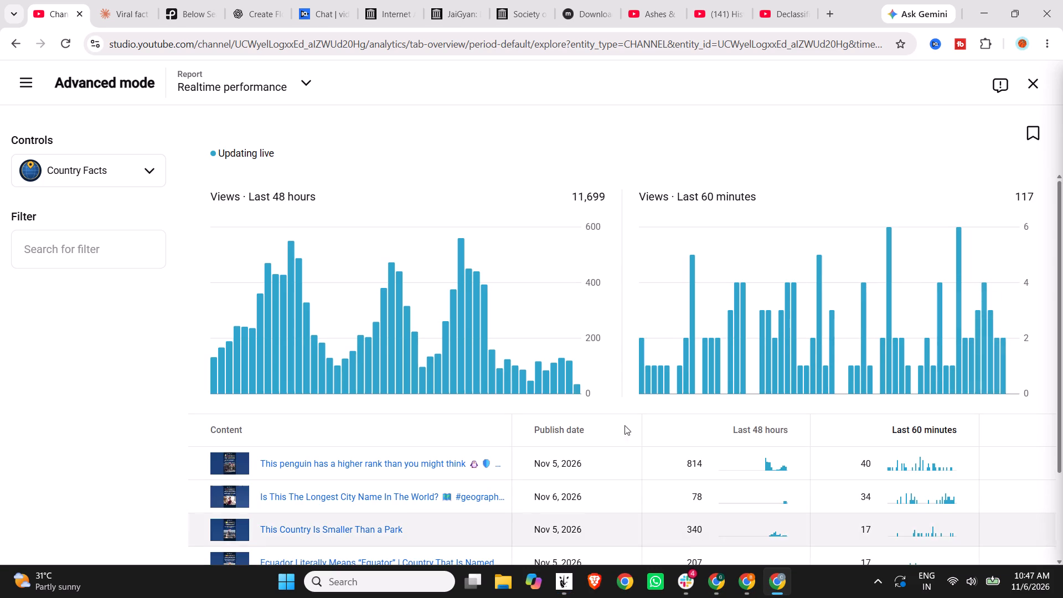
click(1028, 87)
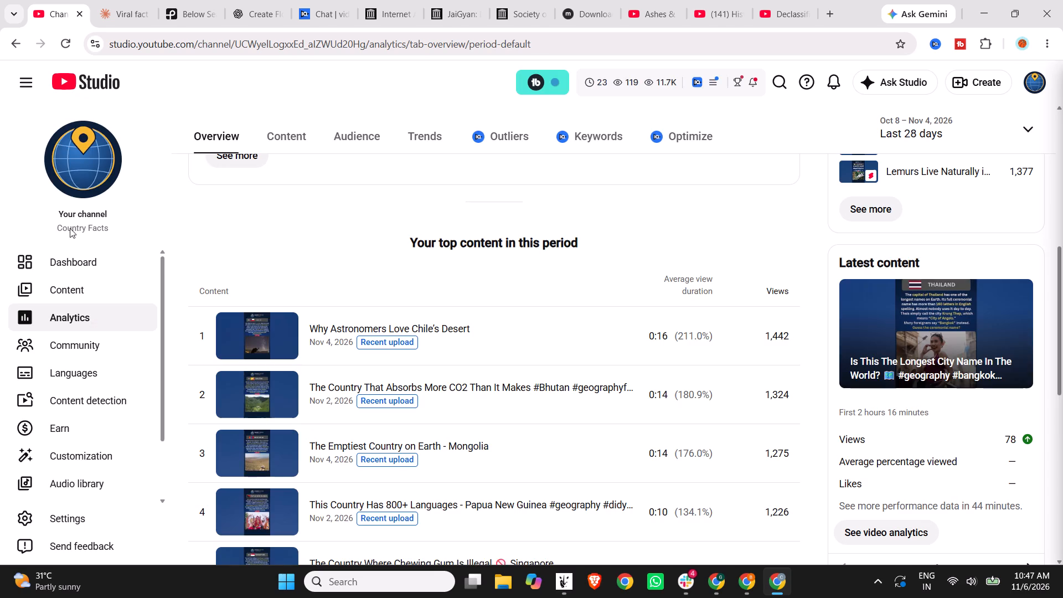
Open the video details of the published Thailand Short "Is This The Longest City Name In The World?" from the channel's Shorts.
click(71, 290)
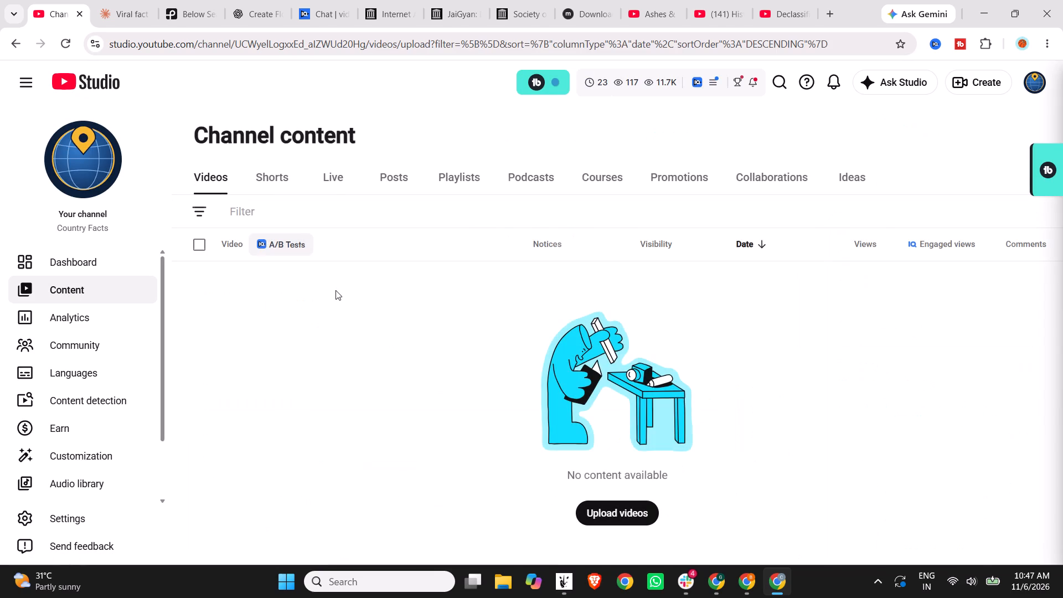
click(288, 183)
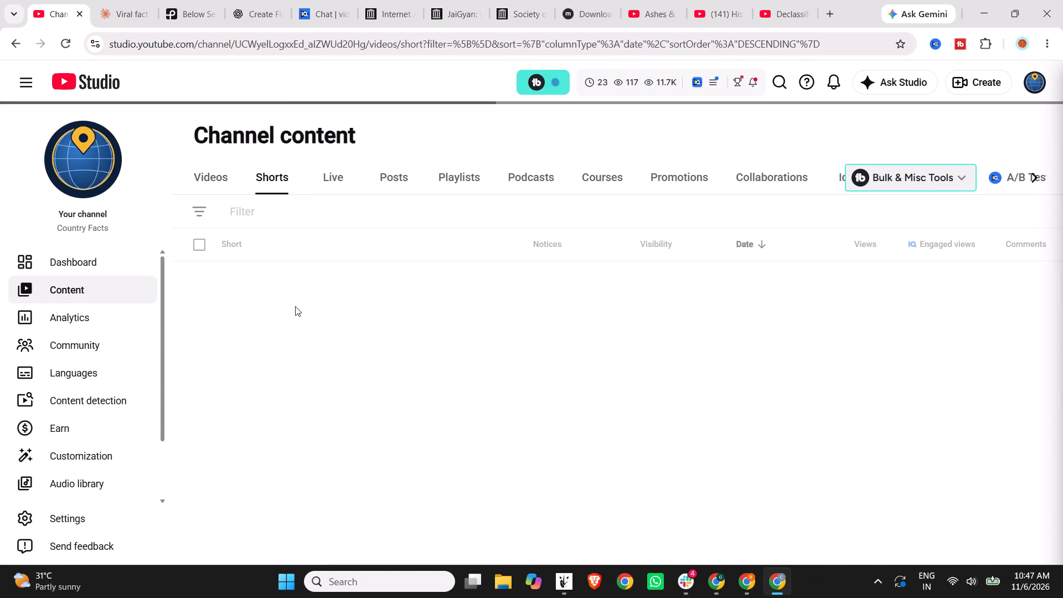
scroll(295, 306, down, 4)
scroll(351, 292, down, 4)
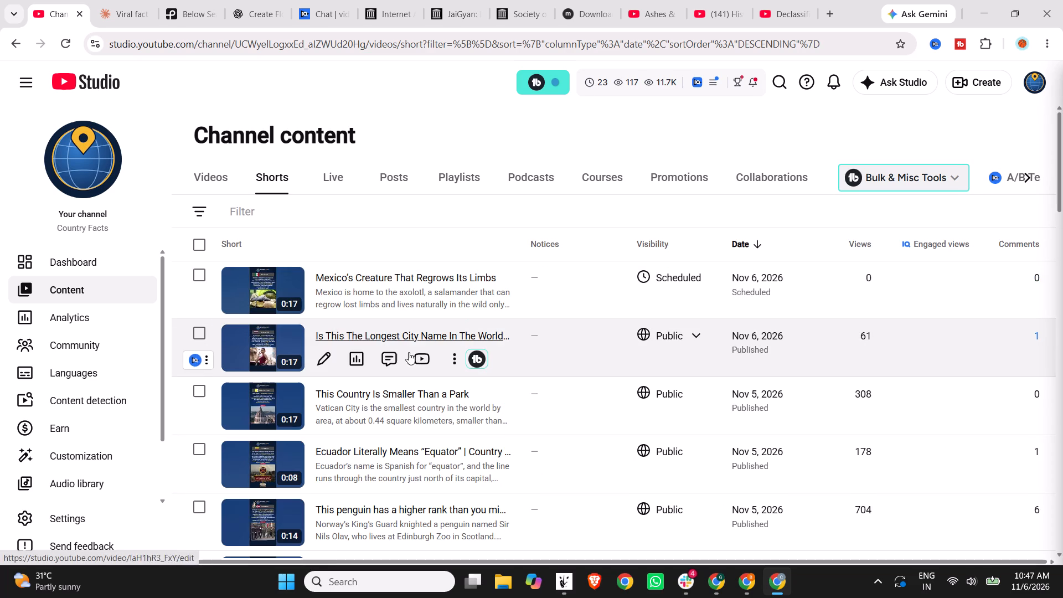
click(387, 355)
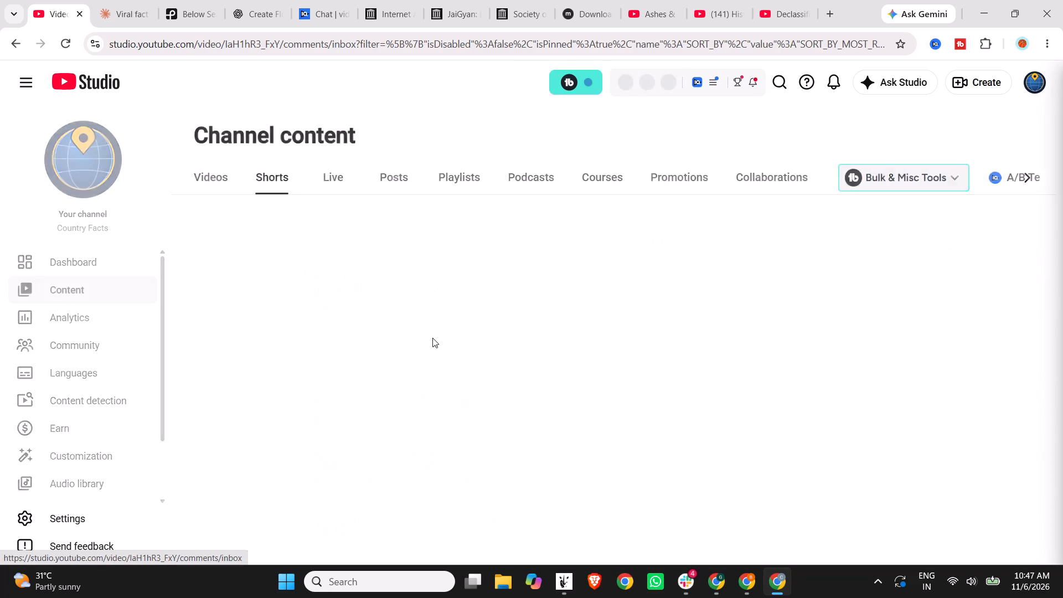
click(86, 348)
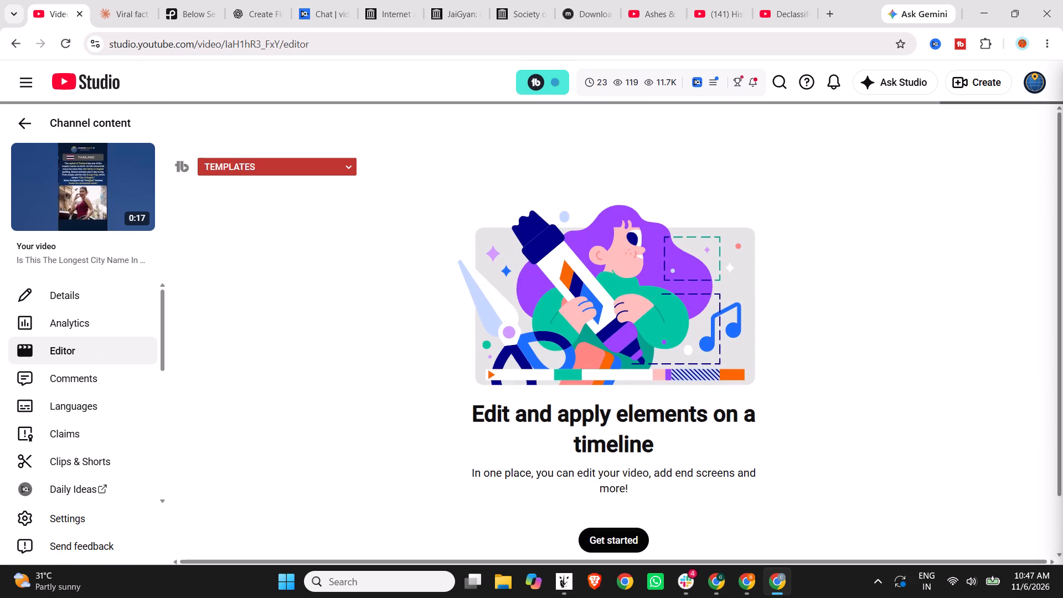
click(85, 297)
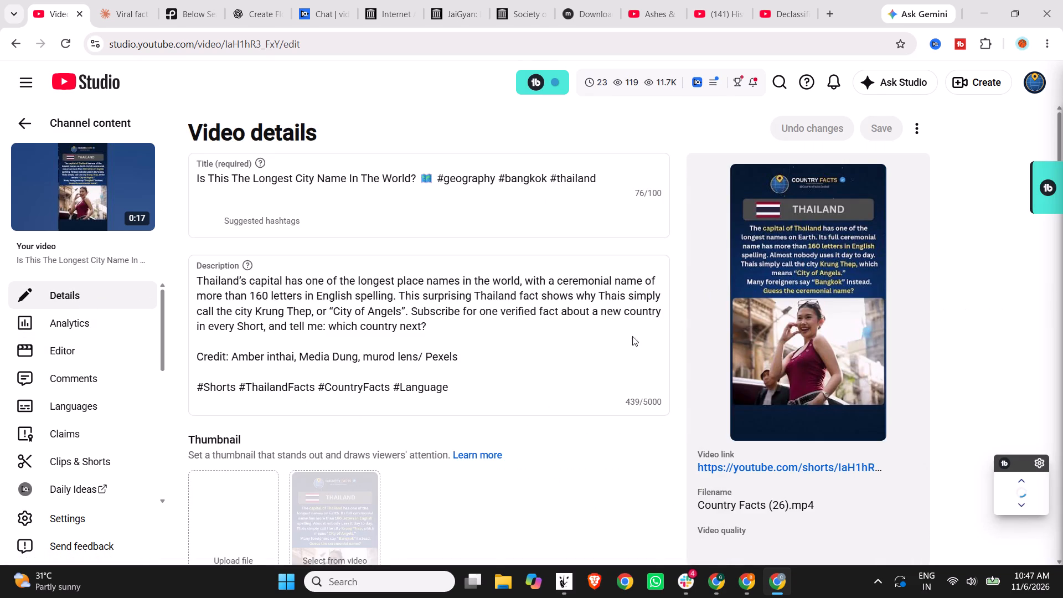
Add the tag "vibe" to the Thailand Short and save the changes.
scroll(425, 403, down, 14)
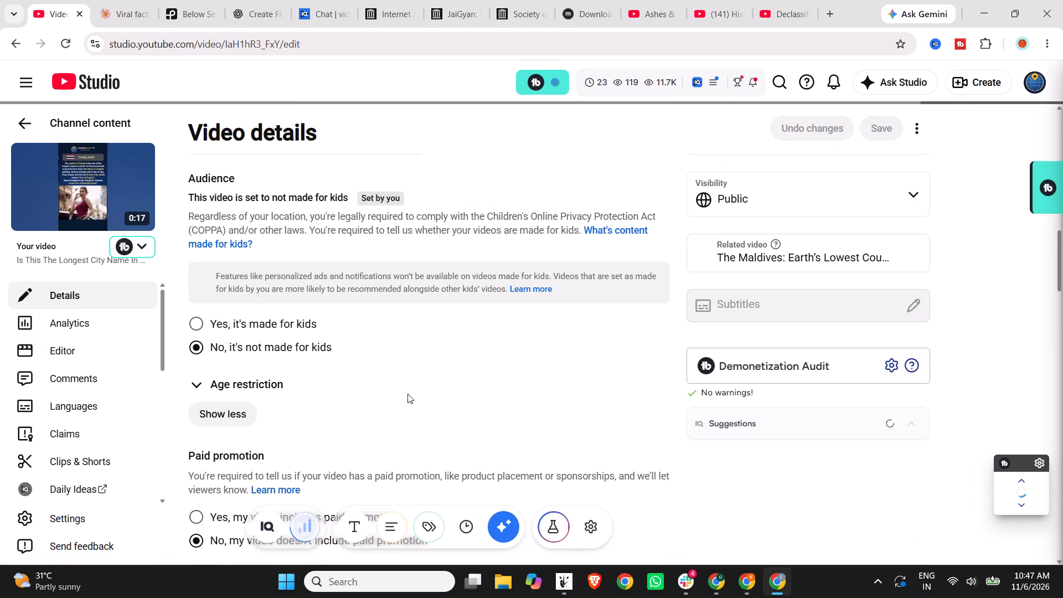
scroll(407, 394, down, 18)
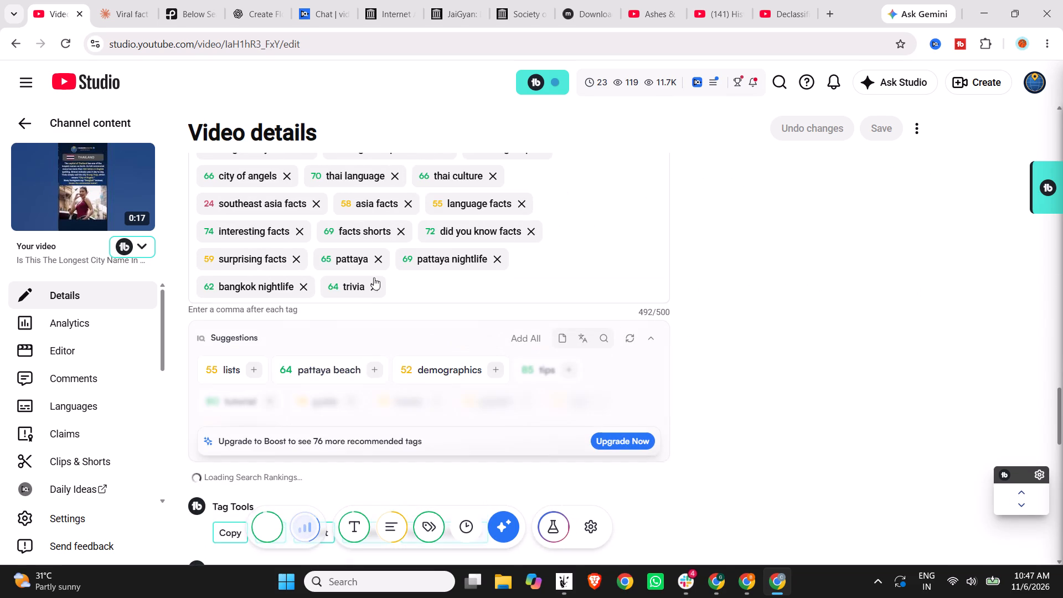
click(416, 286)
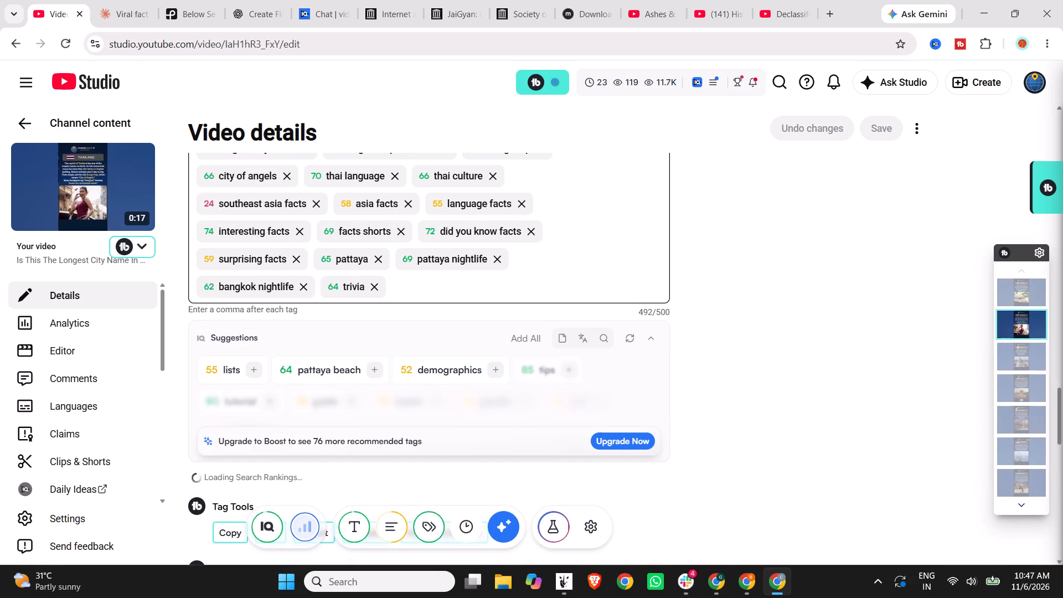
text(vibes)
key(Return)
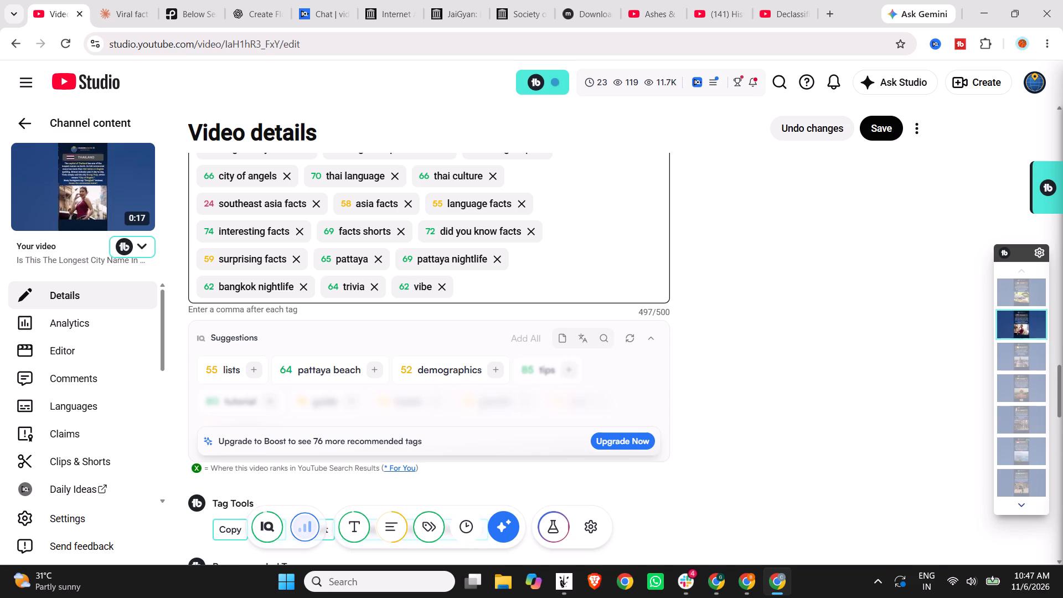
click(878, 125)
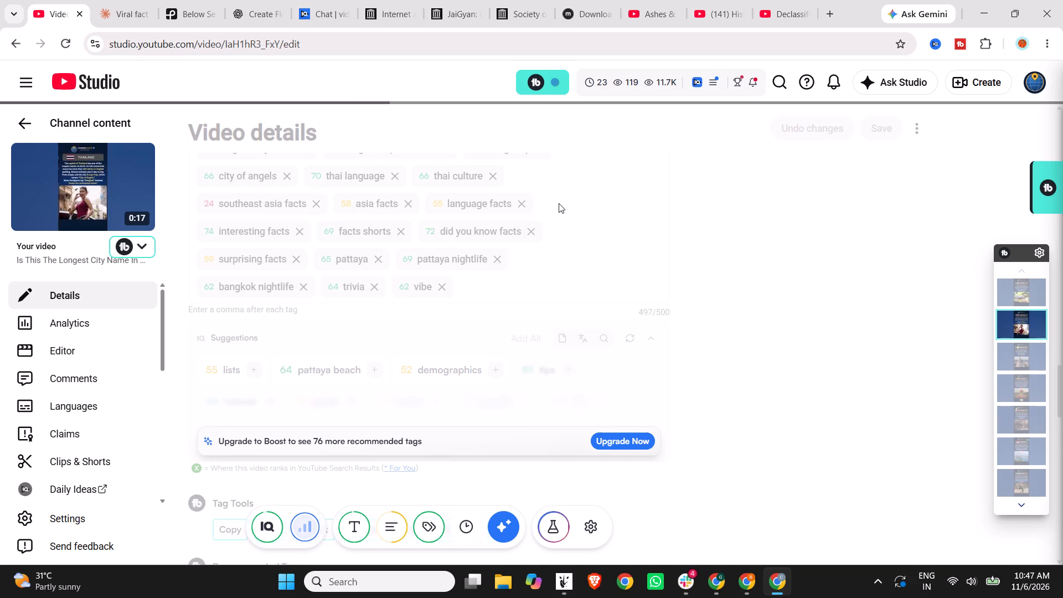
Switch to the Country Facts design in Canva and upload the video Untitled design (5) from Downloads.
click(726, 576)
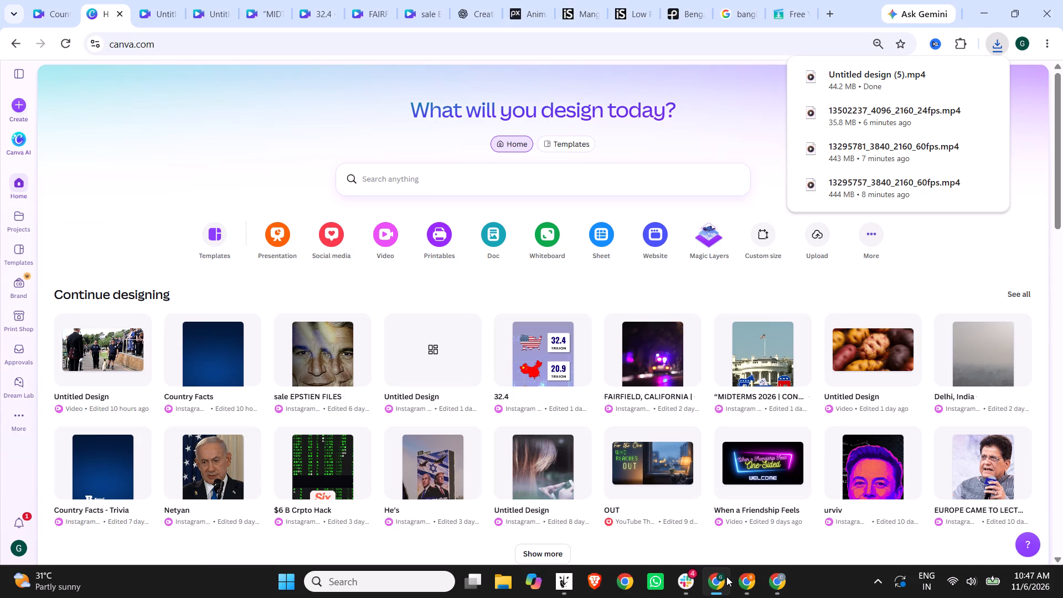
click(773, 575)
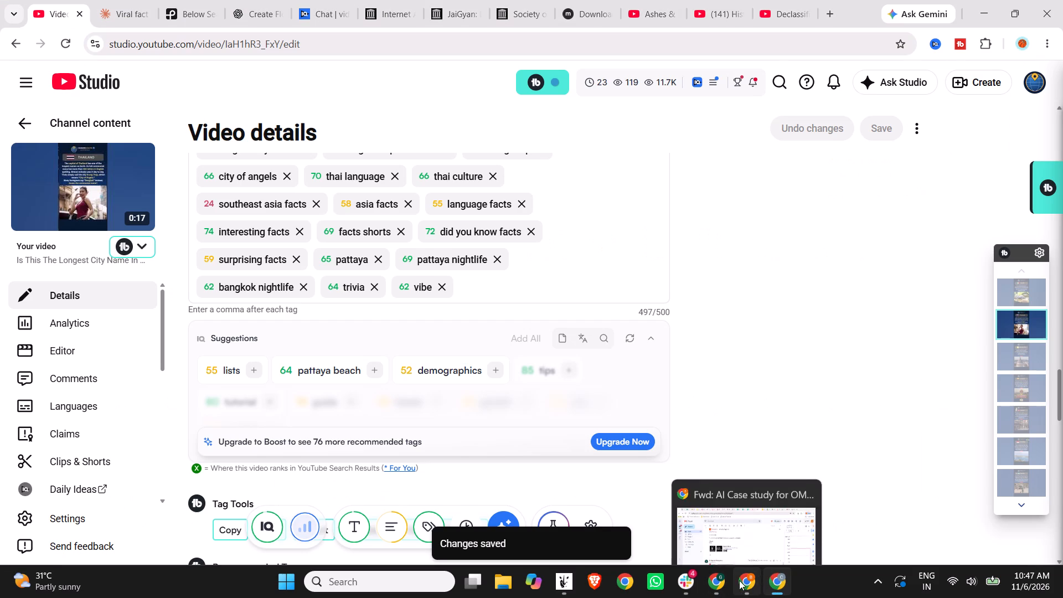
click(723, 581)
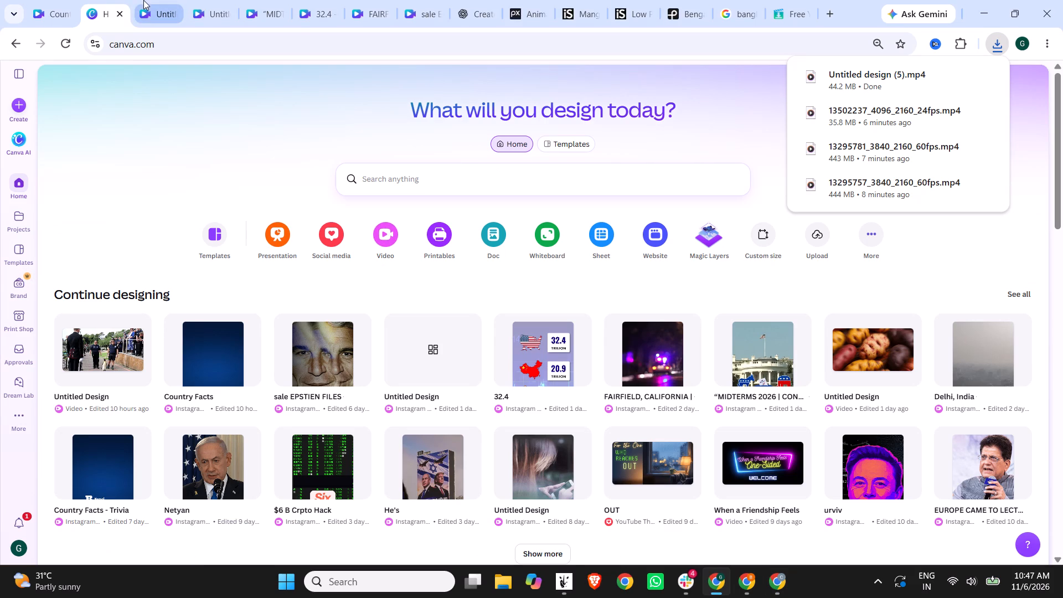
click(52, 0)
click(140, 133)
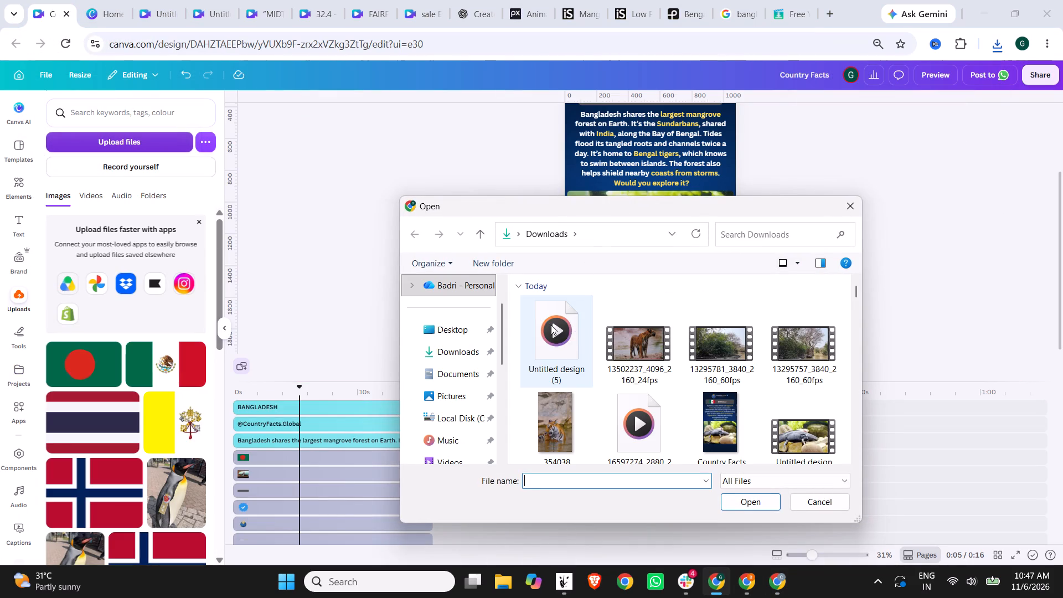
double_click(551, 325)
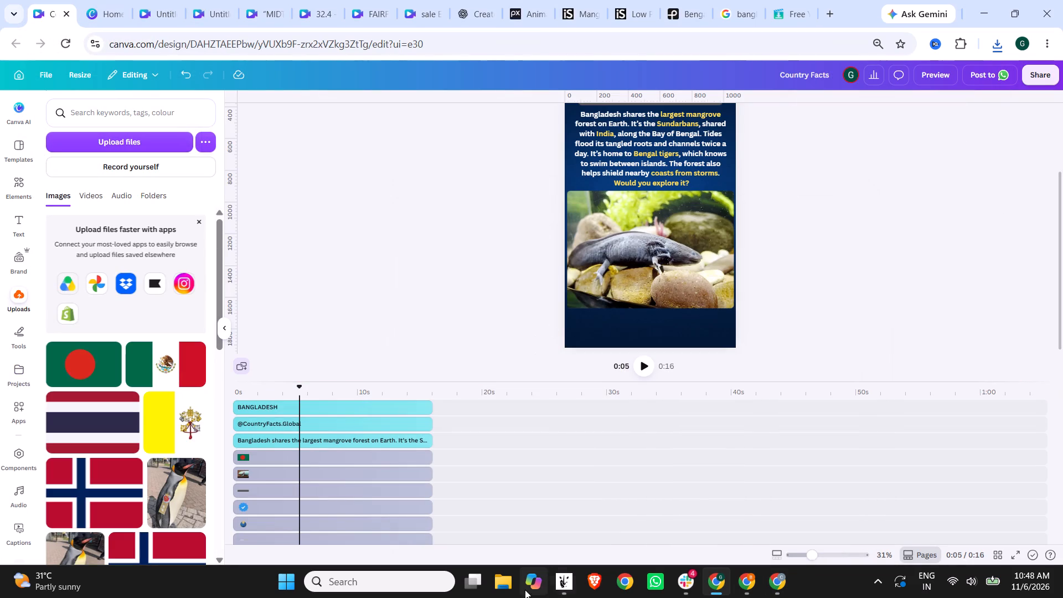
In File Explorer's Downloads folder, permanently delete the videos from 13502237_4096_2160_24fps through 16925902_1920_1080_50fps.
click(505, 580)
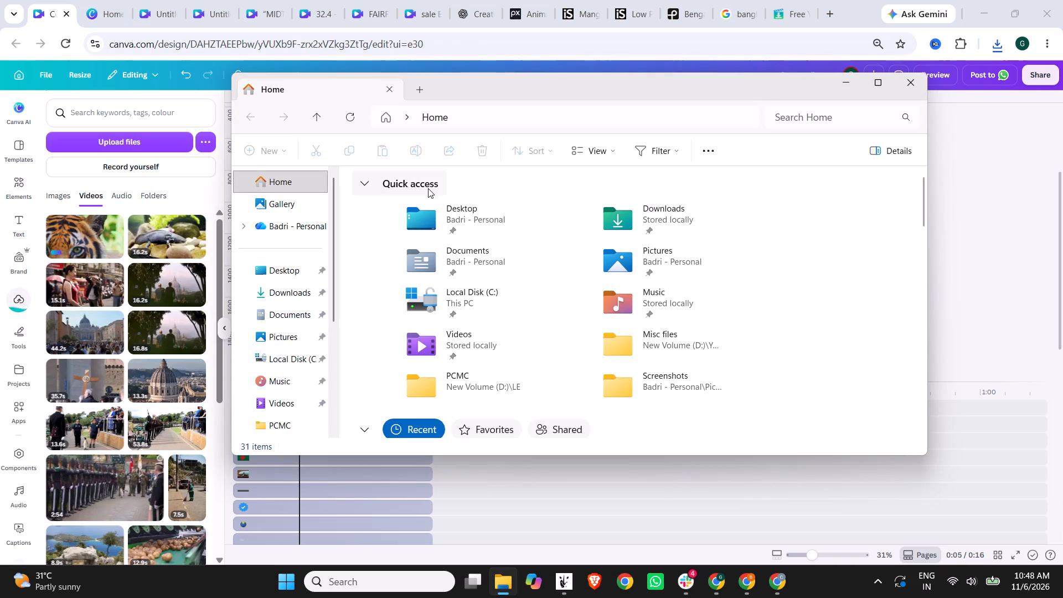
click(281, 302)
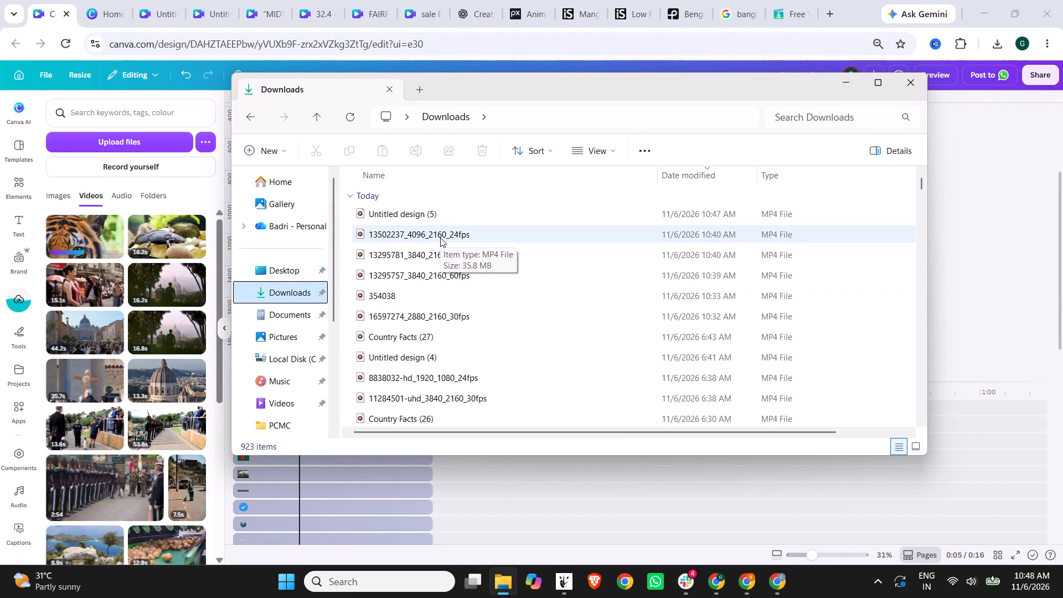
click(440, 238)
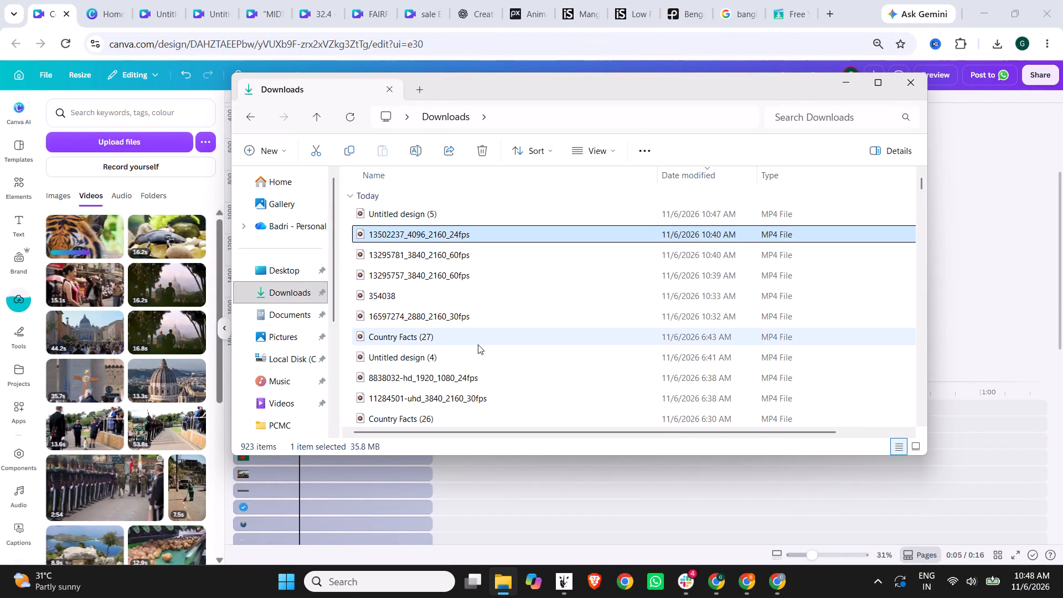
scroll(479, 344, down, 4)
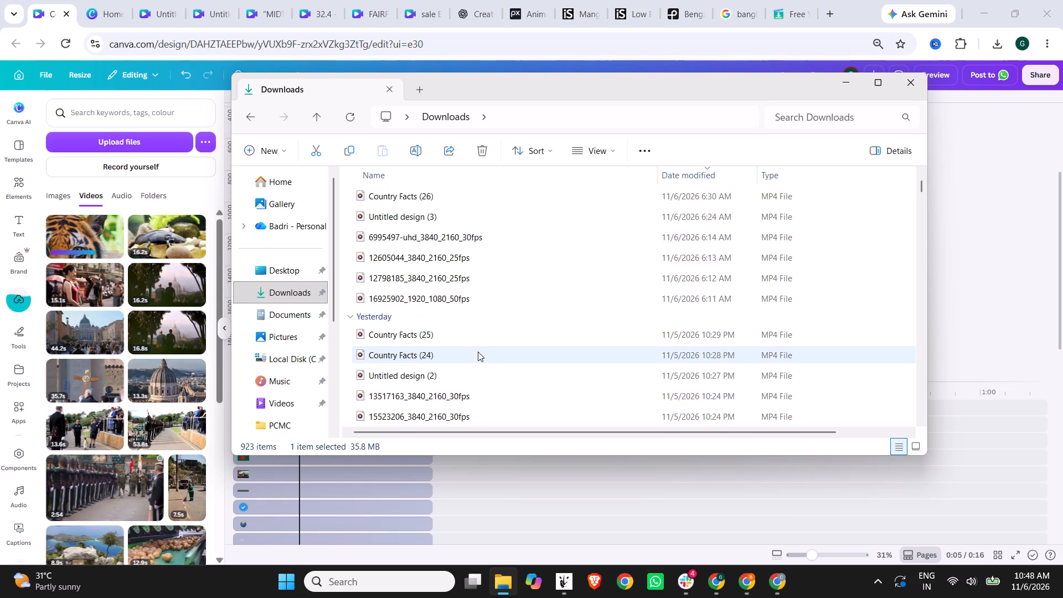
shift+click(450, 301)
key(shift+Delete)
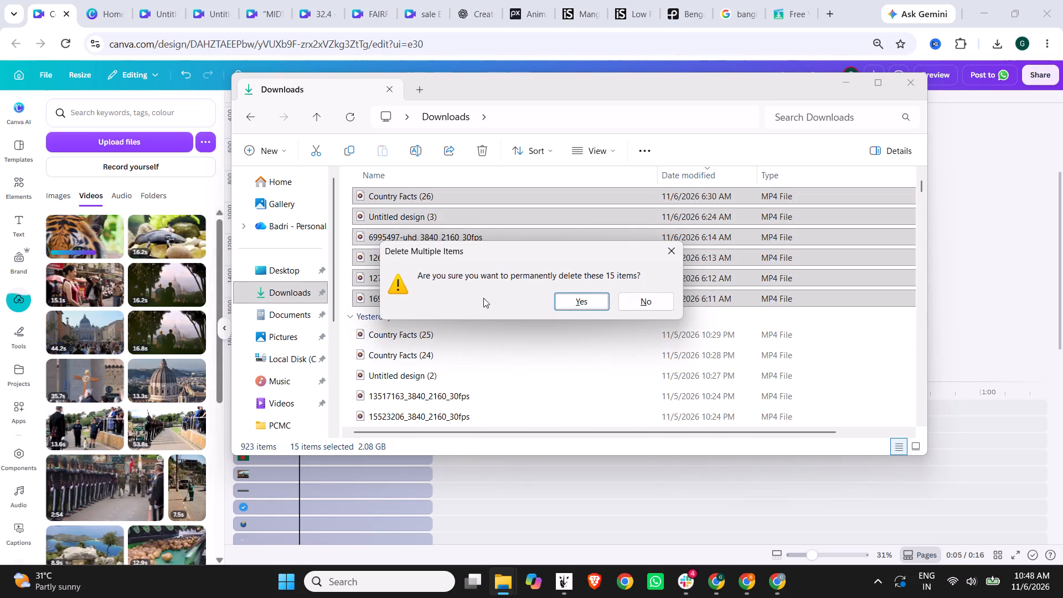
click(591, 305)
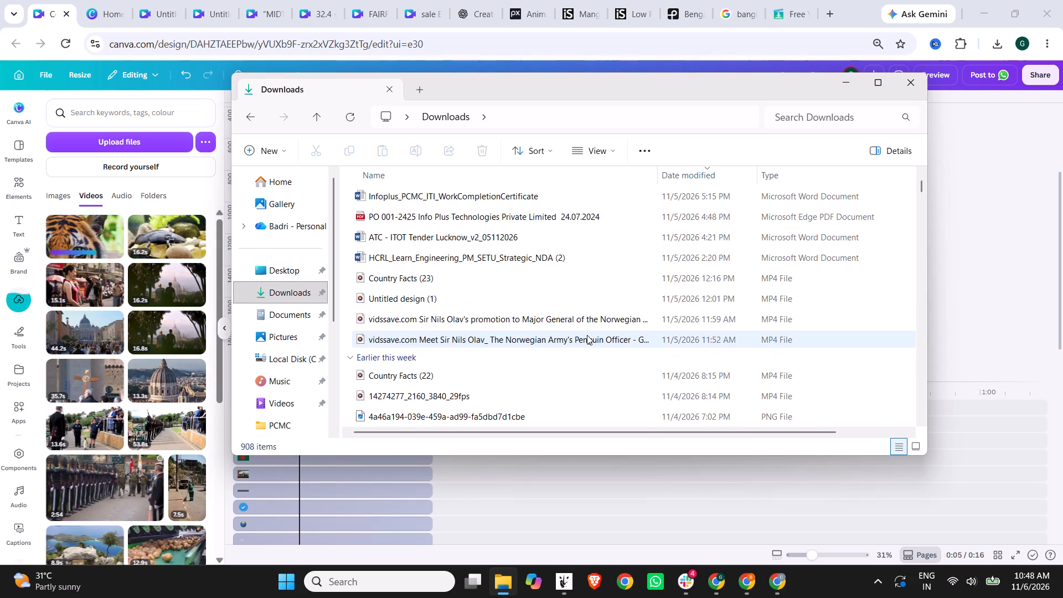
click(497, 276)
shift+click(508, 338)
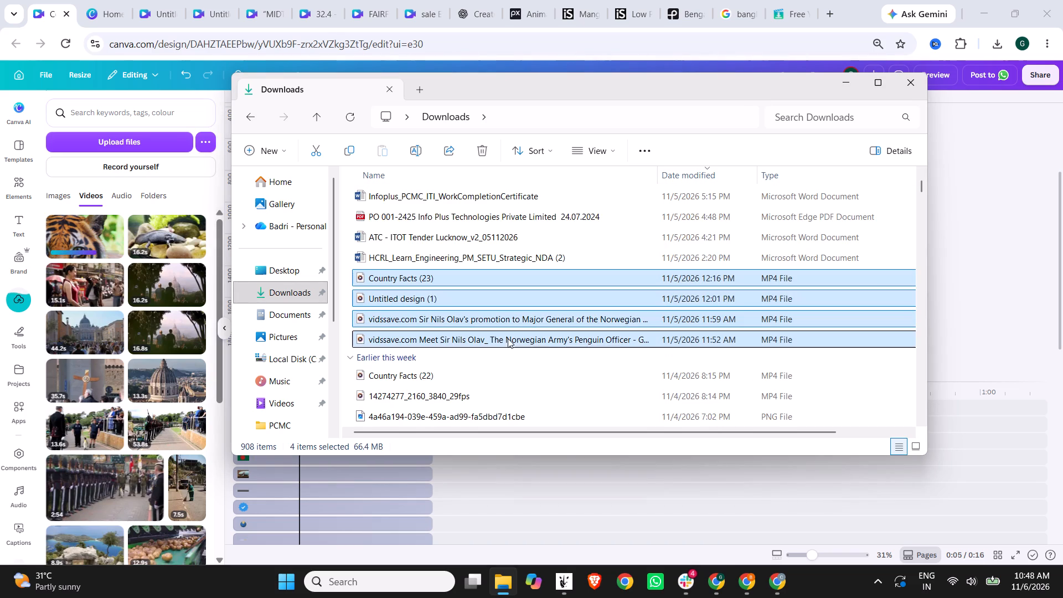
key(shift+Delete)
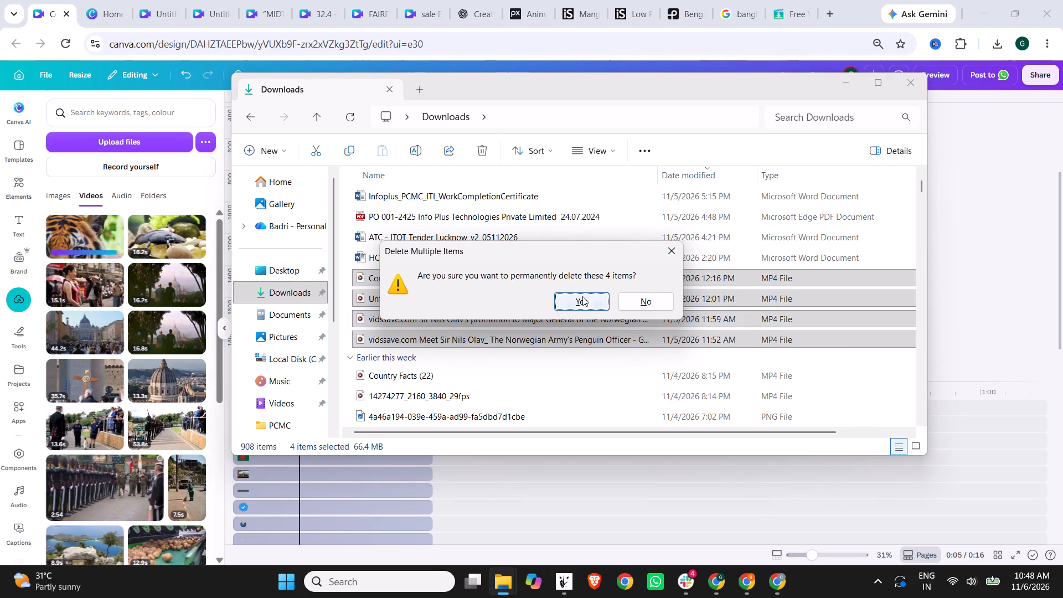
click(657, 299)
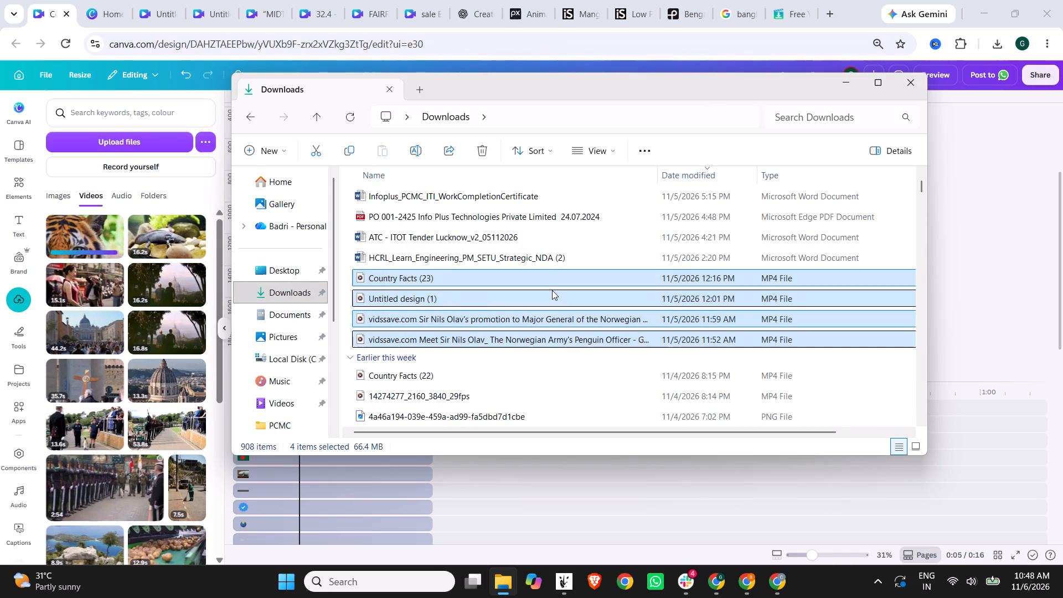
Permanently delete the two vidssave.com Sir Nils Olav penguin videos from Downloads.
click(488, 341)
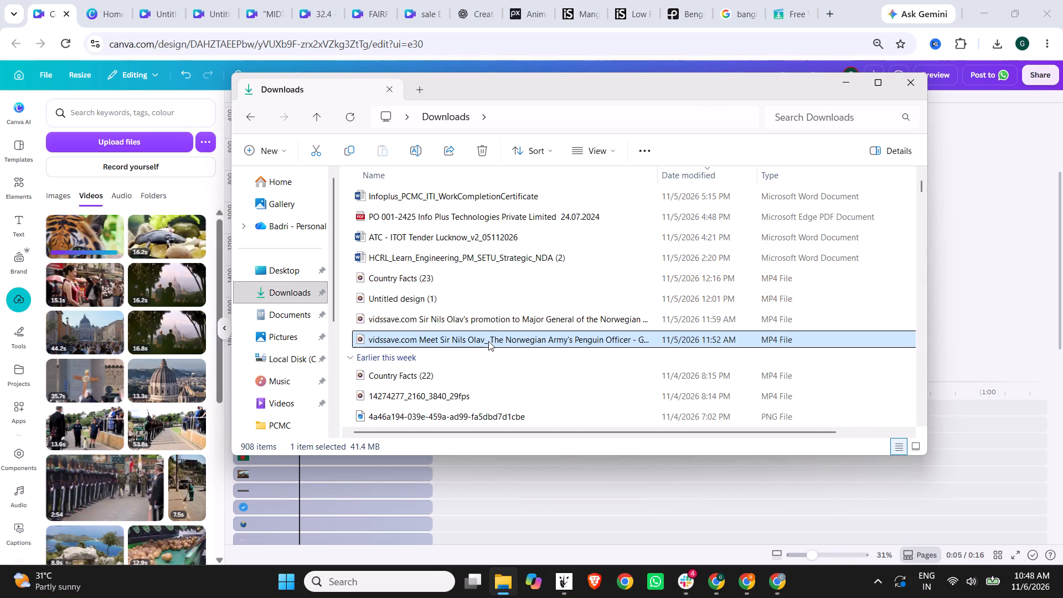
ctrl+click(483, 322)
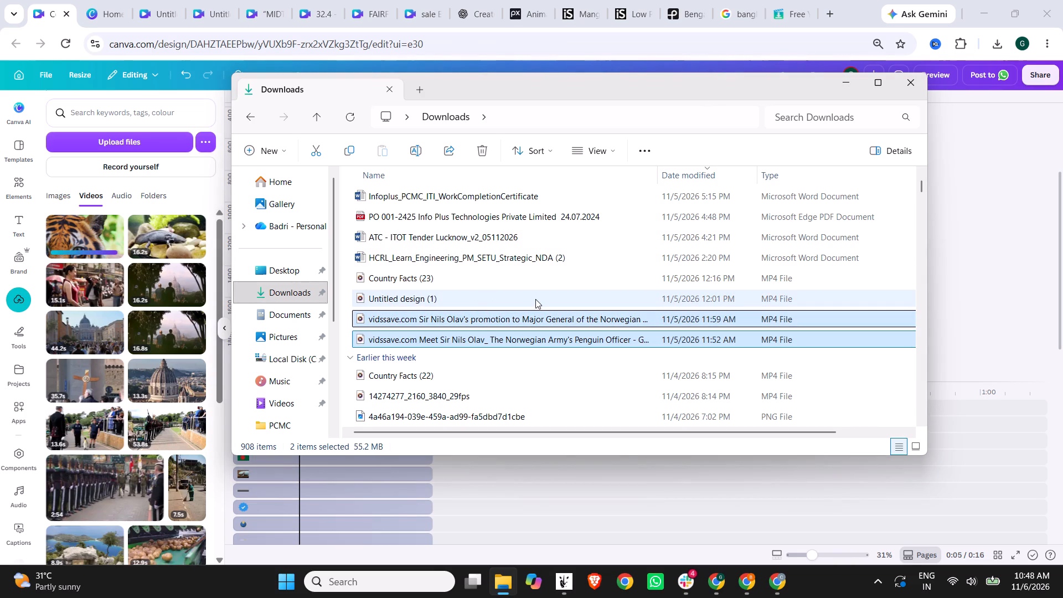
key(shift+Delete)
click(564, 303)
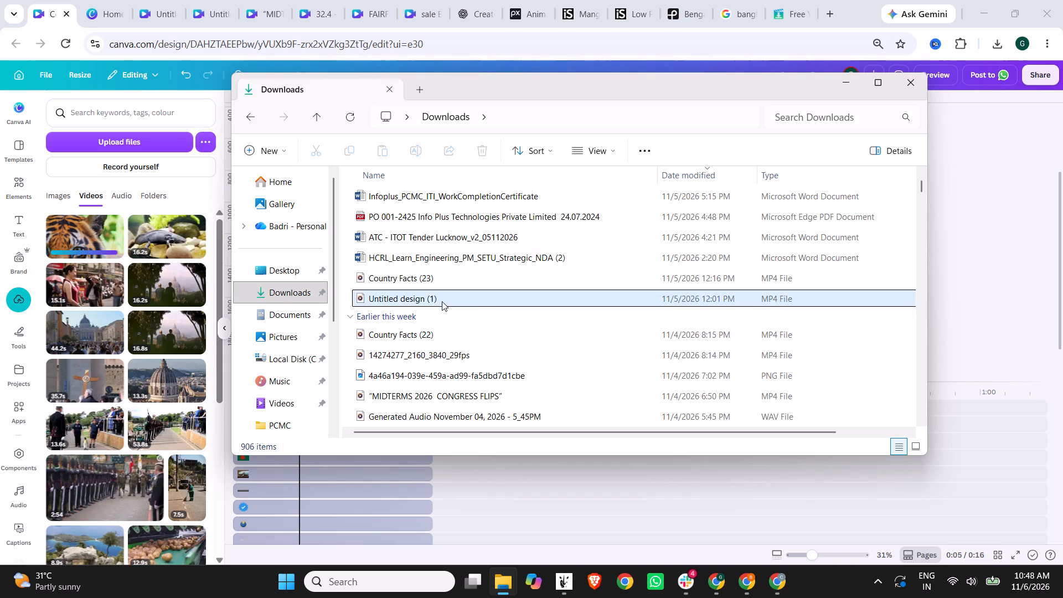
scroll(494, 304, up, 5)
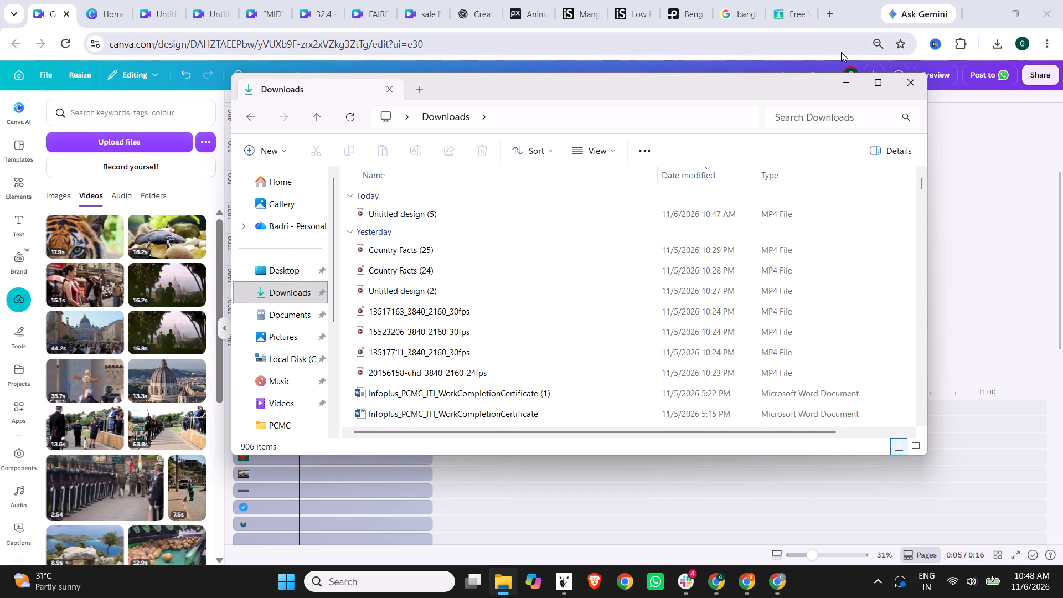
Replace the axolotl video in the Country Facts design with the uploaded 17.9s tiger video and preview the Short.
click(842, 78)
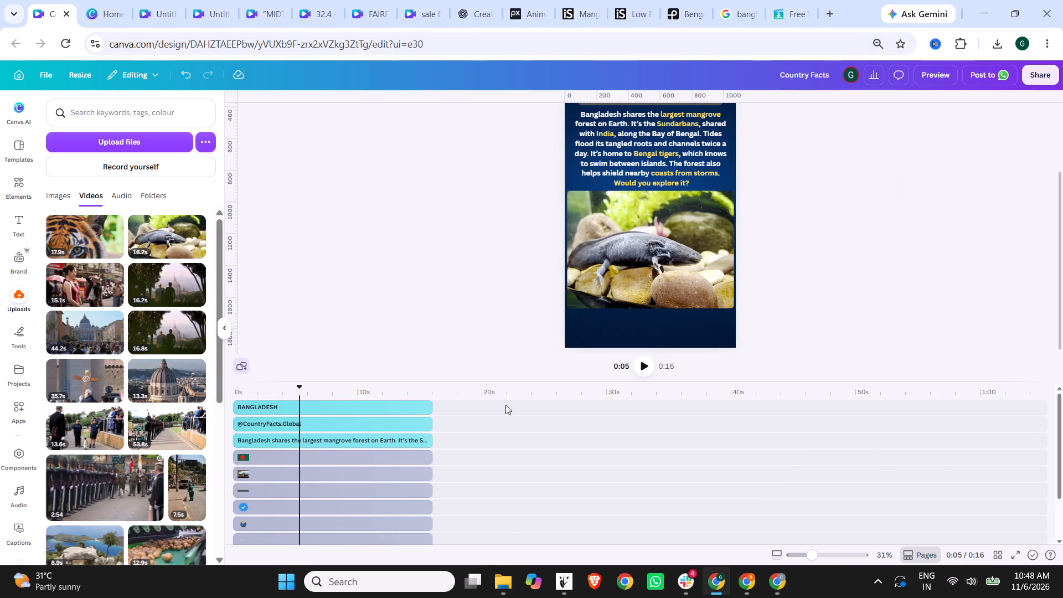
drag(73, 238, 586, 254)
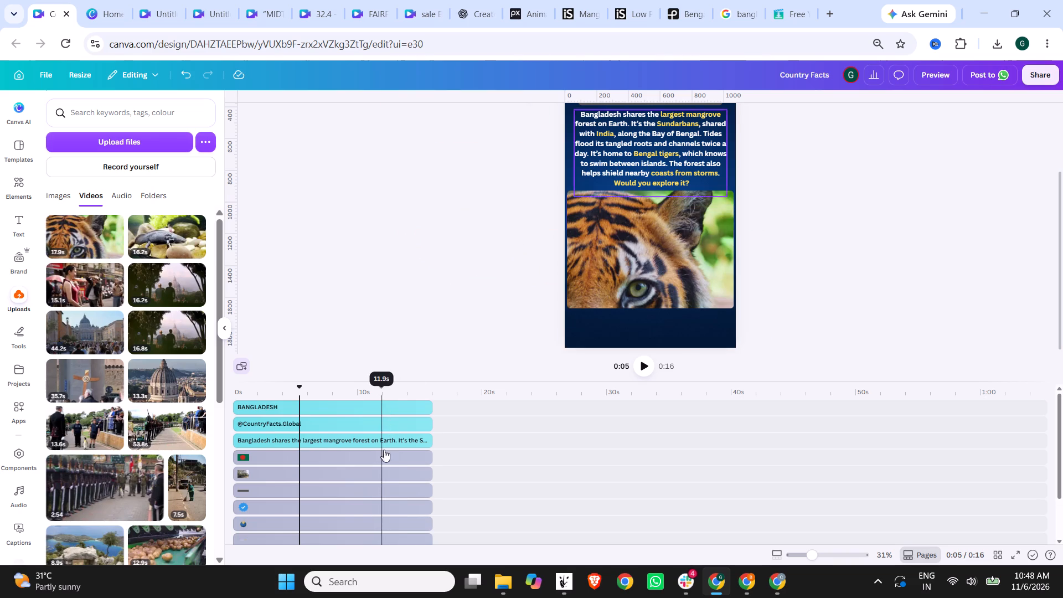
click(942, 78)
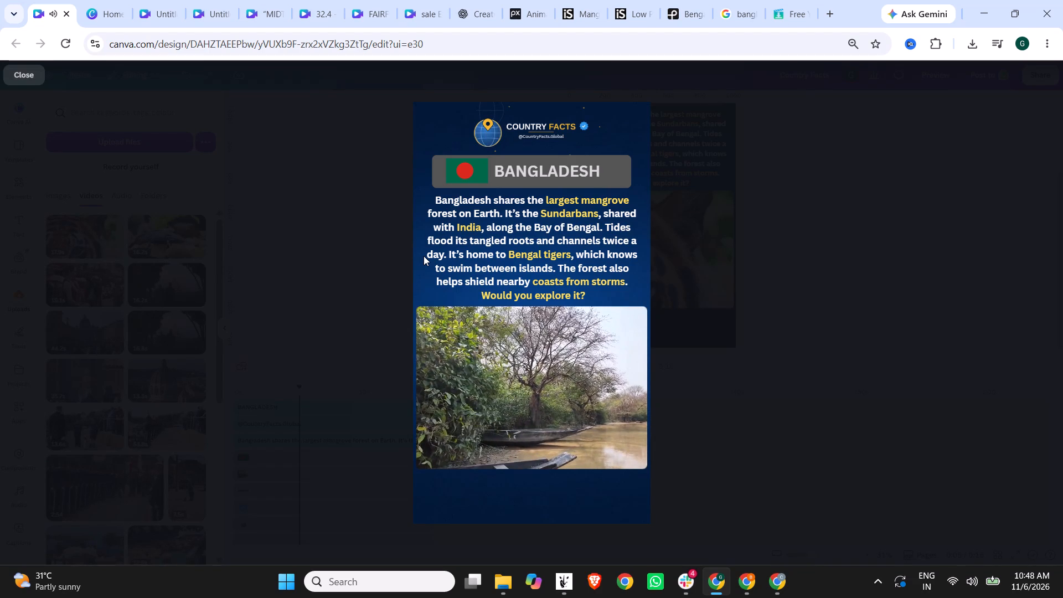
click(906, 256)
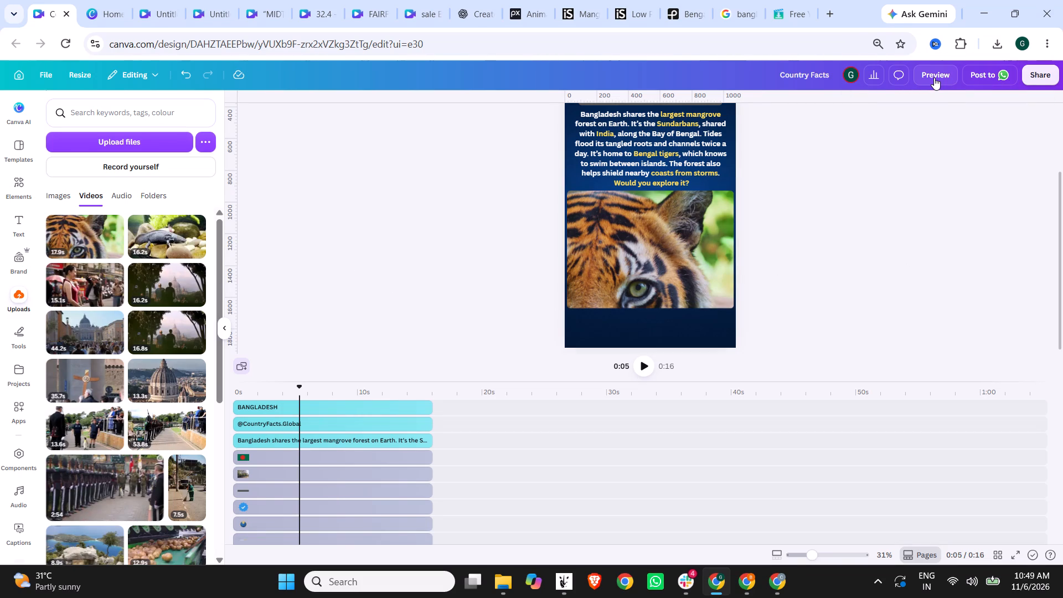
Download the Country Facts design as a 1080p MP4 video.
click(1038, 73)
click(878, 315)
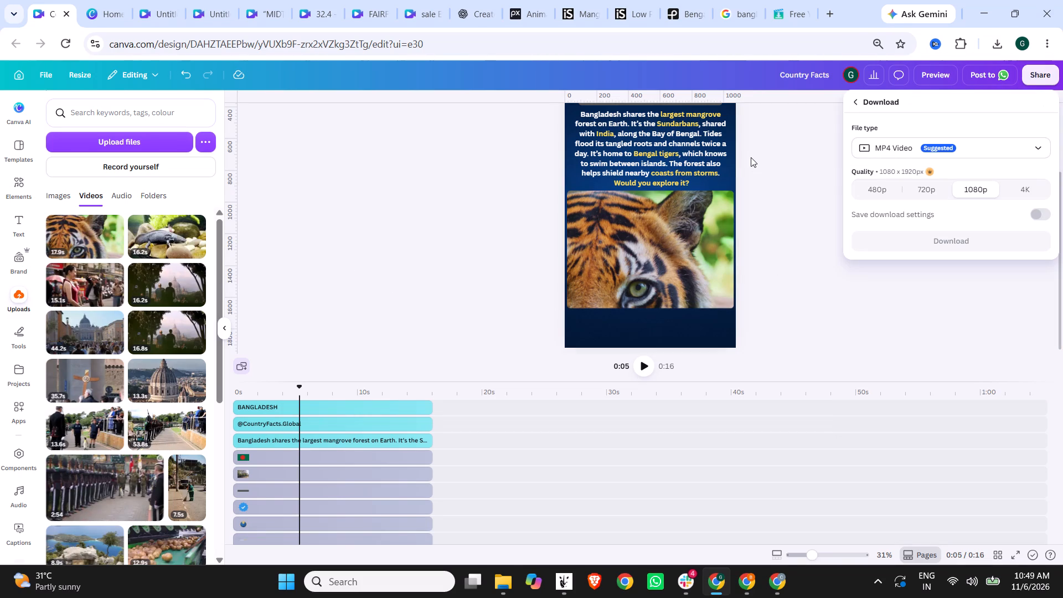
click(924, 241)
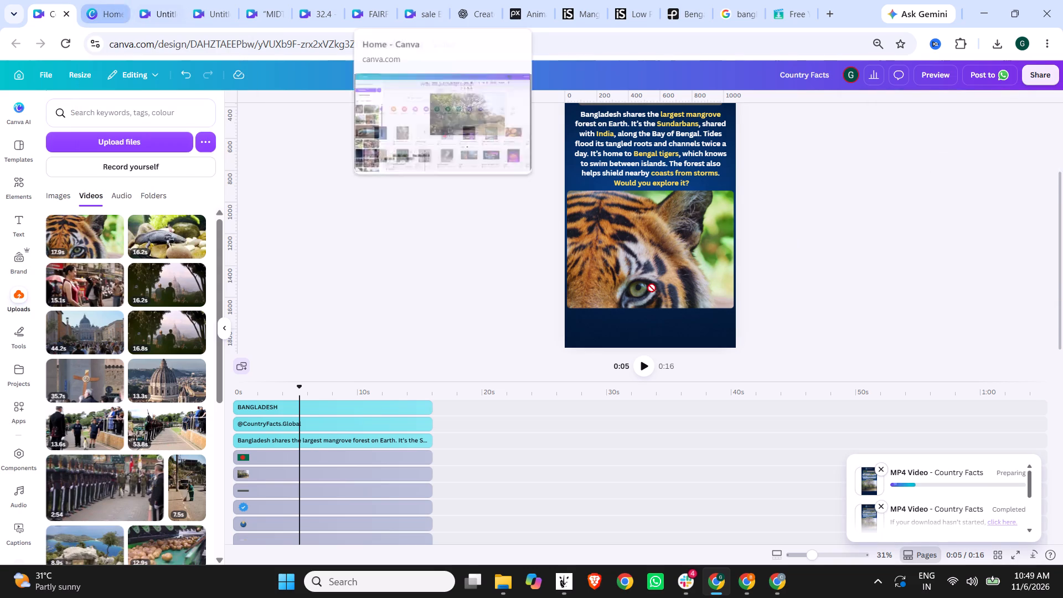
Switch to YouTube Studio and leave the Thailand Short's details for the Channel content list.
click(770, 580)
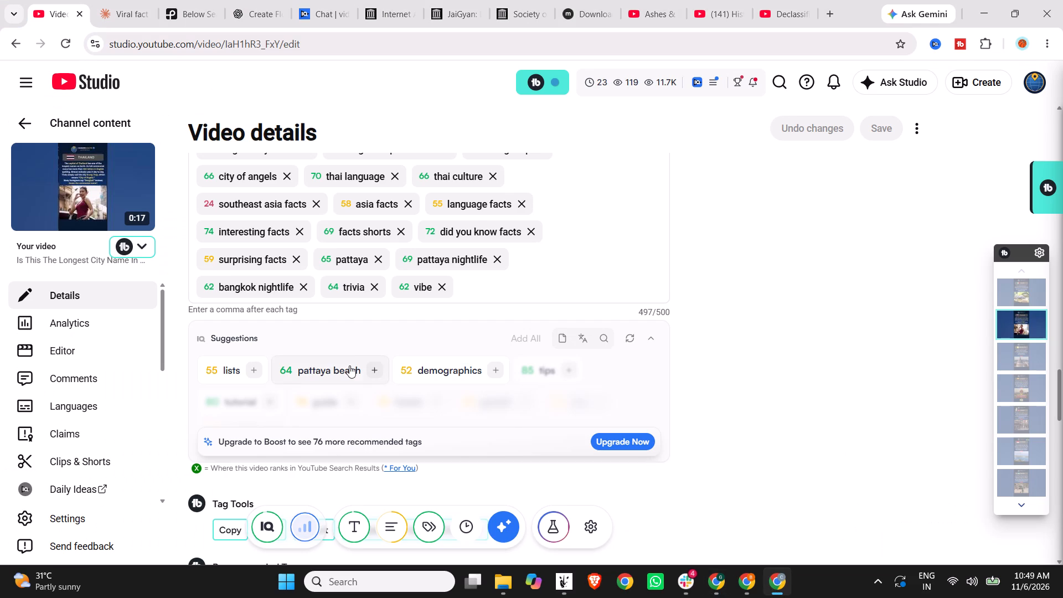
click(53, 122)
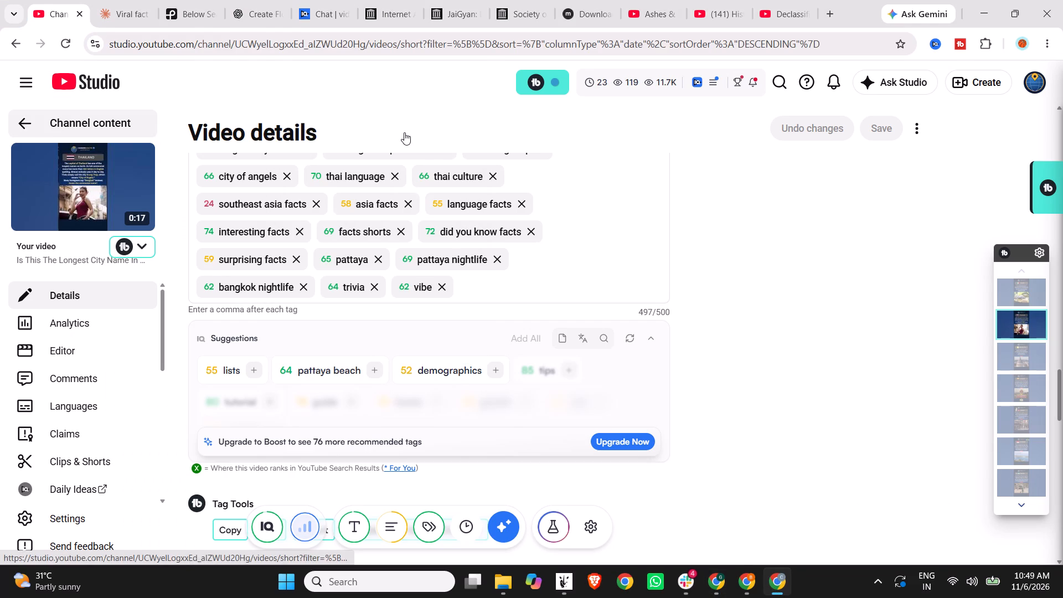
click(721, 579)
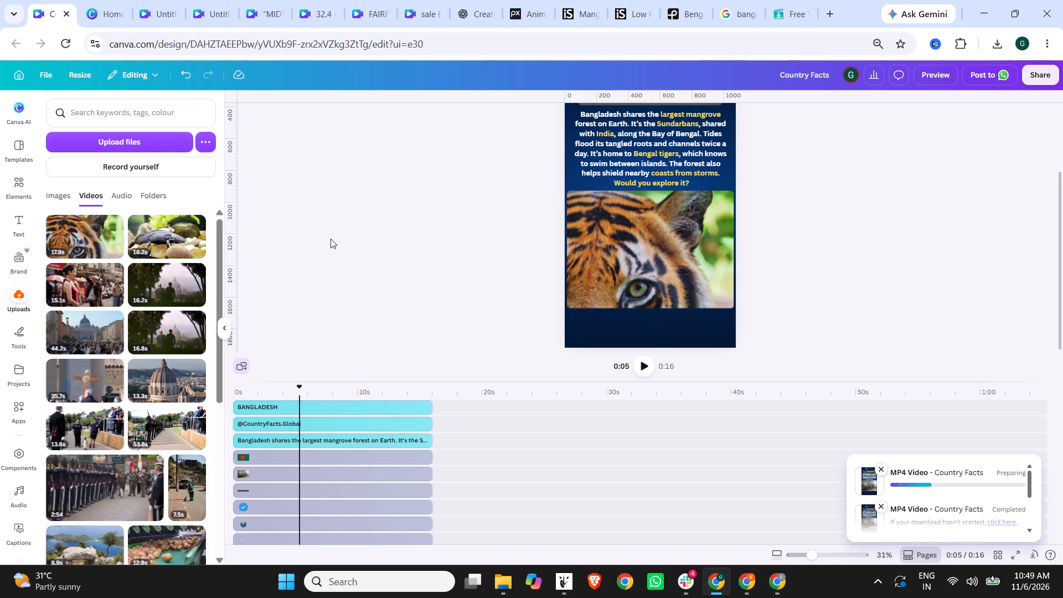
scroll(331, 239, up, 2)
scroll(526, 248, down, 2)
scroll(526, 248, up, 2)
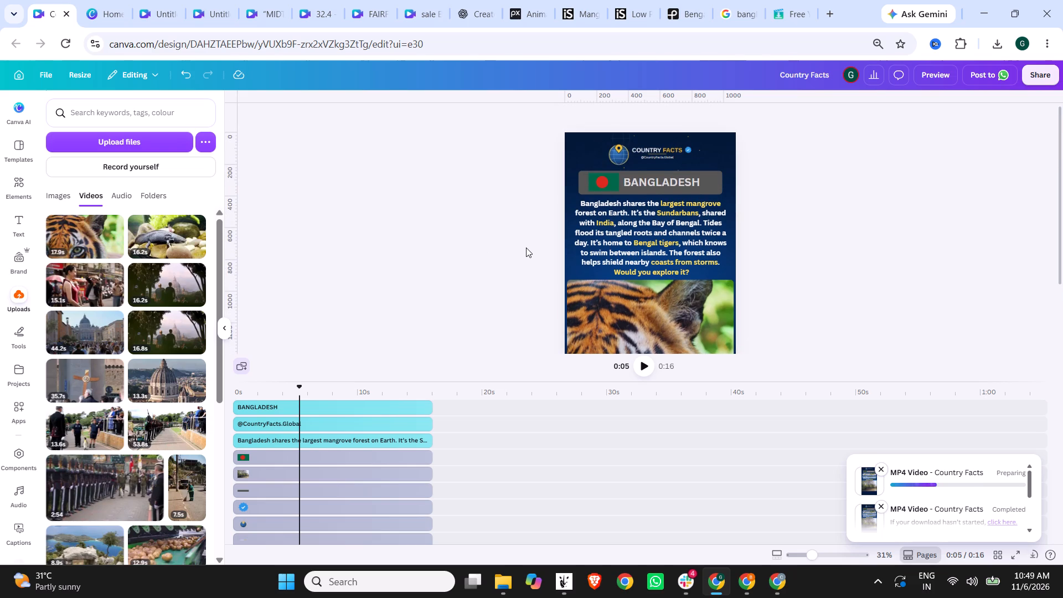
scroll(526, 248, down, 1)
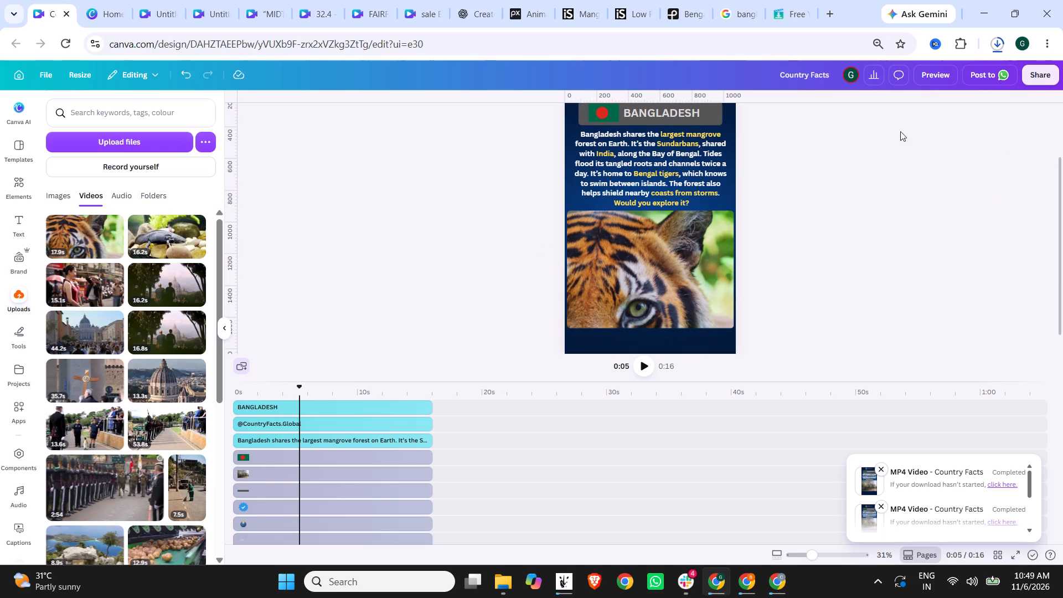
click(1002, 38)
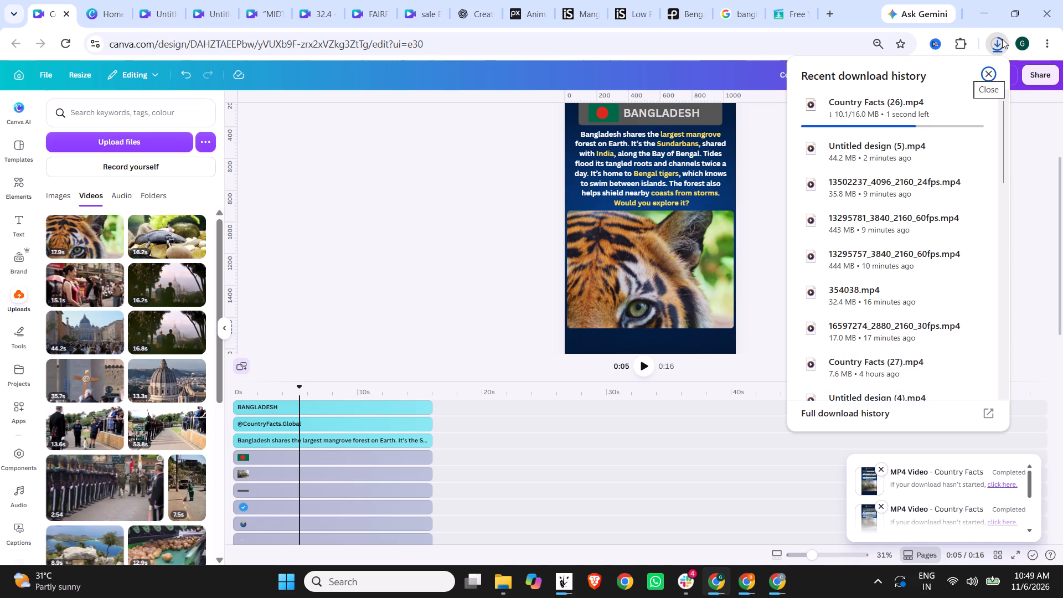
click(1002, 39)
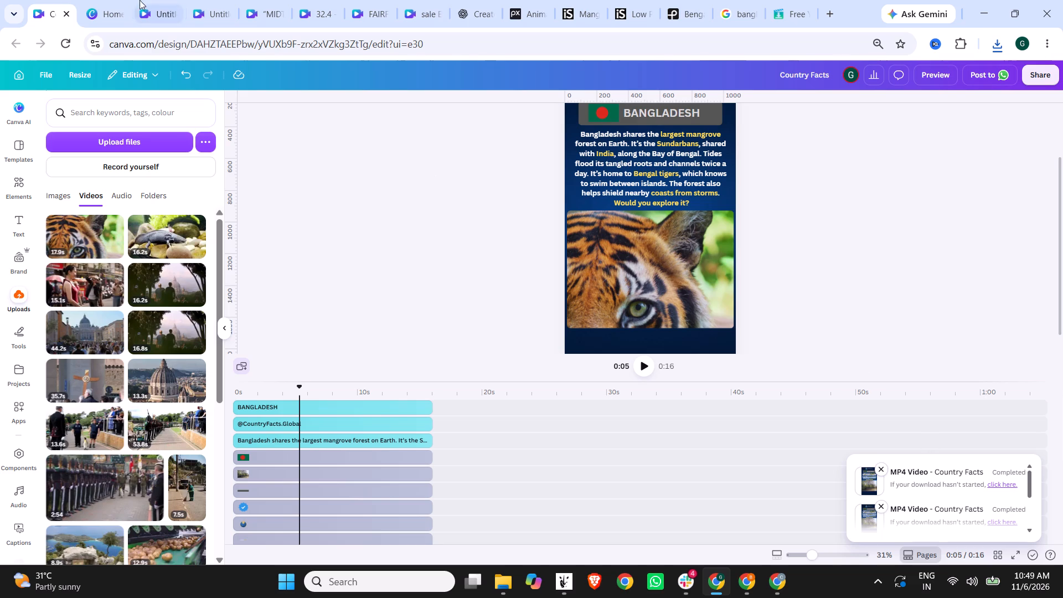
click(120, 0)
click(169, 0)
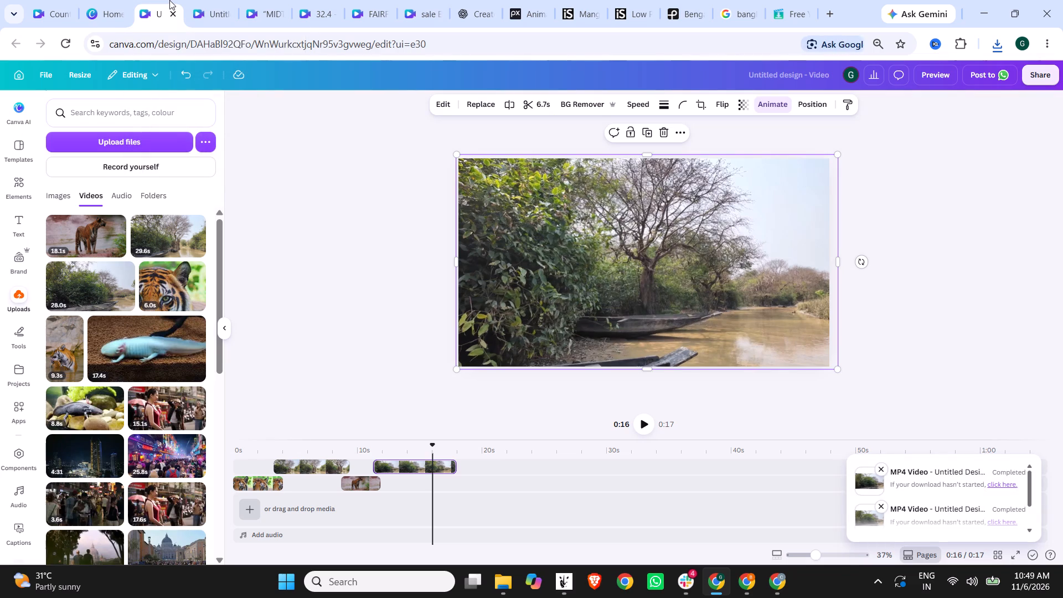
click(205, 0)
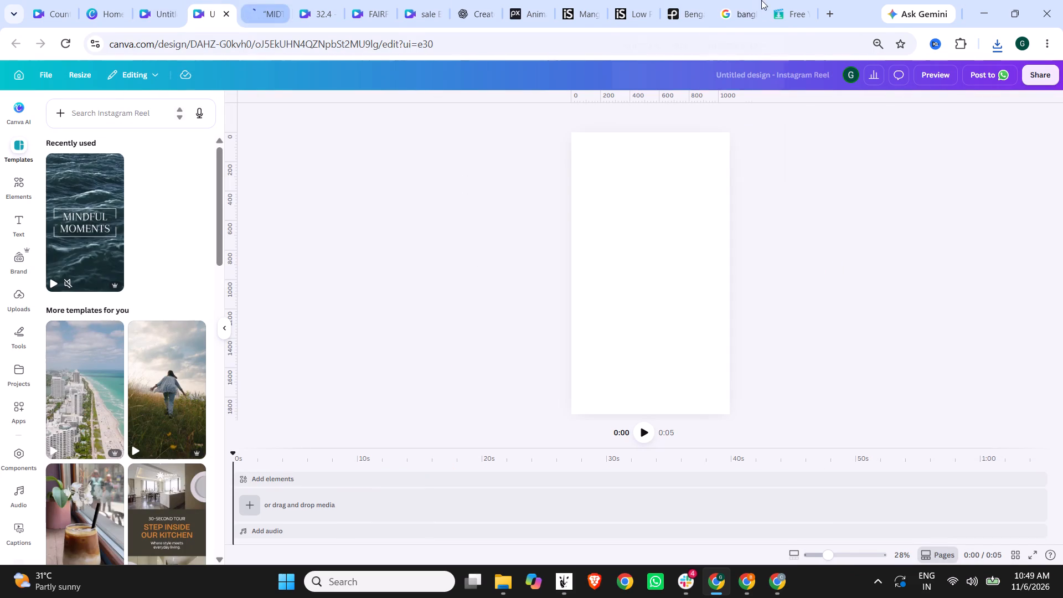
click(792, 577)
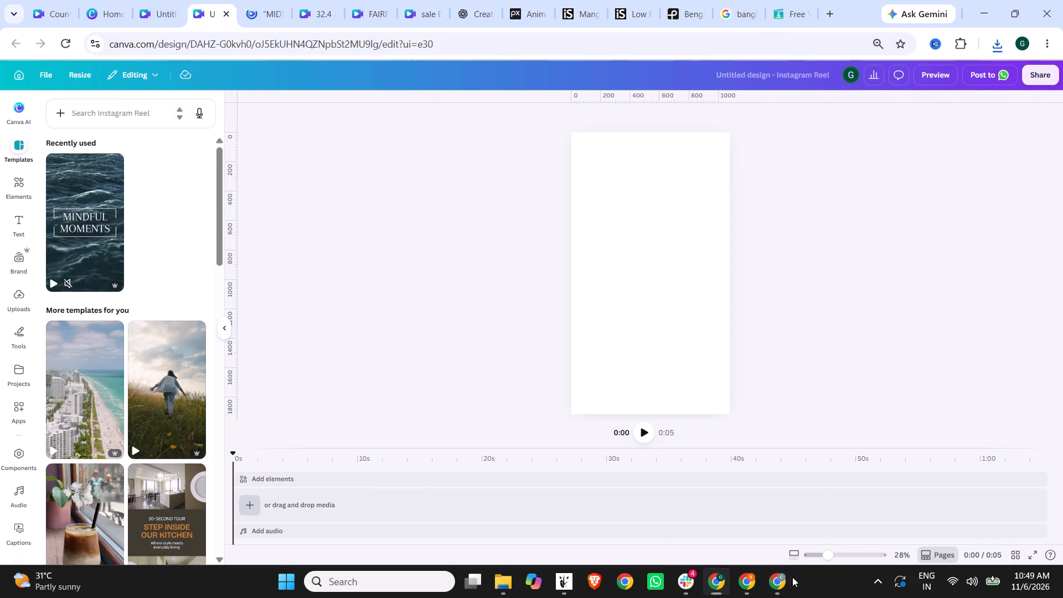
click(787, 578)
click(981, 87)
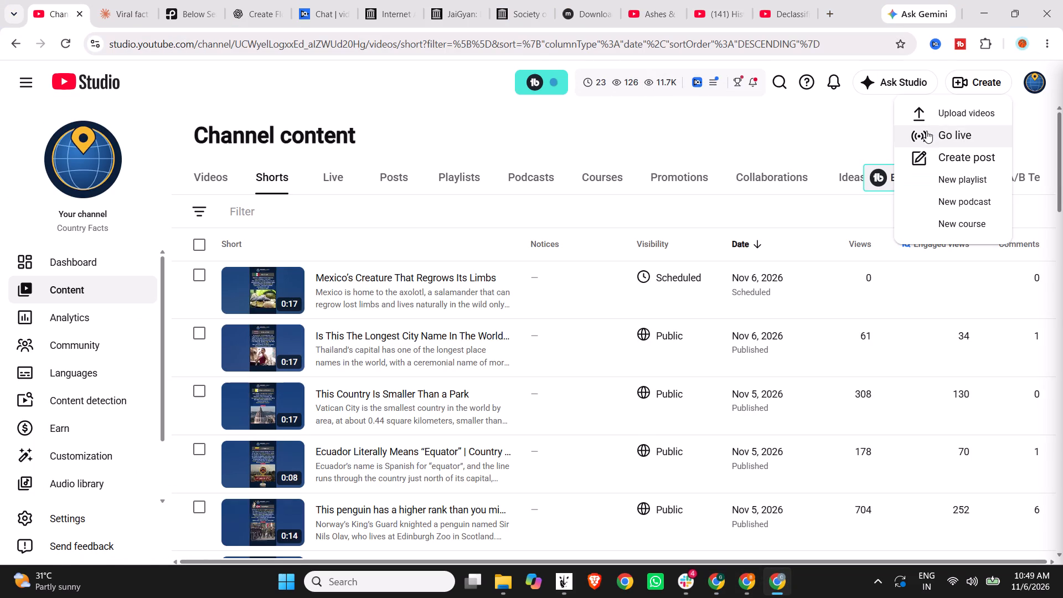
click(961, 113)
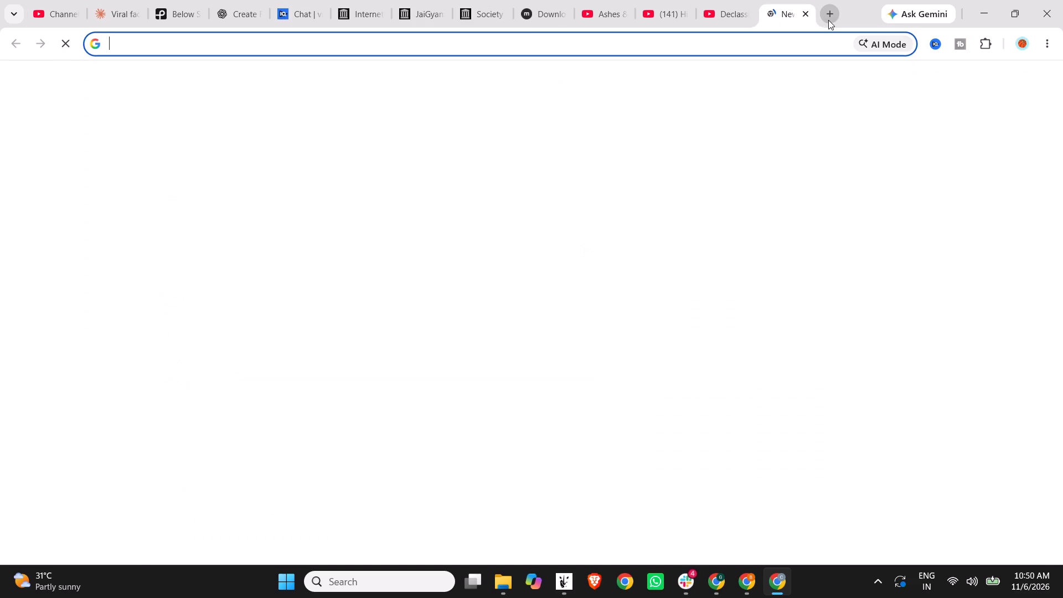
text(swimming tigers)
key(Return)
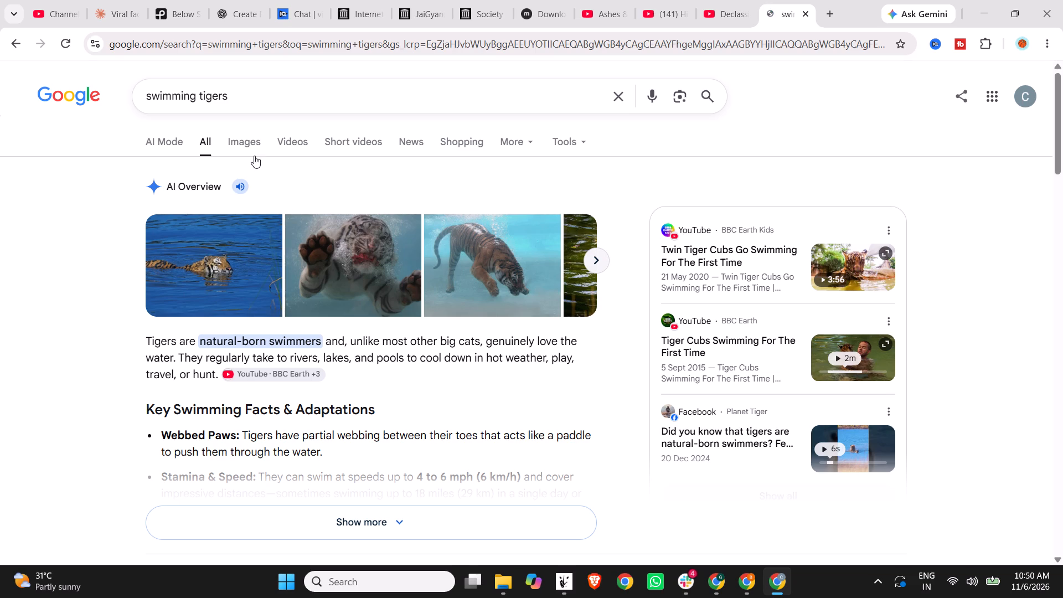
click(286, 141)
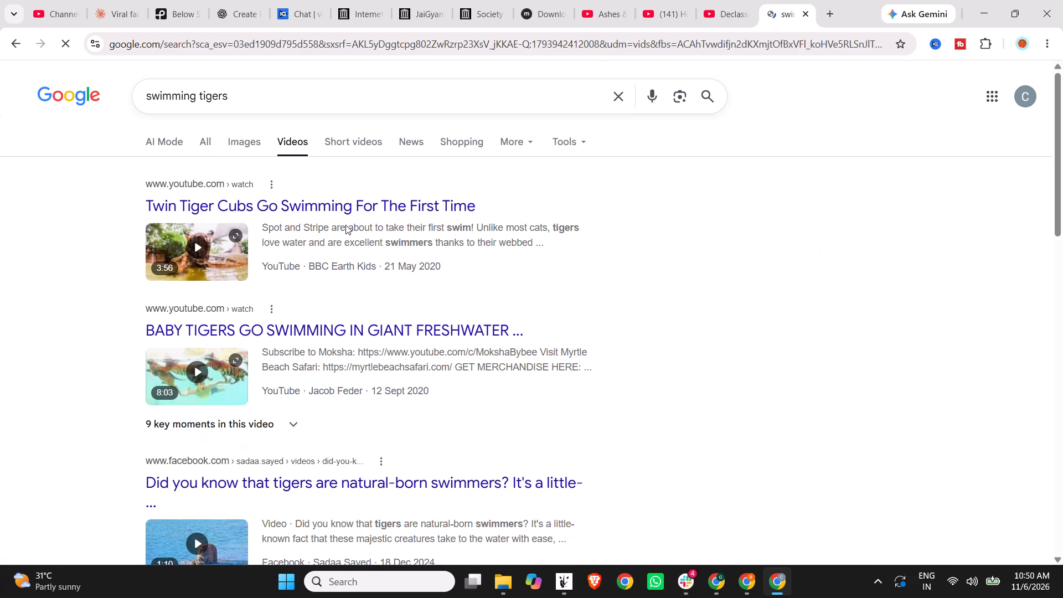
Find the Facebook video of a young tiger swimming in Tadoba-Andhari Tiger Reserve among the results and open it.
scroll(344, 297, down, 3)
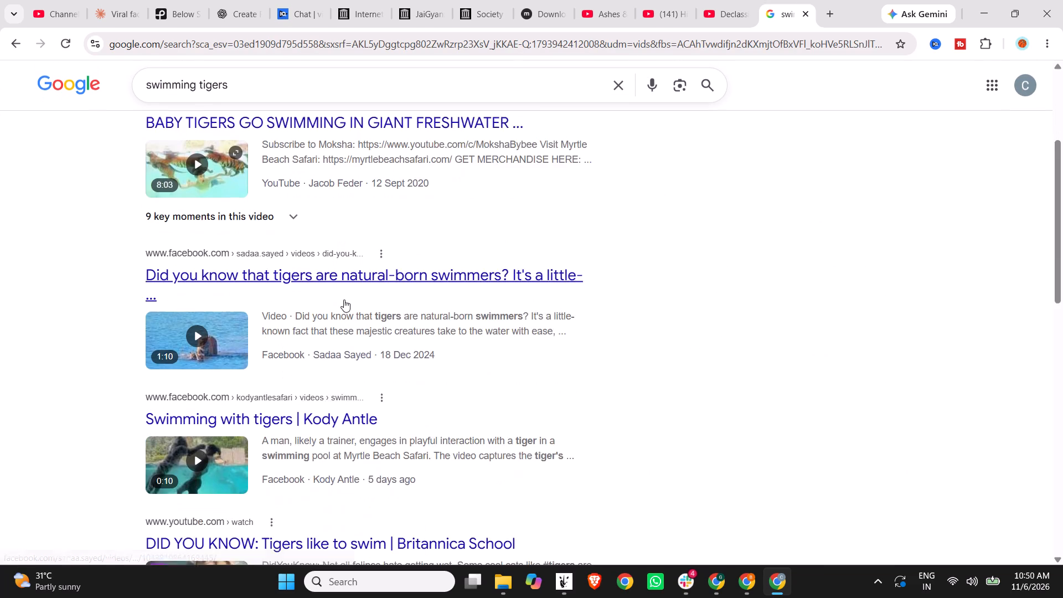
scroll(344, 300, down, 6)
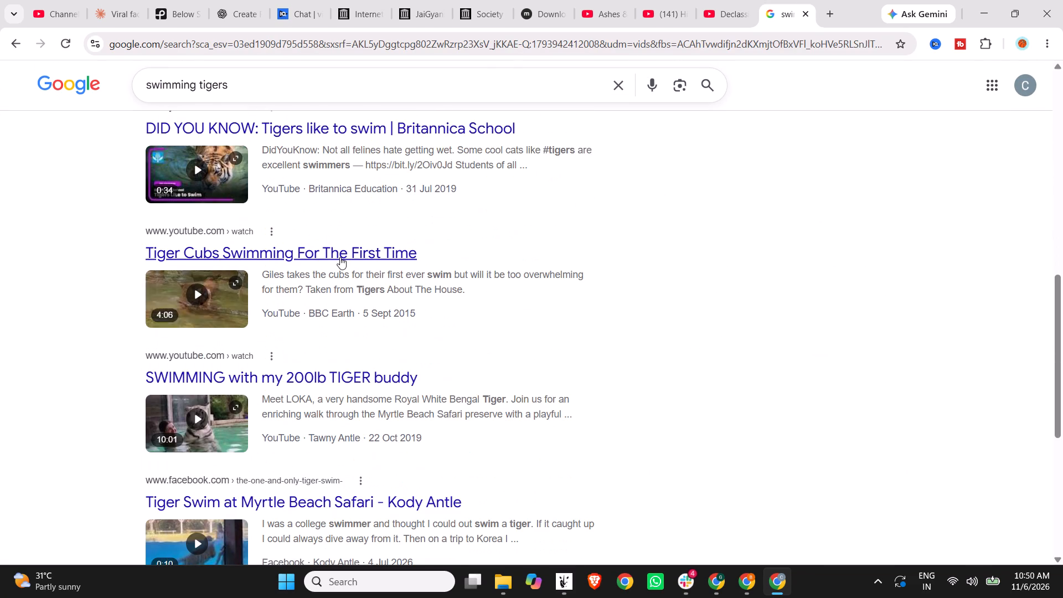
scroll(339, 266, down, 6)
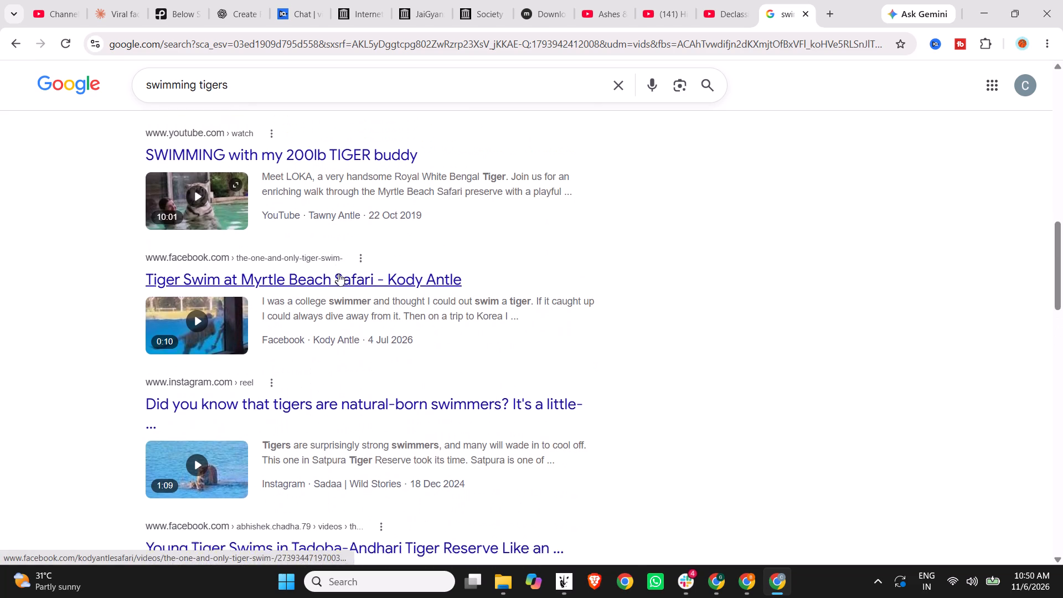
scroll(338, 274, down, 2)
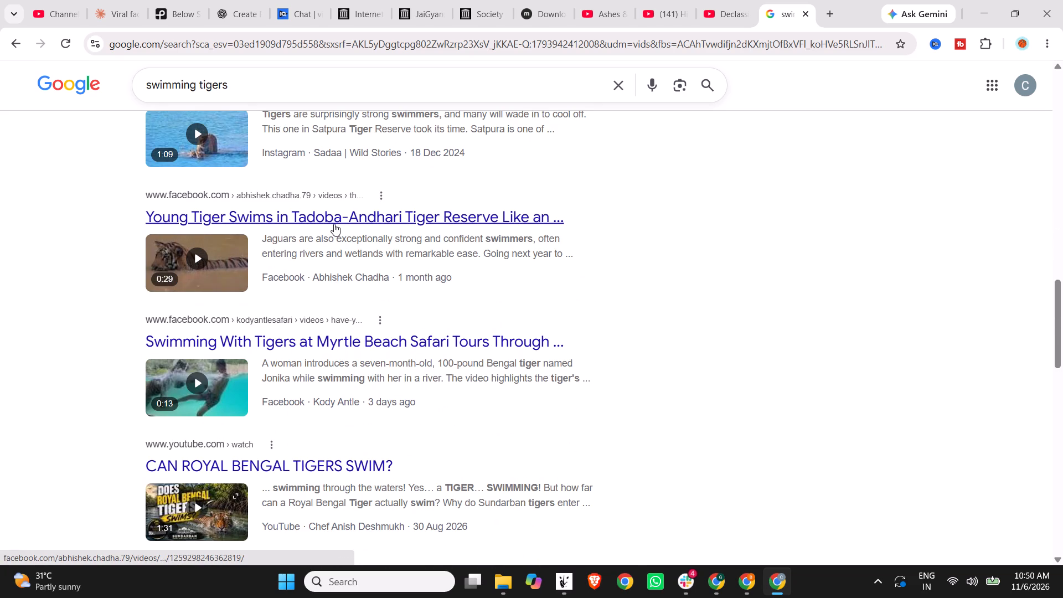
click(334, 224)
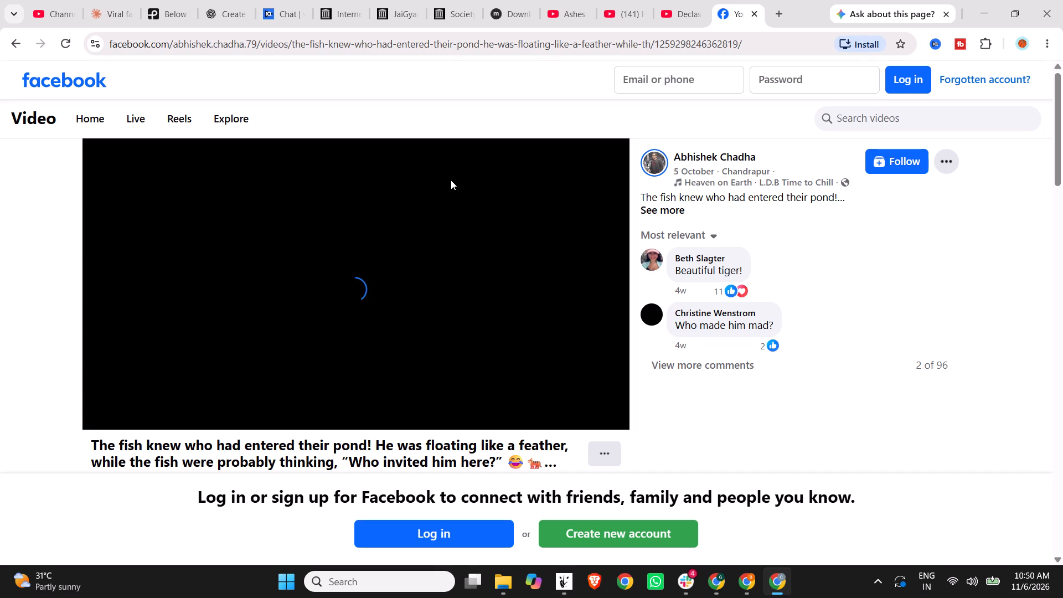
Copy the tiger video's link and search Google in a new tab for "download facebook video".
click(367, 39)
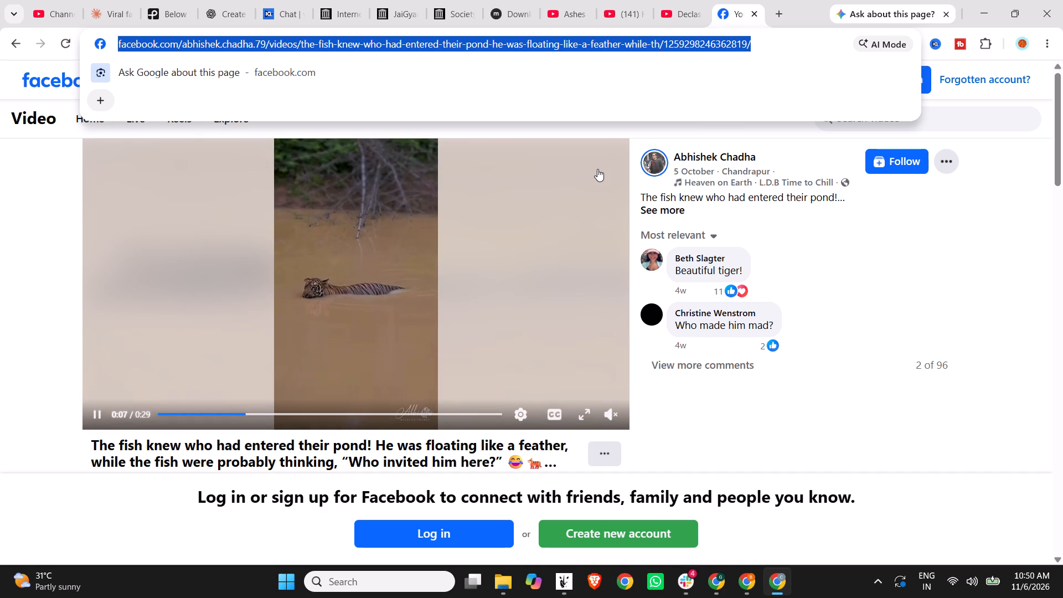
key(ctrl+c)
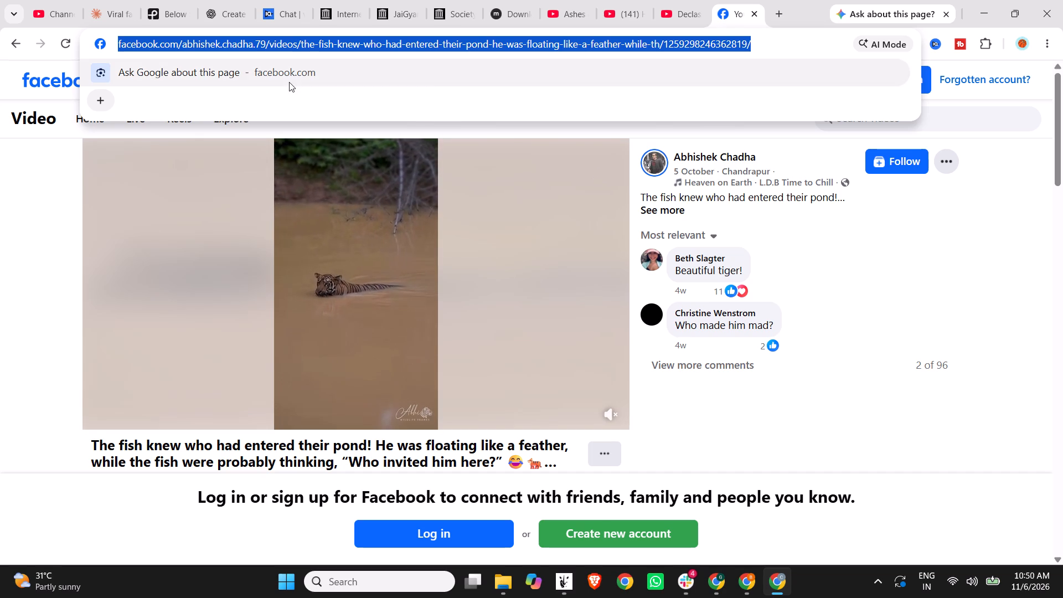
click(781, 7)
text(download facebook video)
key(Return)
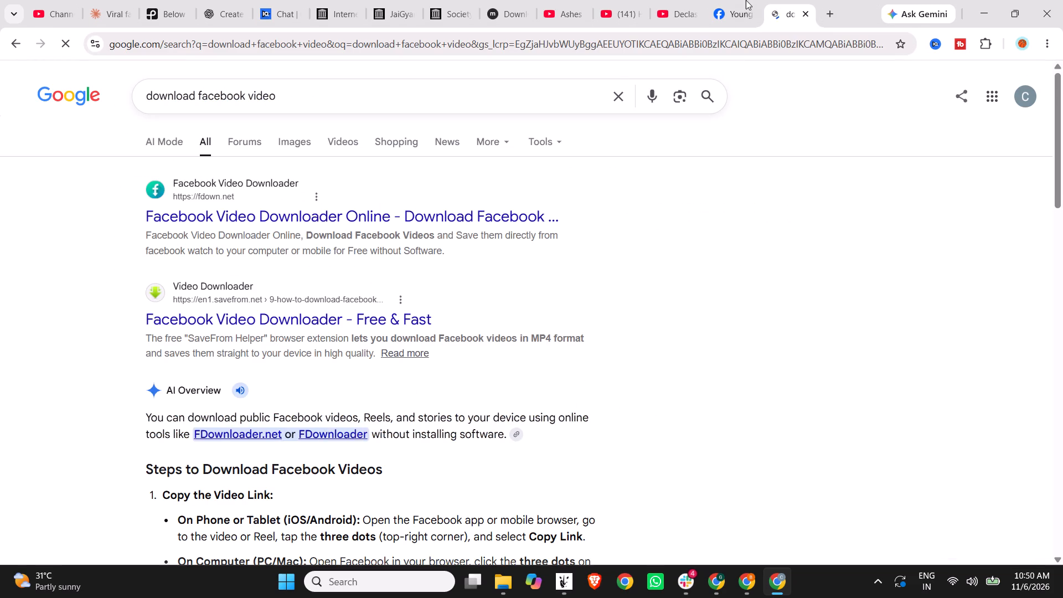
Return to the Facebook tiger video, read its full description and open the uploader's profile.
click(747, 0)
click(779, 0)
click(721, 0)
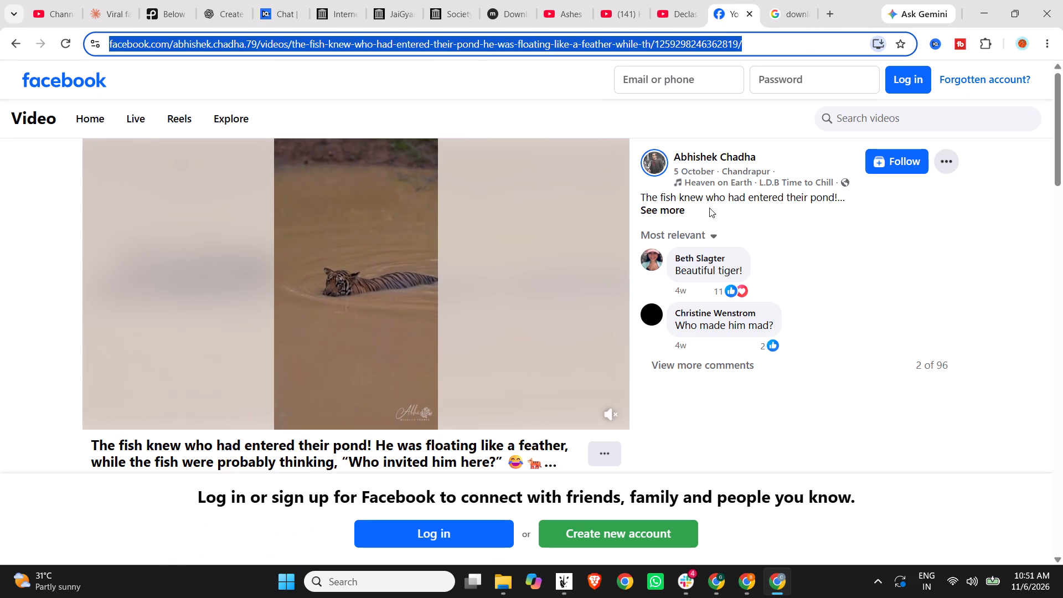
click(666, 212)
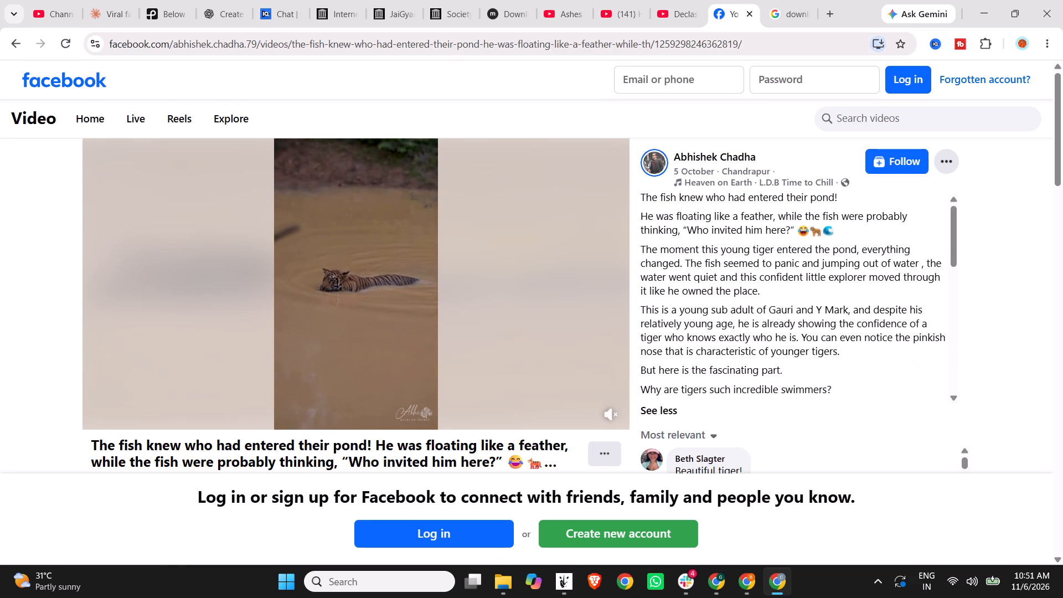
scroll(752, 209, down, 6)
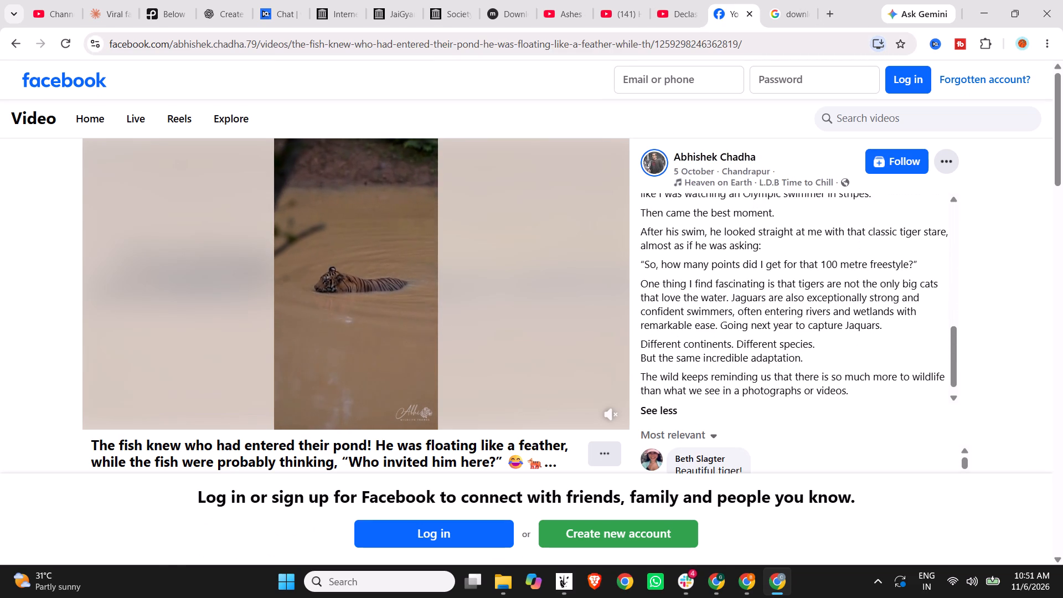
scroll(754, 209, down, 5)
scroll(863, 382, down, 7)
scroll(837, 378, up, 2)
scroll(837, 378, down, 1)
scroll(837, 378, up, 4)
scroll(797, 326, up, 5)
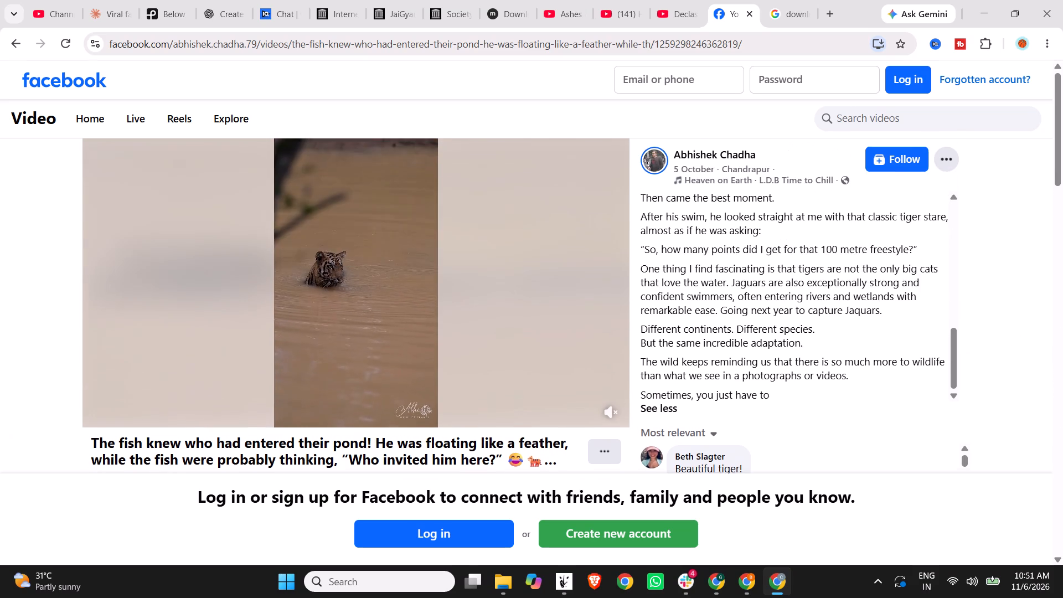
scroll(797, 326, up, 5)
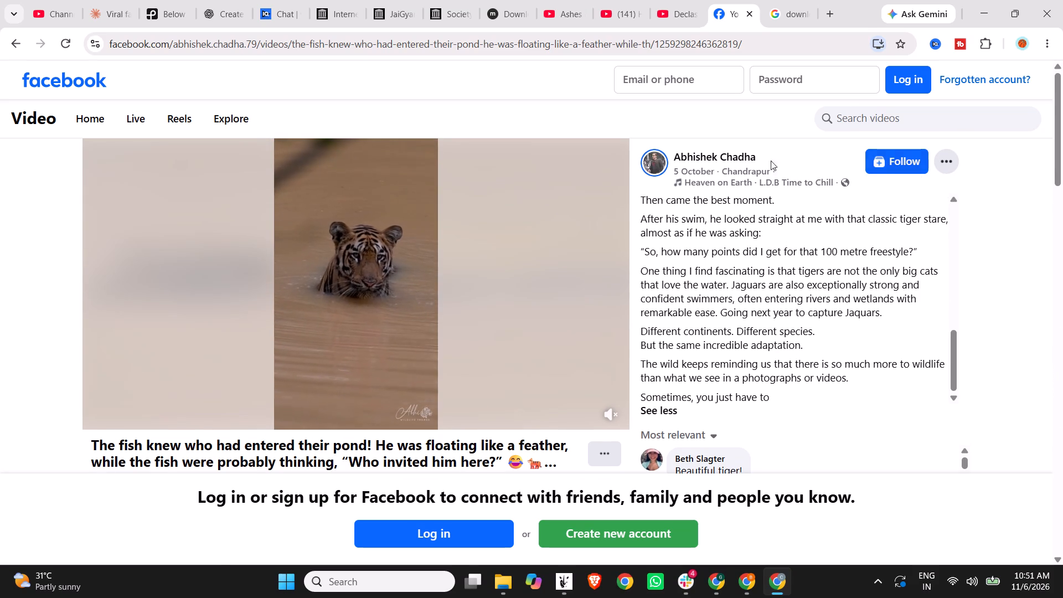
click(711, 156)
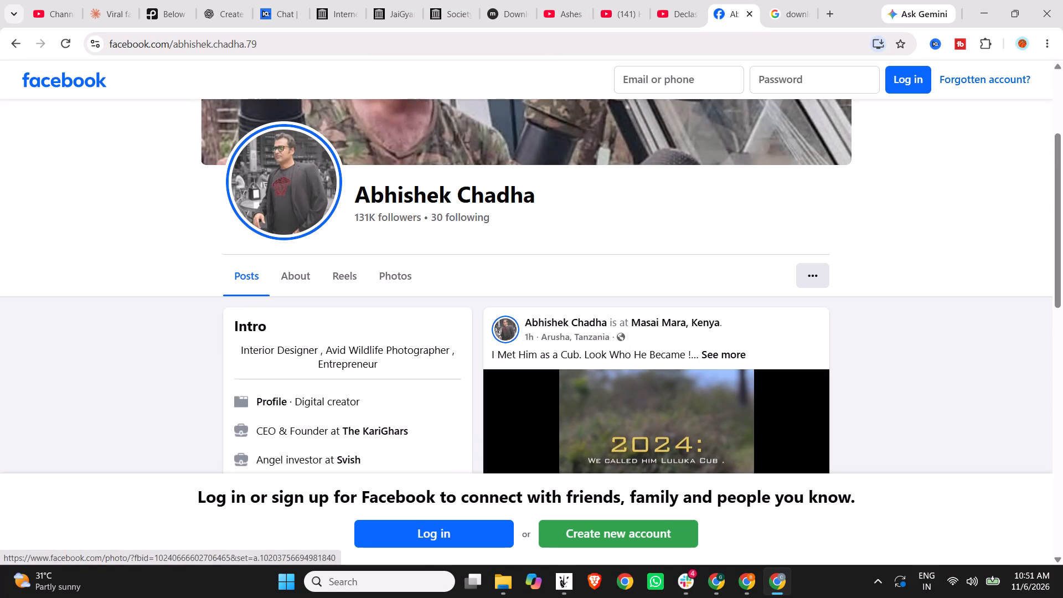
Open the FDOWN.net Facebook Video Downloader from the Google results.
click(801, 0)
click(193, 209)
Look through the uploader's Facebook profile and recent posts.
click(739, 0)
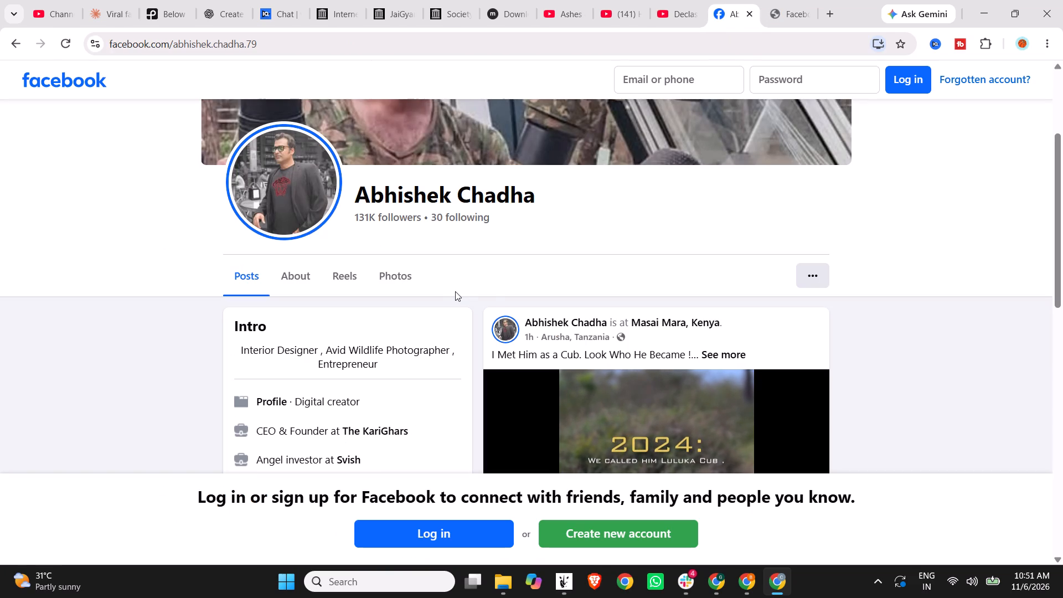
scroll(491, 292, down, 7)
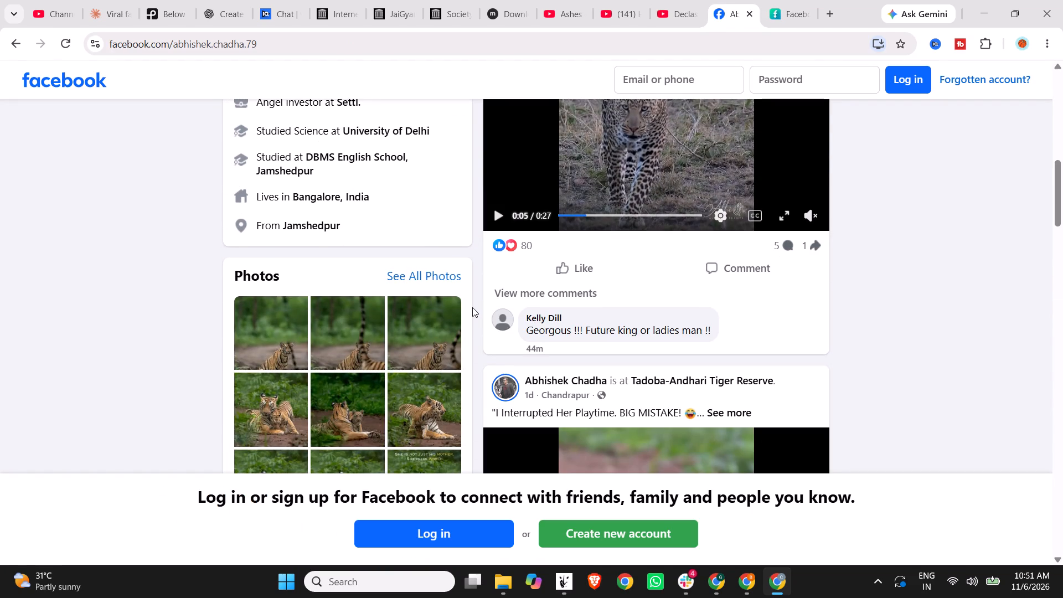
scroll(472, 307, up, 5)
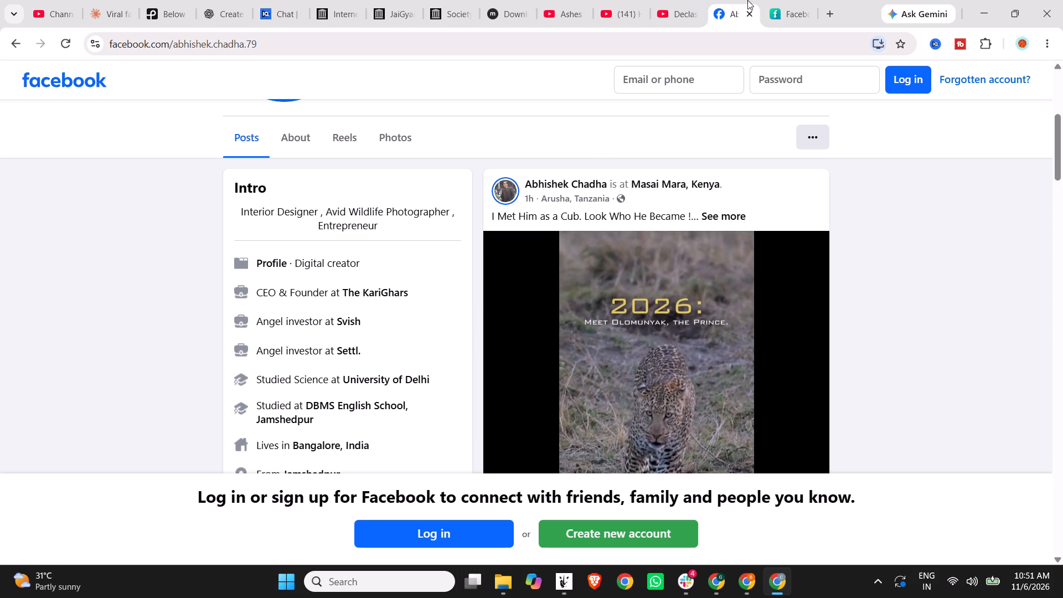
On FDOWN.net, submit the copied Facebook link and download the swimming tiger video in HD quality.
click(775, 0)
key(ctrl+v)
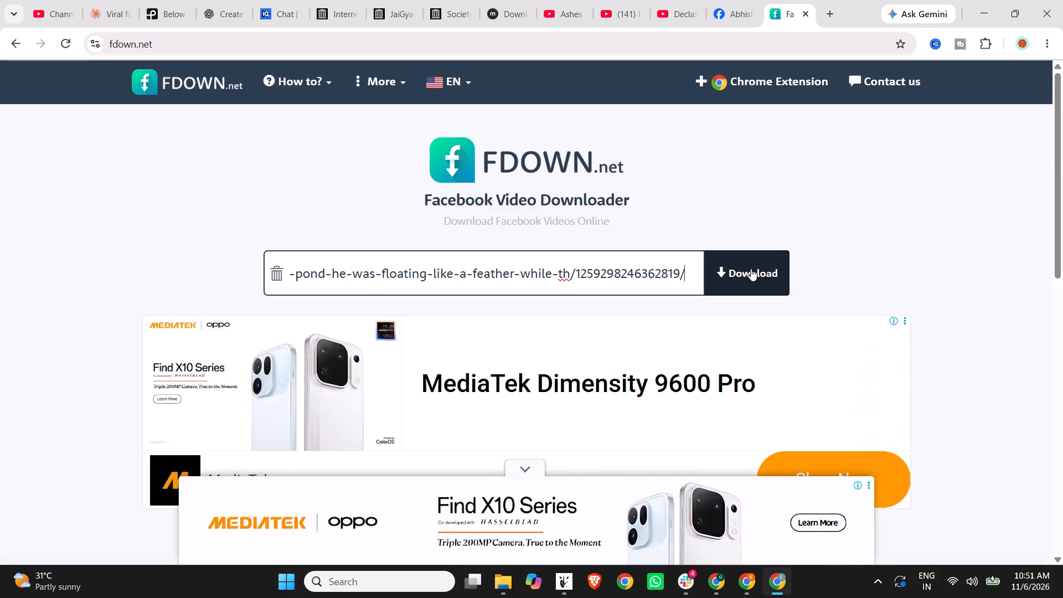
click(751, 269)
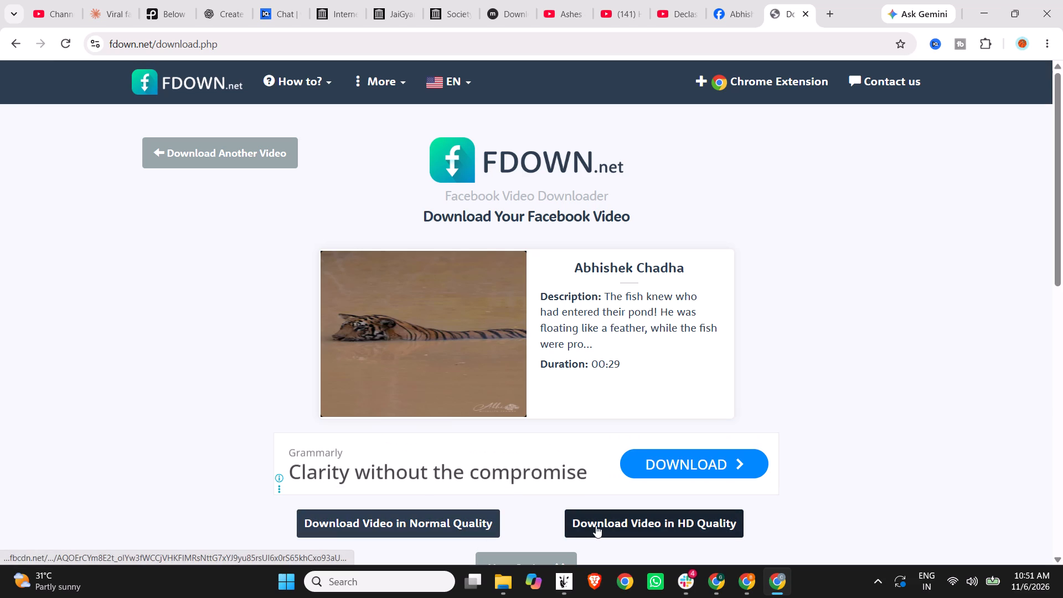
click(596, 525)
click(618, 216)
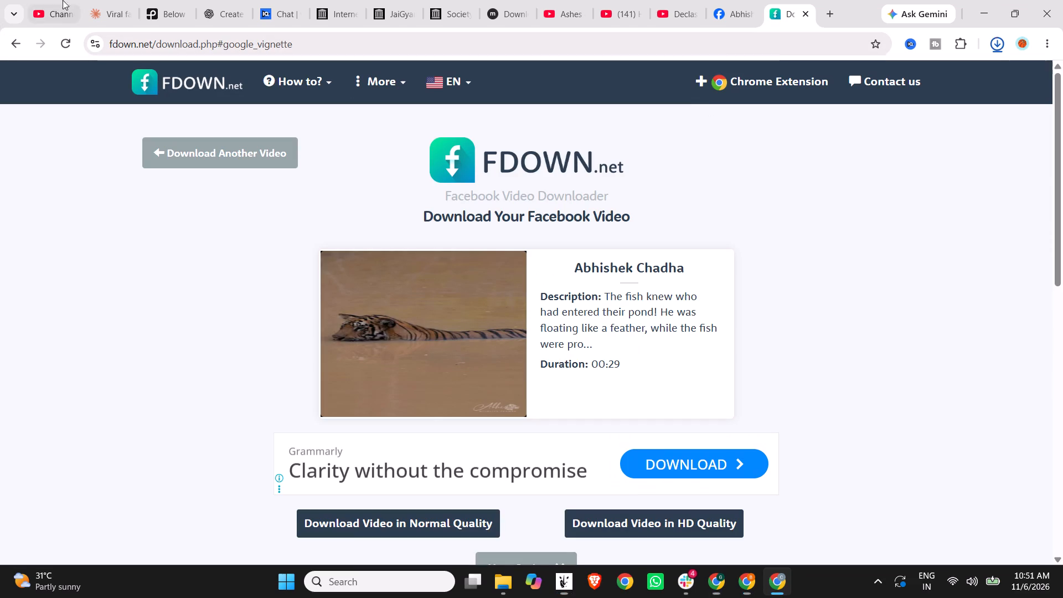
Switch to the Canva video design with the Sundarbans clips and start uploading a file from Downloads.
click(732, 581)
click(714, 584)
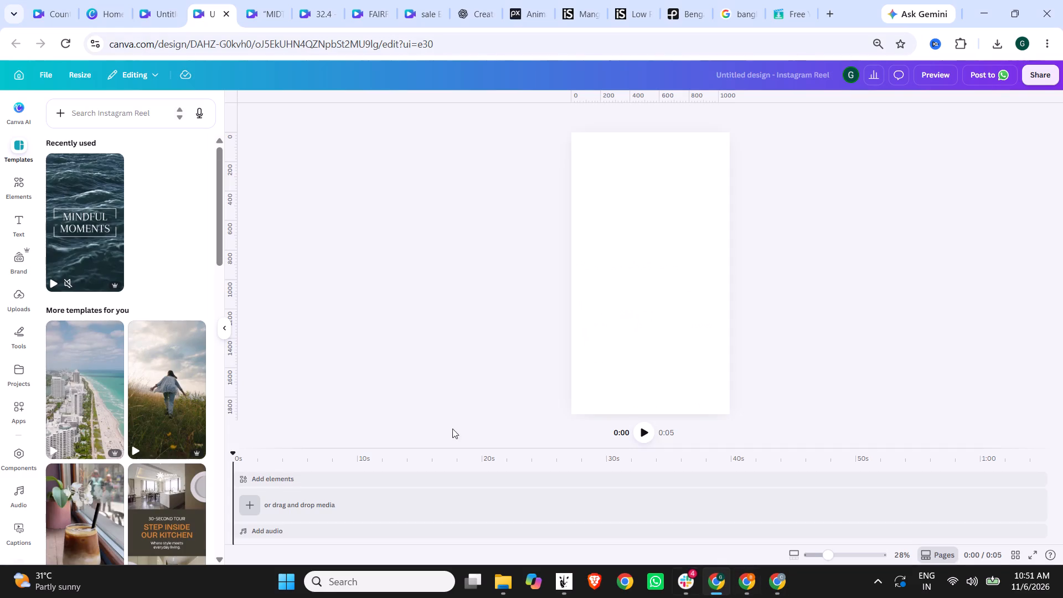
click(146, 0)
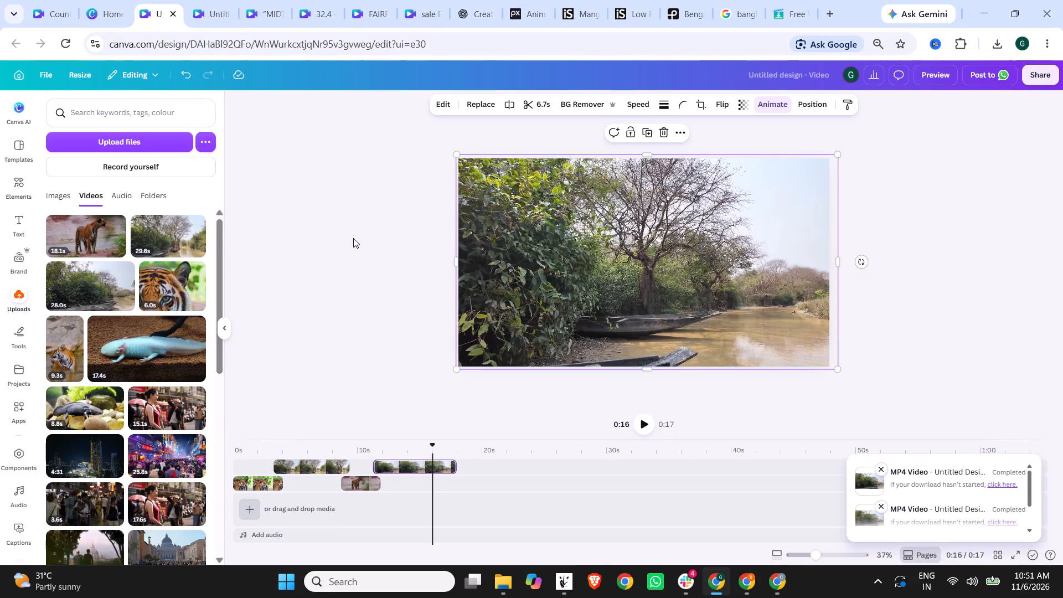
click(138, 145)
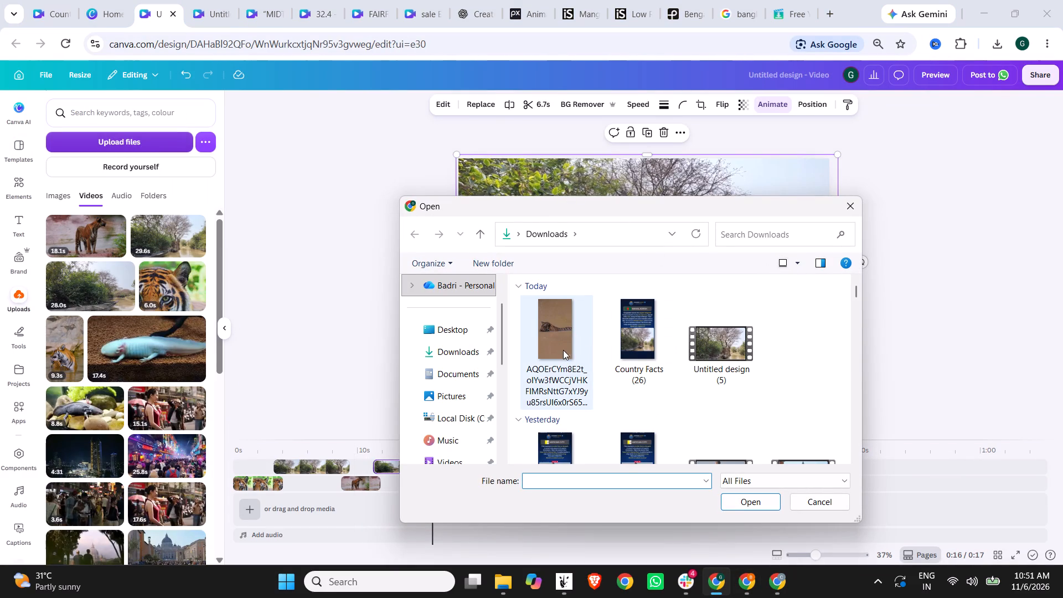
Upload the vertical swimming tiger video whose name starts with AQOErCYm8E2t from Downloads into Canva's Untitled design video.
double_click(563, 350)
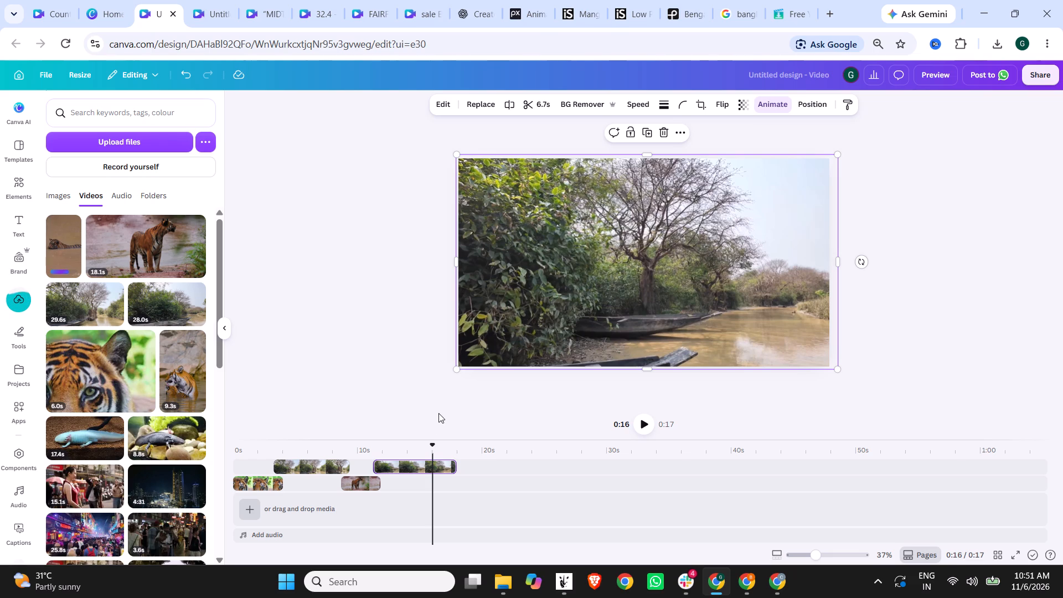
Shift the first forest clip to start at about 5 s on the timeline and delete the last forest clip.
drag(321, 470, 420, 493)
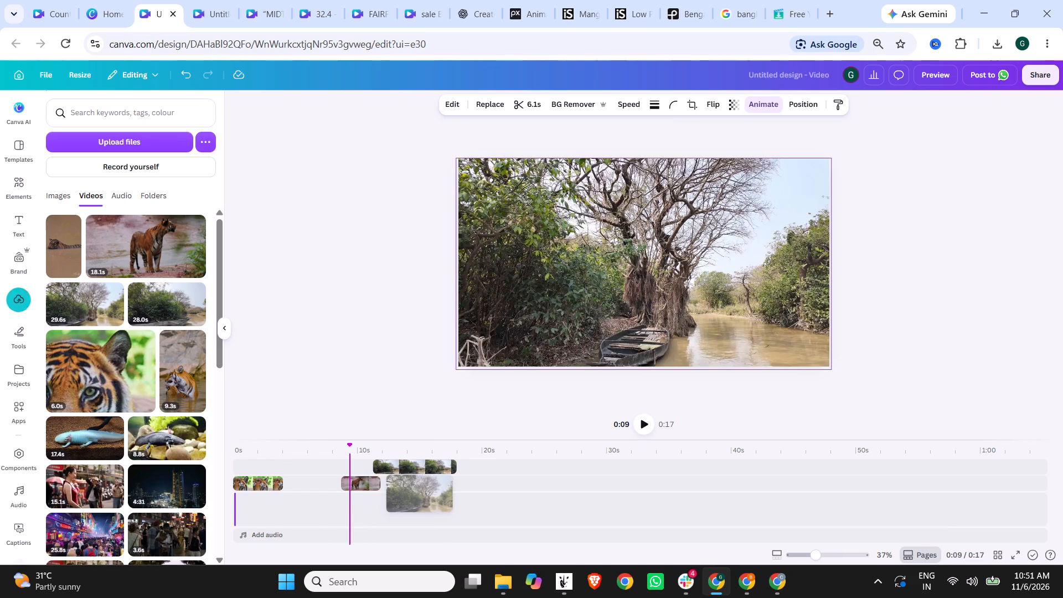
drag(420, 493, 340, 469)
click(429, 468)
key(Delete)
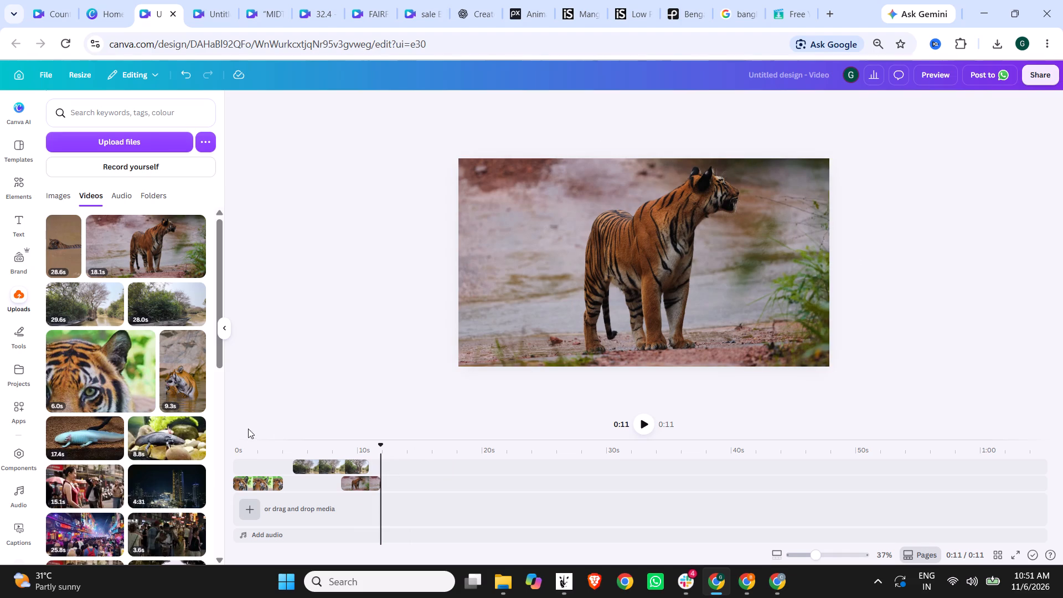
Move the standing tiger clip along the timeline to start at about 15 s.
drag(355, 481, 389, 481)
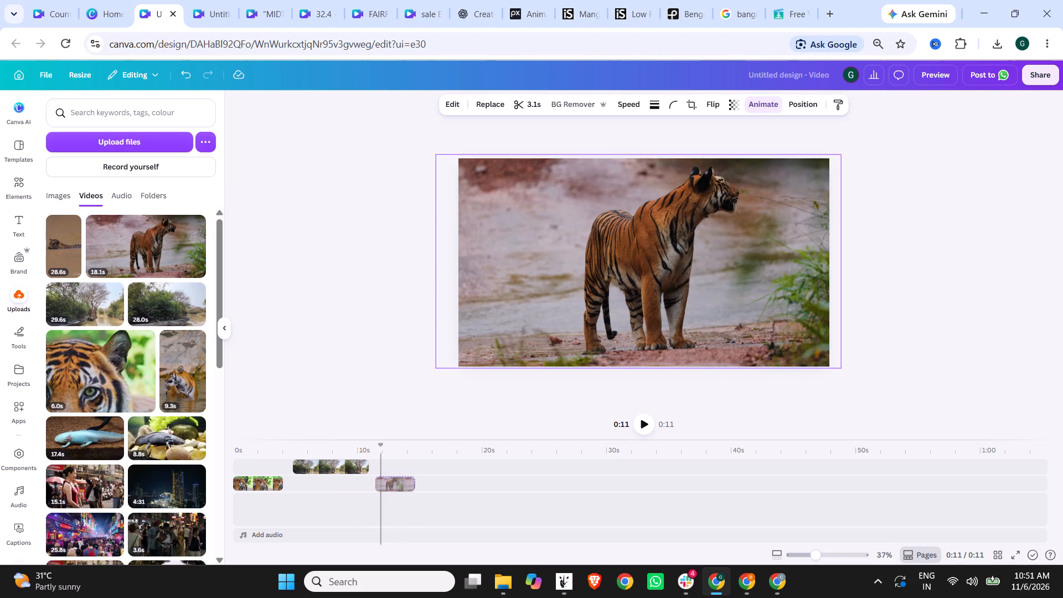
drag(389, 481, 403, 481)
drag(403, 481, 431, 481)
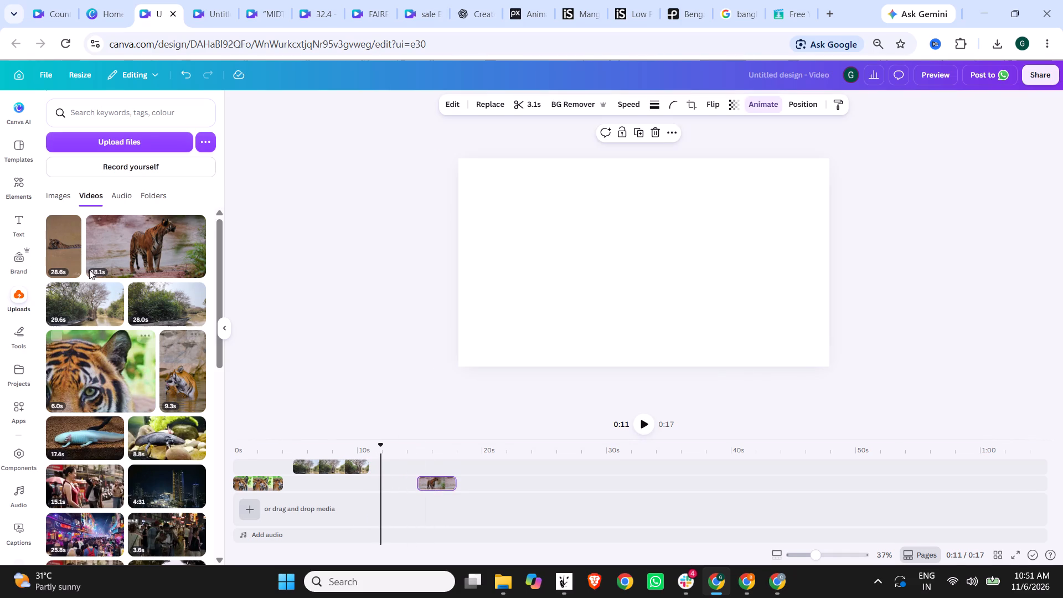
Add the uploaded swimming tiger video to the canvas at about 11 s and enlarge it to cover the whole frame.
drag(66, 242, 563, 245)
drag(589, 313, 498, 234)
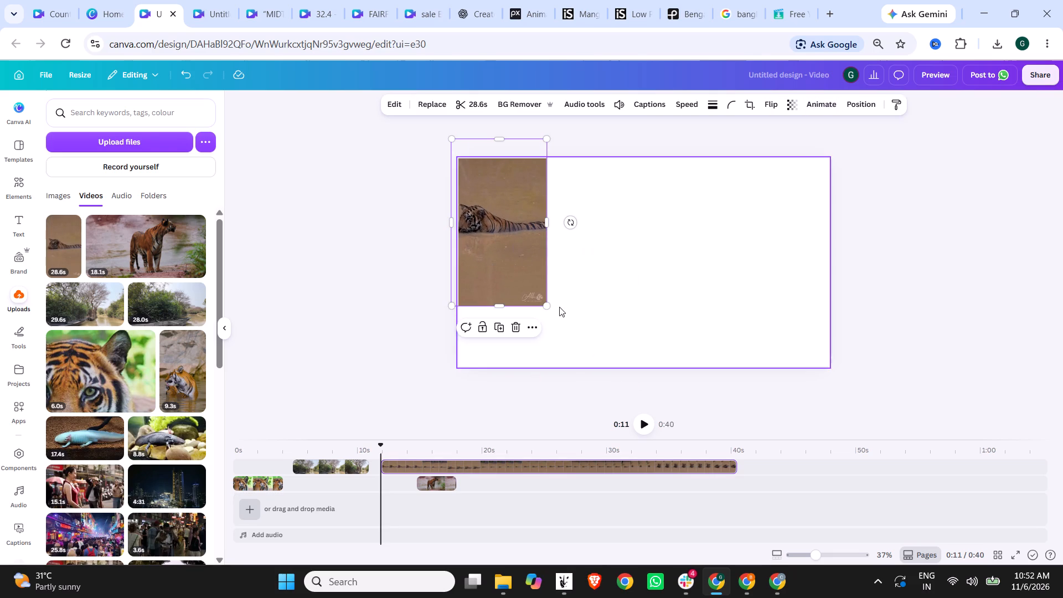
drag(544, 307, 876, 395)
drag(589, 320, 670, 303)
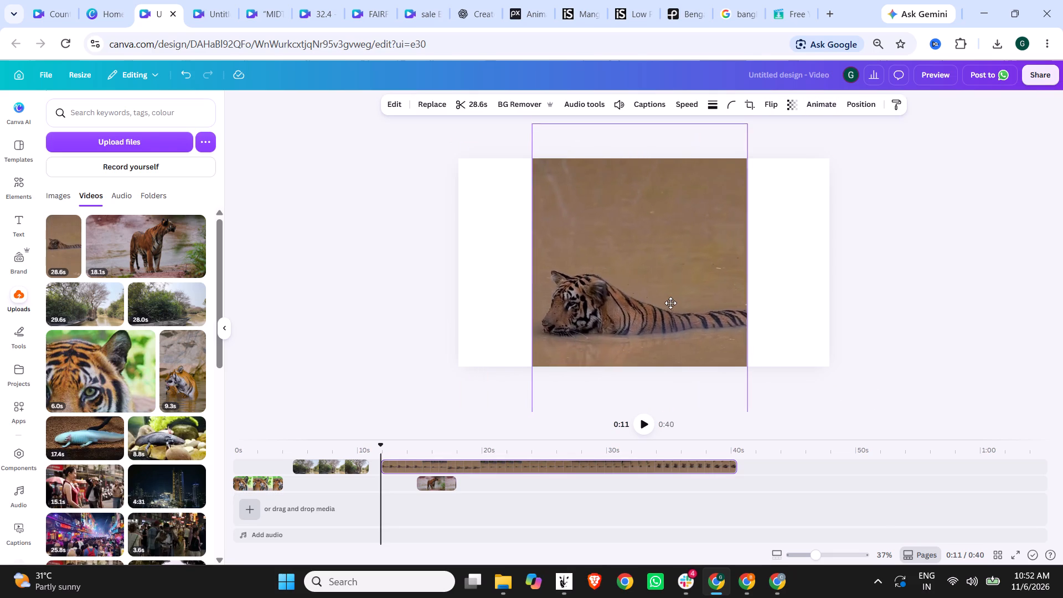
drag(670, 303, 672, 297)
drag(746, 305, 858, 295)
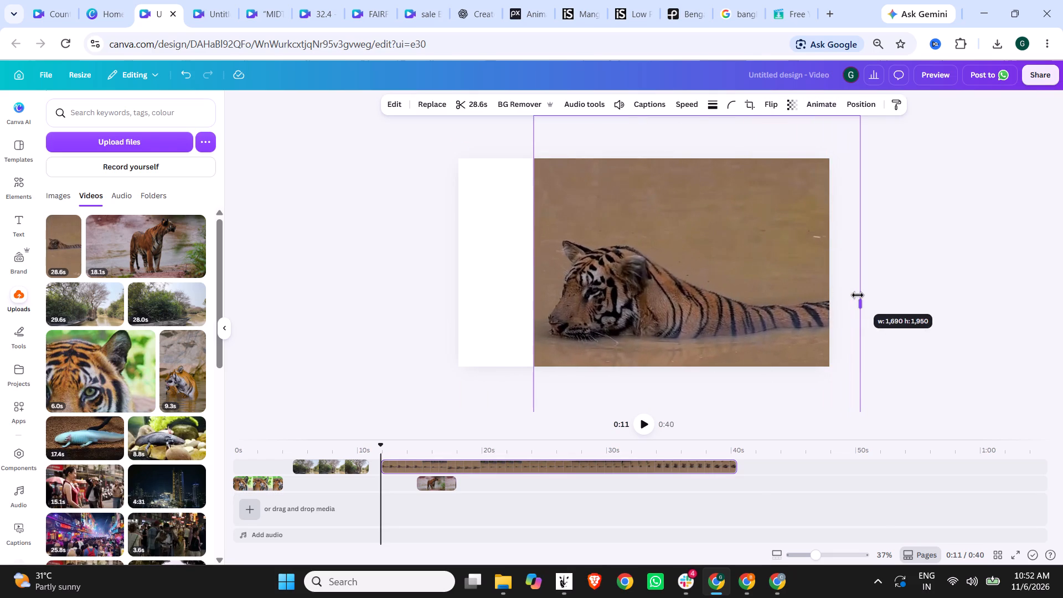
drag(667, 303, 585, 277)
drag(779, 277, 840, 278)
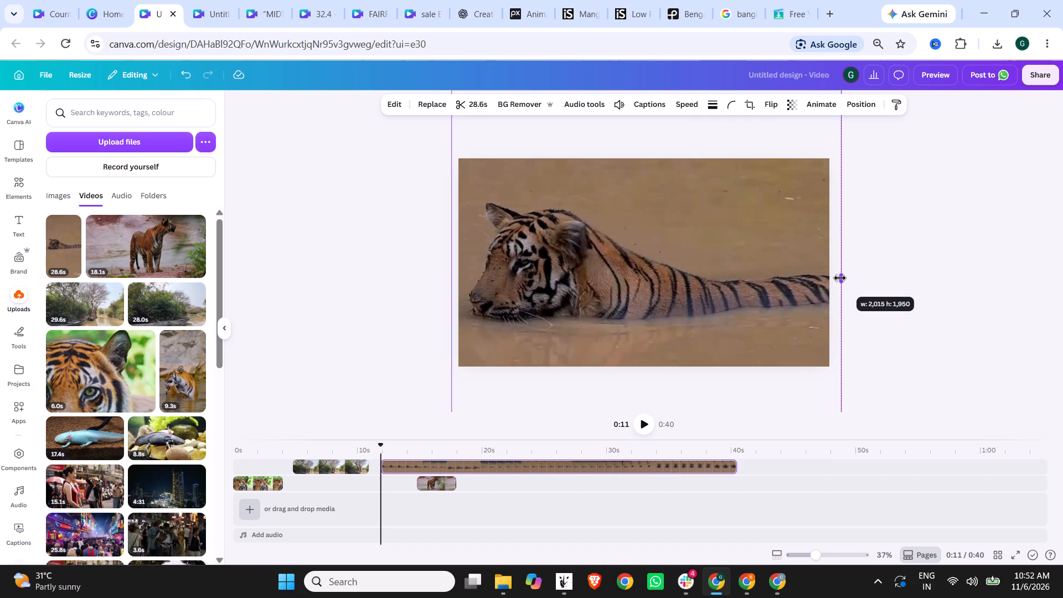
drag(840, 278, 836, 279)
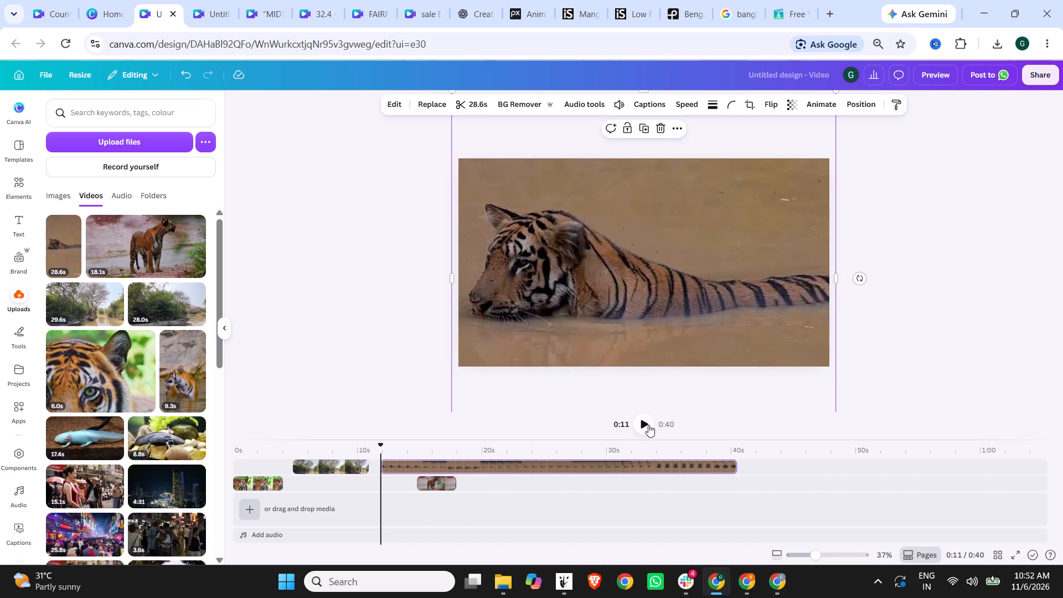
Split the swimming tiger clip at about 15 s on the timeline and delete the part before the split.
click(648, 425)
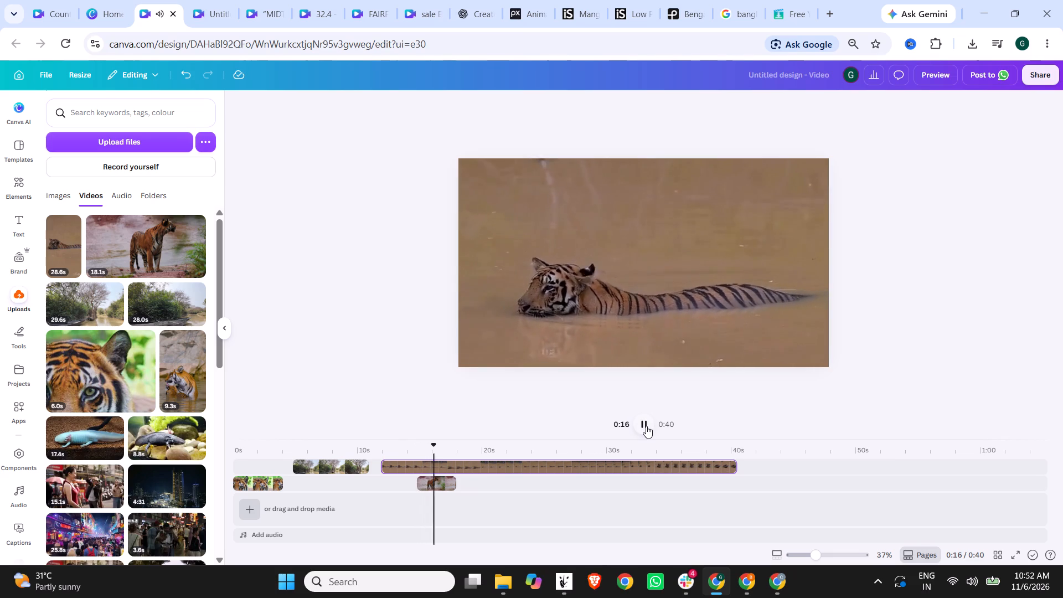
click(646, 426)
click(420, 449)
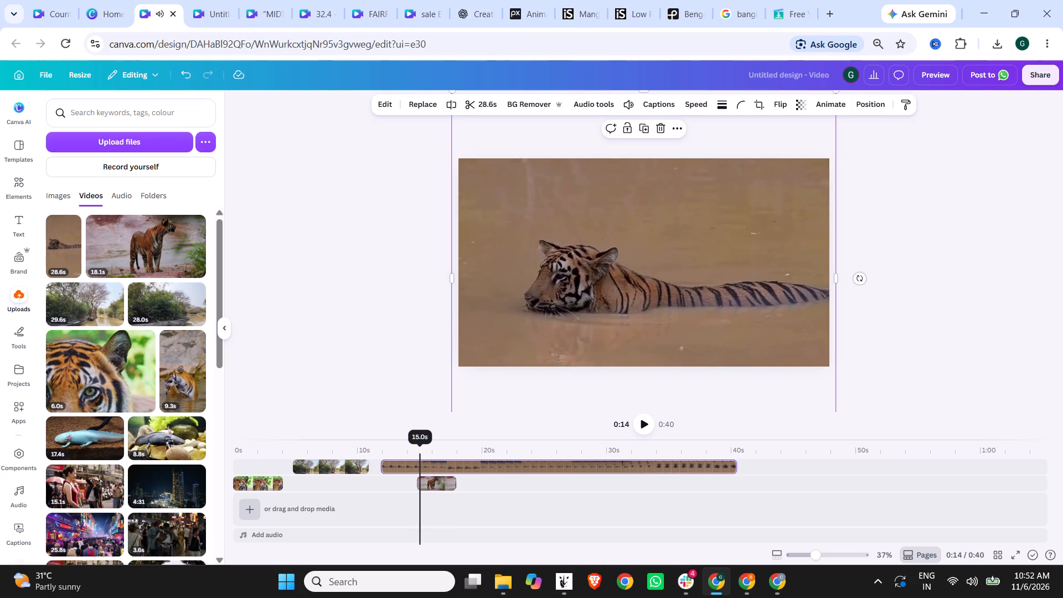
click(413, 451)
click(404, 450)
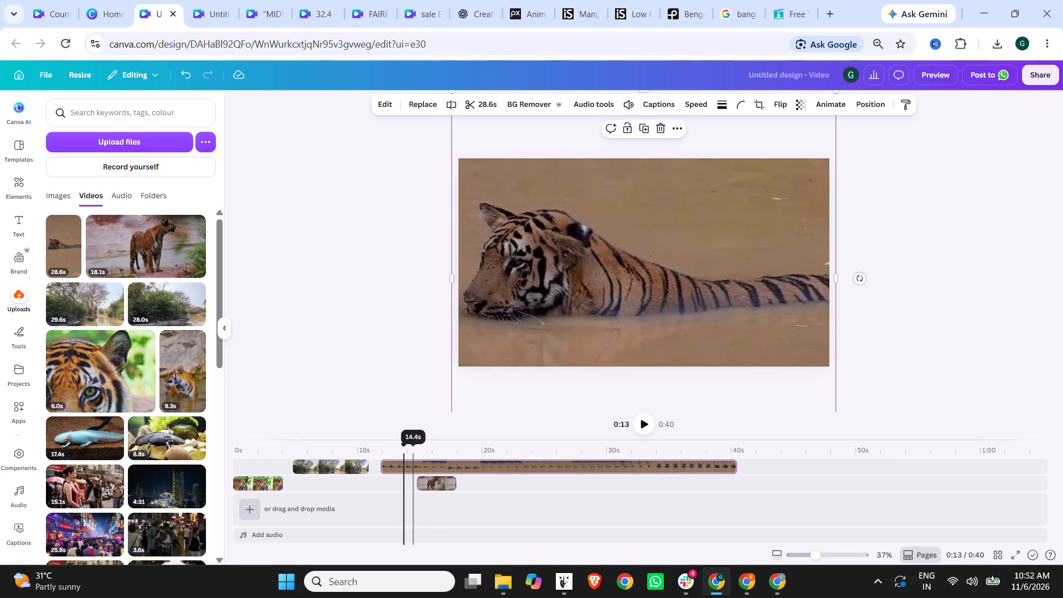
click(414, 448)
click(419, 448)
click(420, 448)
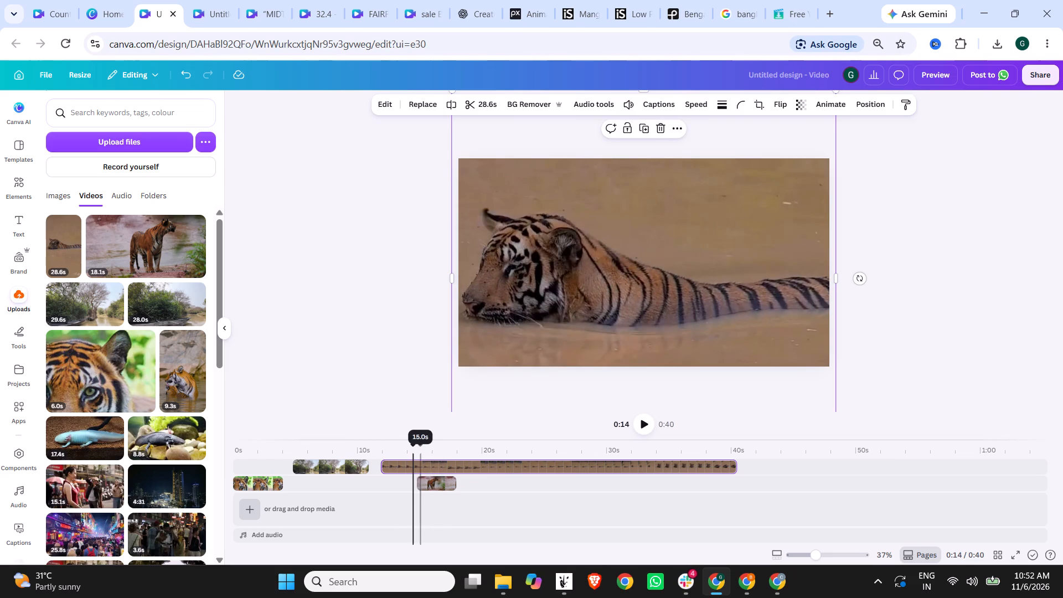
click(422, 450)
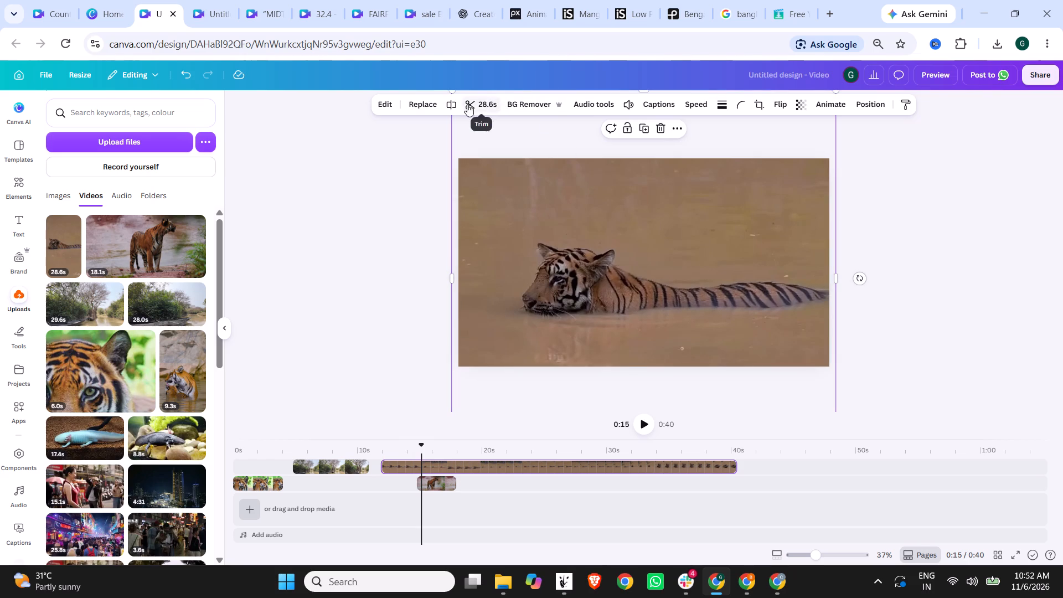
click(446, 101)
click(404, 466)
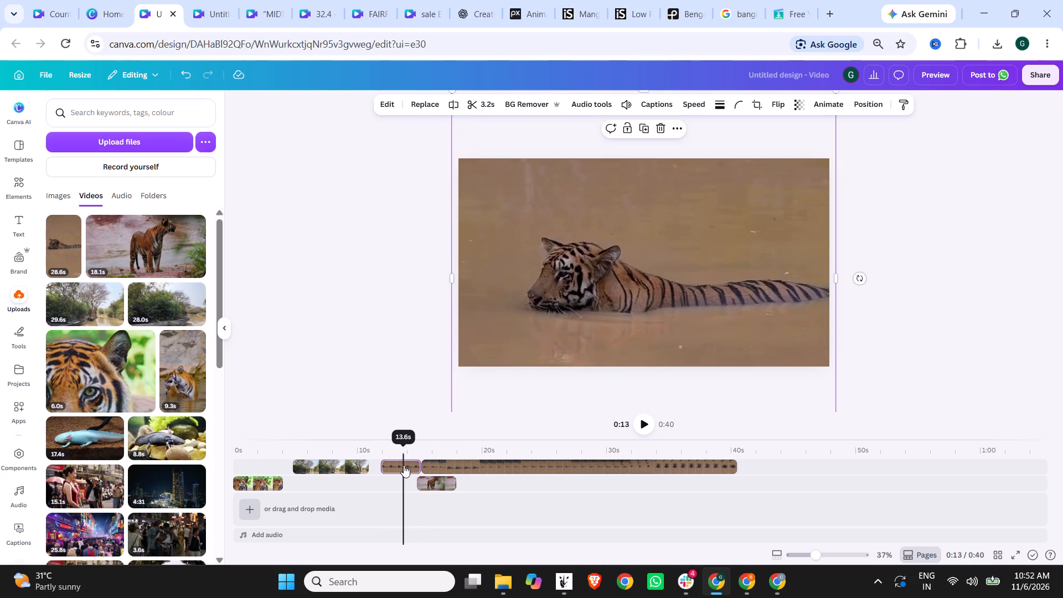
key(Delete)
Review the rest of the swimming tiger clip through its end to find which footage to keep.
click(430, 455)
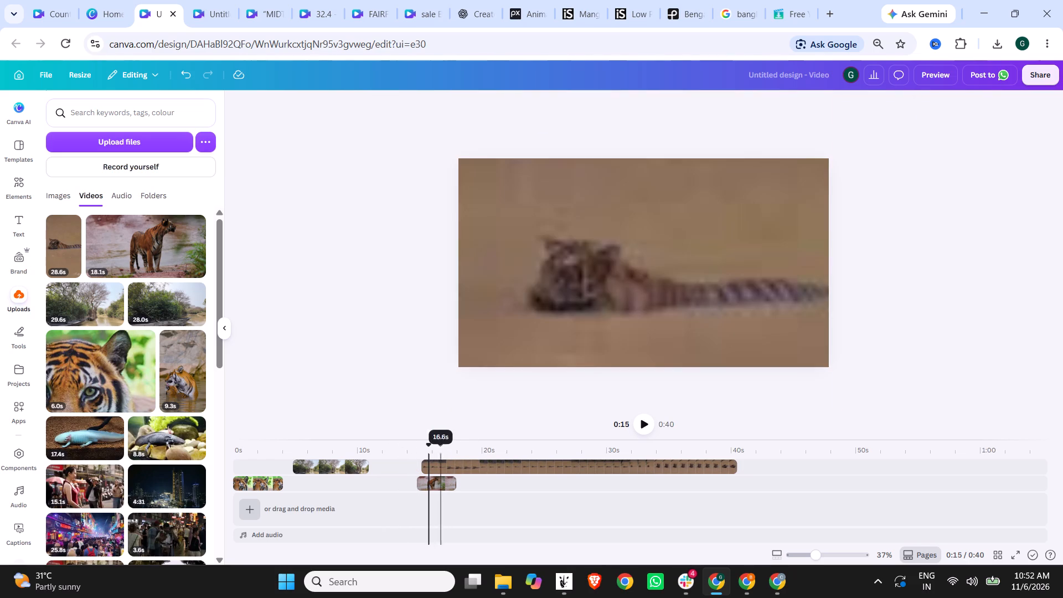
click(634, 425)
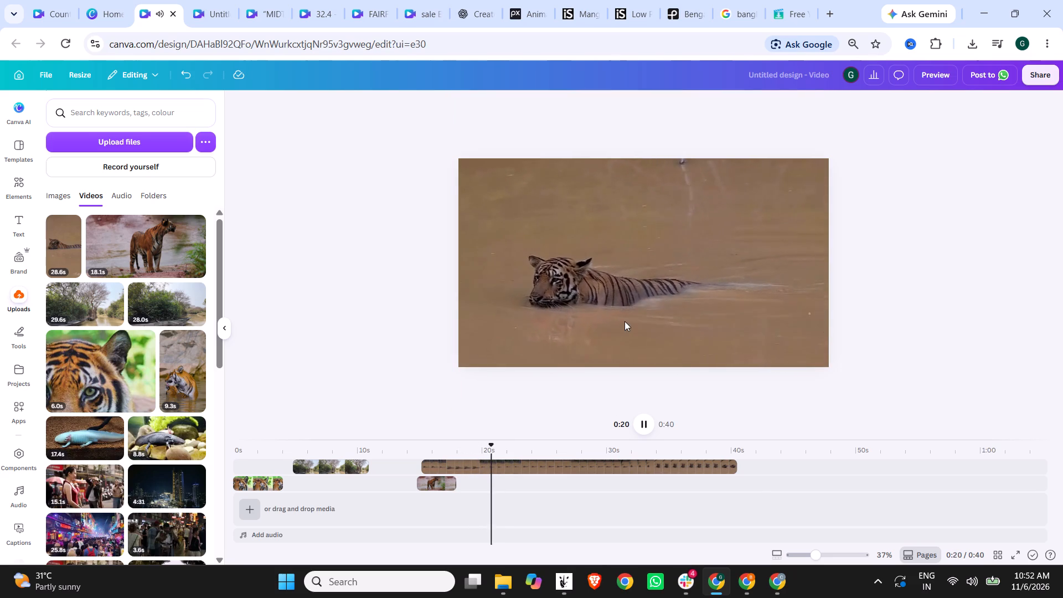
click(549, 448)
click(586, 446)
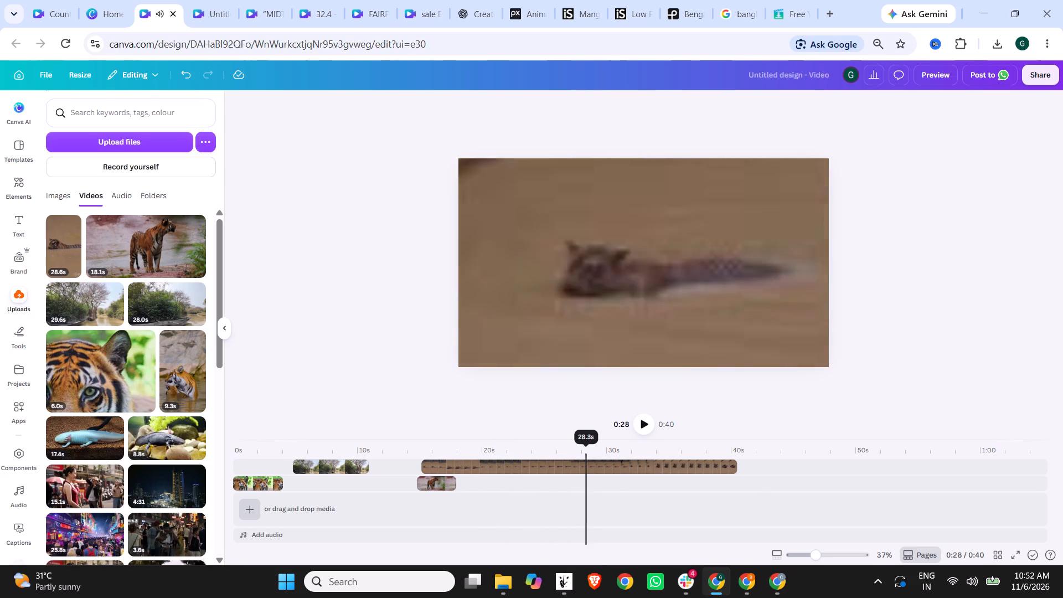
click(648, 446)
click(683, 441)
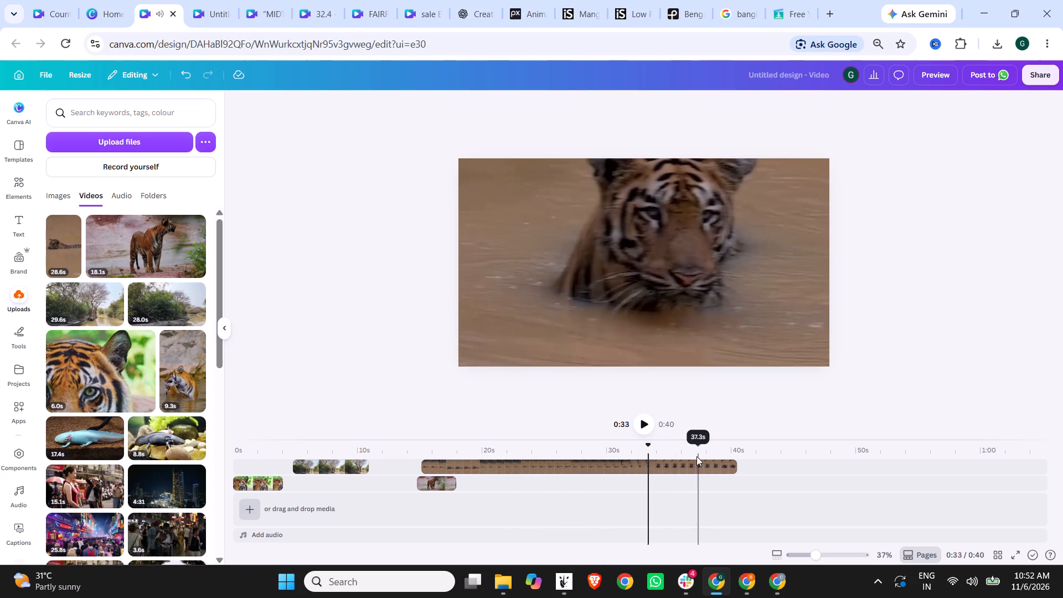
click(698, 452)
click(732, 449)
click(634, 453)
click(689, 450)
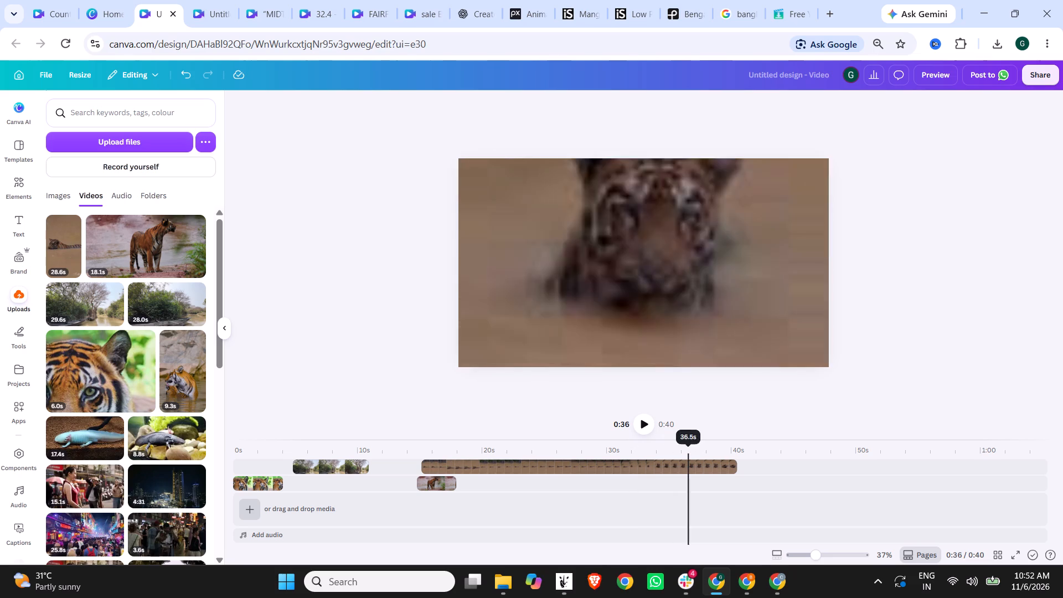
click(646, 428)
click(646, 428)
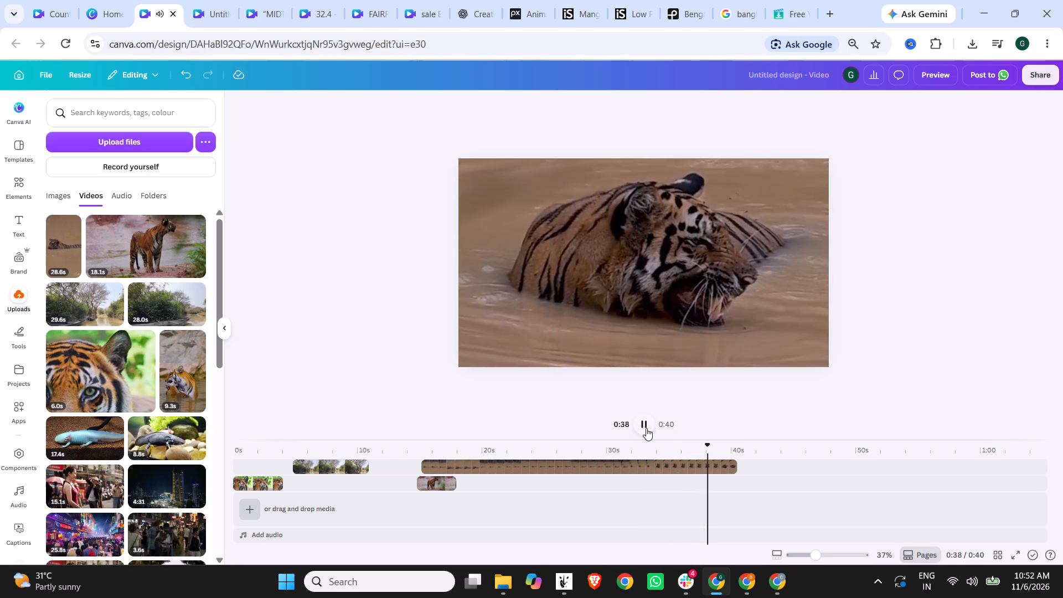
click(590, 447)
click(566, 448)
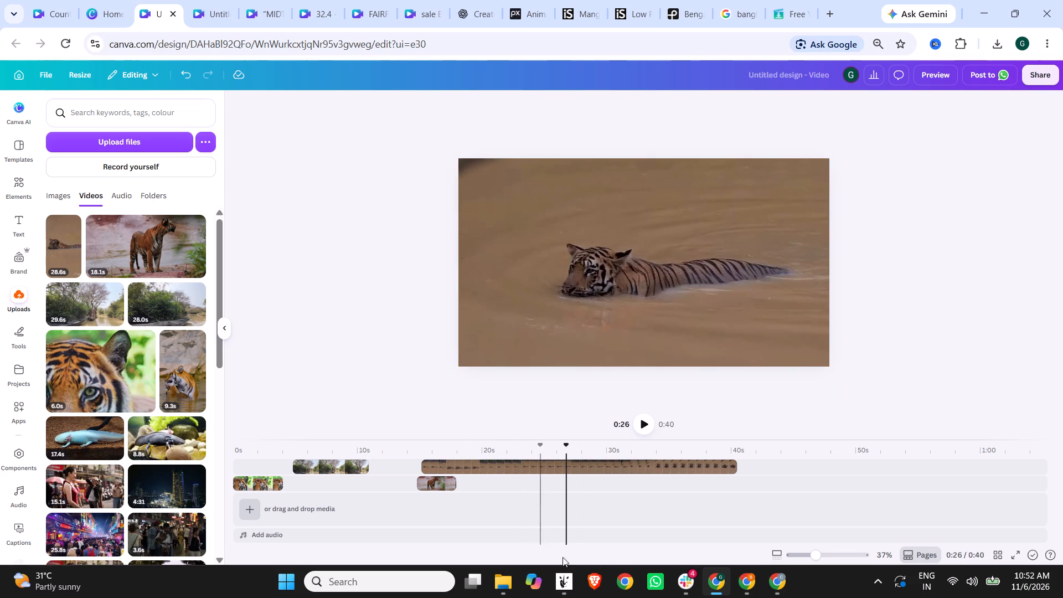
Cut the swimming tiger clip at about 25 s and 32 s and delete the section between the cuts.
click(544, 468)
click(559, 463)
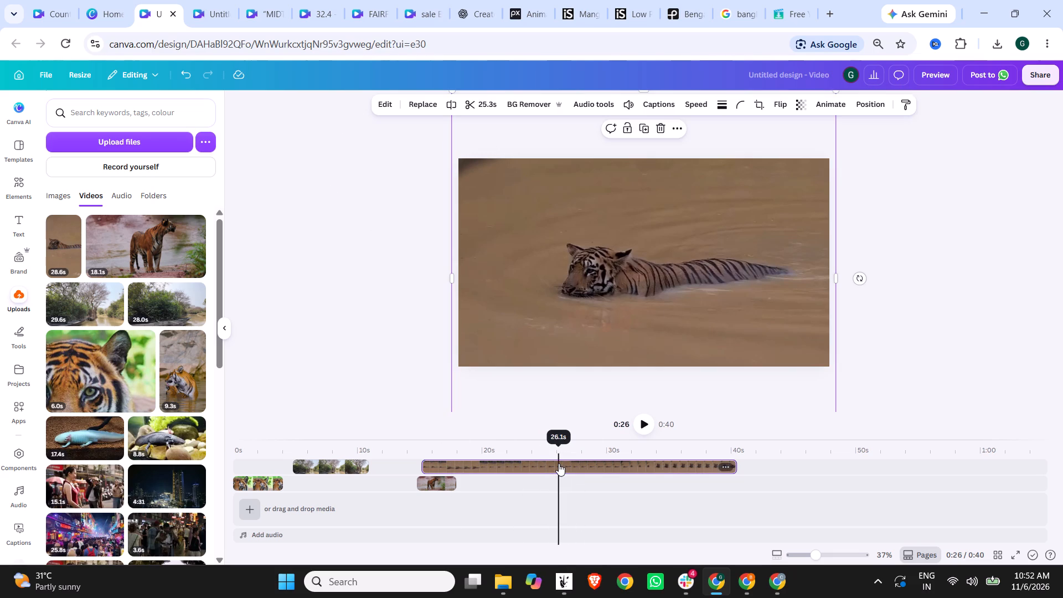
click(543, 464)
click(450, 105)
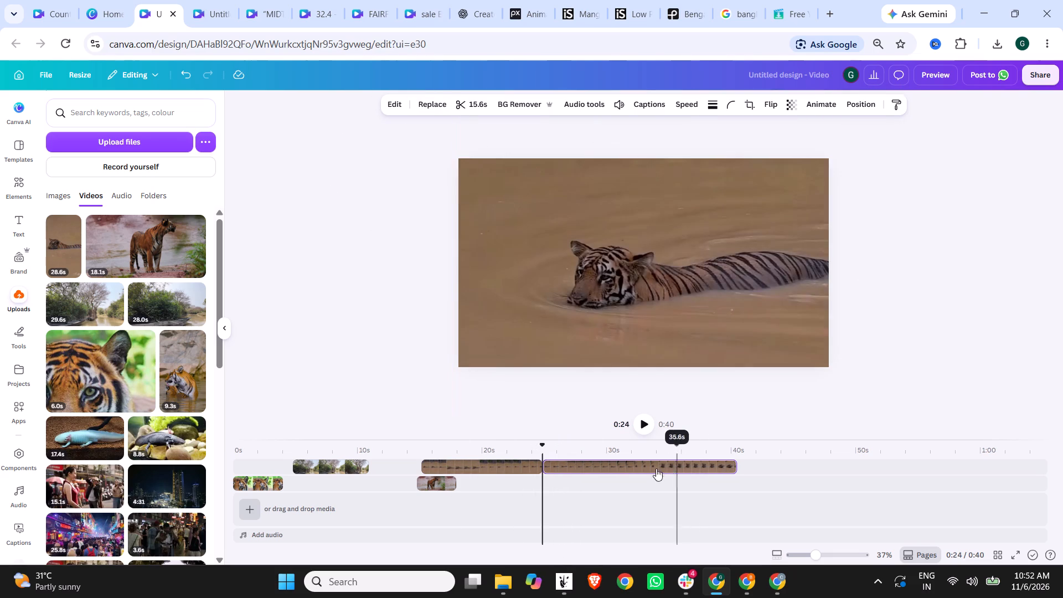
click(637, 467)
click(450, 103)
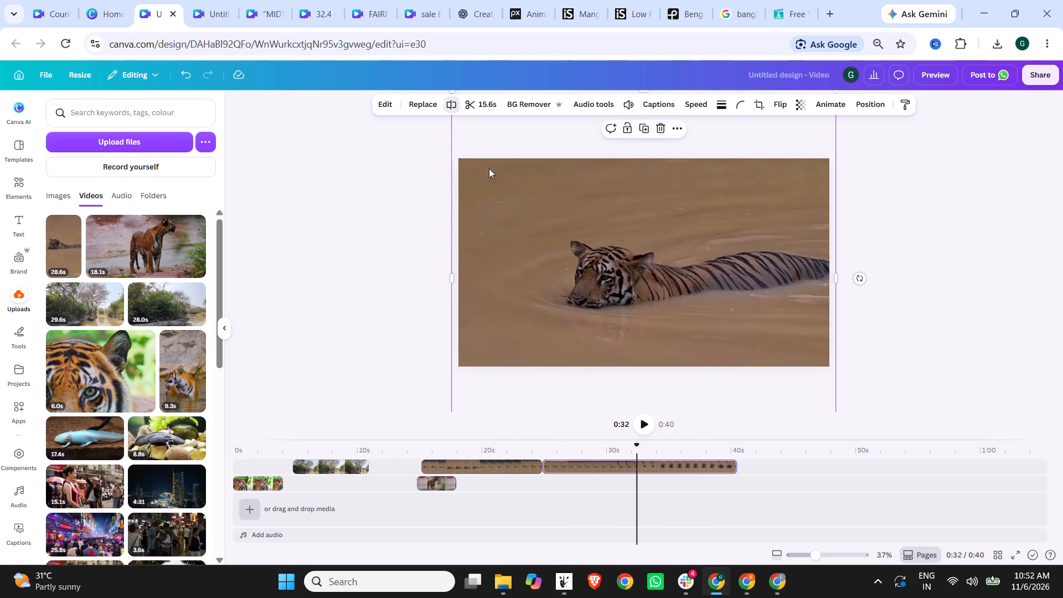
click(602, 463)
key(Delete)
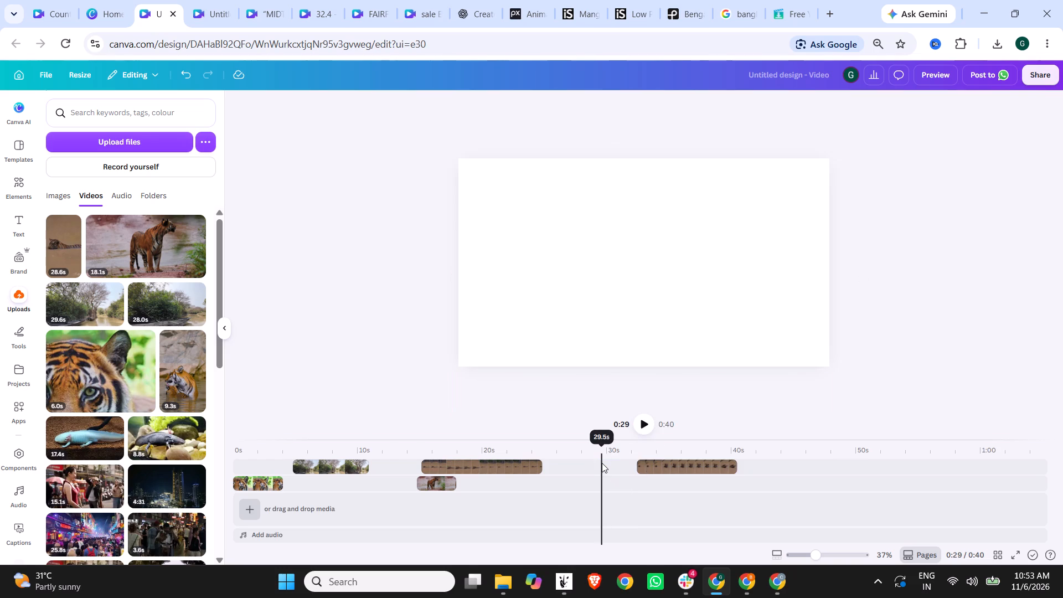
Move the two swimming tiger pieces earlier so they follow the forest clip back to back, starting at about 11 s.
click(443, 481)
drag(463, 459, 413, 458)
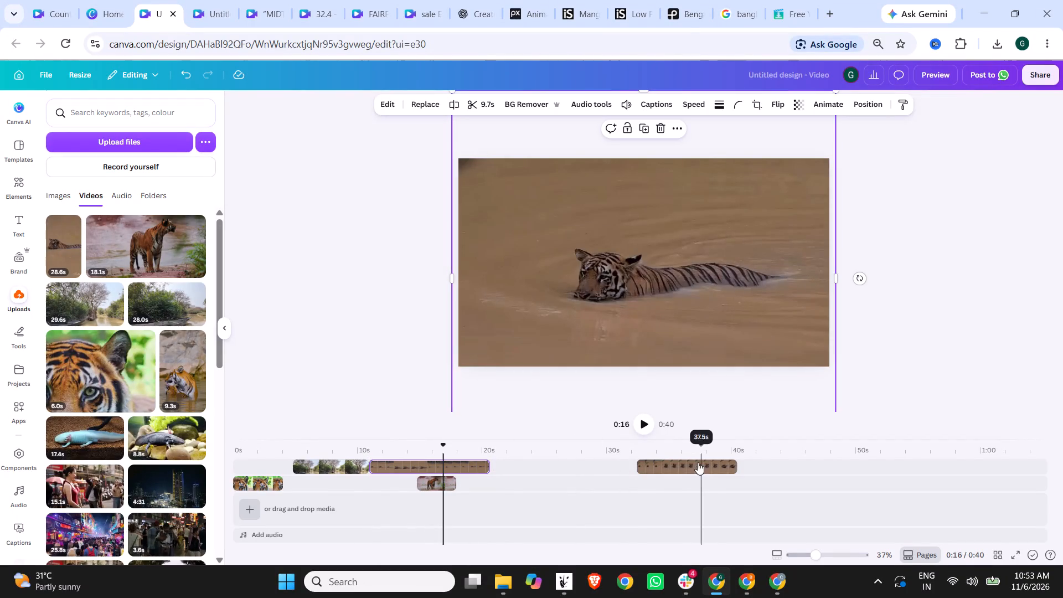
drag(695, 463, 545, 462)
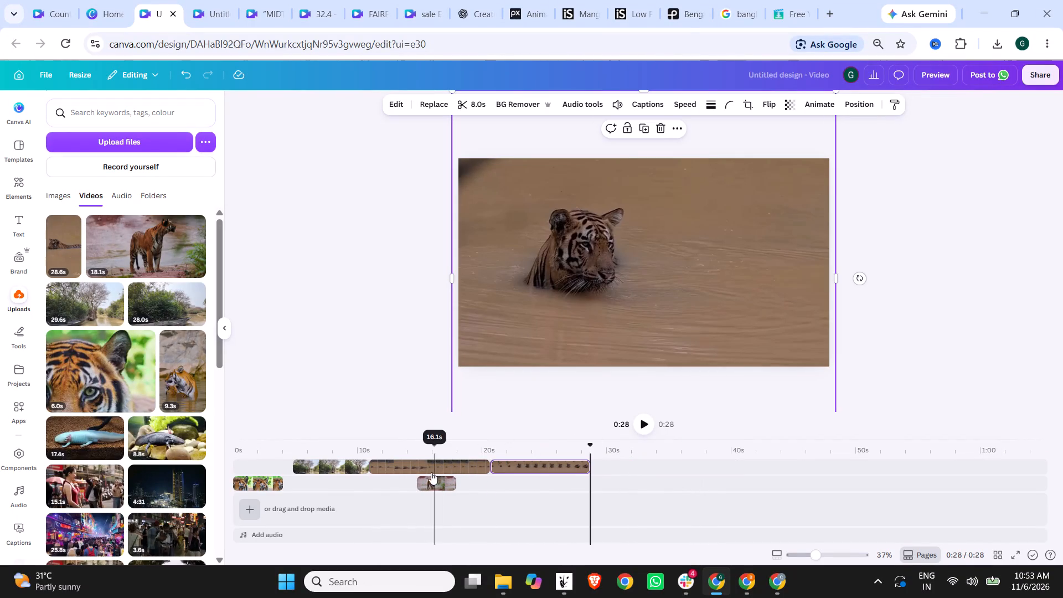
Set the video speed of both swimming tiger pieces to 2 and close the gap between them.
click(428, 462)
click(689, 105)
drag(675, 149, 699, 150)
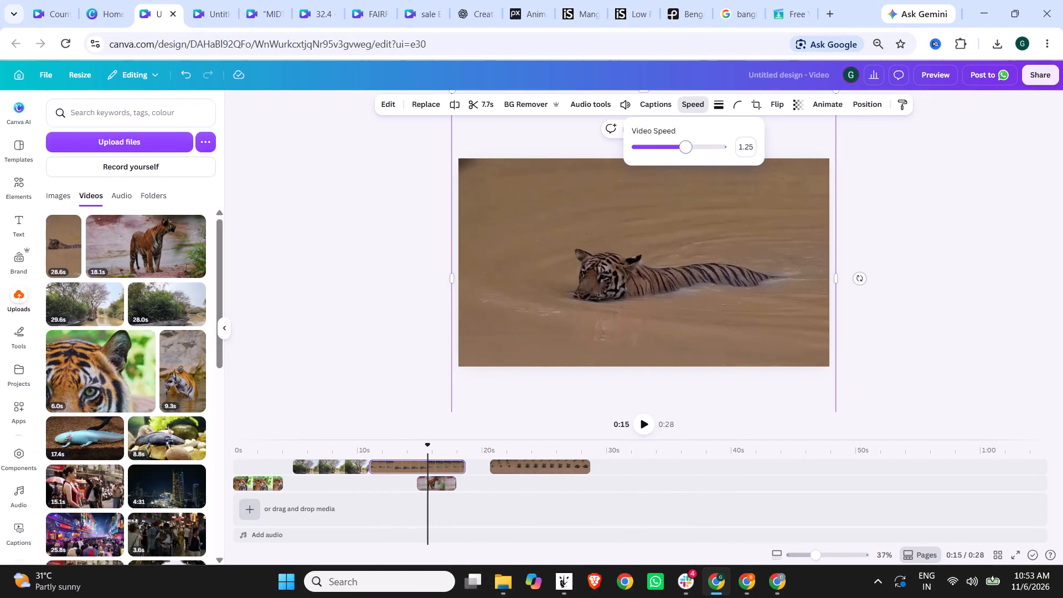
drag(699, 150, 765, 155)
click(551, 465)
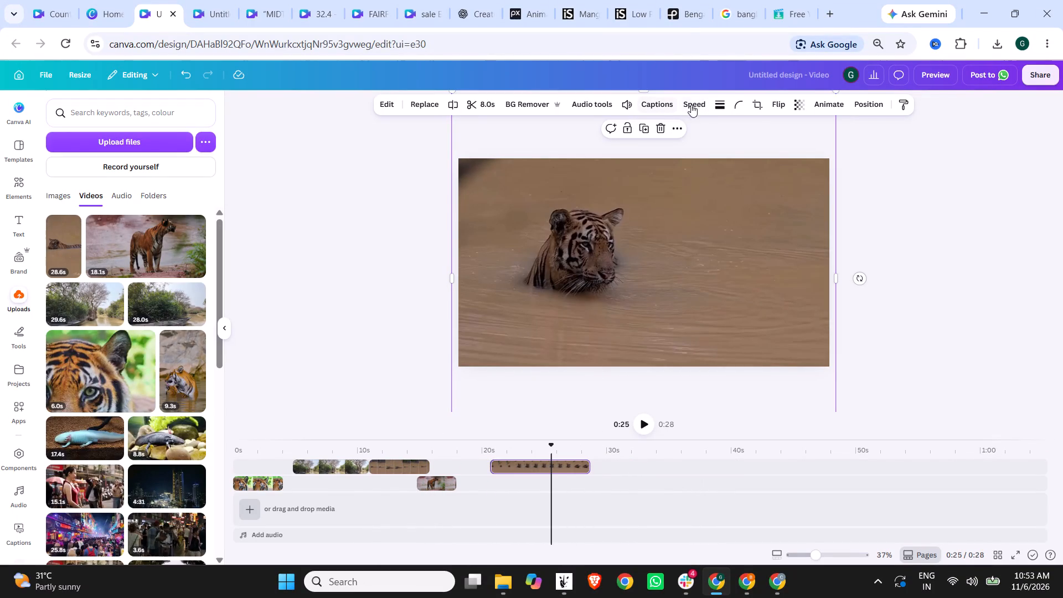
click(694, 104)
drag(672, 147, 732, 151)
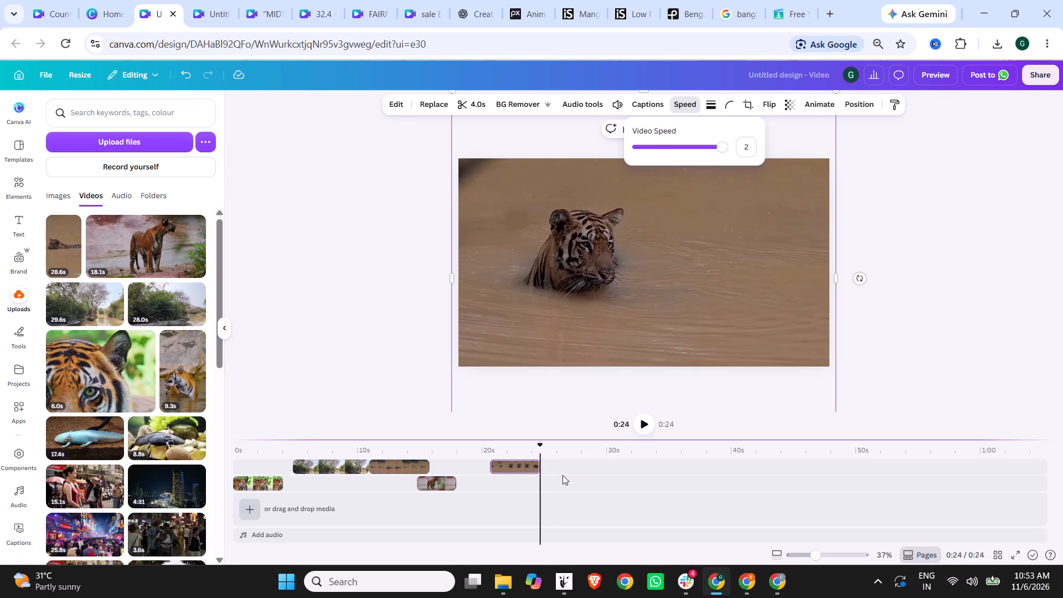
click(563, 494)
drag(515, 468, 457, 466)
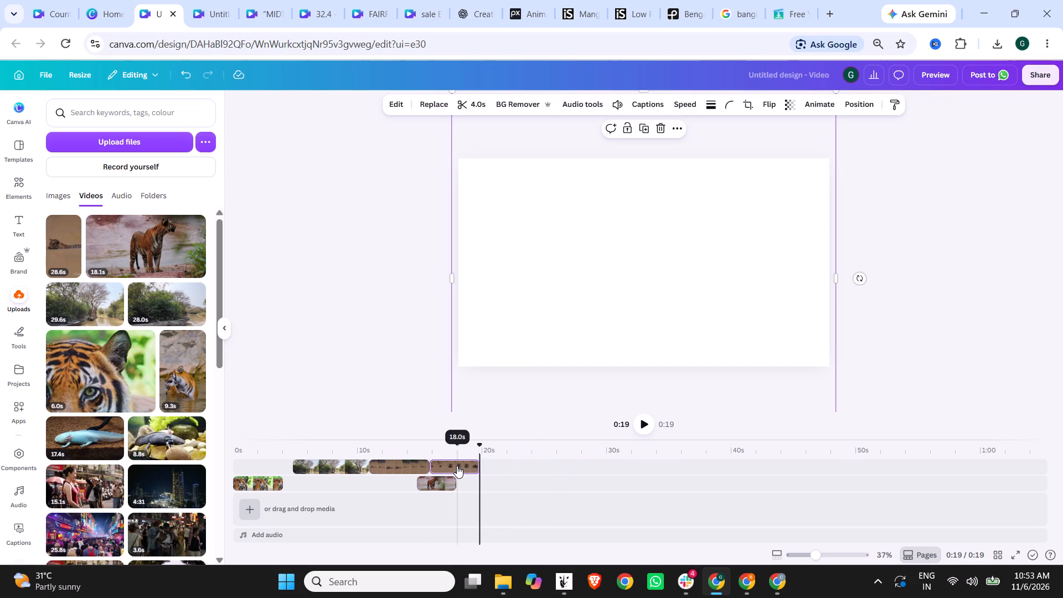
Play the assembled video from the start, split the last swimming tiger piece at about 17 s and delete the part before the split.
click(238, 451)
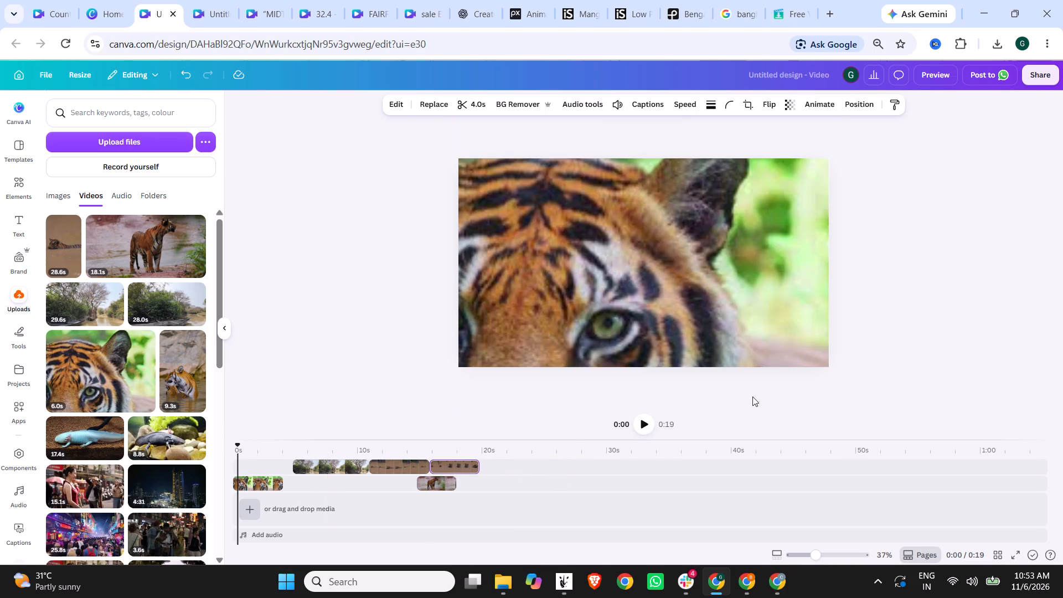
click(651, 418)
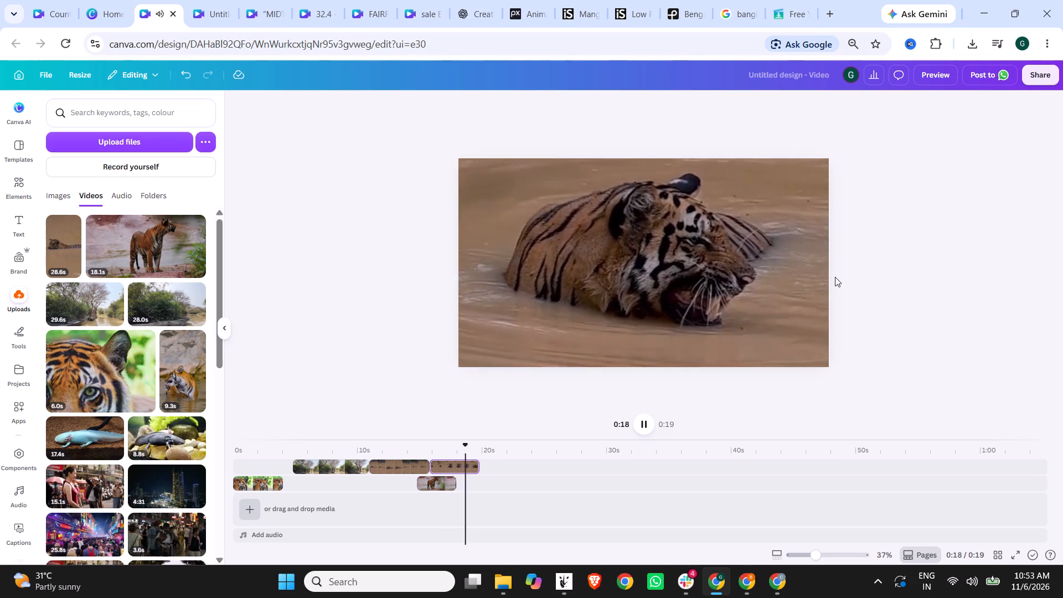
click(446, 450)
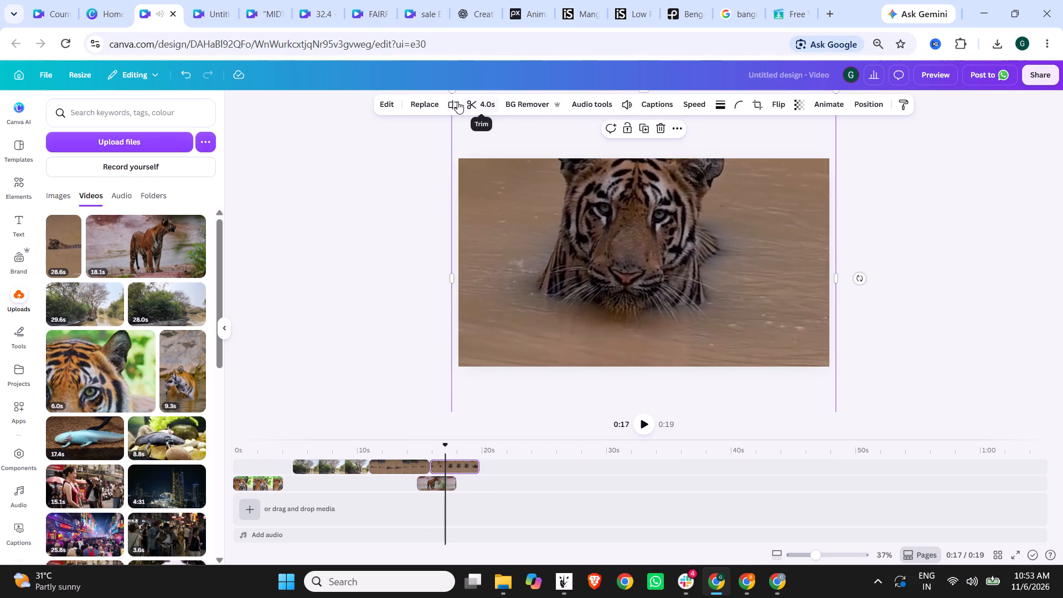
click(456, 101)
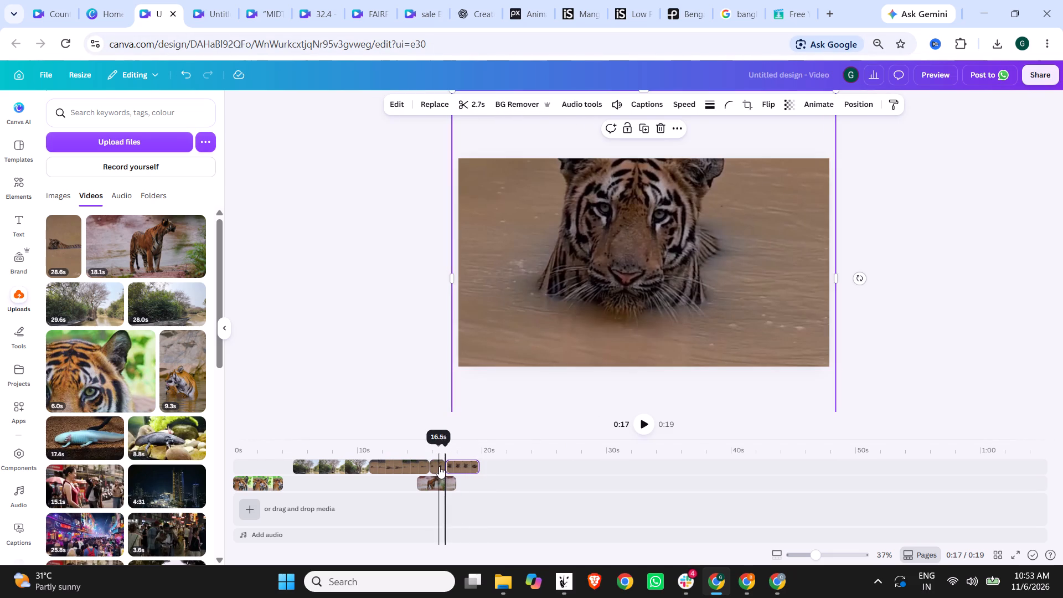
click(439, 466)
key(Delete)
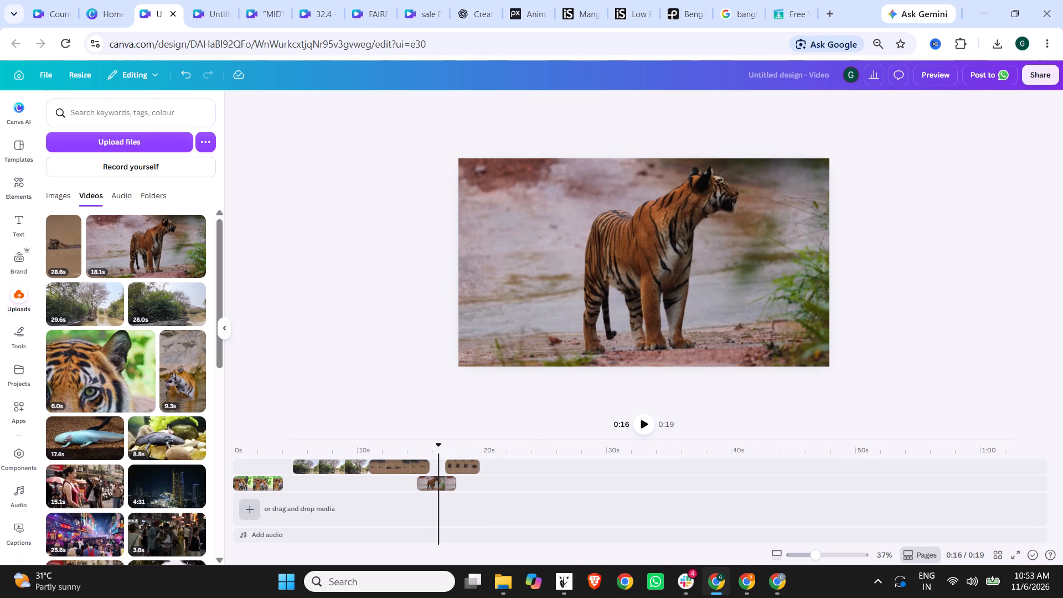
Split the last swimming tiger piece at about 18 s, where the tiger turns its head, and delete the part before the split.
click(643, 427)
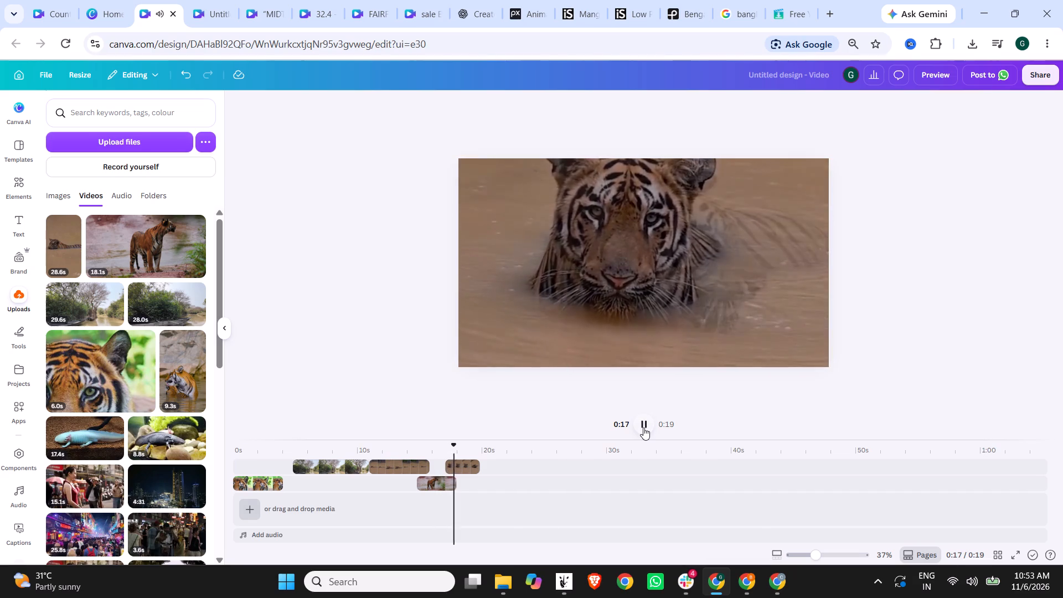
click(643, 427)
click(450, 453)
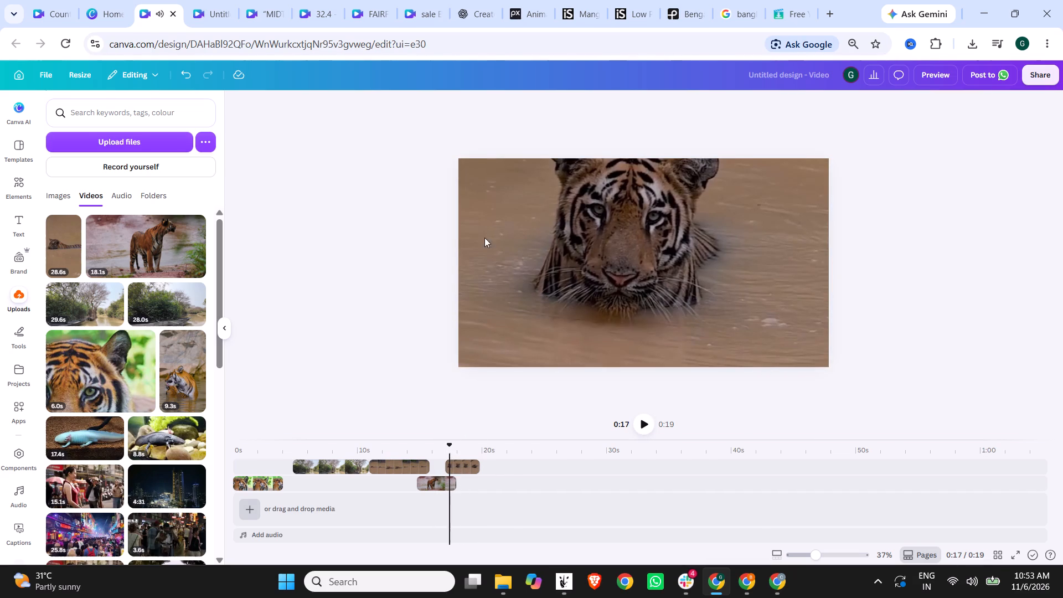
click(453, 451)
drag(451, 452, 456, 452)
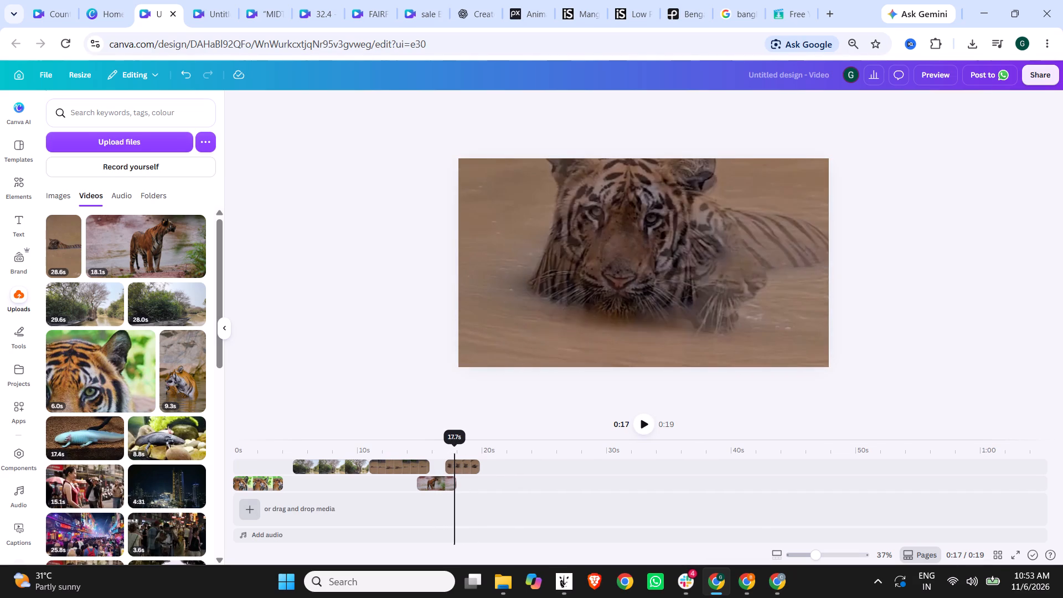
drag(456, 452, 458, 452)
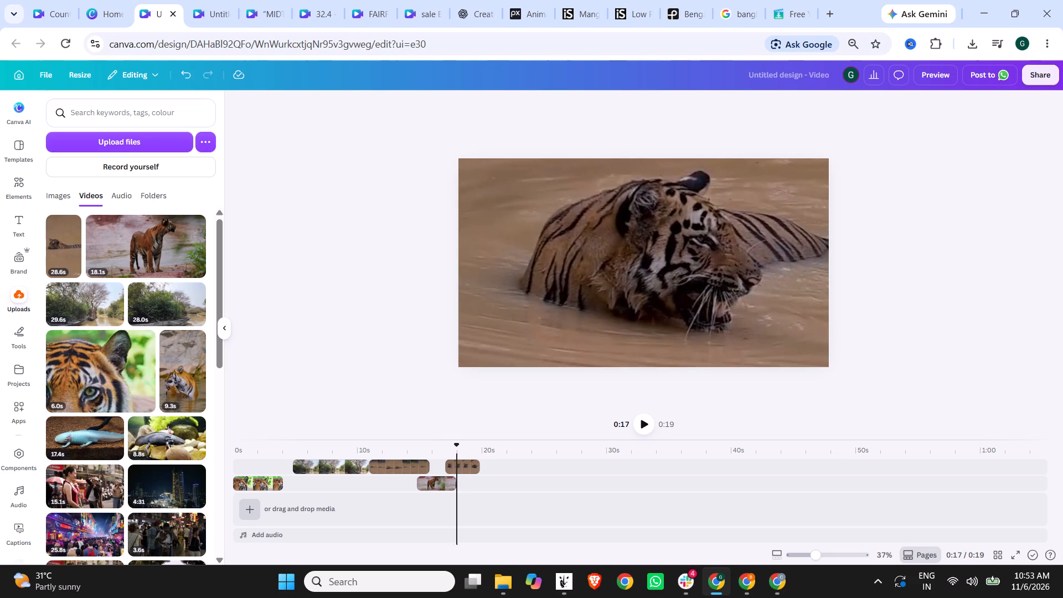
click(455, 470)
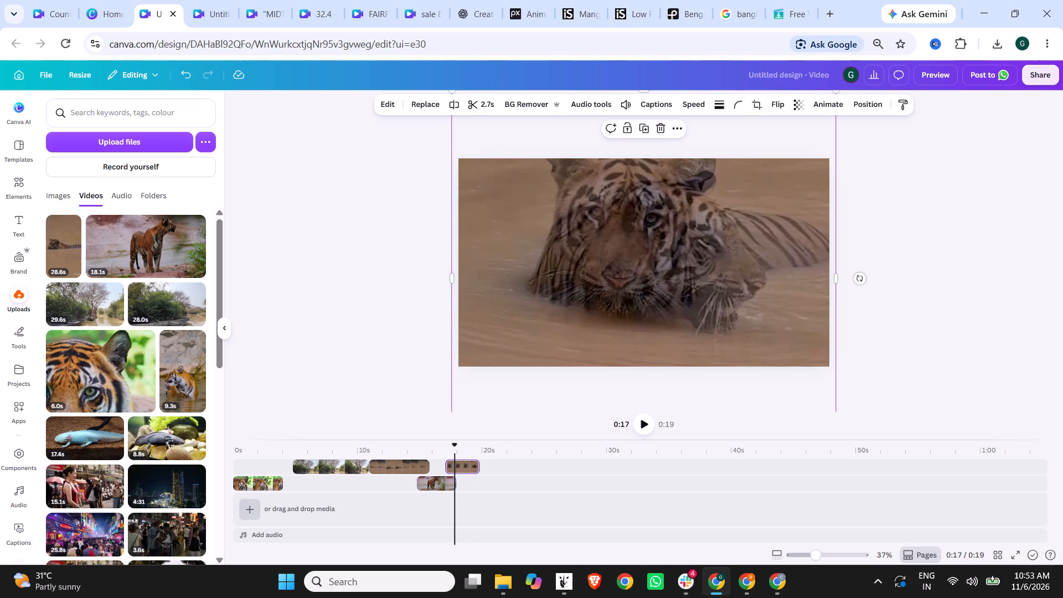
click(453, 445)
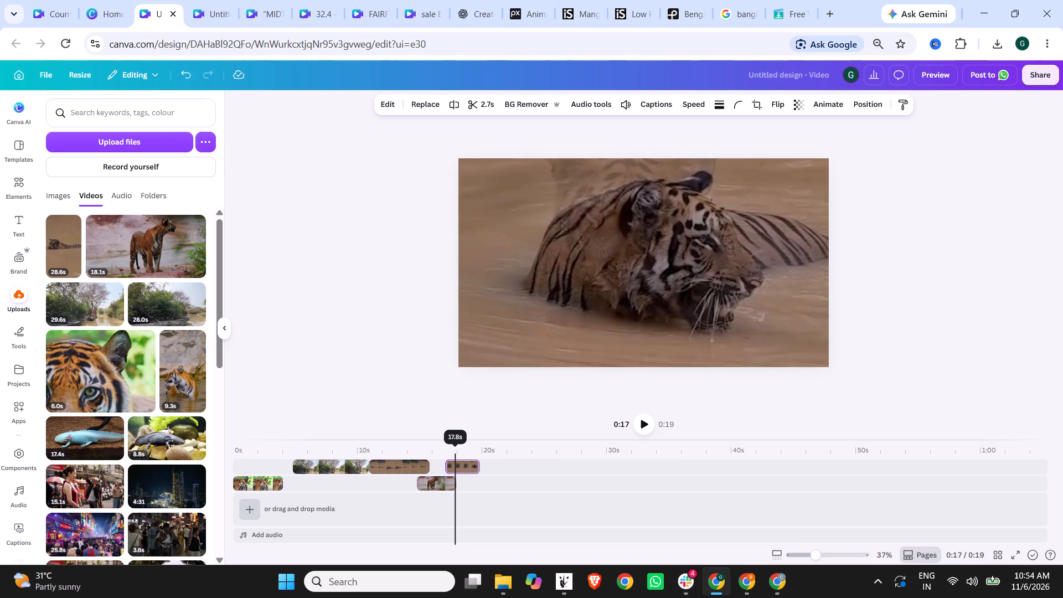
click(455, 104)
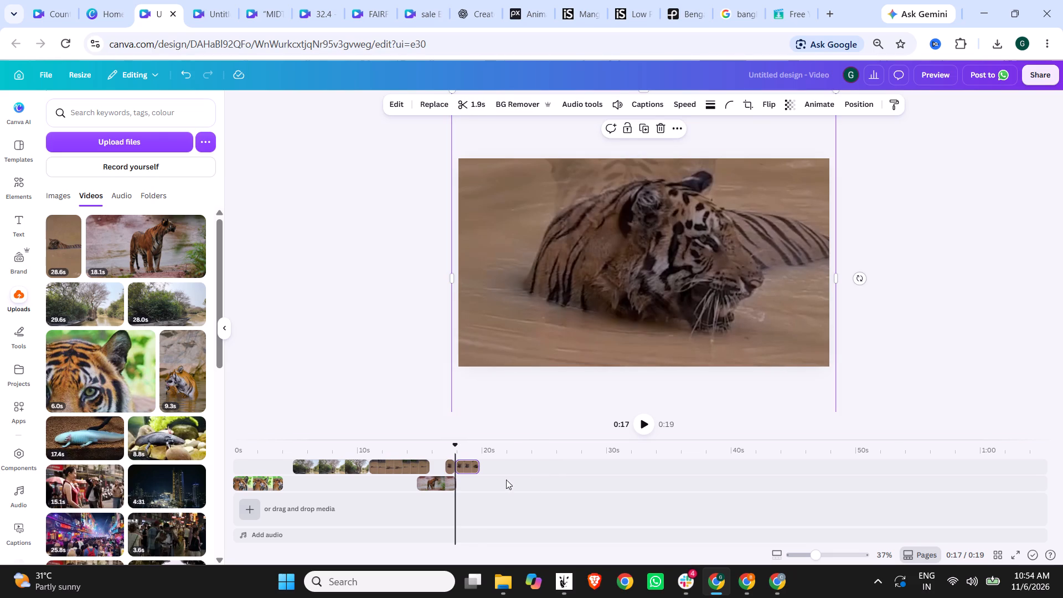
click(448, 463)
key(Delete)
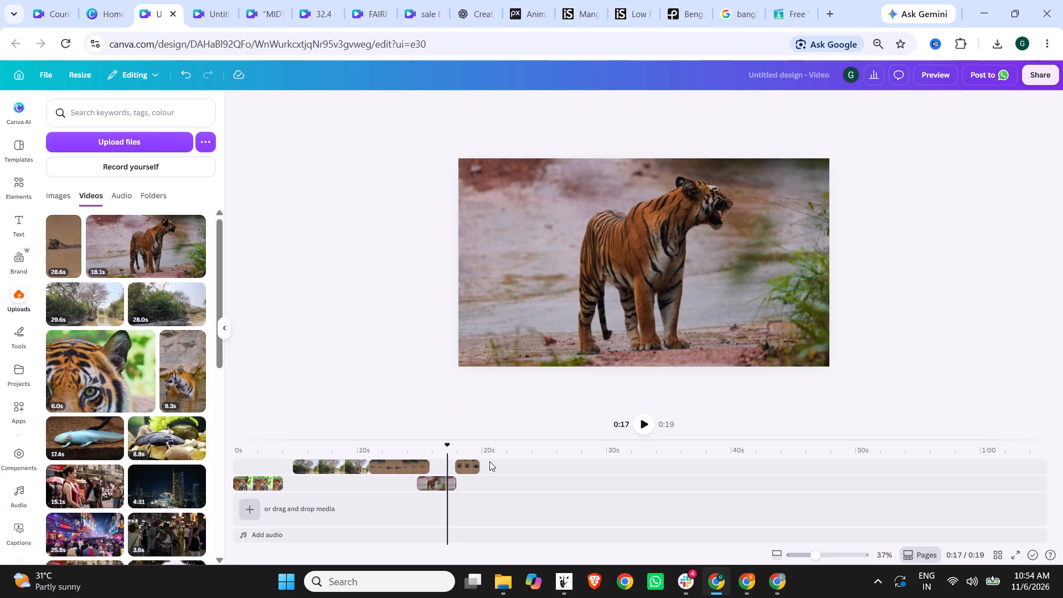
Move the forest clip out from between the opening tiger clip and the first swimming tiger piece, placing it at about 8 s.
drag(336, 467, 318, 467)
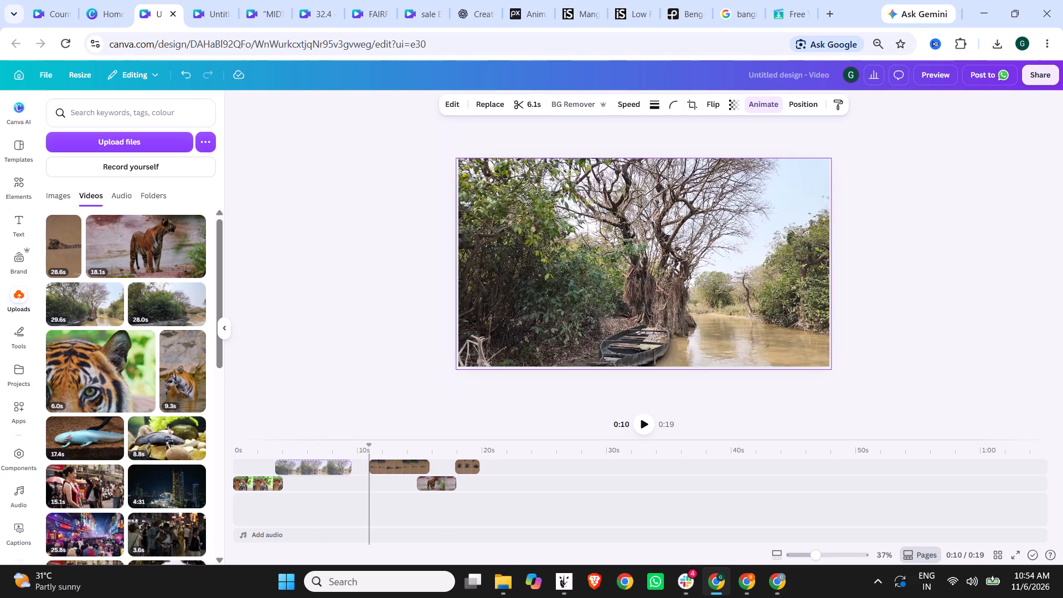
drag(318, 467, 525, 501)
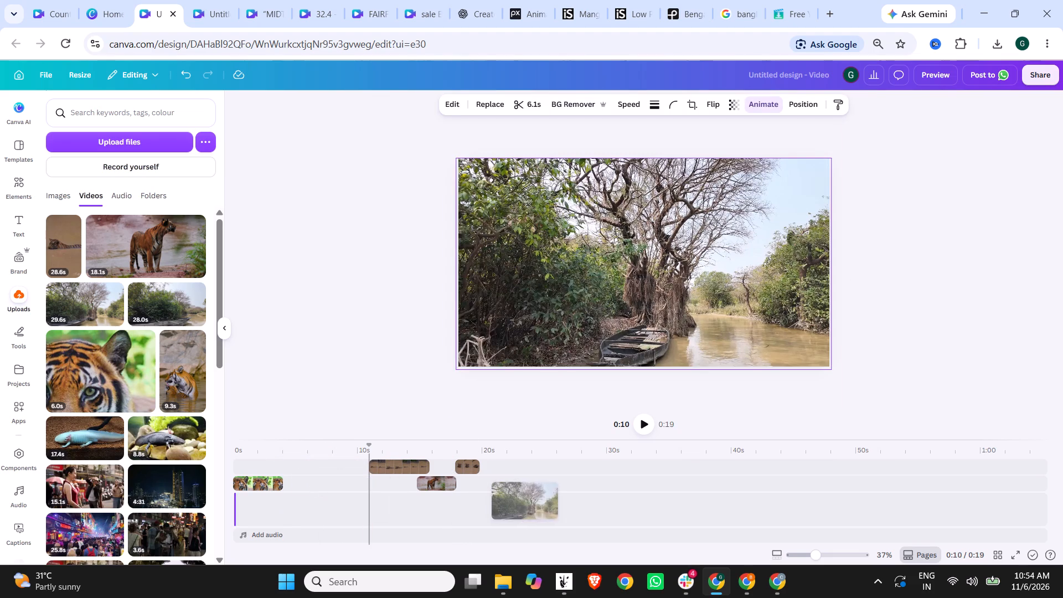
drag(392, 462, 302, 463)
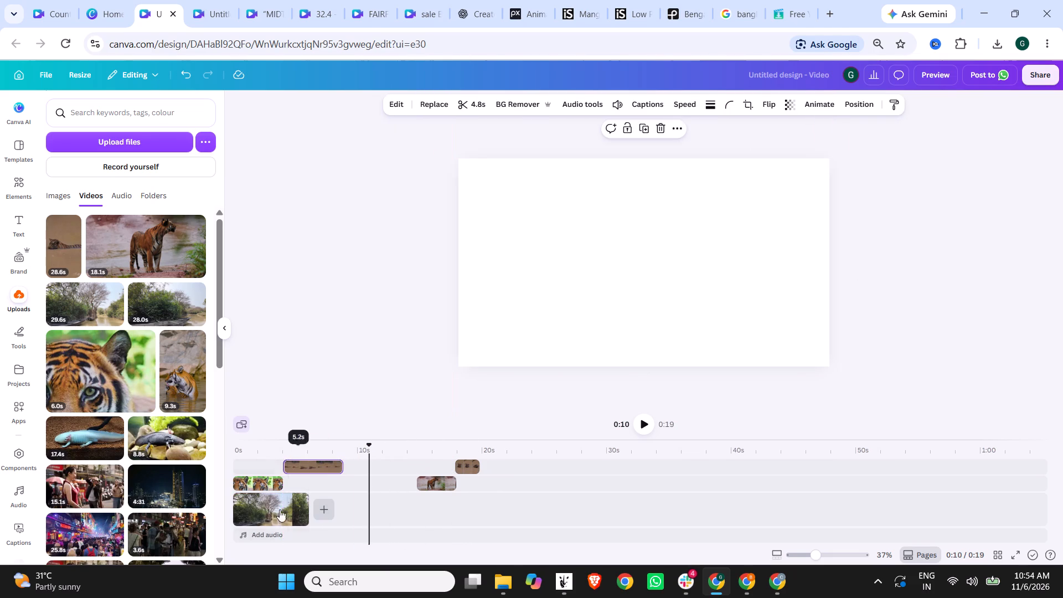
drag(272, 517, 368, 484)
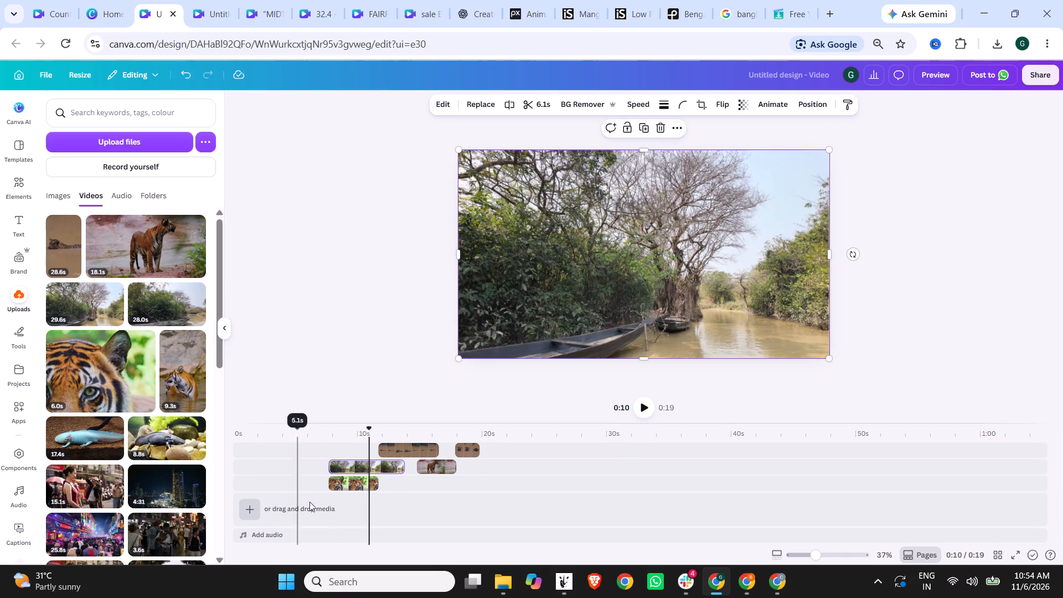
Move the opening tiger clip back to the start of the timeline and trim its end to a length of 3.3 s.
drag(343, 481, 255, 479)
drag(266, 484, 261, 484)
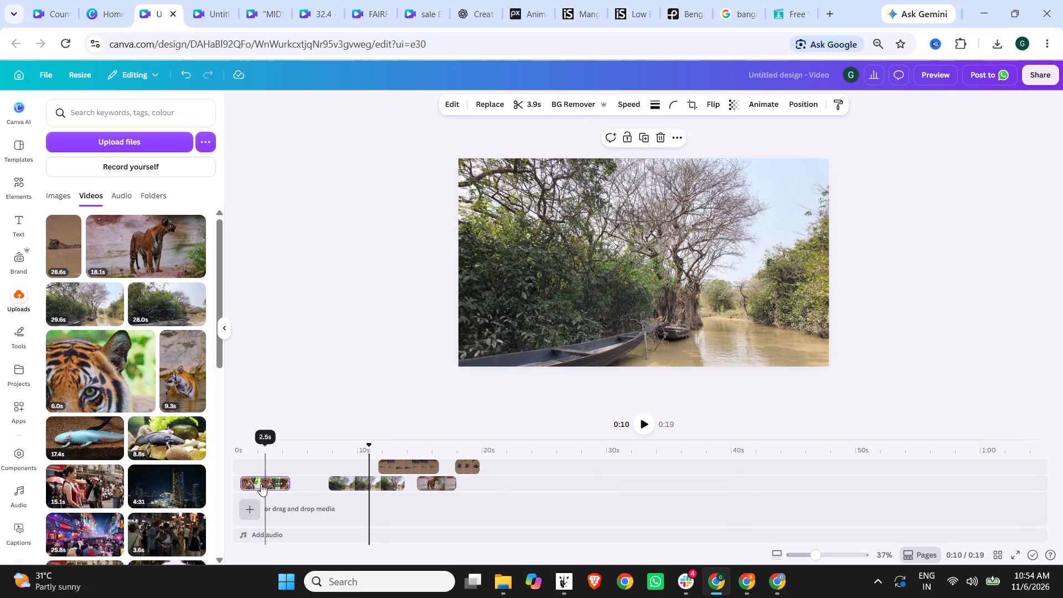
drag(261, 484, 261, 484)
drag(284, 483, 276, 483)
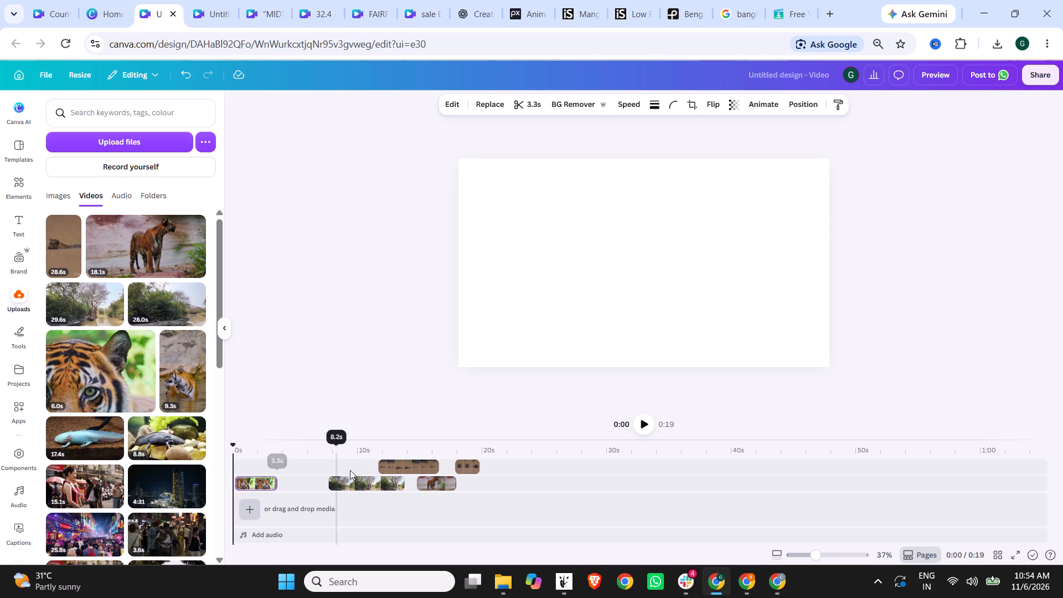
Trim the start of the first swimming tiger piece to a length of 2.7 s and place it directly after the opening tiger clip.
drag(384, 468, 388, 467)
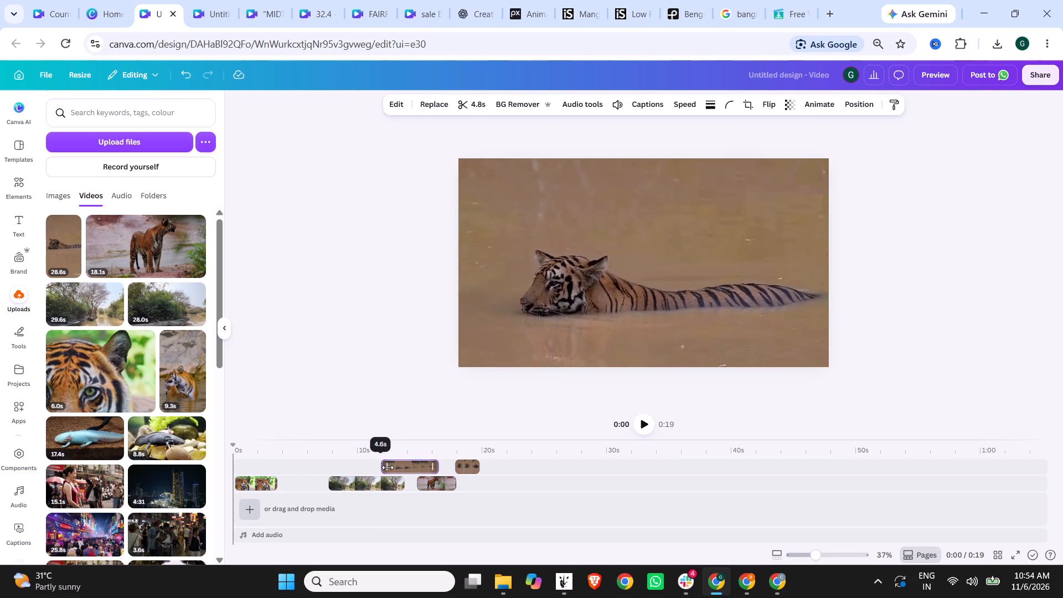
drag(388, 467, 392, 468)
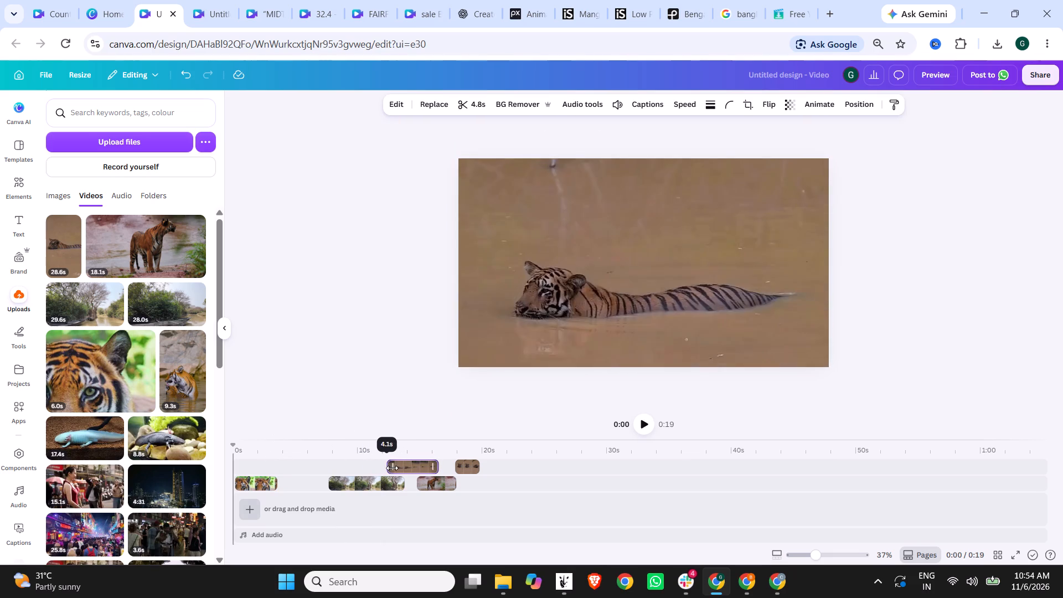
drag(392, 468, 413, 468)
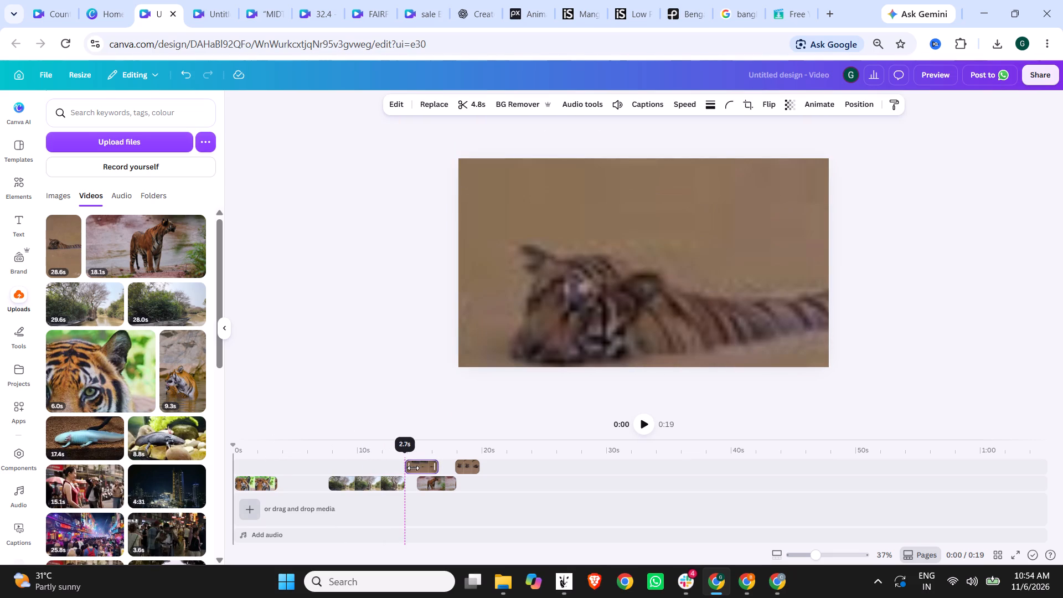
drag(413, 468, 415, 468)
drag(426, 468, 298, 468)
Shift the forest clip slightly later and place the last swimming tiger piece directly after the first one, before the forest clip.
drag(374, 481, 374, 481)
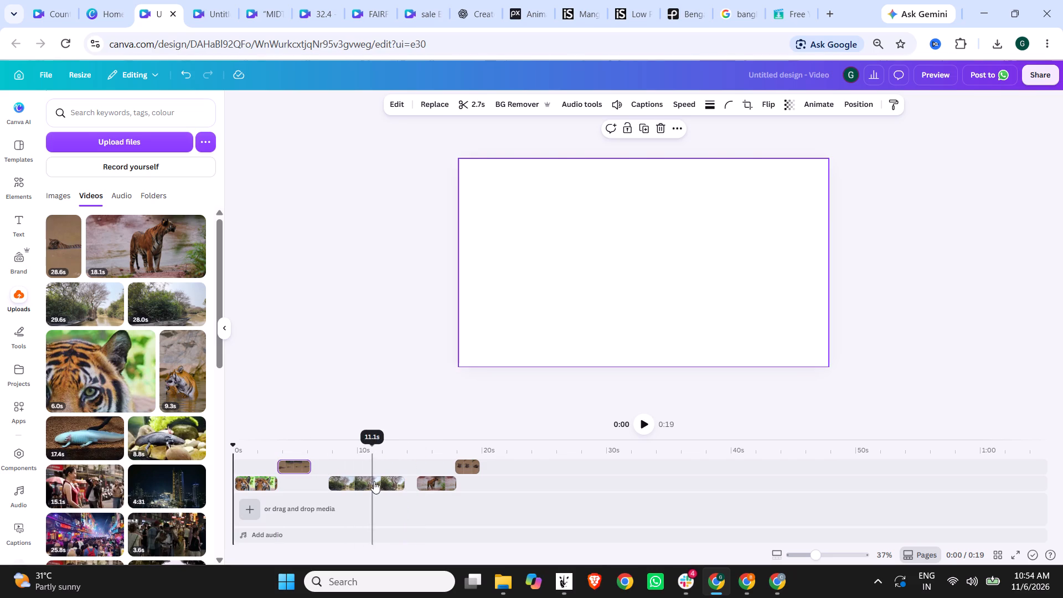
drag(374, 481, 381, 481)
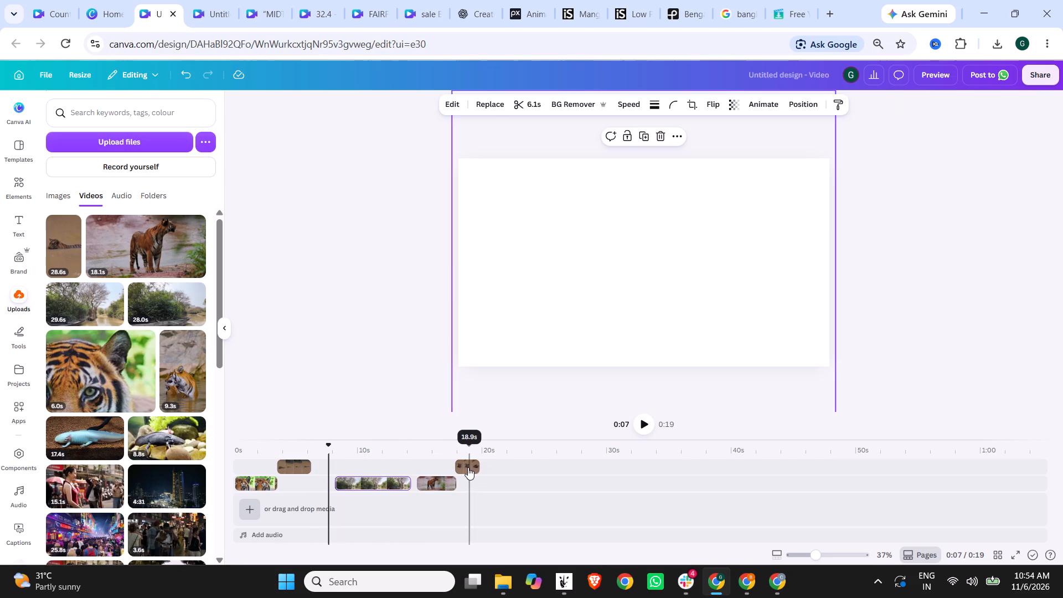
drag(467, 467, 325, 468)
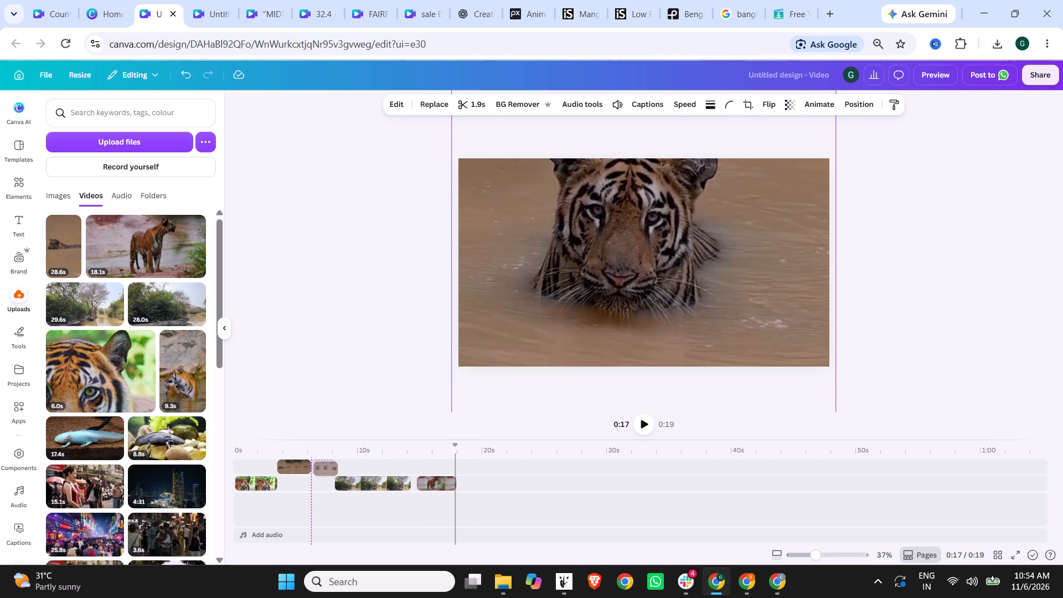
Trim the end of the forest clip to about 13 s and move the standing tiger clip up directly after it.
click(389, 483)
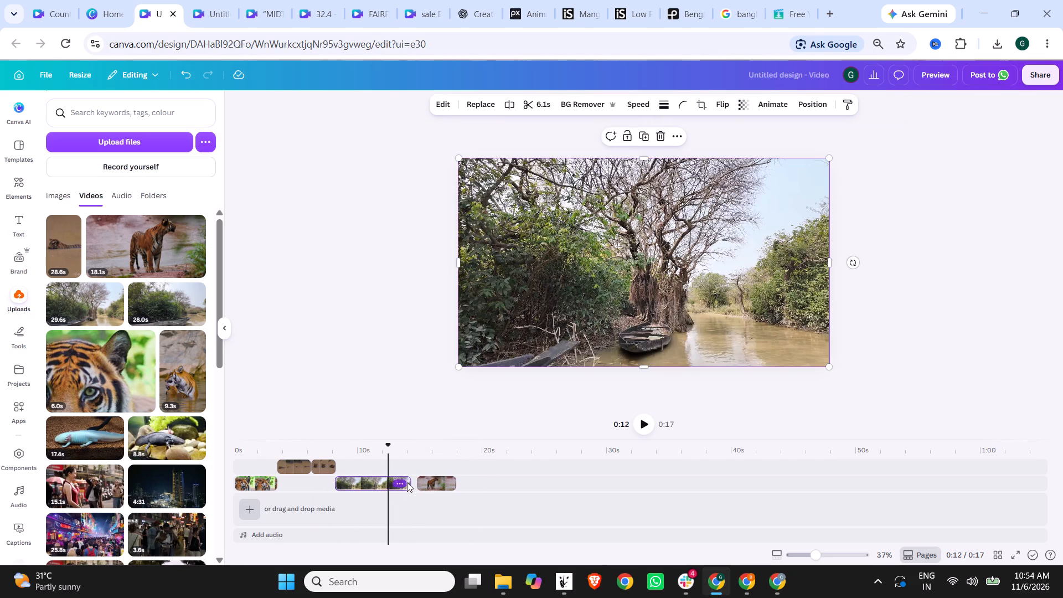
drag(408, 482, 391, 482)
drag(432, 481, 411, 481)
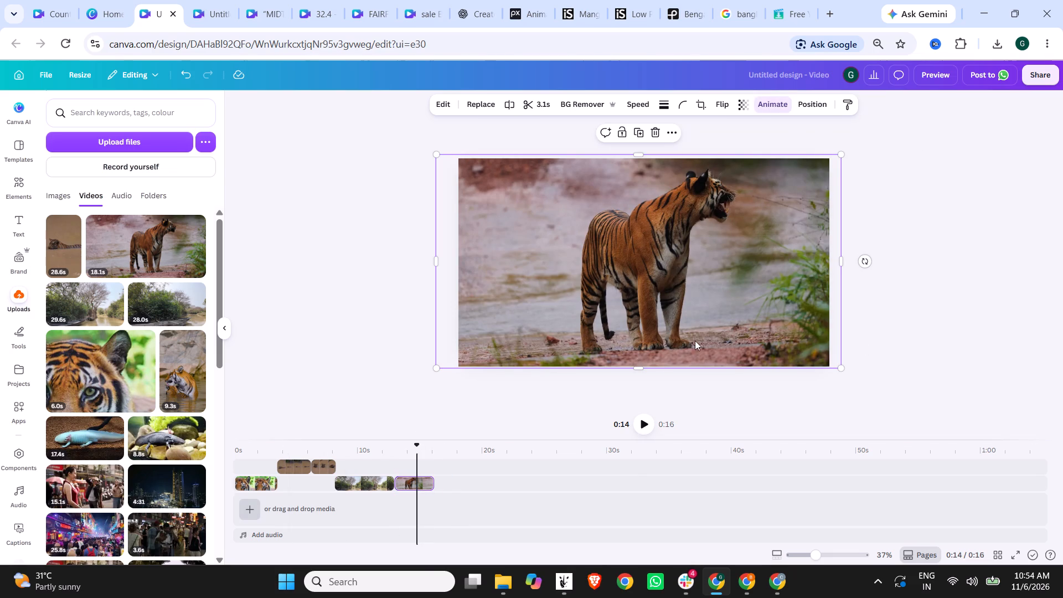
Preview the rearranged video in full view, checking the clip order and sound, and return to the editor.
click(936, 78)
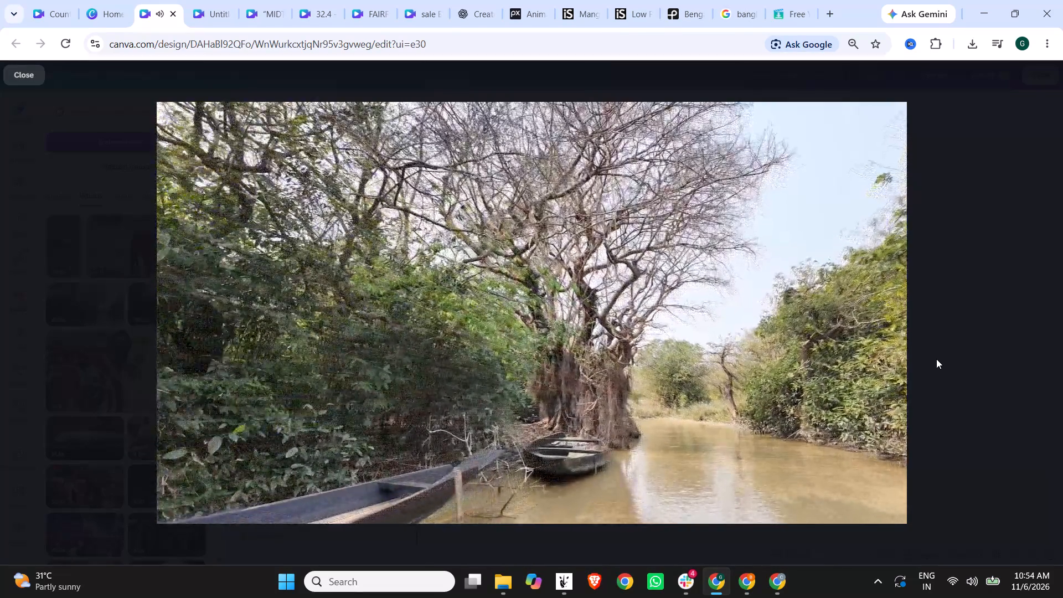
click(936, 359)
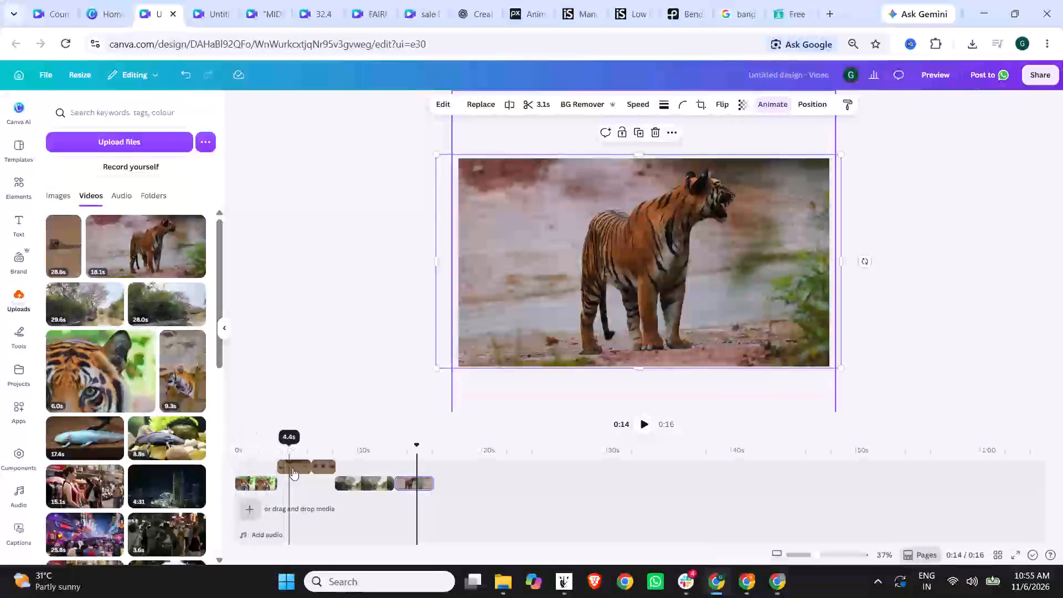
Extract the audio from both swimming tiger pieces and delete the two extracted audio tracks.
click(292, 468)
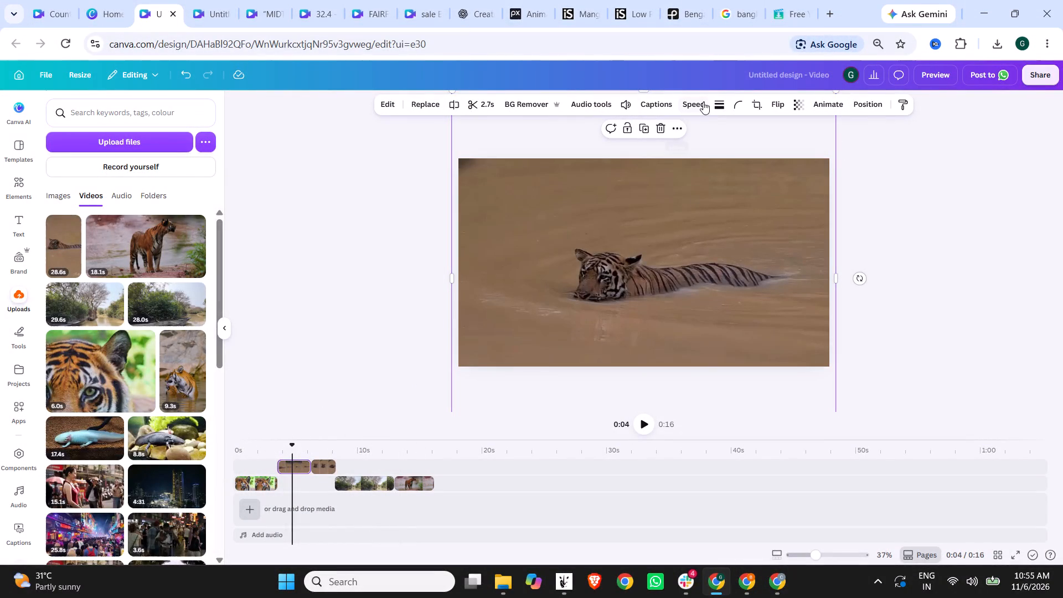
click(605, 107)
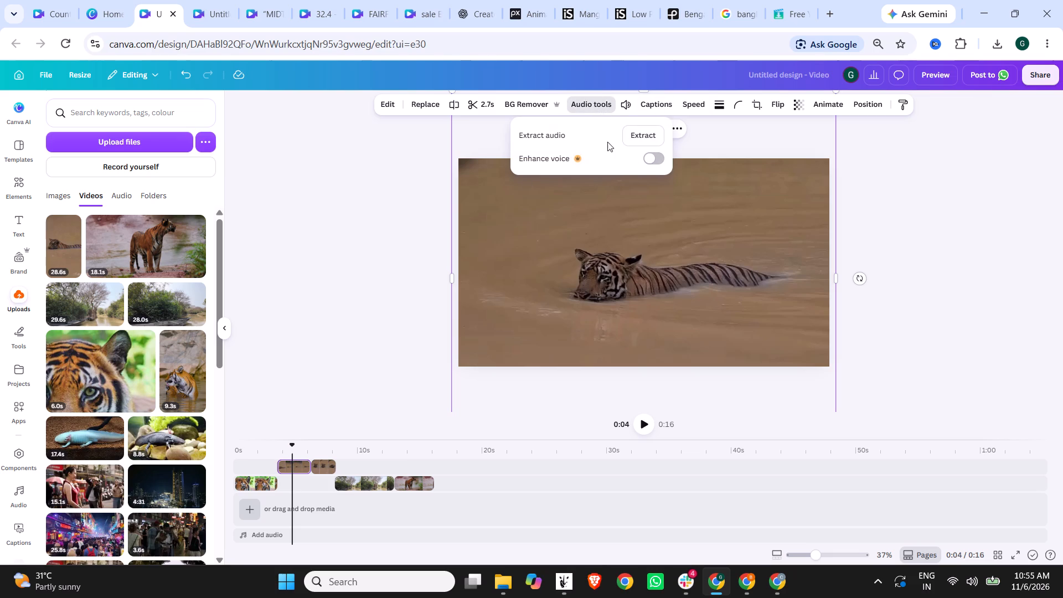
click(634, 136)
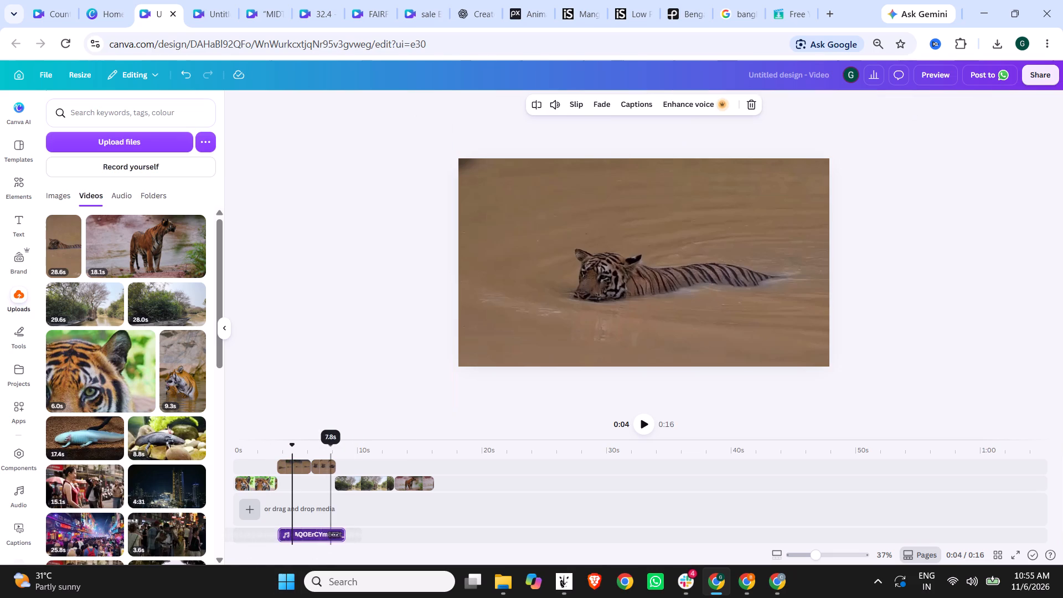
click(324, 460)
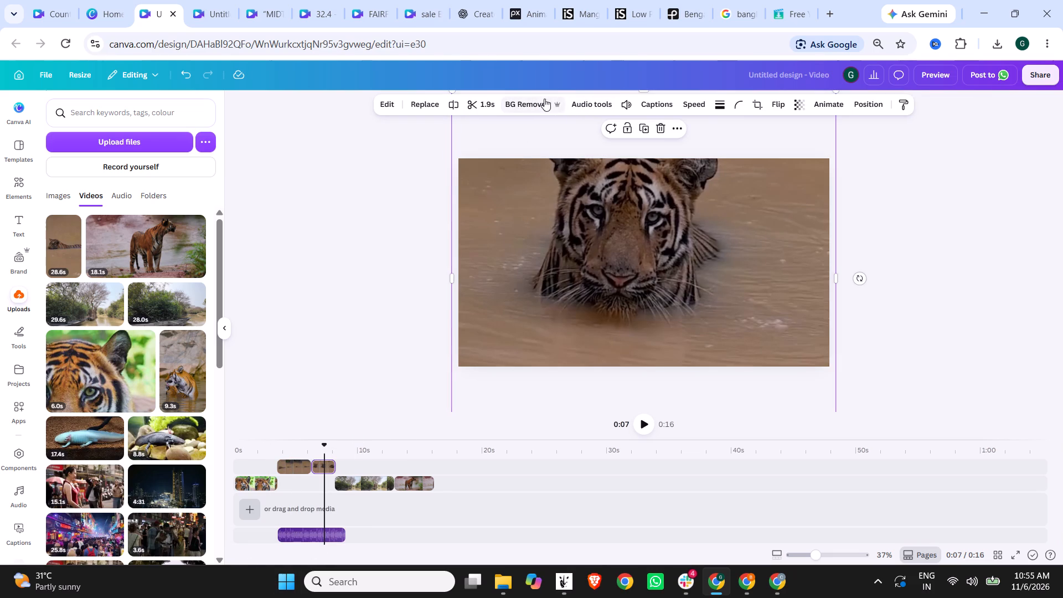
click(592, 102)
click(566, 134)
click(637, 131)
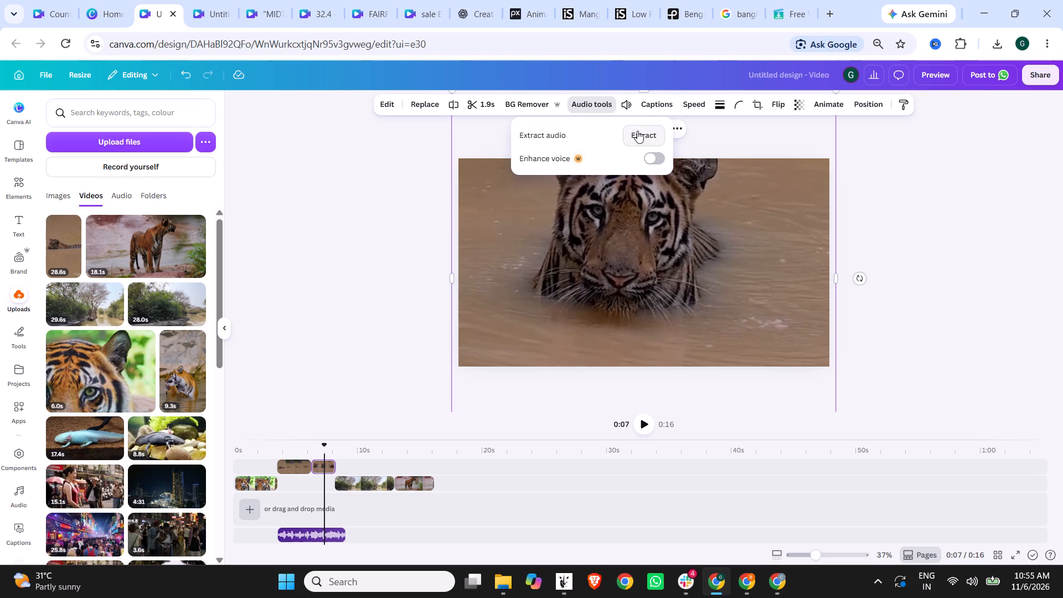
click(314, 518)
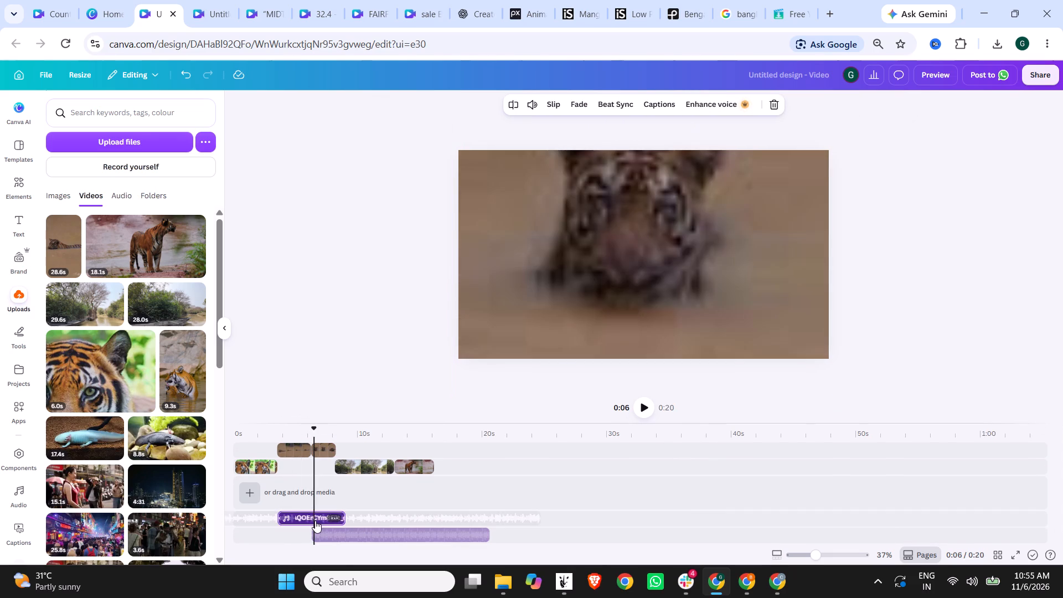
key(Delete)
click(349, 538)
key(Delete)
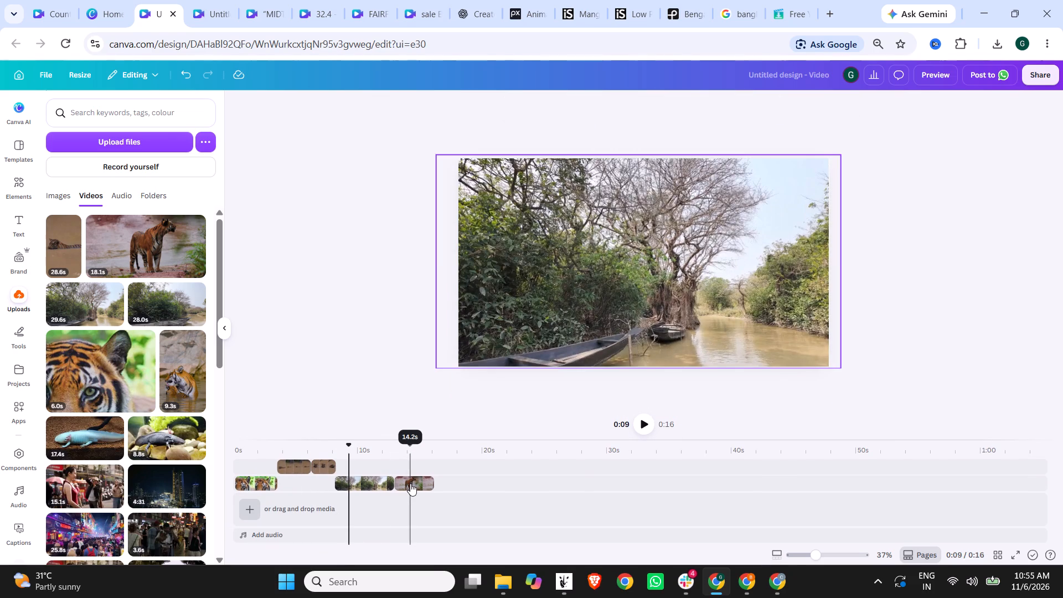
Apply the Slow Wave animation to the first swimming tiger piece.
click(410, 483)
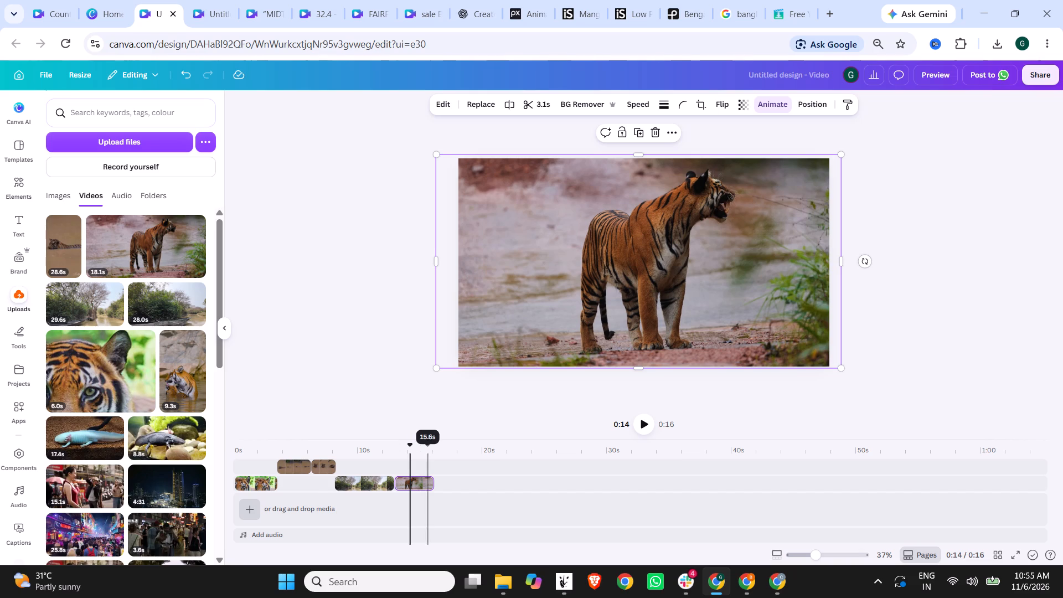
click(288, 463)
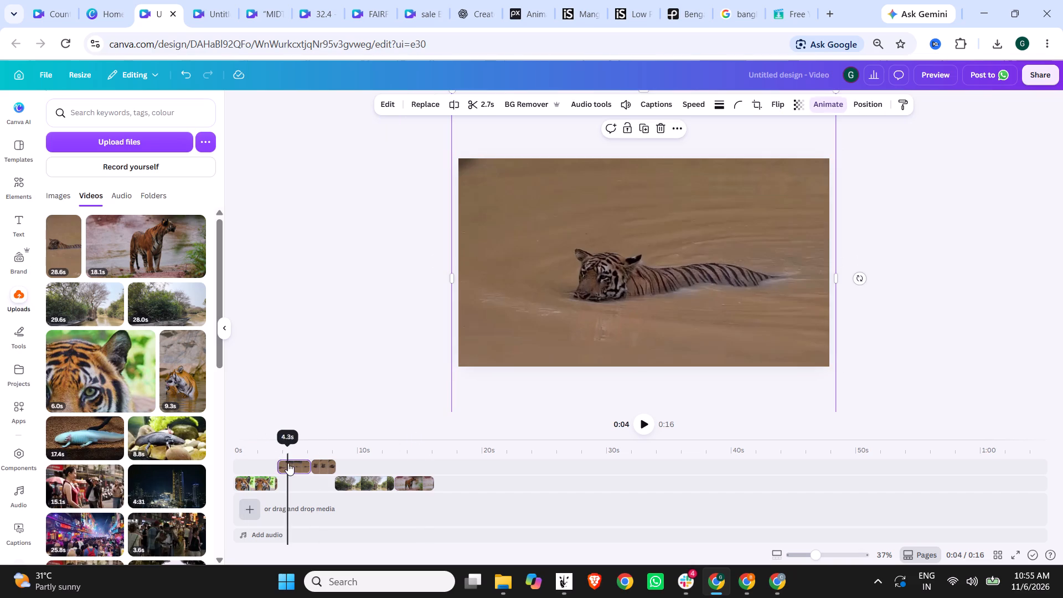
click(834, 99)
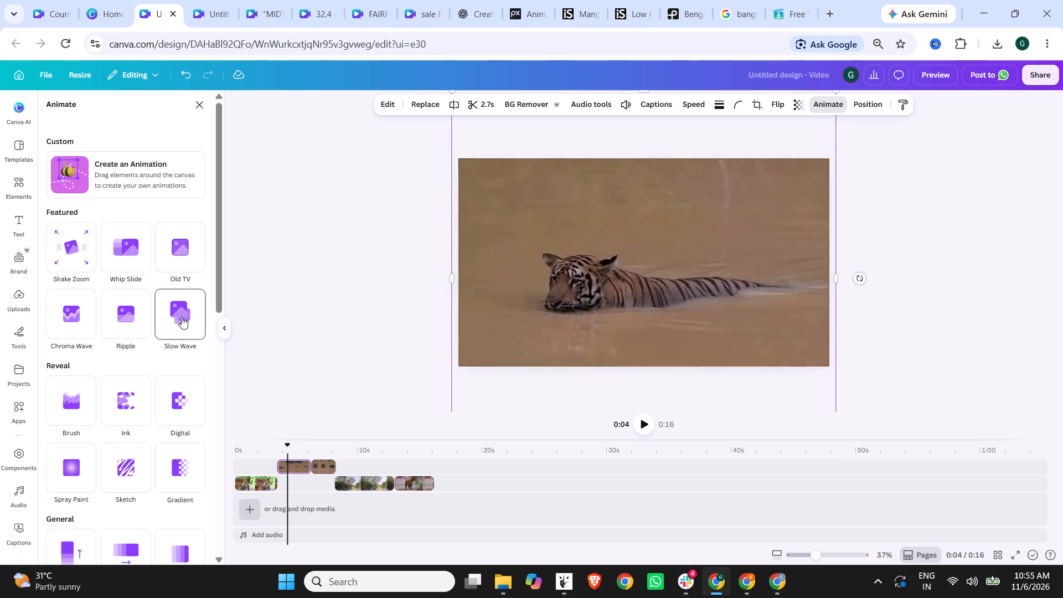
click(182, 317)
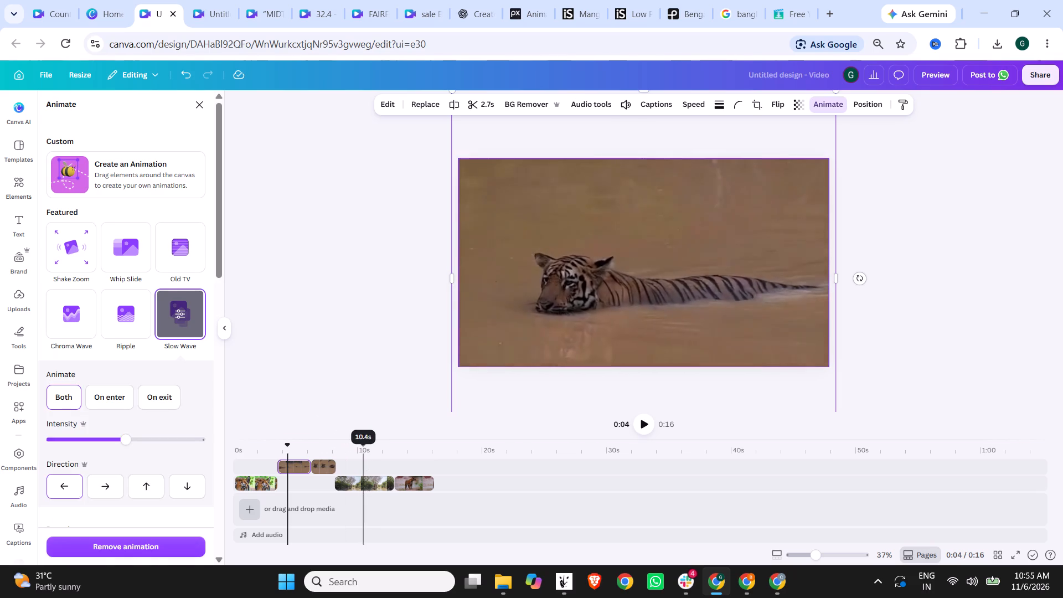
Change the animation of the first swimming tiger piece to Blur.
click(360, 447)
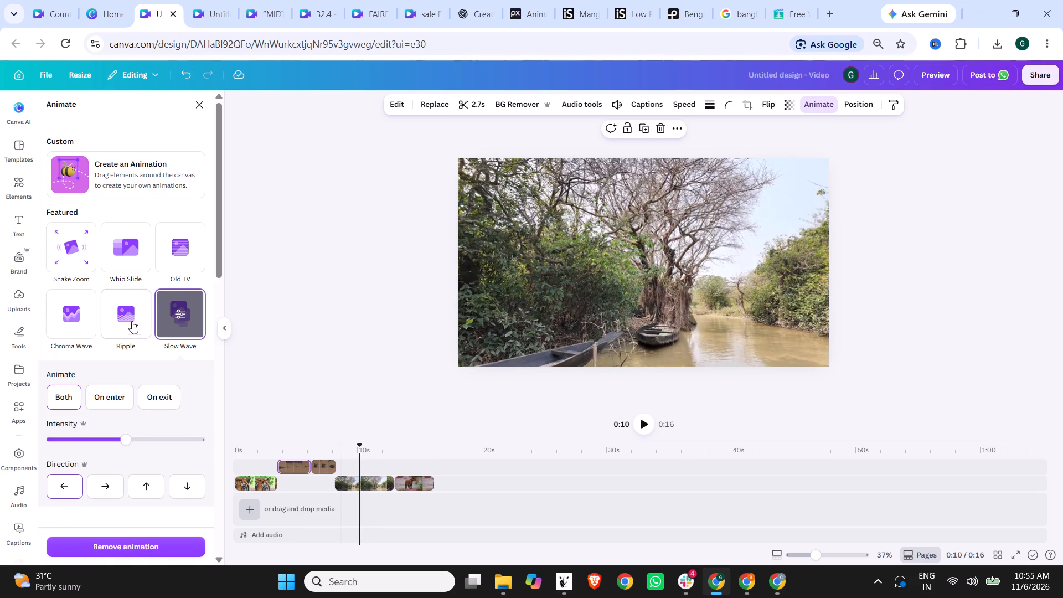
scroll(172, 416, down, 2)
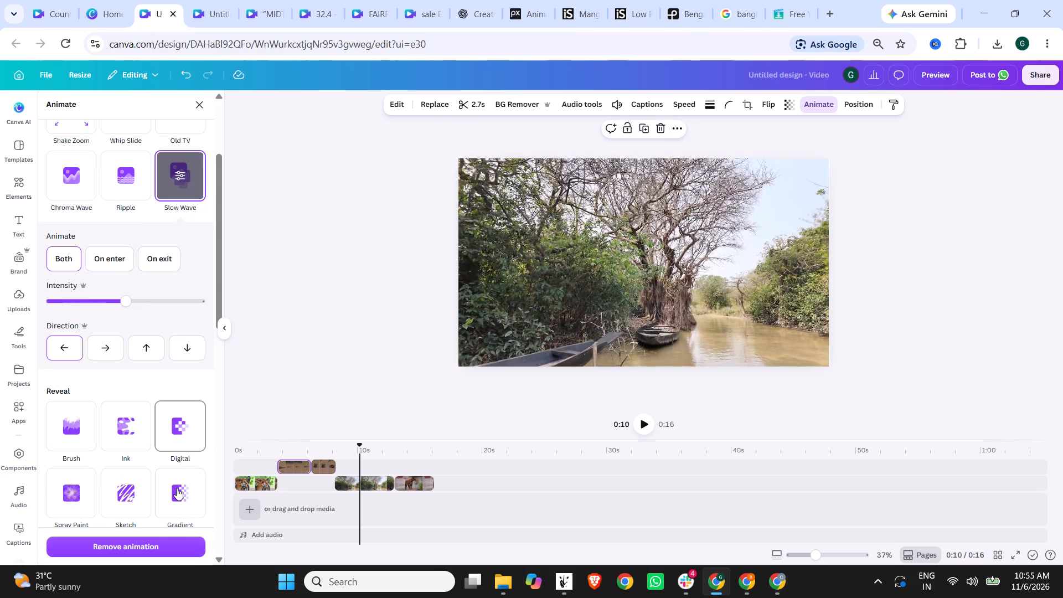
scroll(109, 426, down, 2)
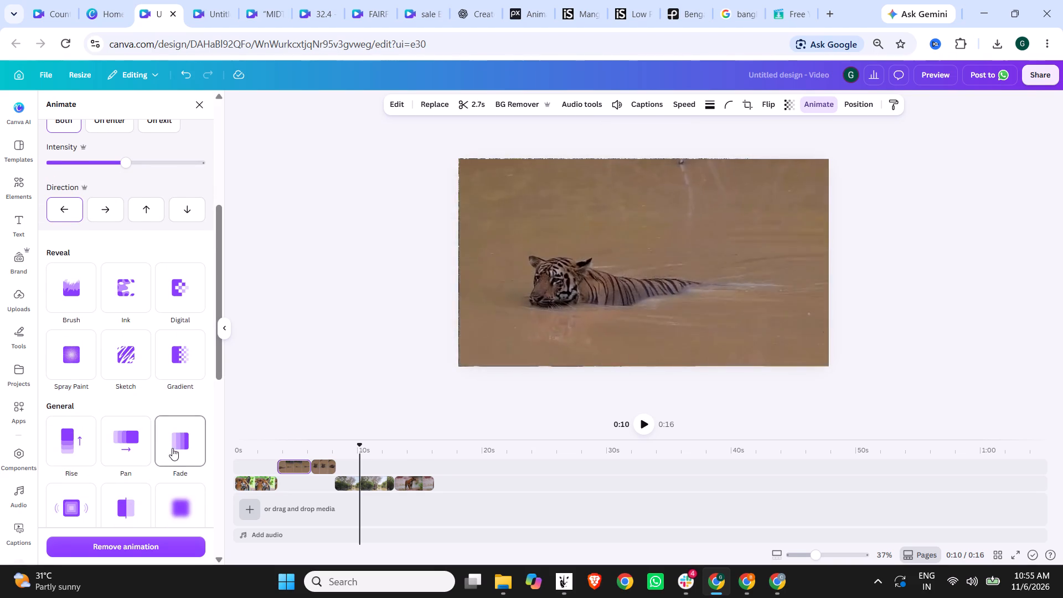
click(188, 503)
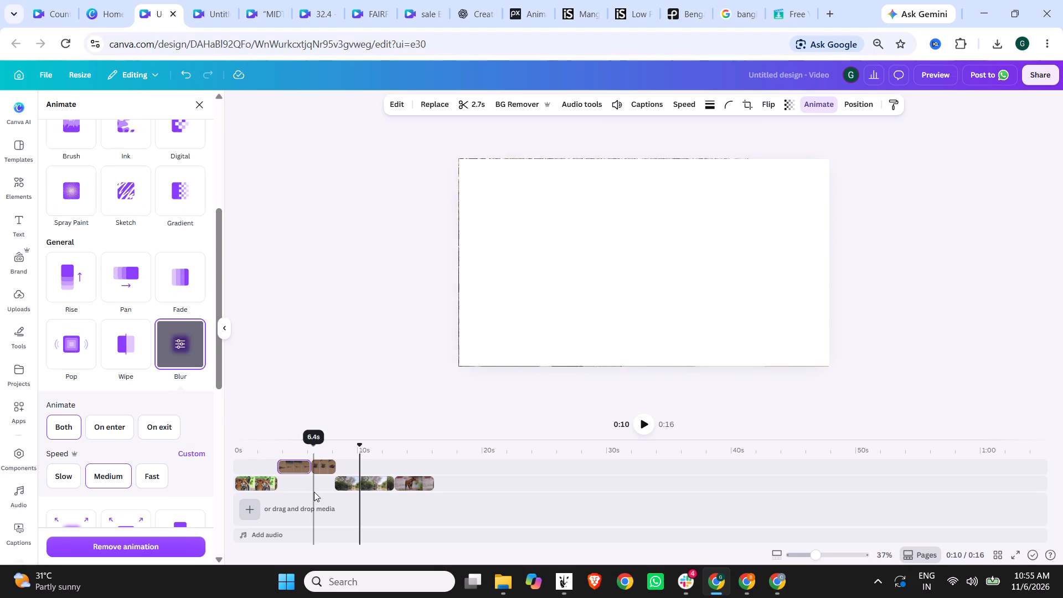
Jump through the timeline to examine the animated frames and the transitions between the tiger and forest clips.
click(344, 450)
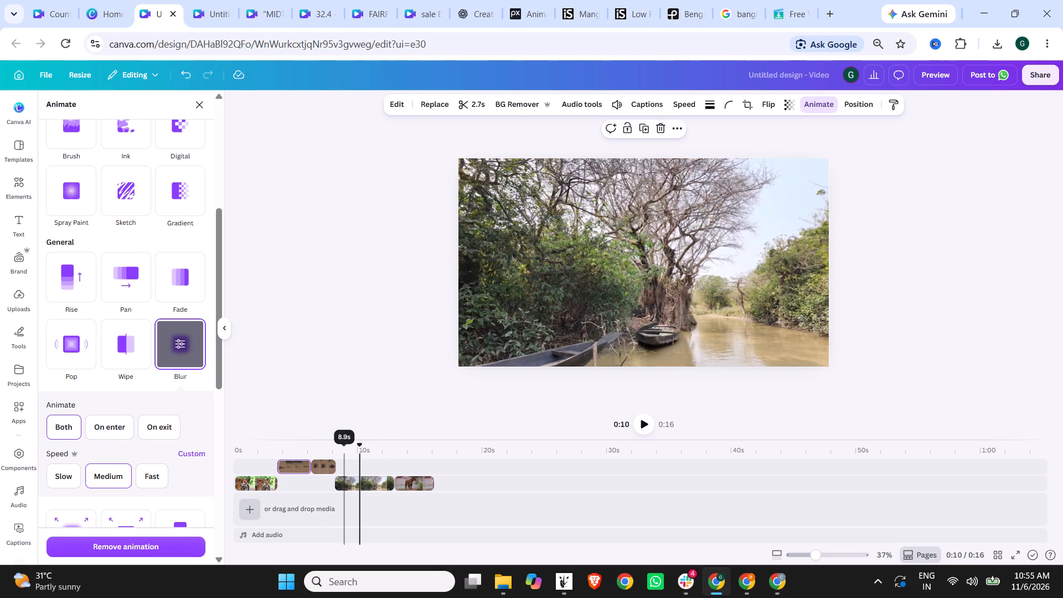
click(330, 447)
click(285, 445)
click(352, 448)
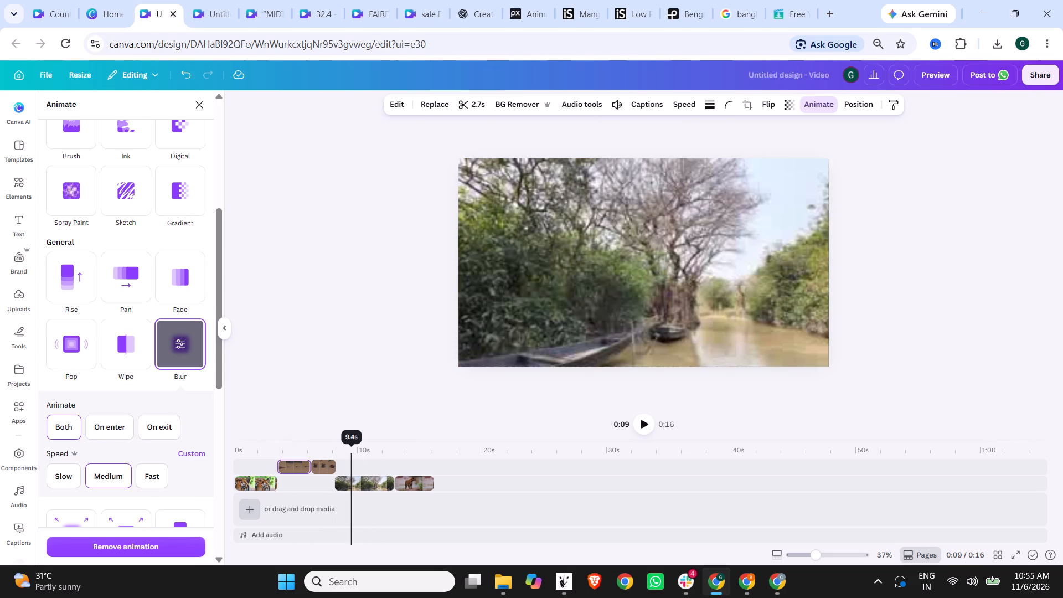
click(375, 448)
click(329, 446)
click(317, 445)
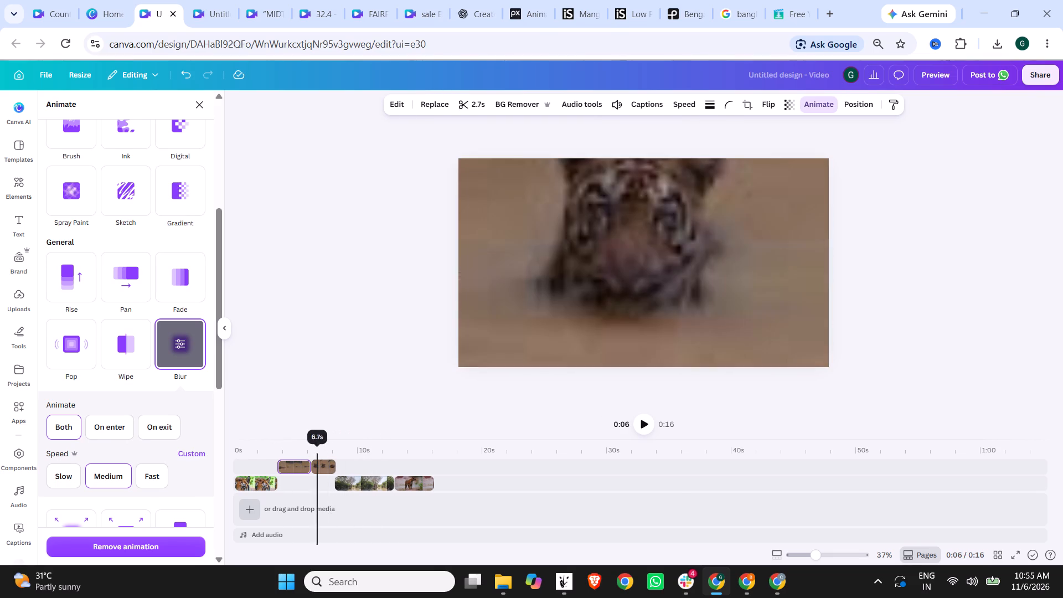
click(307, 444)
click(331, 446)
click(380, 446)
click(405, 452)
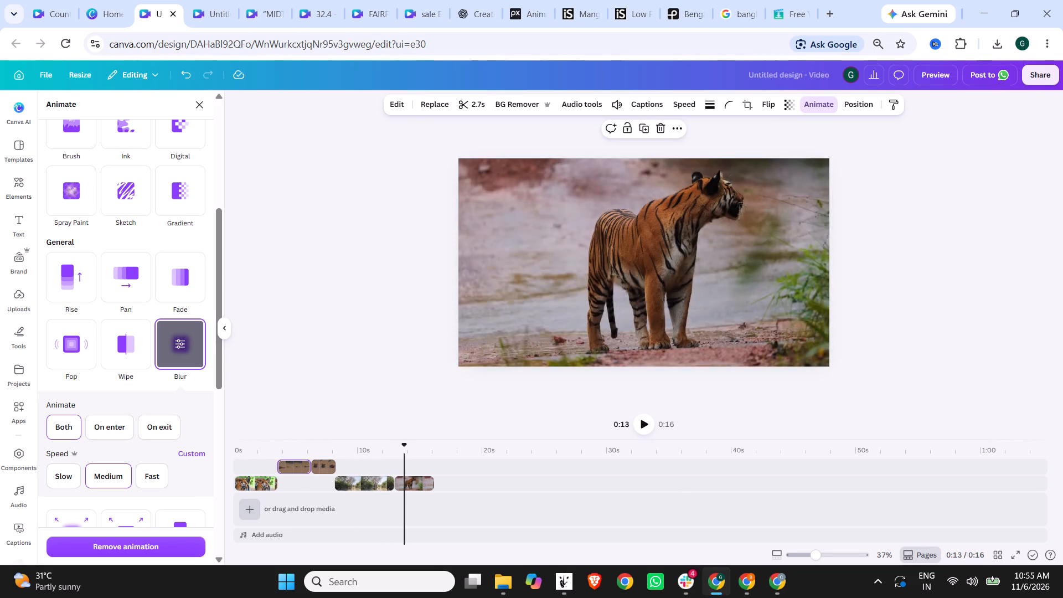
click(419, 452)
click(436, 452)
Apply the Pop animation to the standing tiger clip.
click(400, 482)
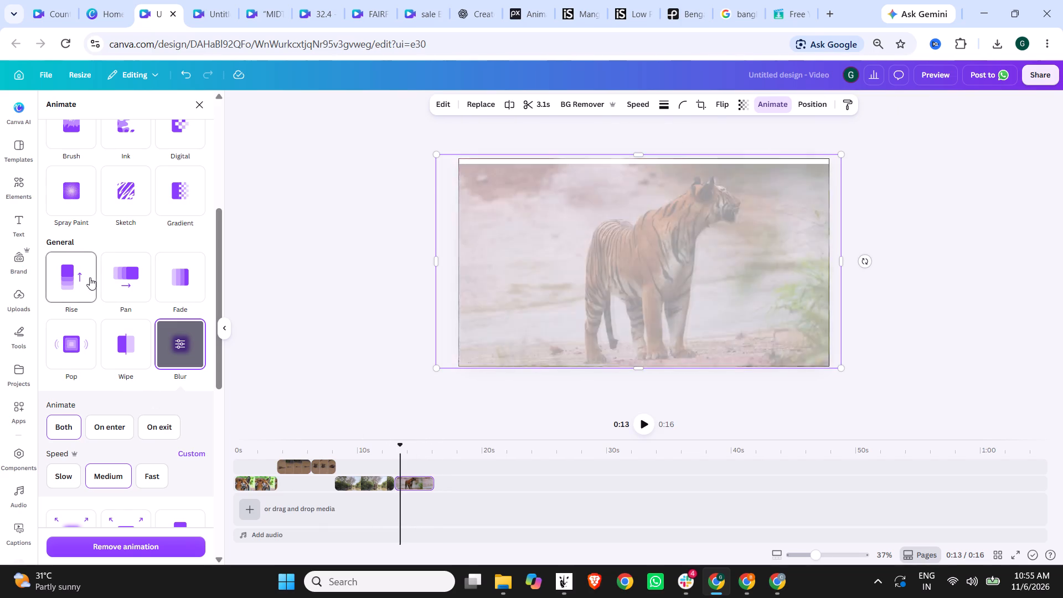
click(84, 340)
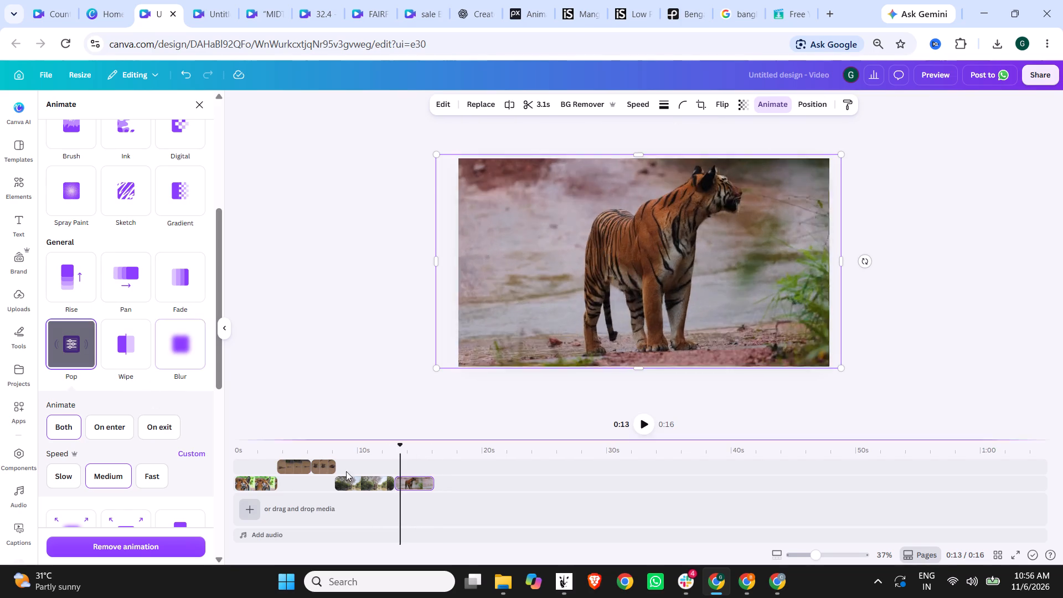
Move the standing tiger clip up to the swimming tigers' track, starting slightly before the forest clip ends.
drag(417, 483, 411, 471)
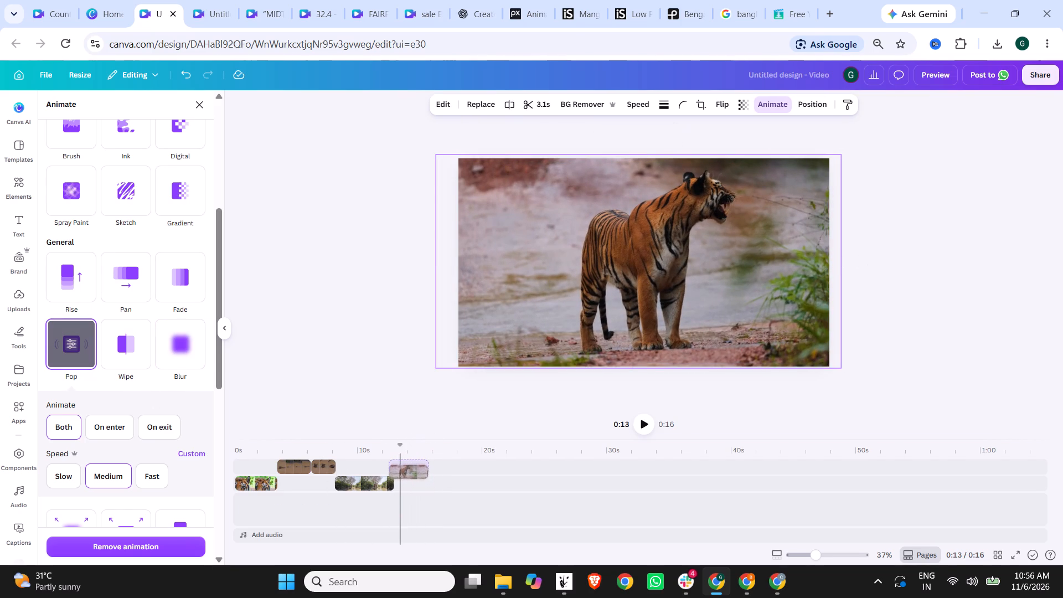
drag(411, 471, 410, 468)
Preview the animated tiger video in full view and return to the editor.
click(930, 71)
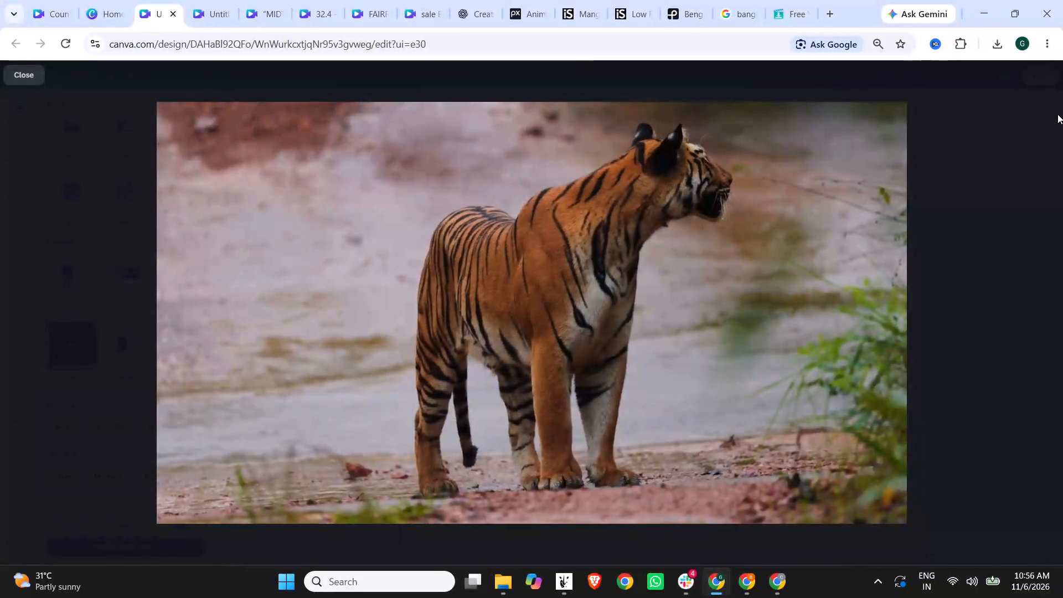
key(Escape)
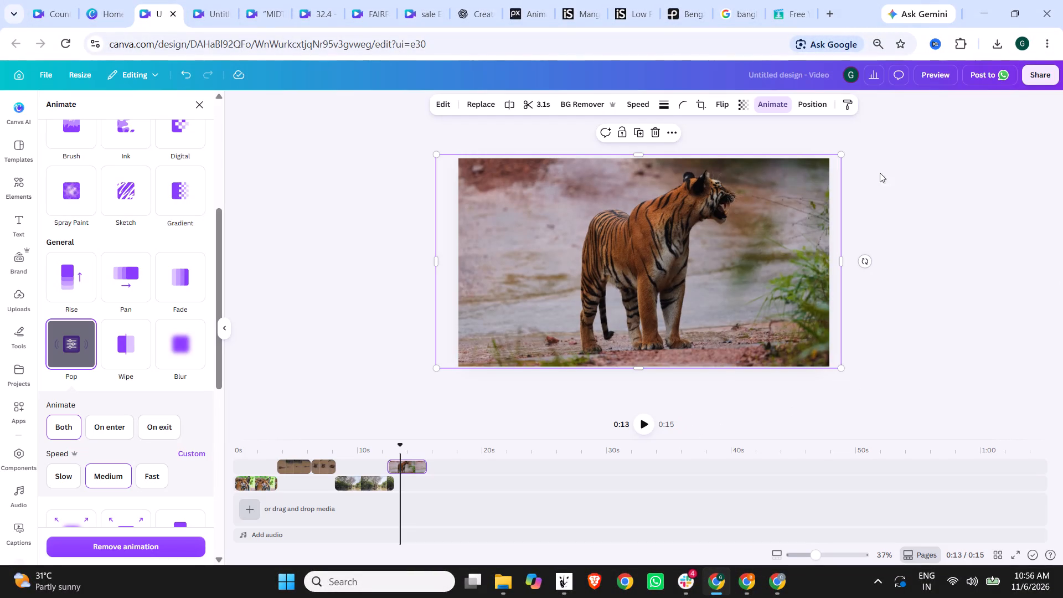
Open the download options for the tiger video design.
click(1056, 82)
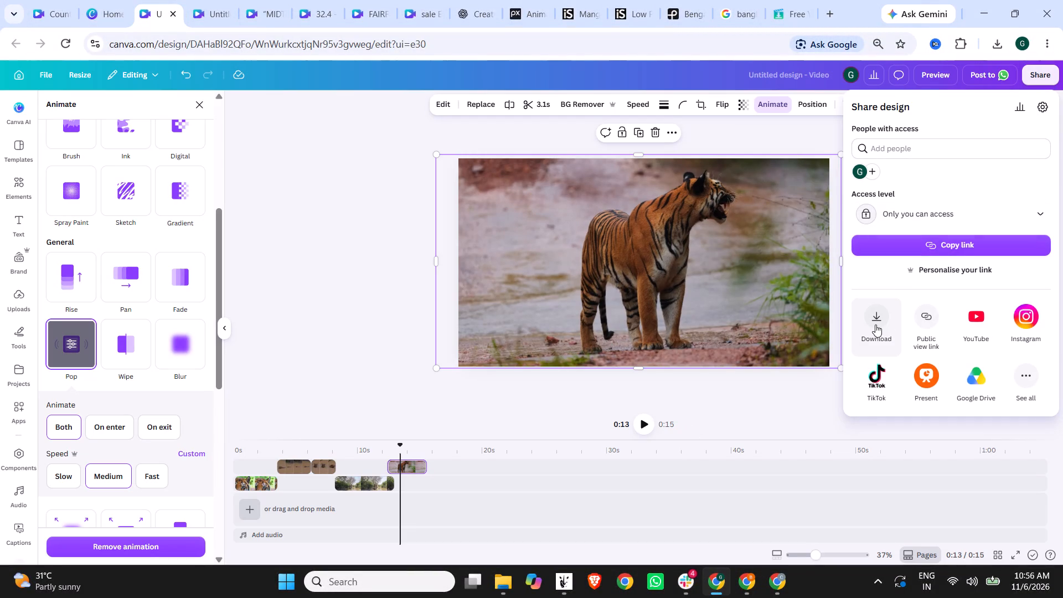
click(875, 324)
In the Country Facts design, move the previously uploaded Untitled design (5) tiger video to trash.
click(59, 0)
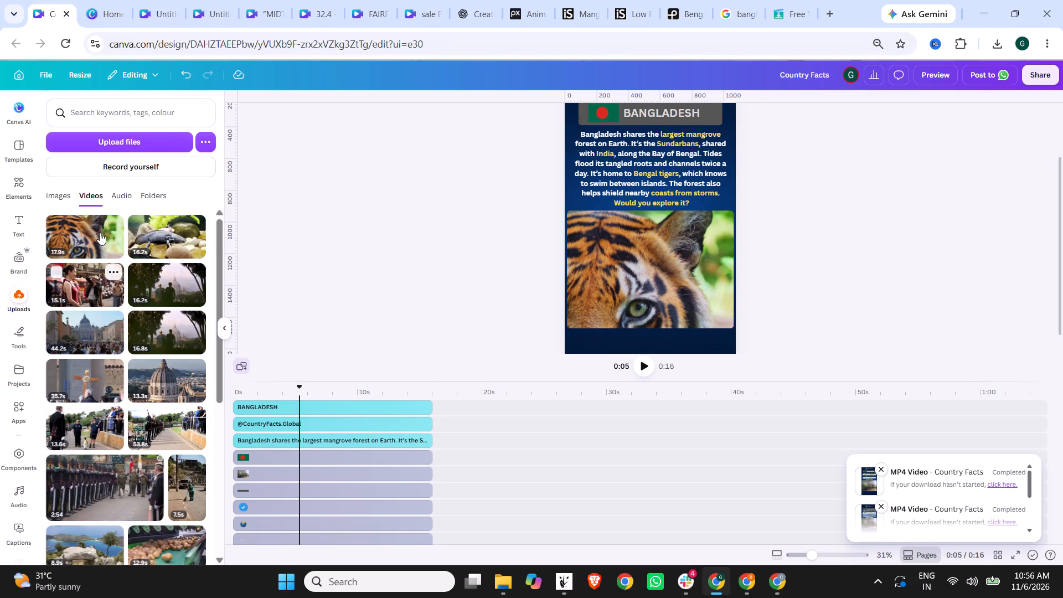
click(111, 222)
click(174, 389)
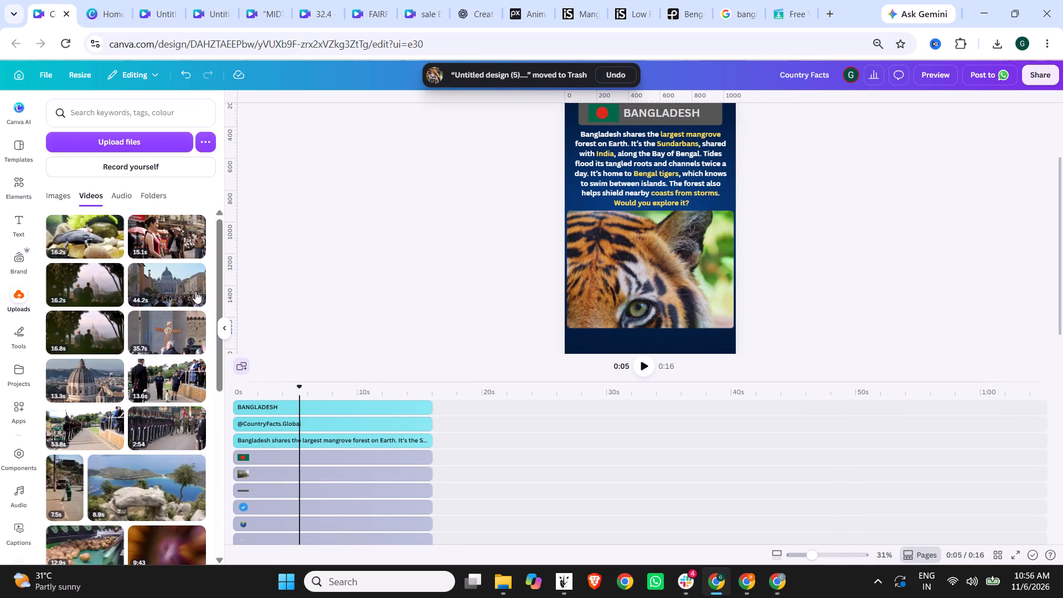
Return to the untitled tiger design and download it as a 1080p MP4 video.
click(80, 0)
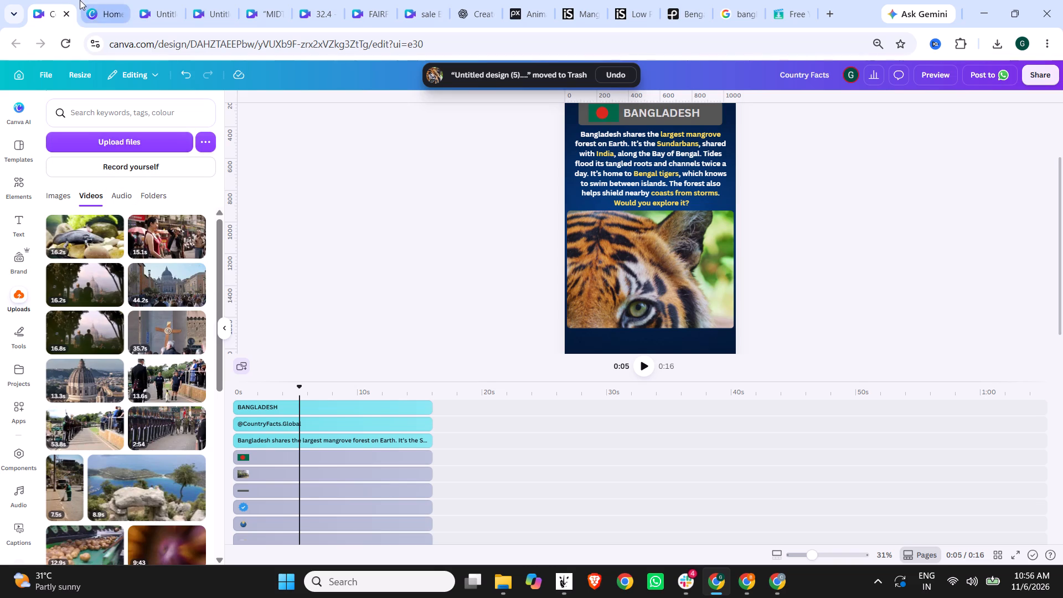
click(147, 0)
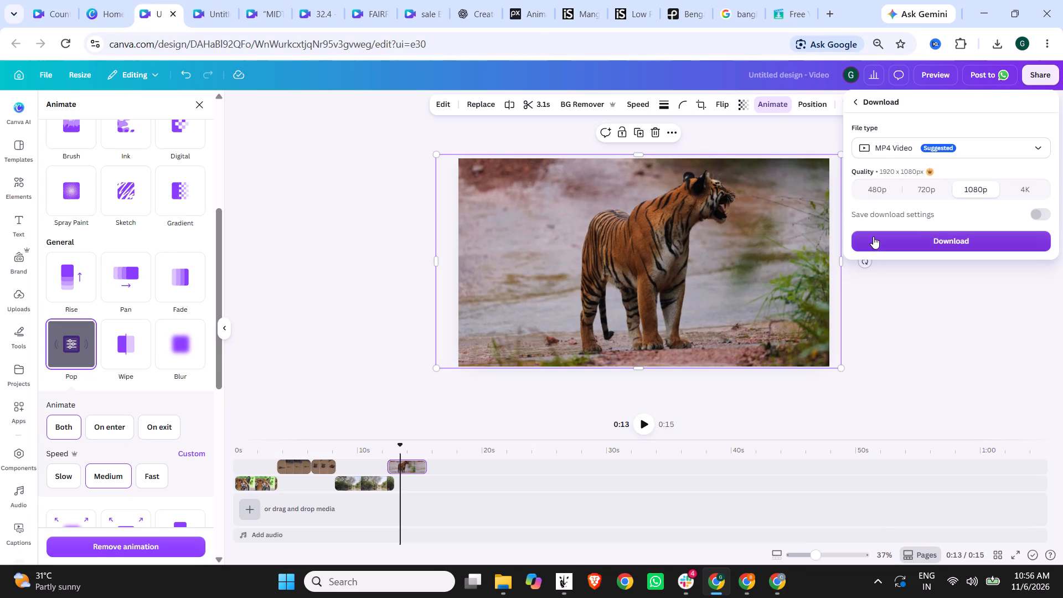
click(873, 236)
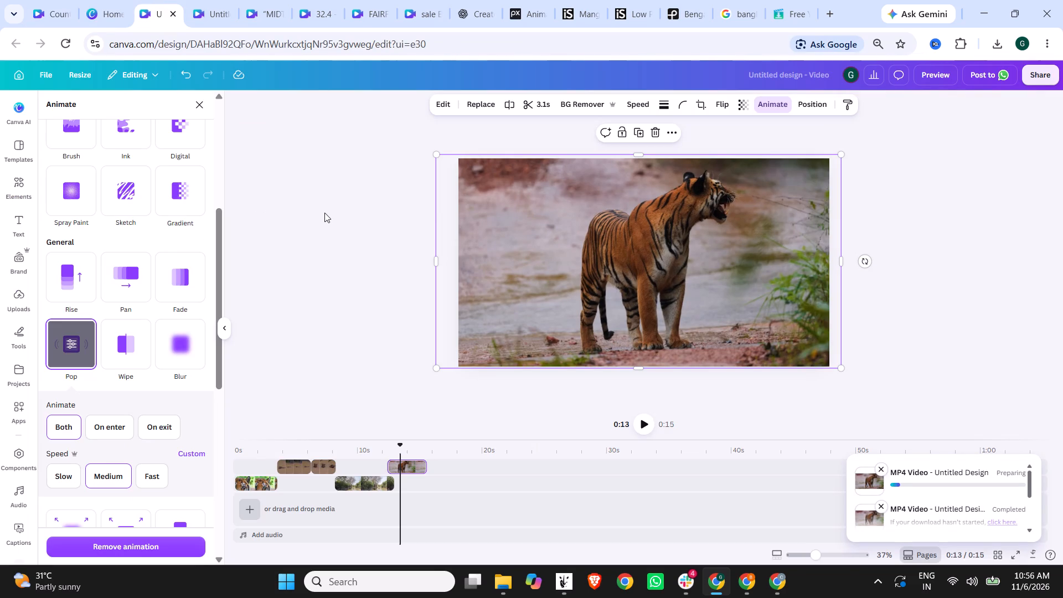
Switch to YouTube Studio, close the Country Facts 26 upload and permanently delete its draft from the Shorts list.
click(775, 589)
click(68, 0)
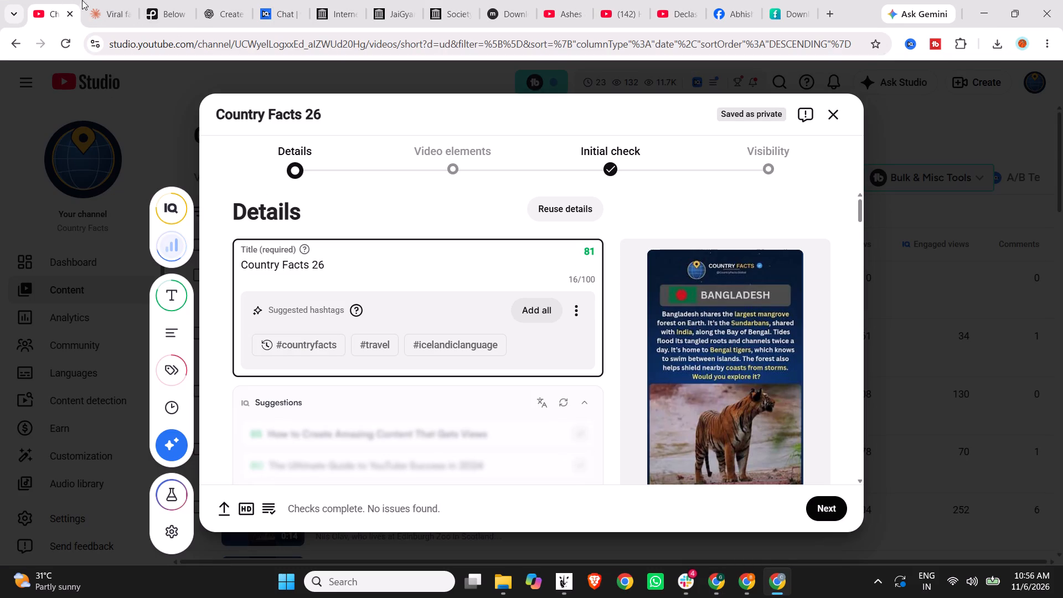
click(833, 119)
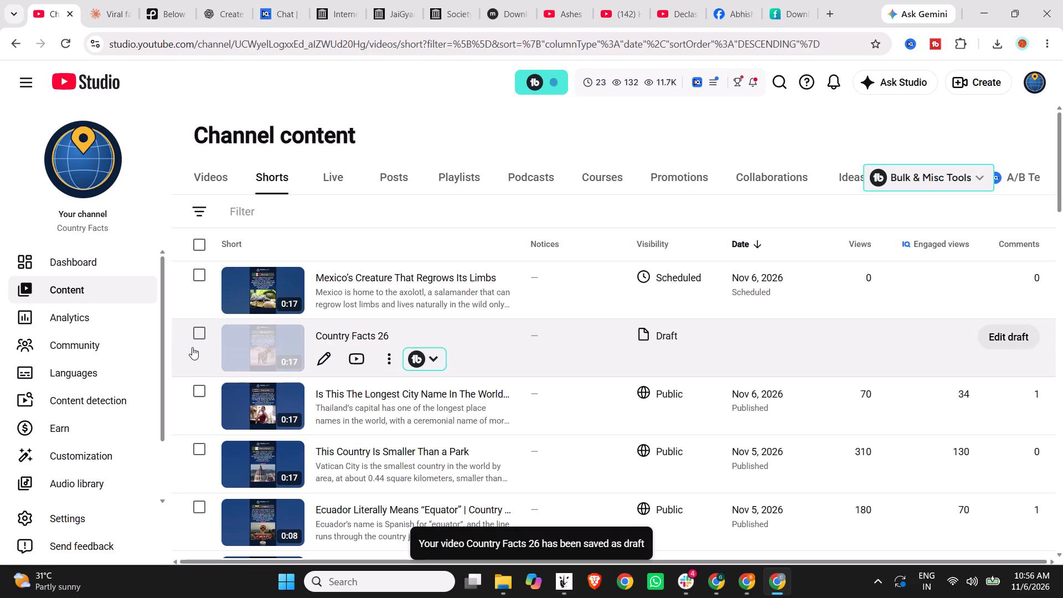
click(199, 334)
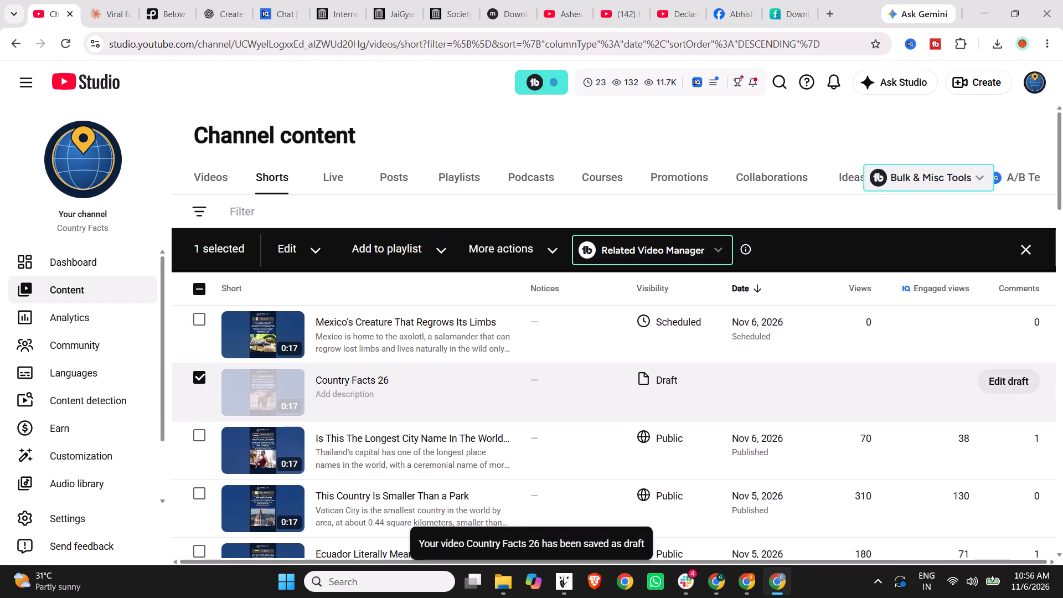
click(514, 249)
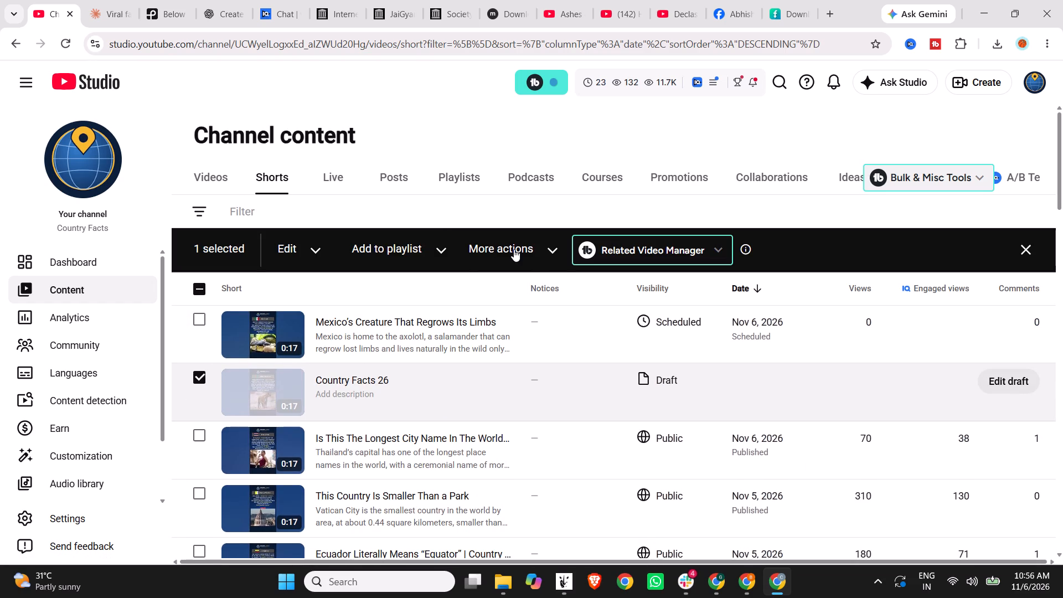
click(513, 276)
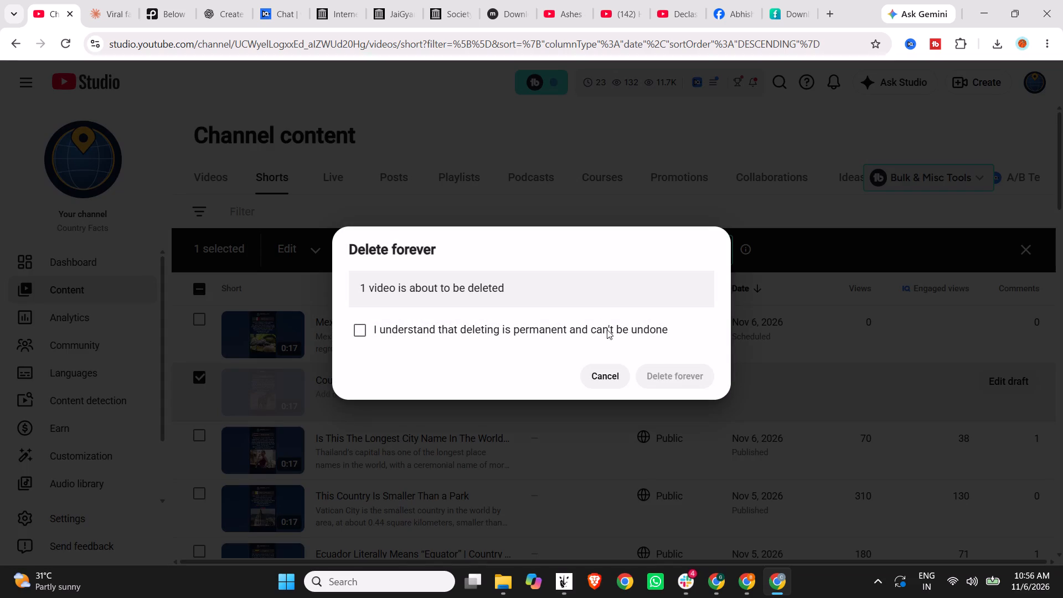
click(560, 317)
click(559, 322)
click(679, 378)
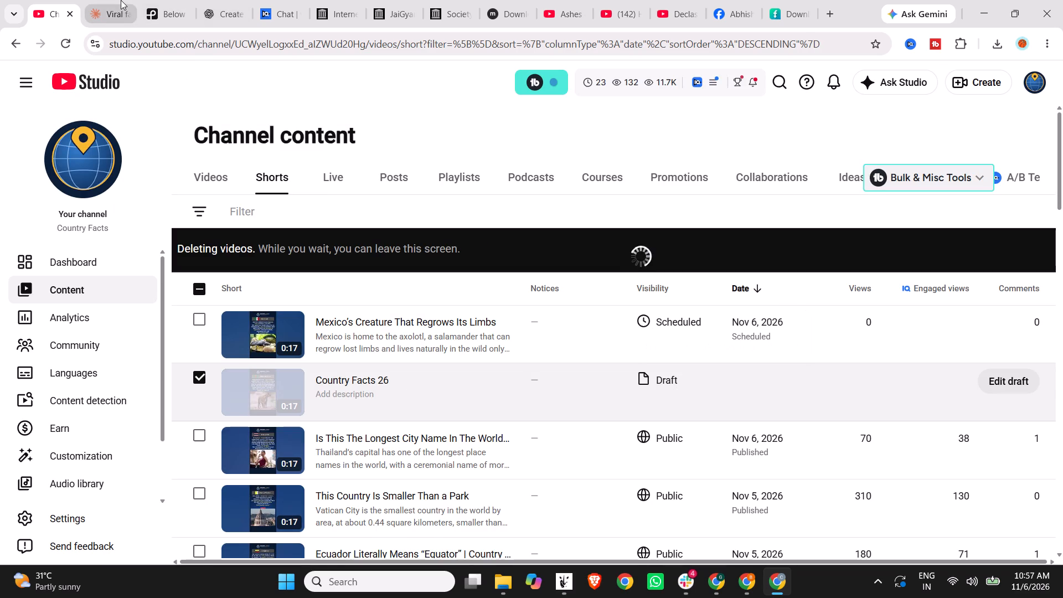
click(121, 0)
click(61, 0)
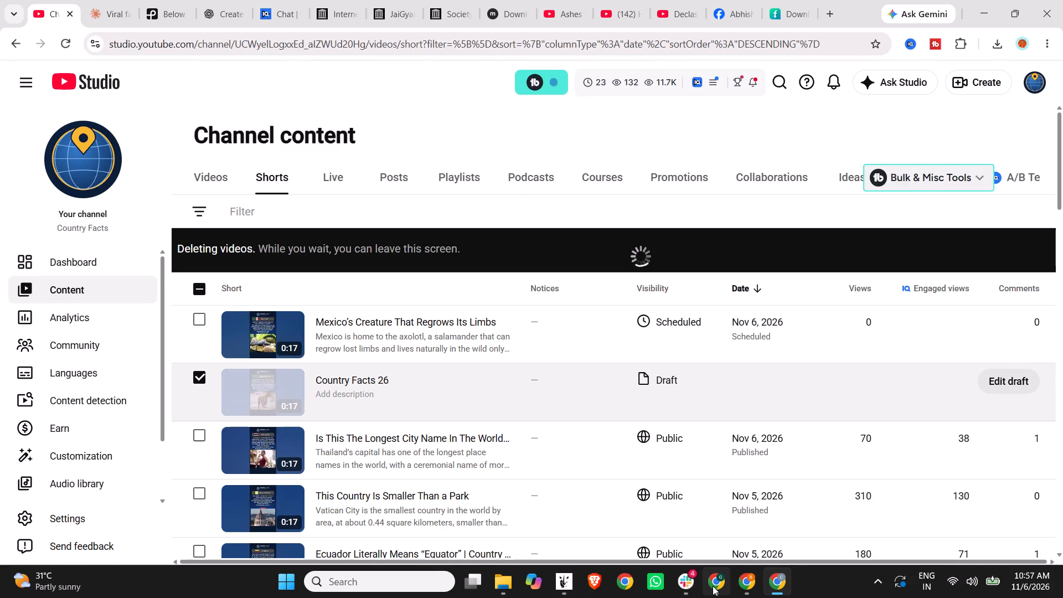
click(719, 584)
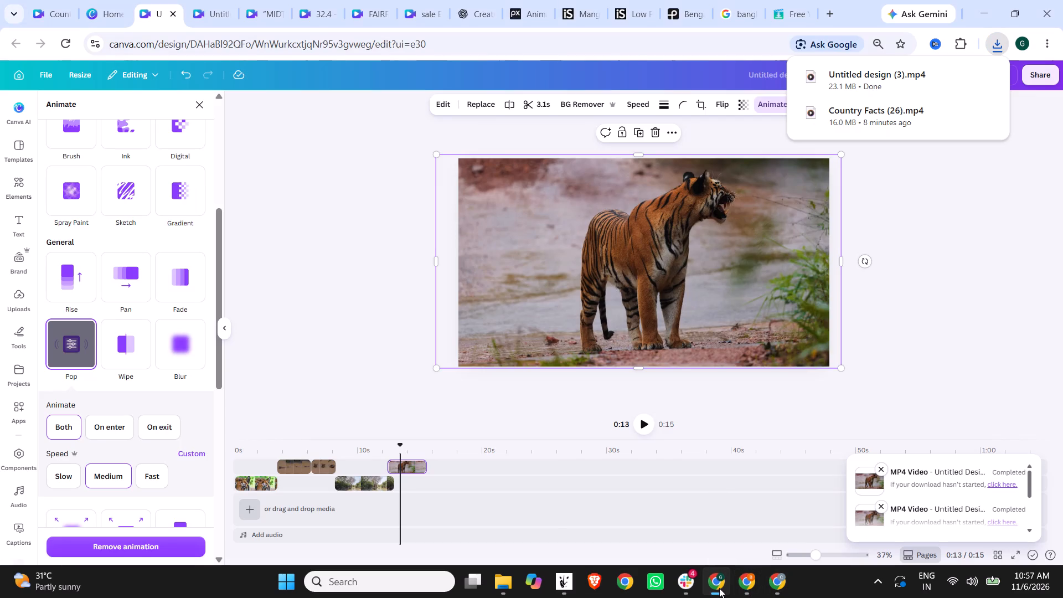
click(32, 6)
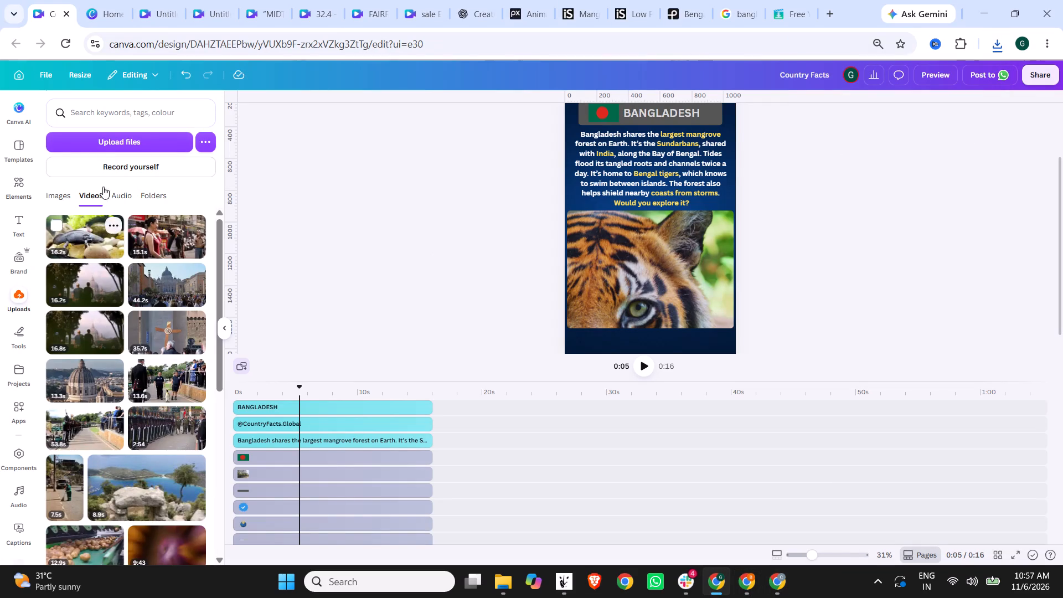
click(101, 145)
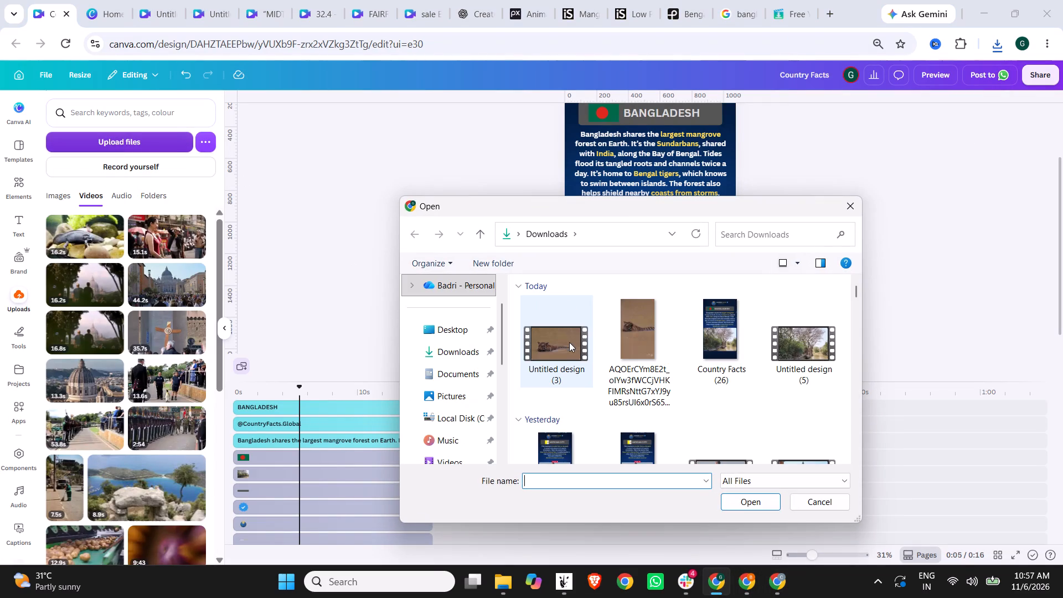
double_click(569, 342)
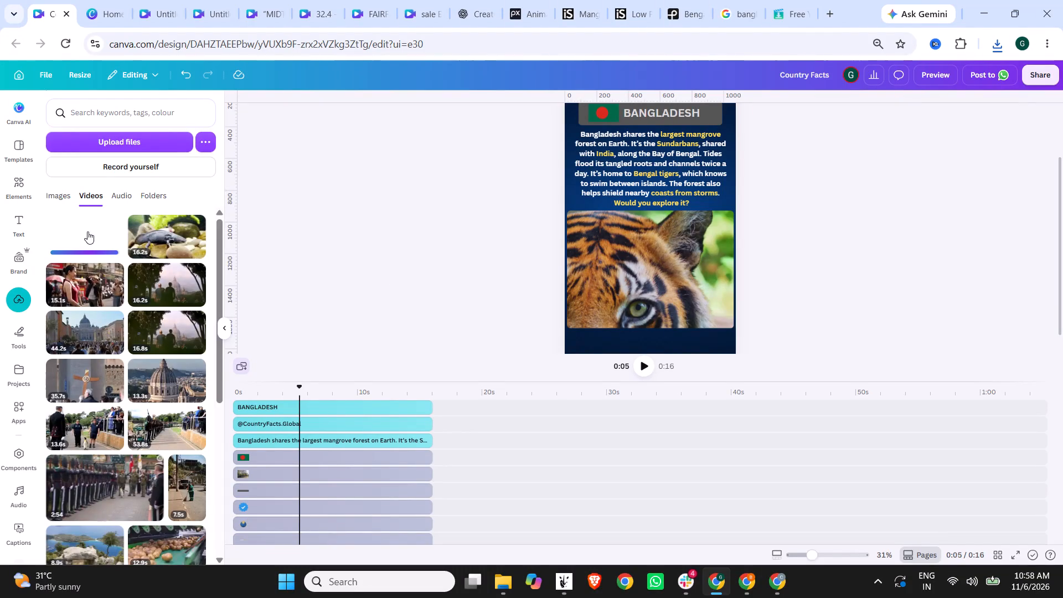
Replace the tiger footage below the Bangladesh text with the newly uploaded video.
drag(86, 233, 592, 273)
Preview the Country Facts design with the replaced tiger footage.
click(931, 78)
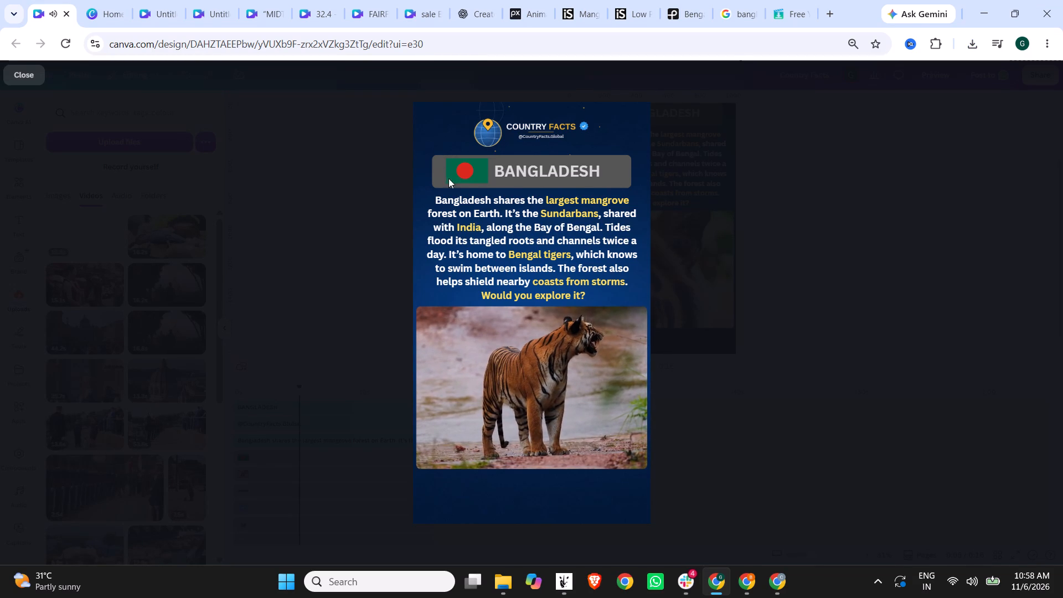
click(755, 293)
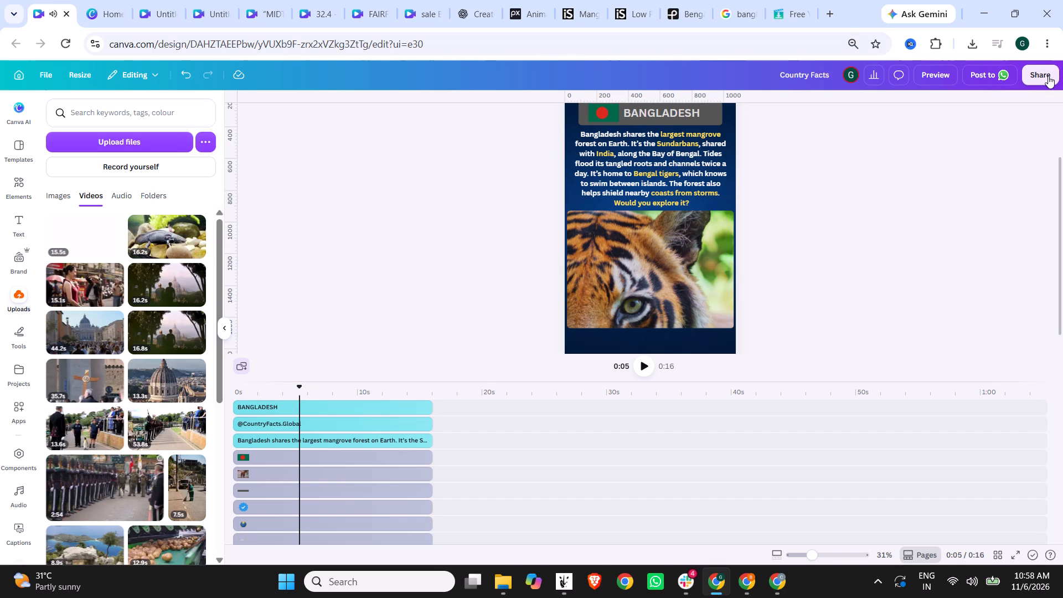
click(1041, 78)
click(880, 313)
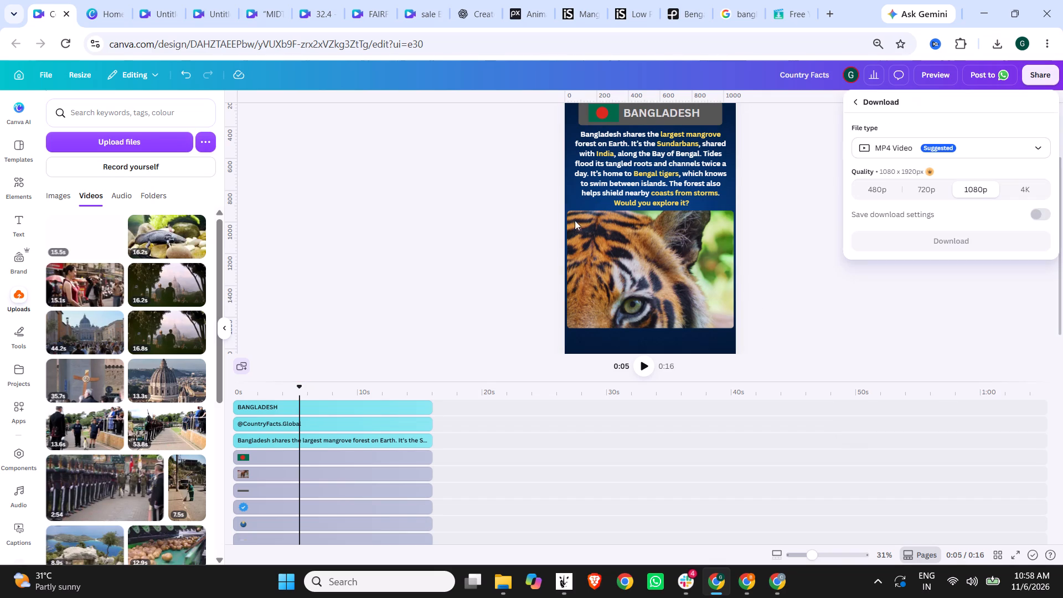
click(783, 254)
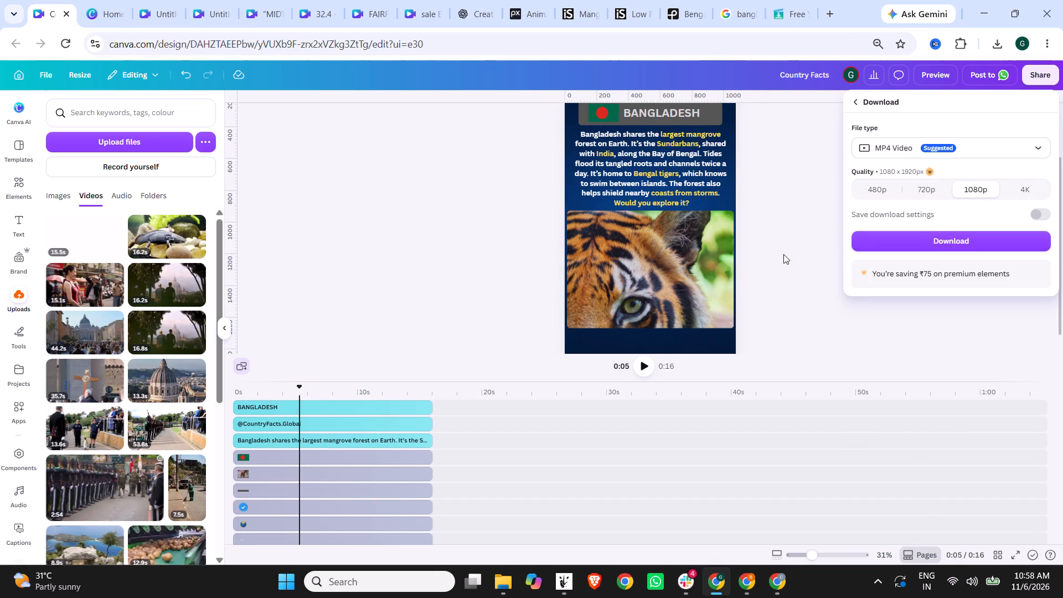
Select the Dark Elves music track at the bottom of the design's timeline.
scroll(541, 448, down, 2)
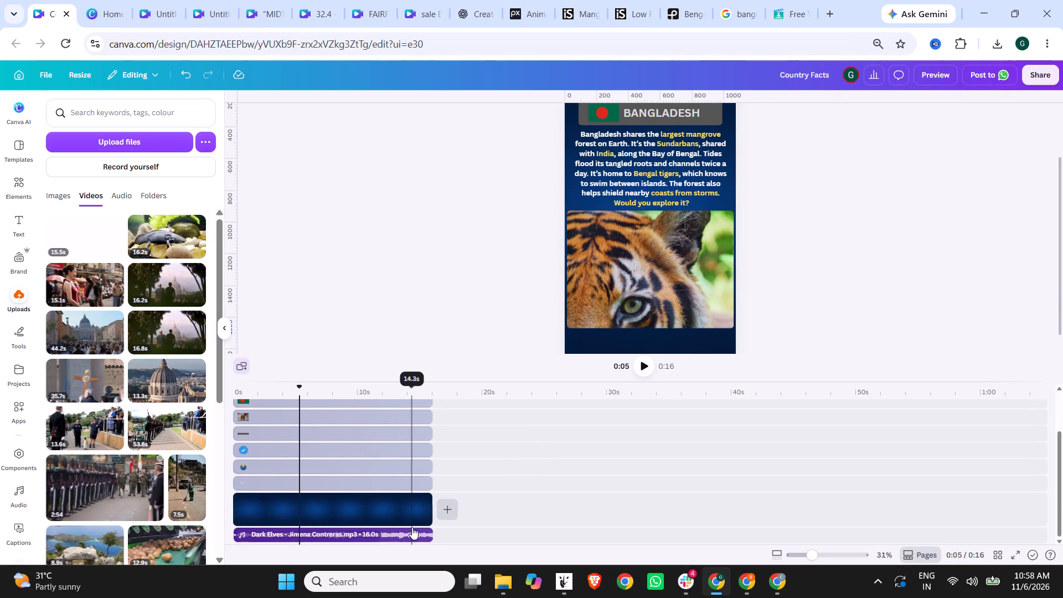
click(412, 527)
click(591, 122)
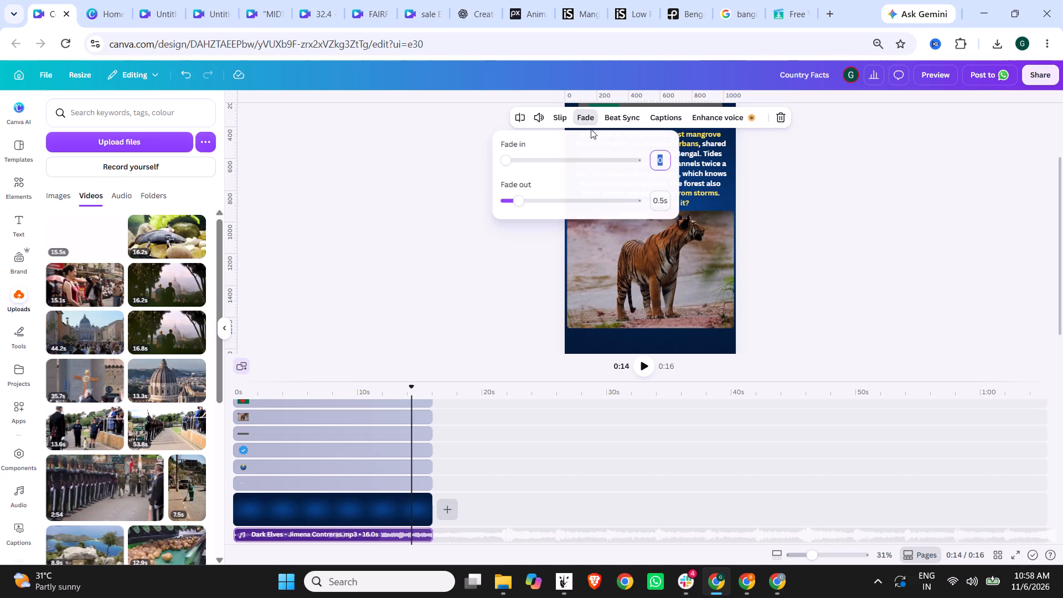
Set the fade-out of the Dark Elves music track to about 0.5 seconds.
click(520, 200)
click(862, 201)
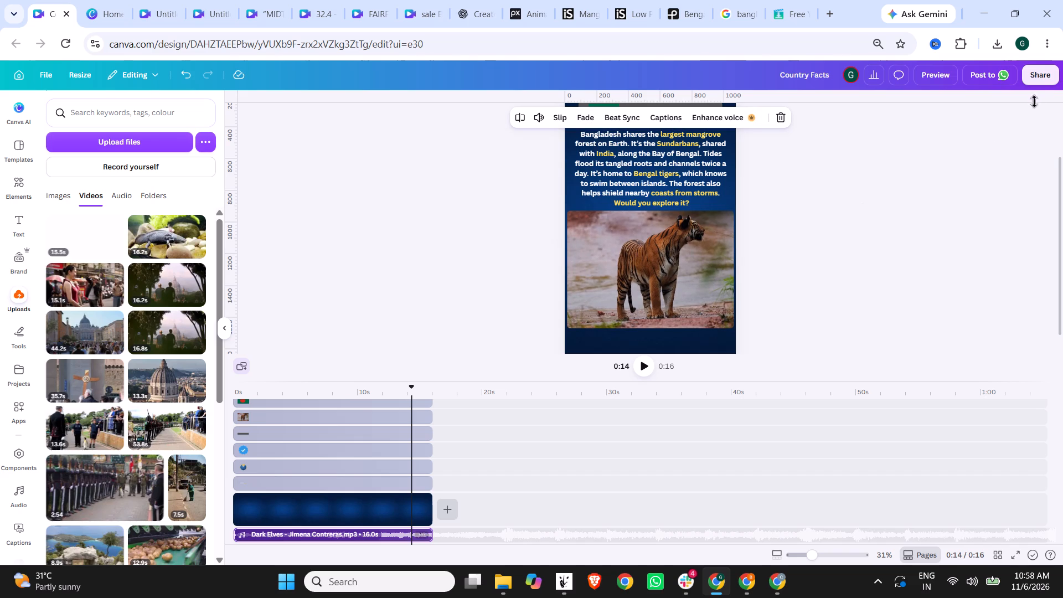
Download the Country Facts design as an MP4 video at 1080p quality.
click(1039, 85)
click(881, 312)
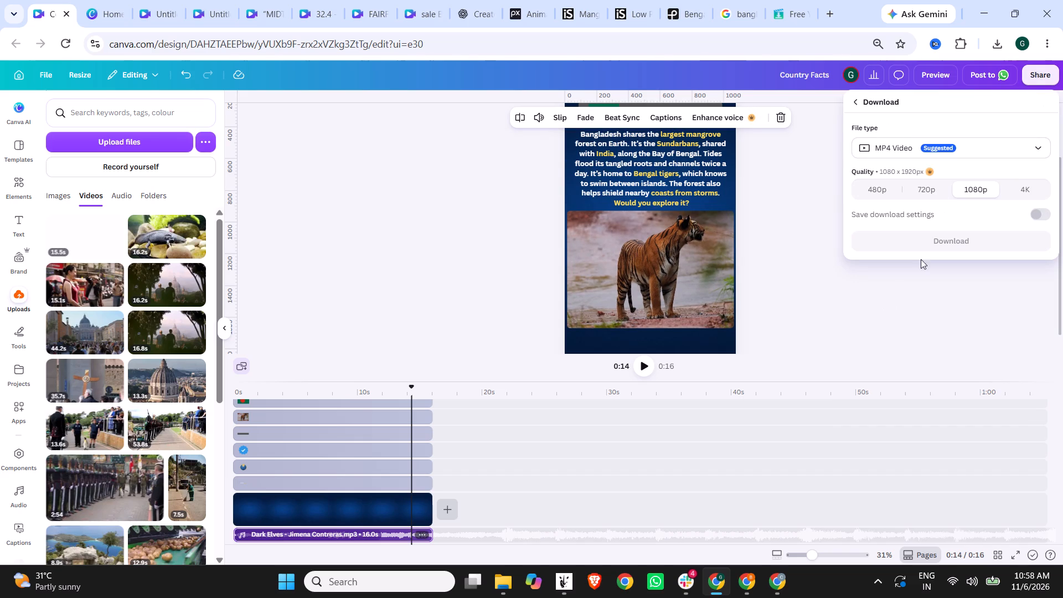
click(931, 242)
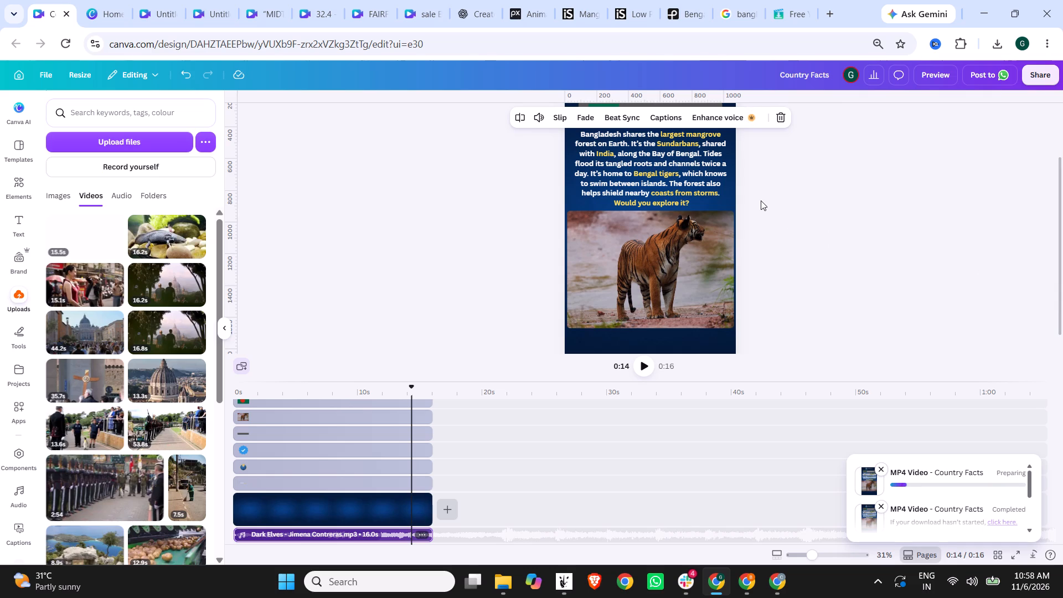
Go through the open browser pages back to the Bengal tiger video results on Pexels.
click(744, 0)
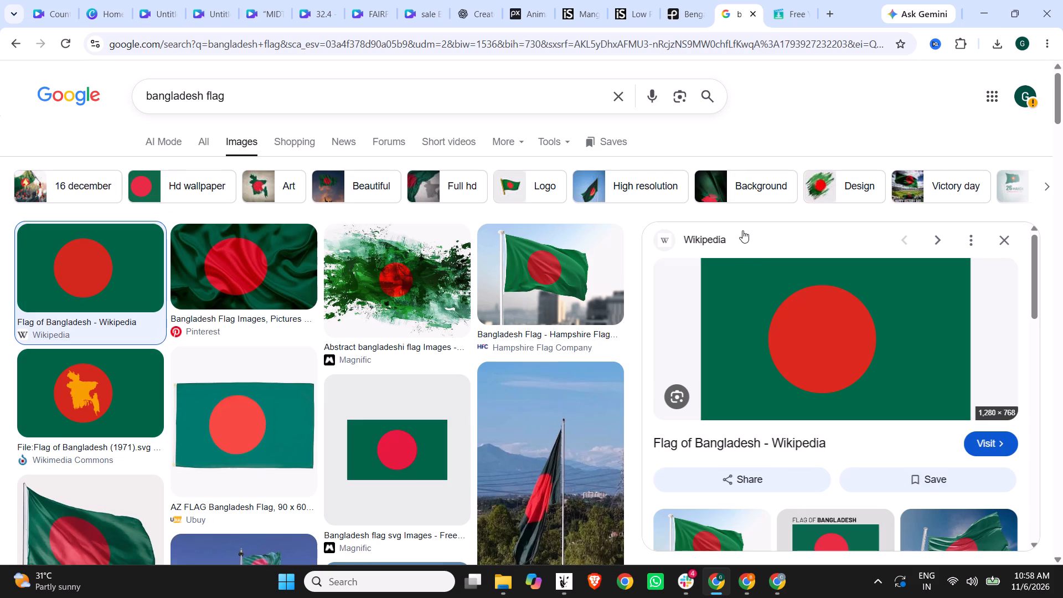
click(795, 7)
scroll(543, 177, up, 4)
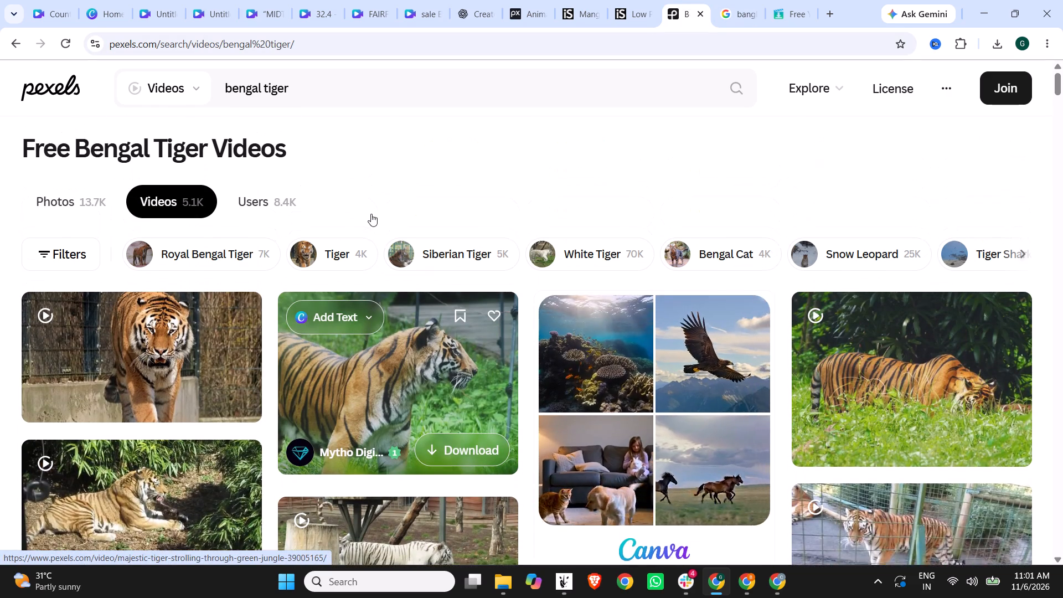
Open the close-up Bengal tiger face video in the Pexels results and copy its creator's name, Mytho Digital.
scroll(371, 214, up, 1)
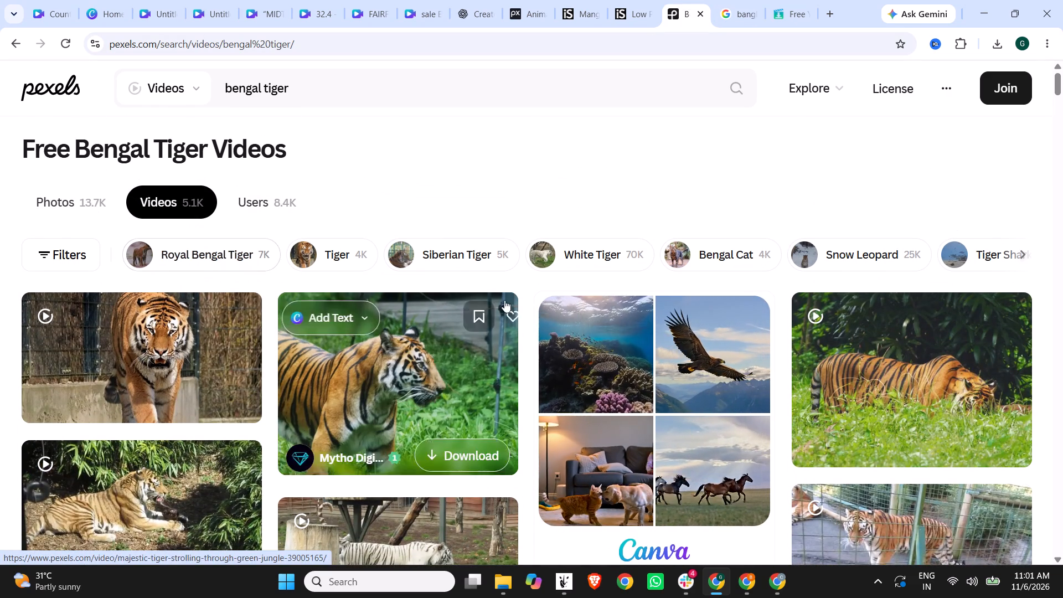
scroll(161, 332, down, 7)
scroll(205, 301, down, 2)
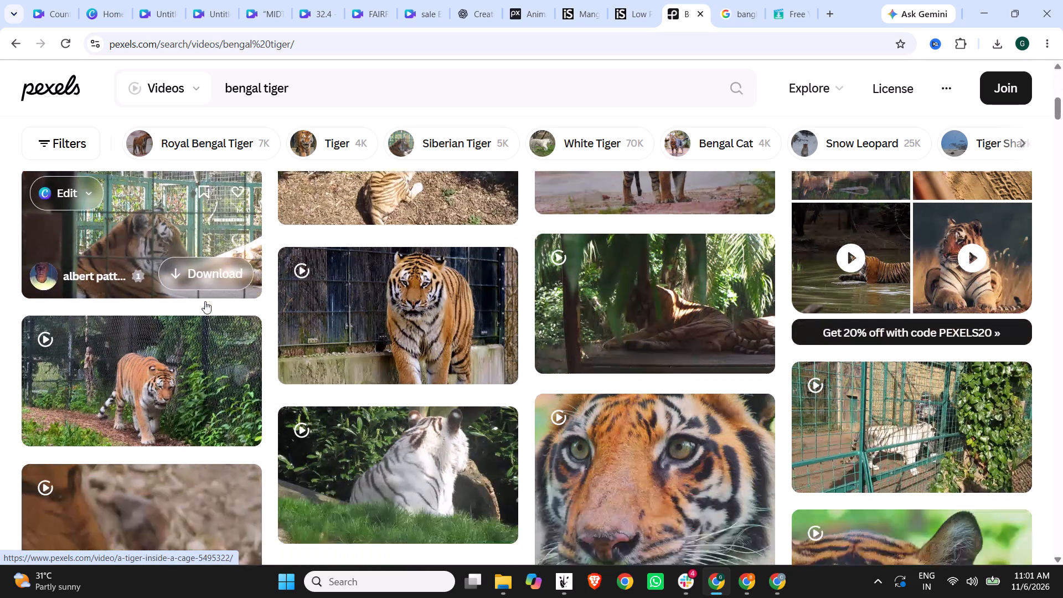
scroll(344, 288, down, 2)
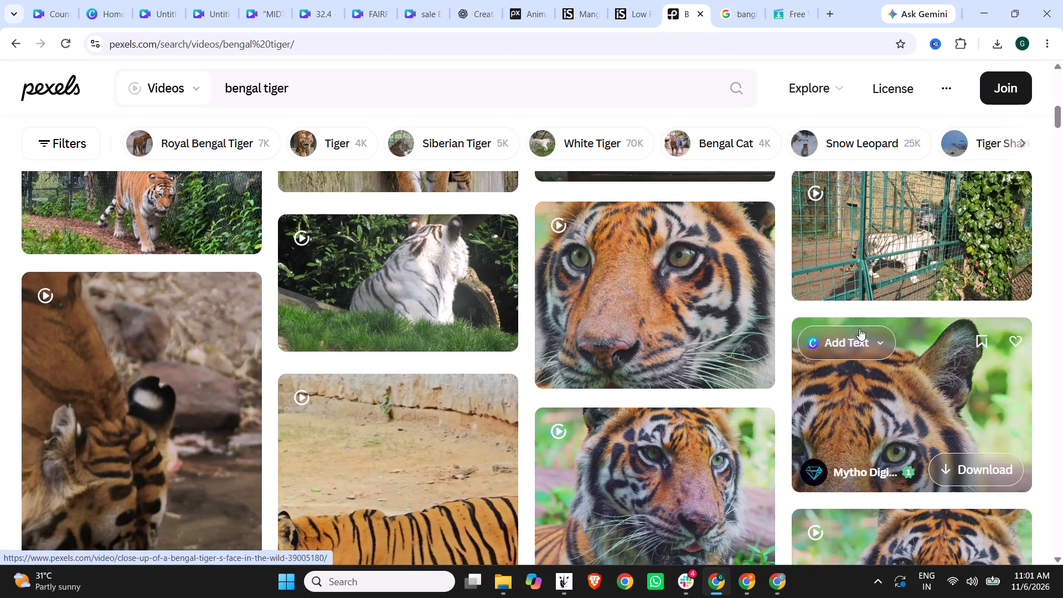
click(854, 431)
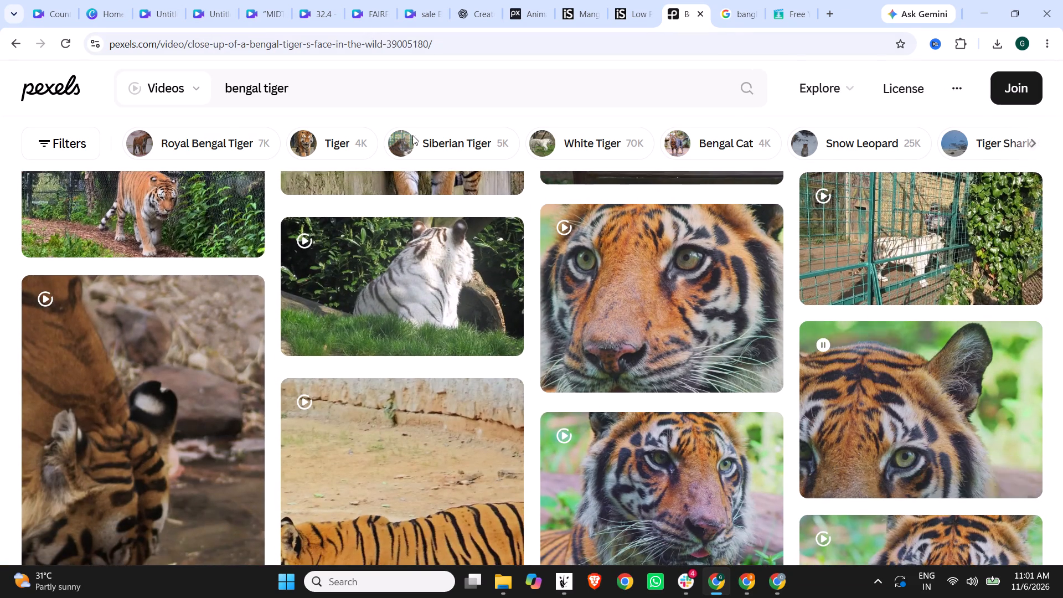
drag(161, 108, 162, 108)
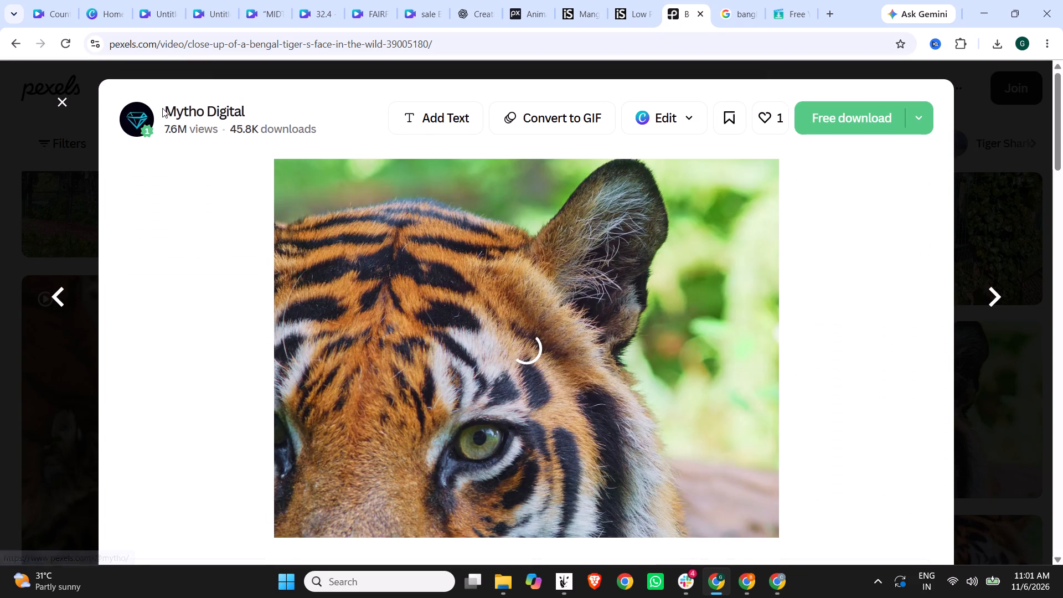
drag(162, 108, 252, 112)
key(ctrl+c)
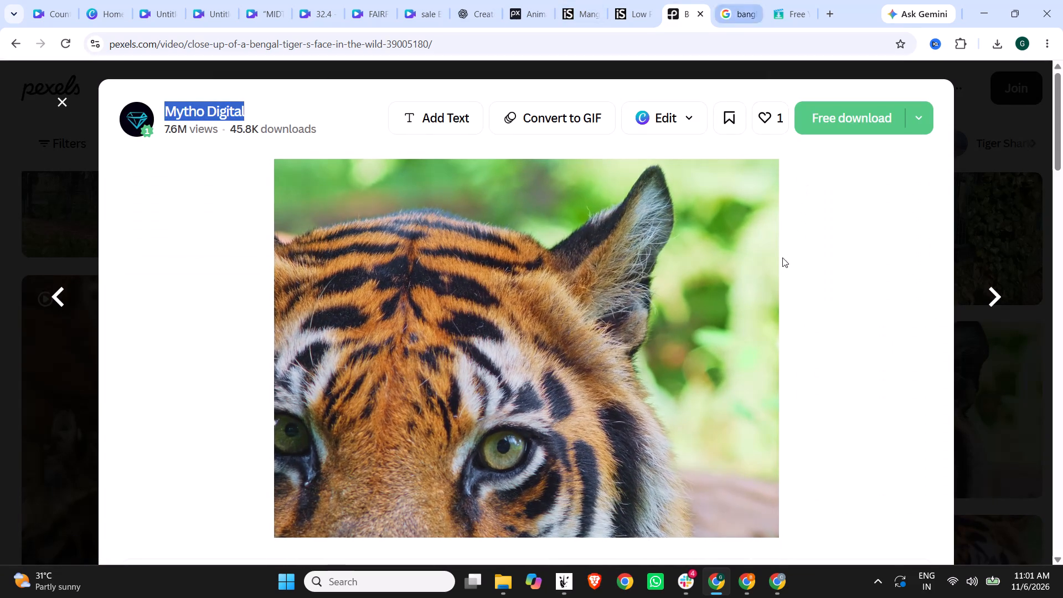
In YouTube Studio, replace the "Creator name" placeholder in the description's credit line with the copied "Mytho Digital" followed by a comma.
drag(778, 576, 777, 582)
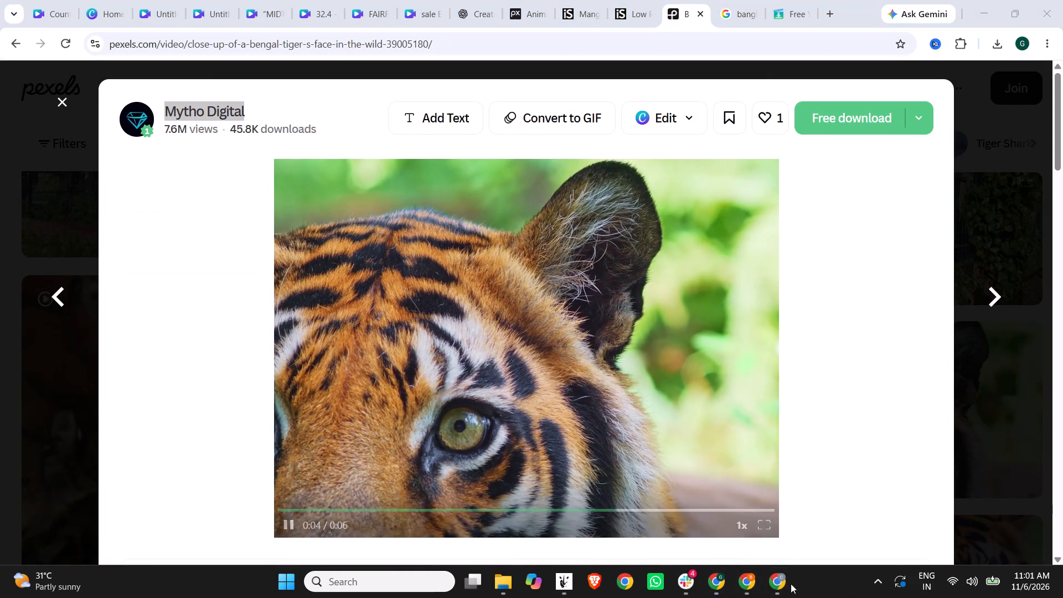
click(781, 585)
click(42, 0)
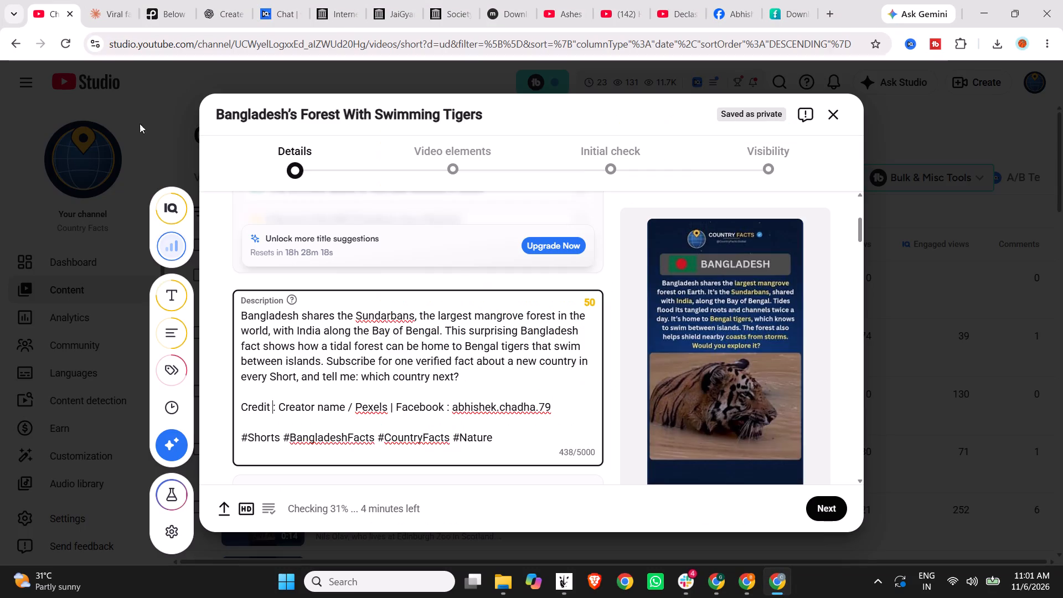
drag(345, 408, 277, 413)
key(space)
key(ctrl+v)
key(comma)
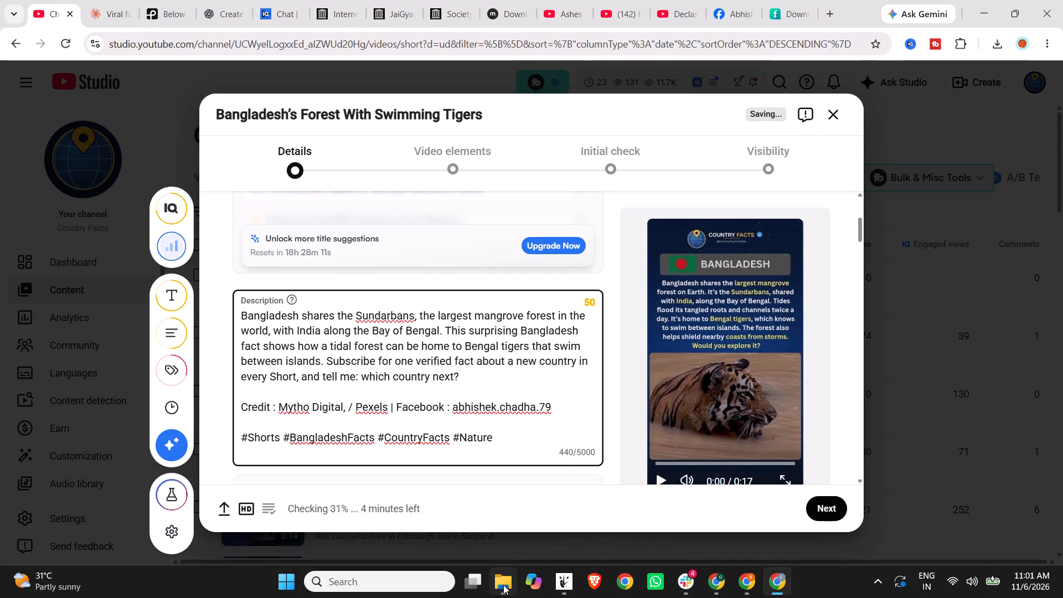
Back on Pexels, close the tiger face video and look through the bengal tiger results for another clip to credit.
click(715, 576)
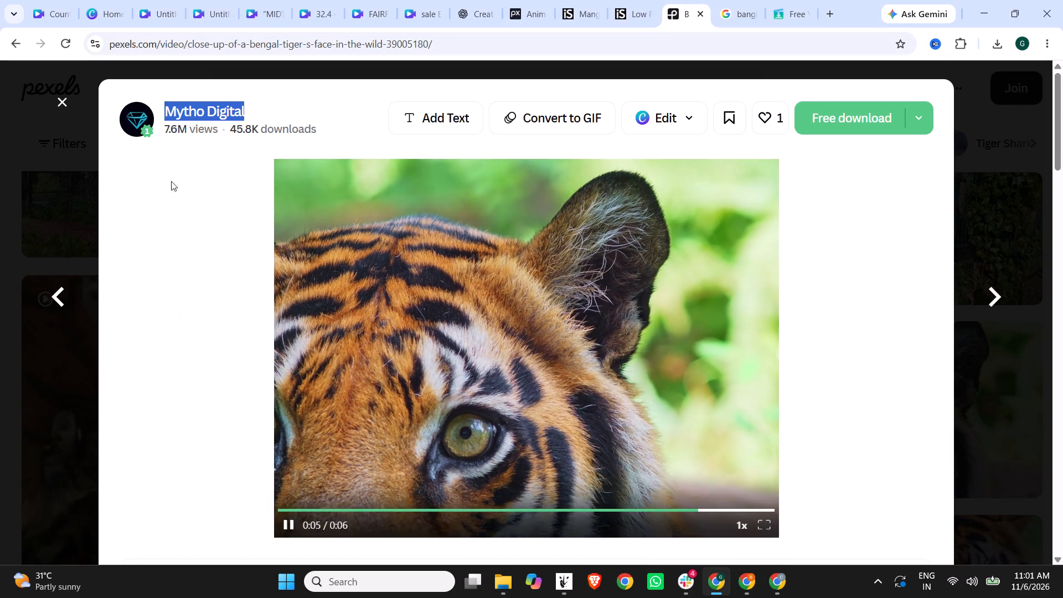
click(63, 100)
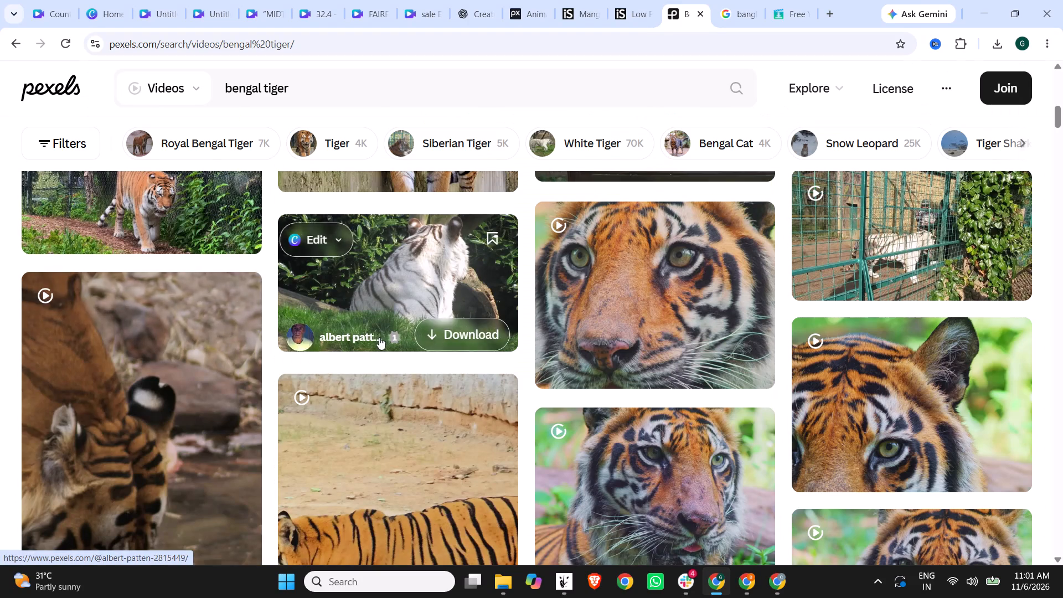
scroll(379, 337, down, 13)
scroll(340, 310, up, 2)
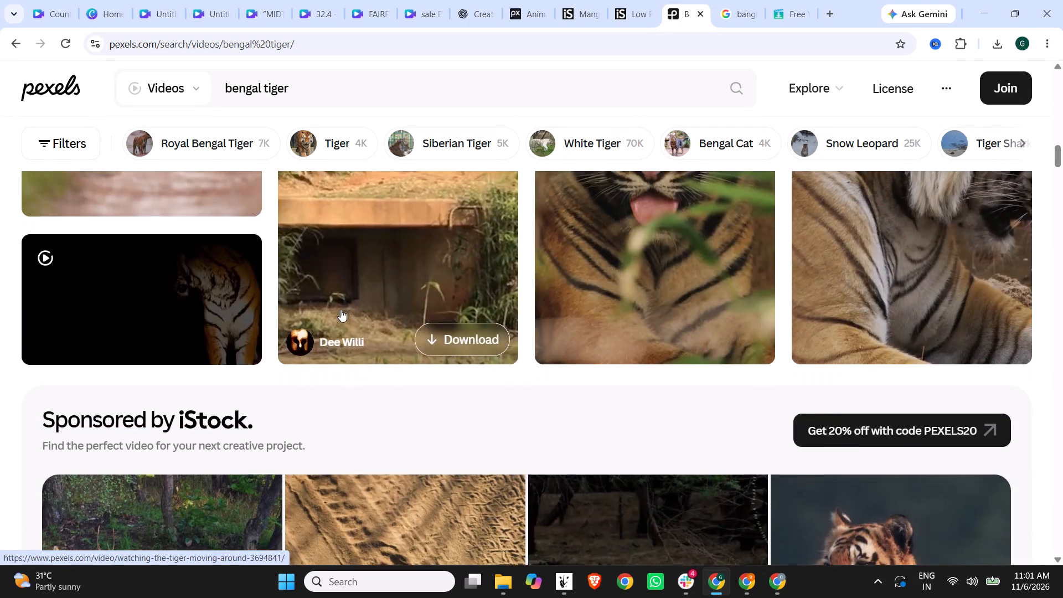
scroll(340, 310, up, 1)
scroll(340, 310, down, 18)
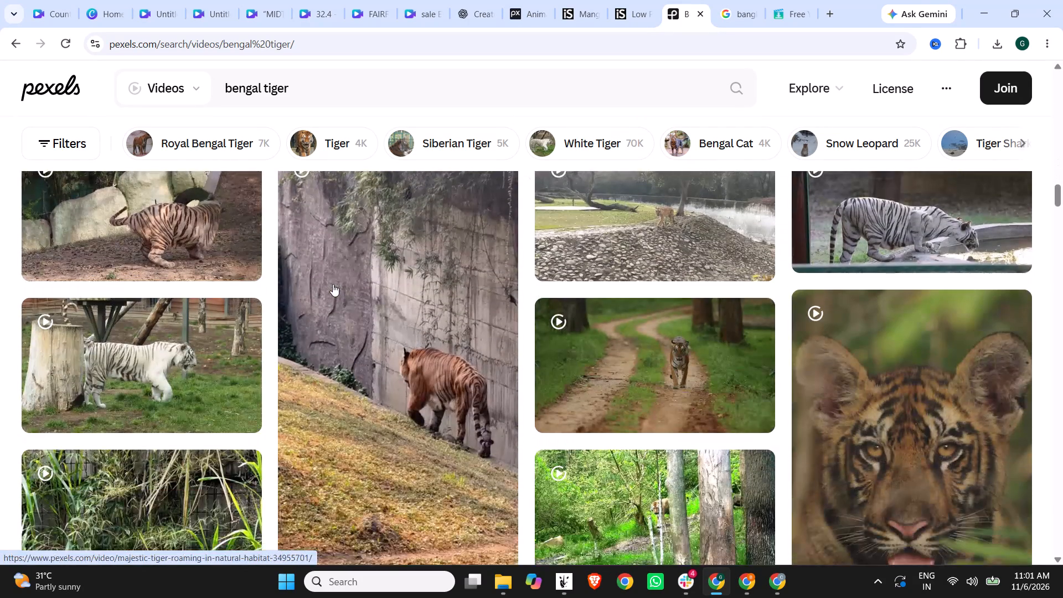
scroll(333, 284, down, 20)
scroll(319, 277, down, 6)
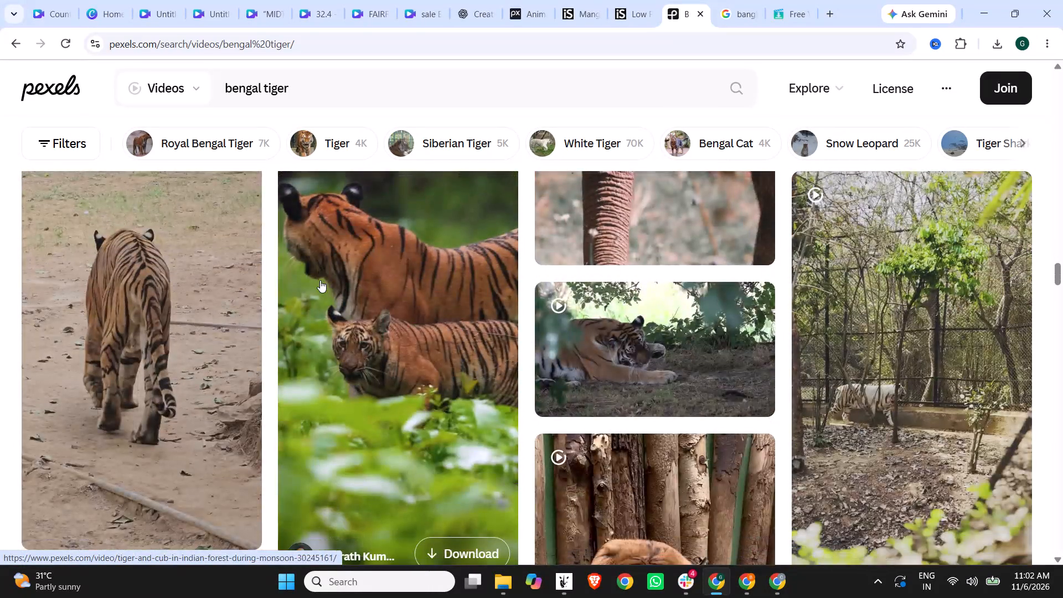
Browse the Pexels bengal tiger video results for further tiger footage.
scroll(320, 280, down, 11)
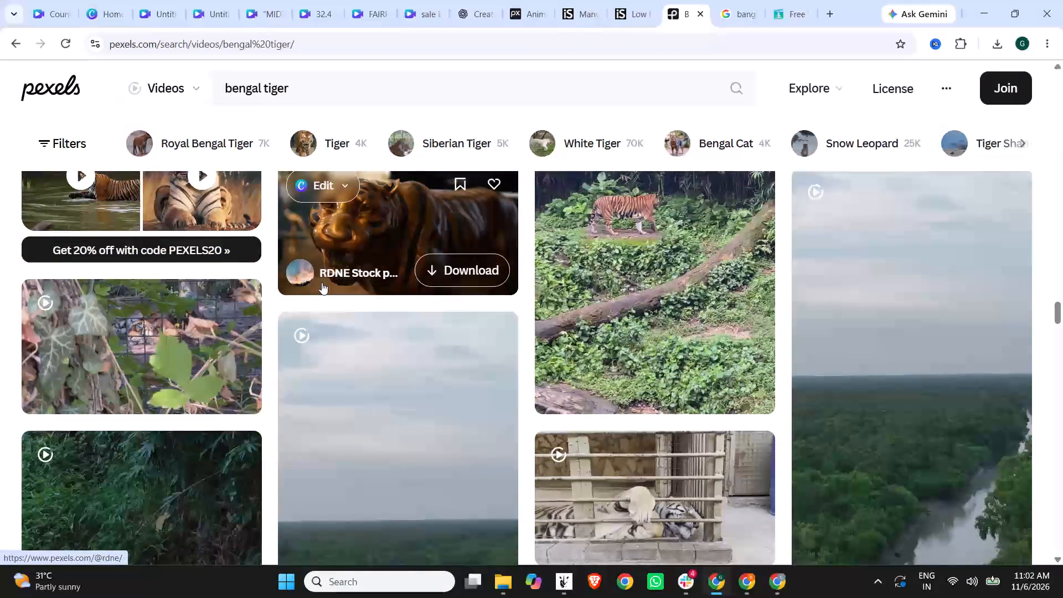
scroll(322, 282, down, 16)
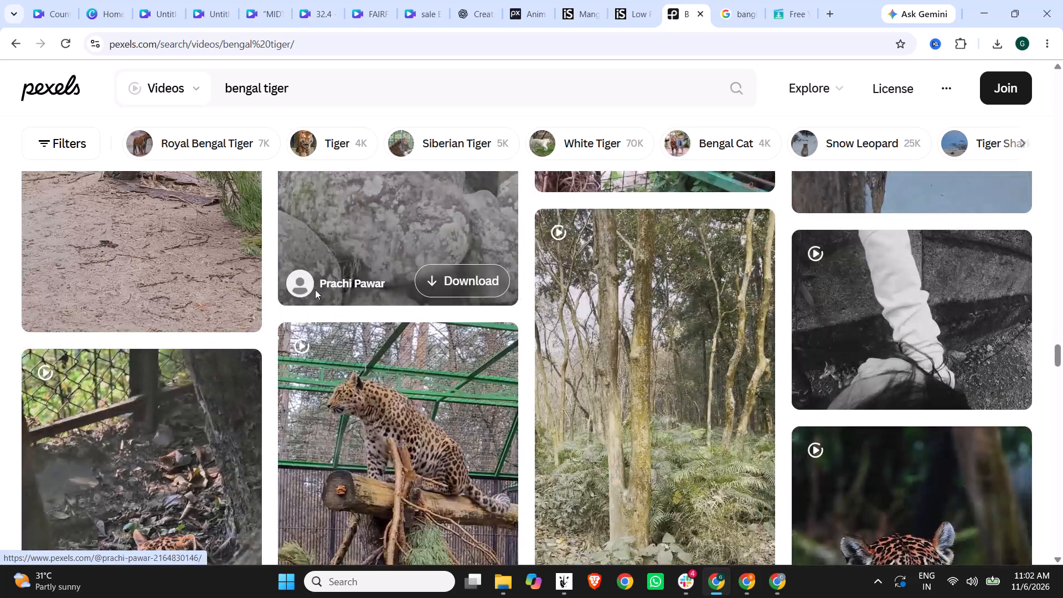
scroll(315, 290, down, 18)
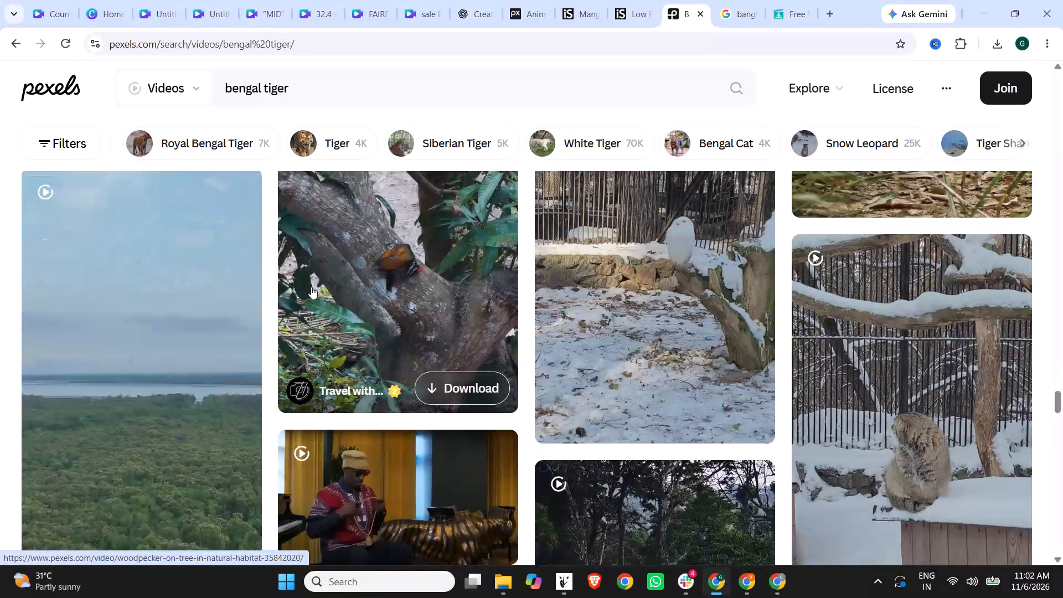
scroll(314, 274, up, 20)
scroll(314, 274, up, 4)
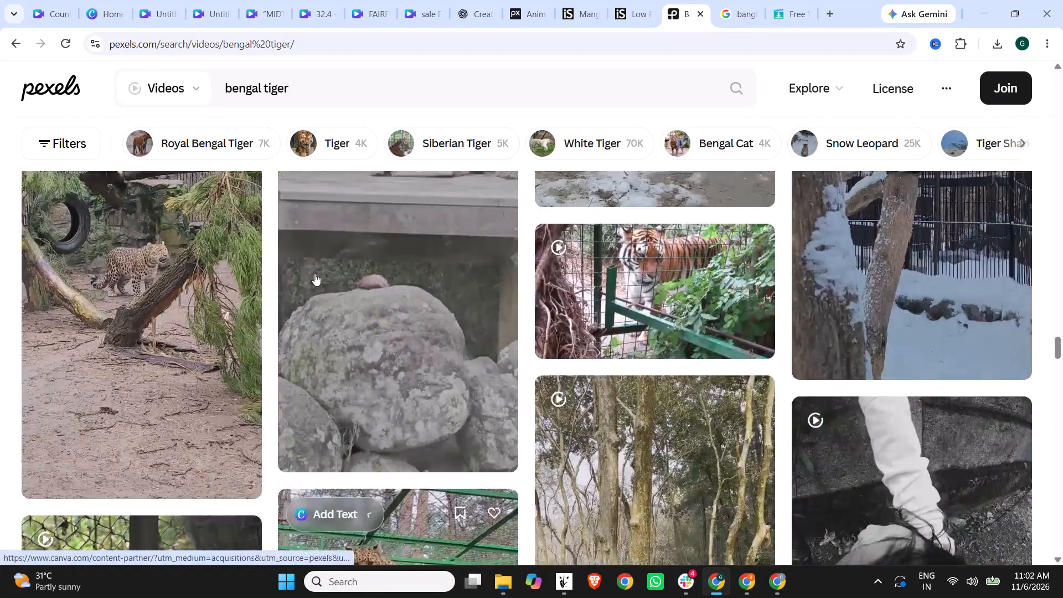
scroll(314, 274, up, 20)
scroll(314, 274, up, 2)
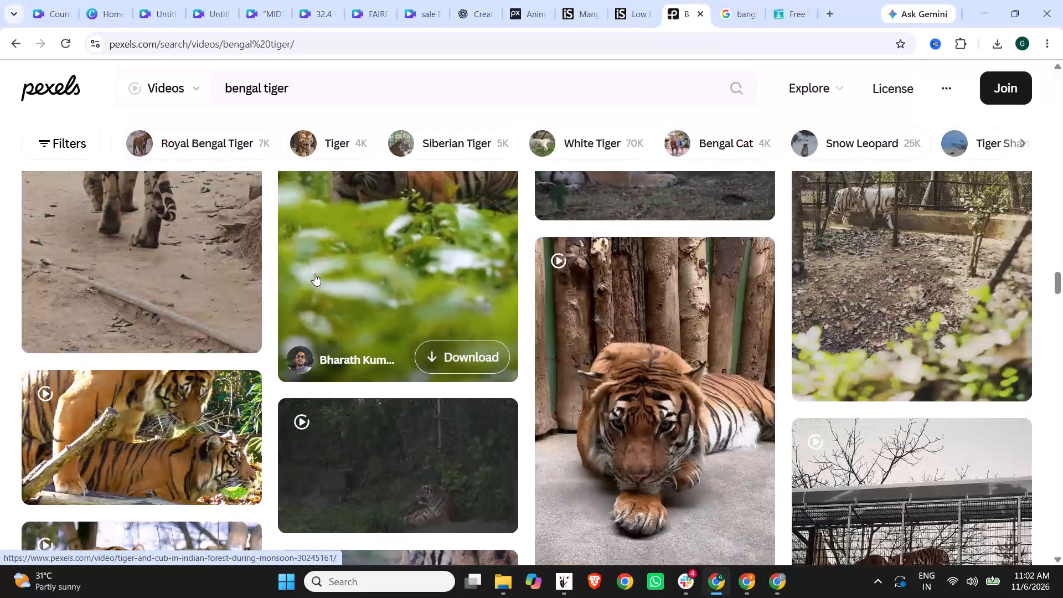
scroll(314, 274, up, 19)
Search the Pexels videos for "sunderbans" and look through the results for mangrove forest footage.
drag(299, 88, 195, 89)
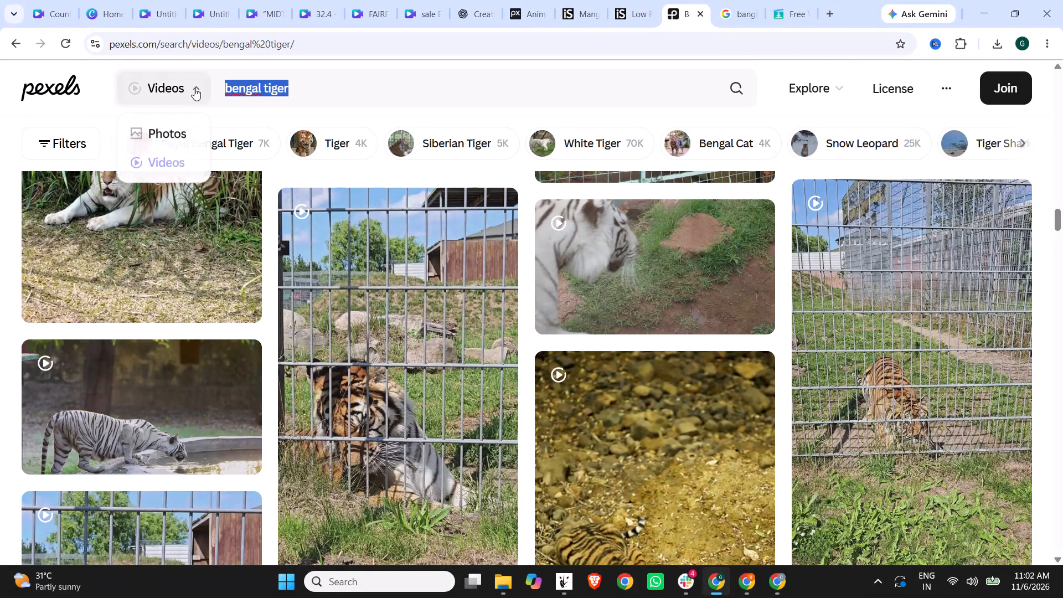
text(sud=)
key(BackSpace)
key(BackSpace)
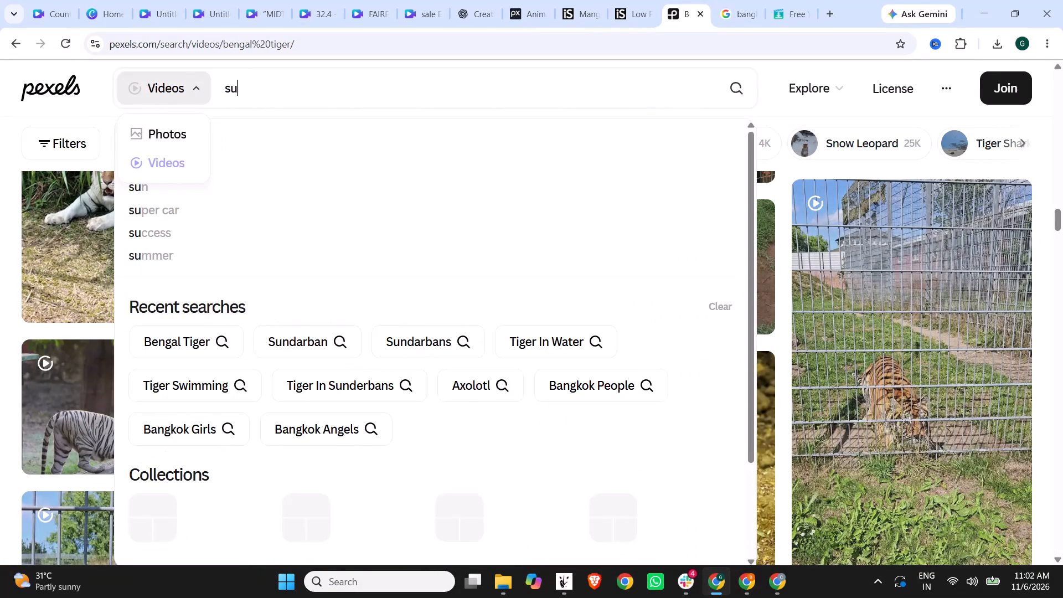
text(nderbans)
key(Return)
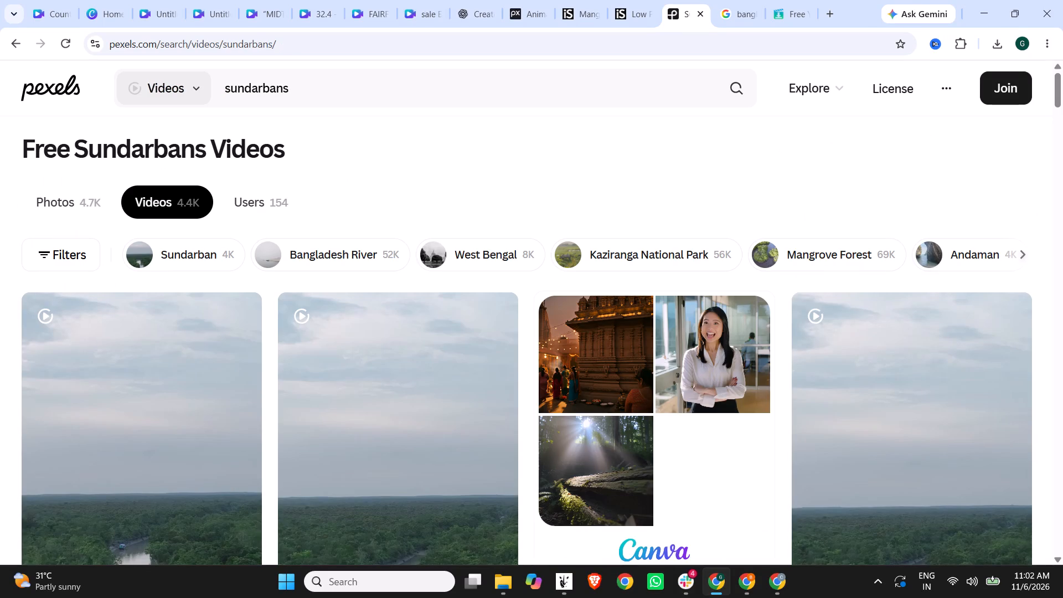
scroll(195, 123, down, 5)
scroll(249, 255, down, 10)
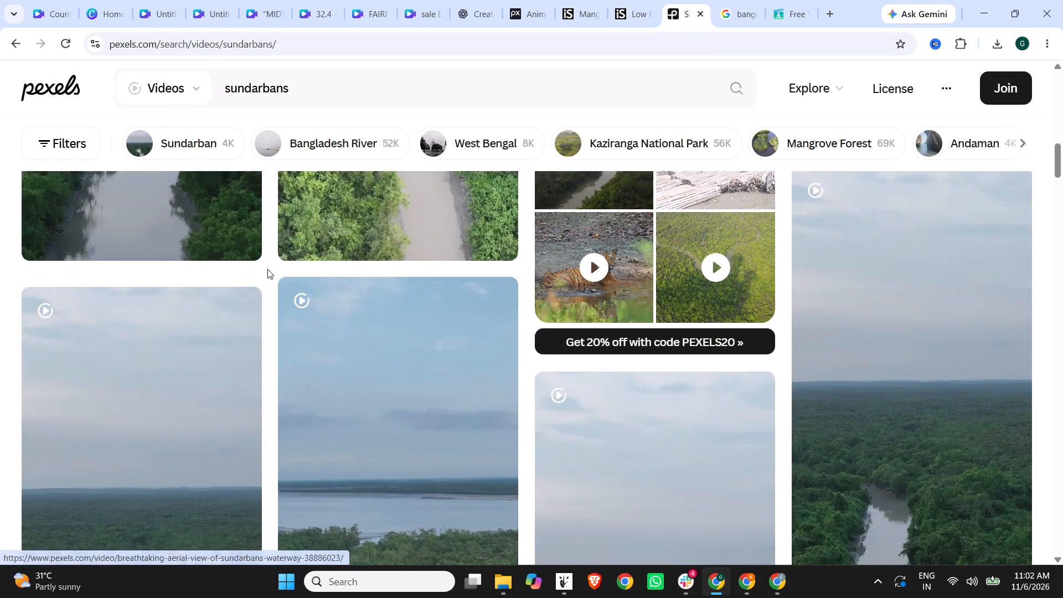
scroll(282, 274, down, 16)
scroll(344, 312, down, 3)
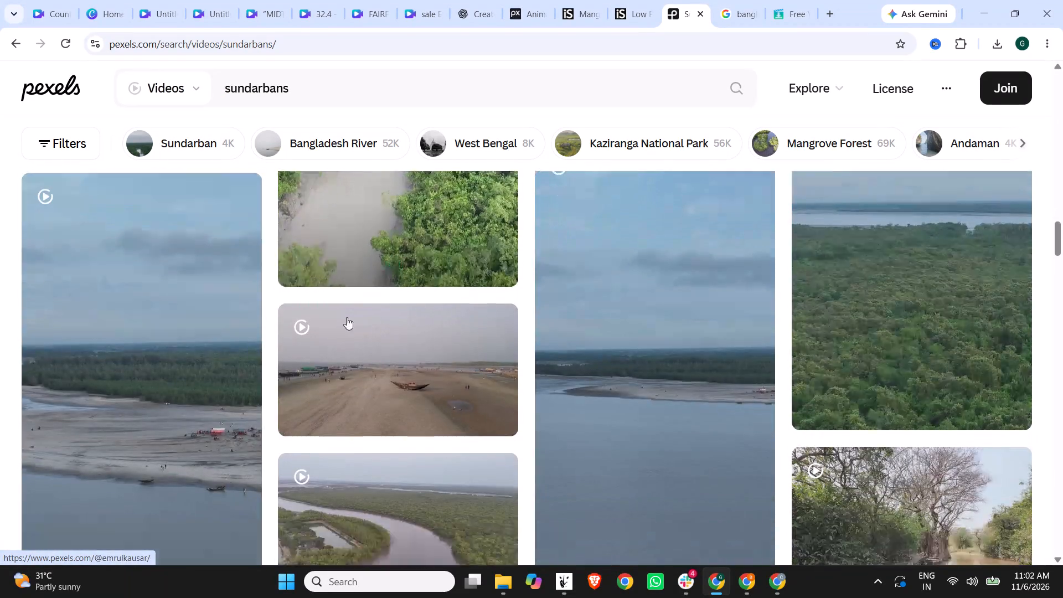
Open the Bangladesh swamp forest video, copy its creator name "Somogro Bangladesh" and switch to the other Chrome window.
click(872, 356)
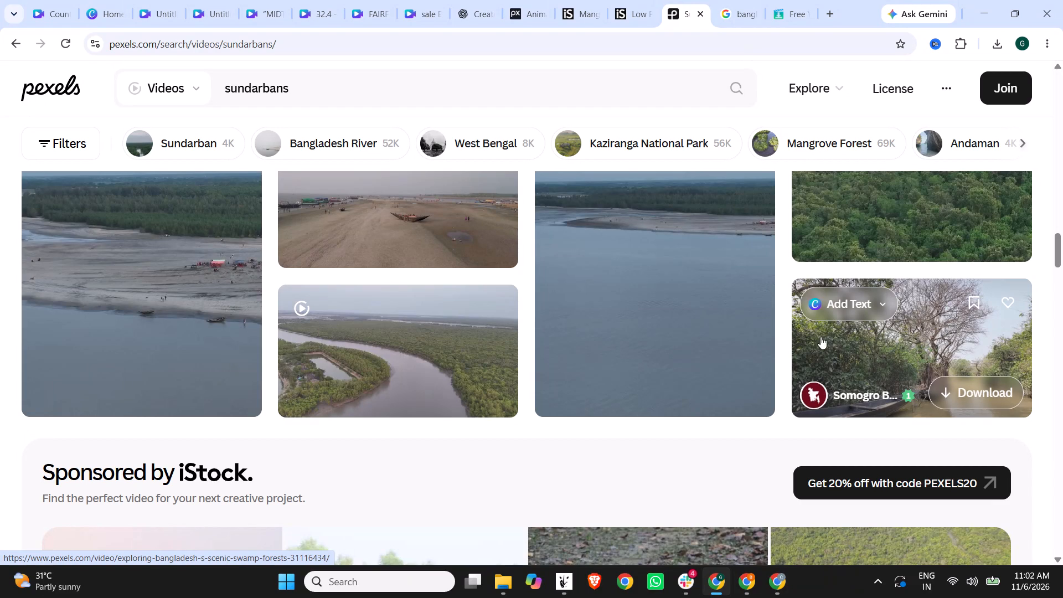
drag(164, 109, 276, 111)
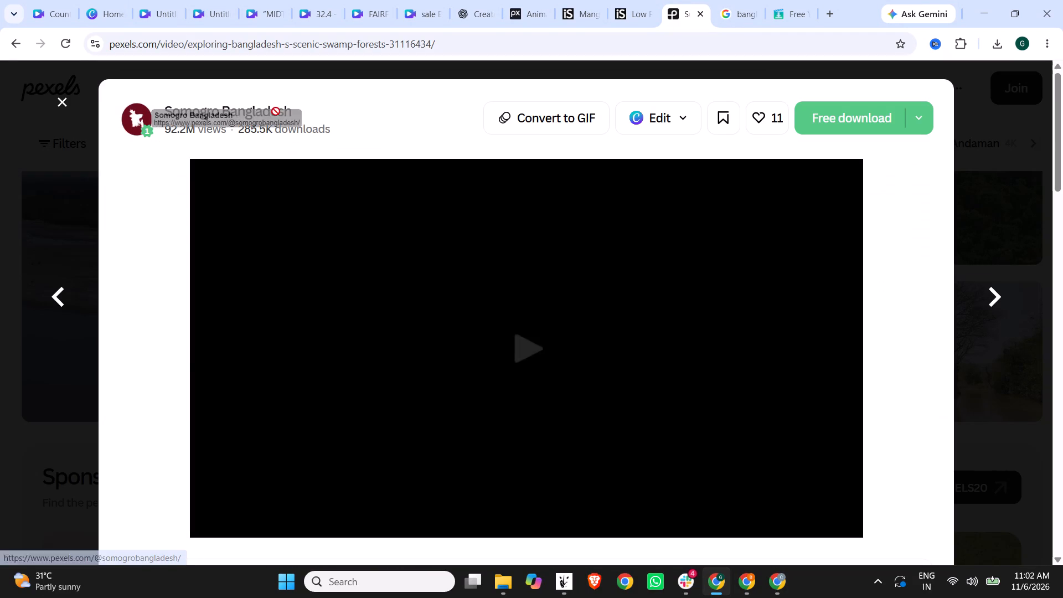
drag(276, 111, 301, 111)
drag(309, 111, 203, 107)
drag(158, 102, 177, 110)
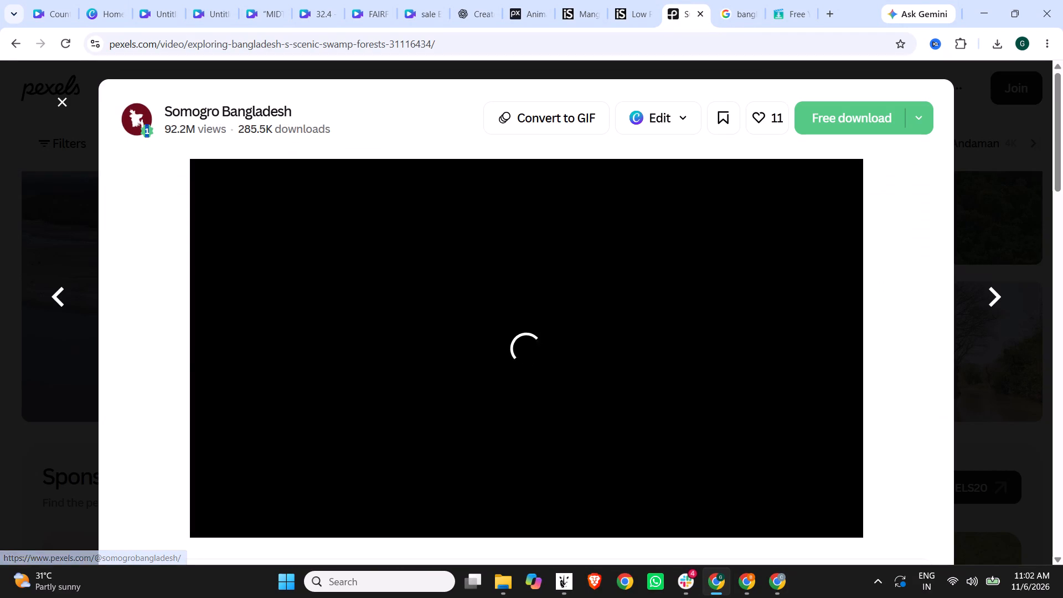
drag(177, 110, 280, 119)
drag(330, 108, 309, 109)
click(180, 96)
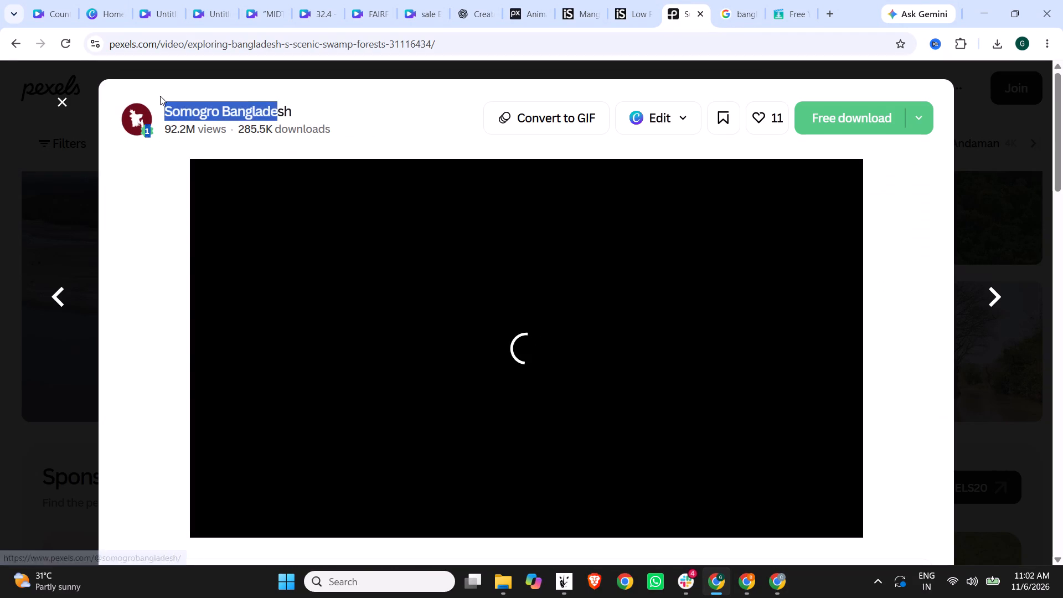
drag(160, 104, 288, 117)
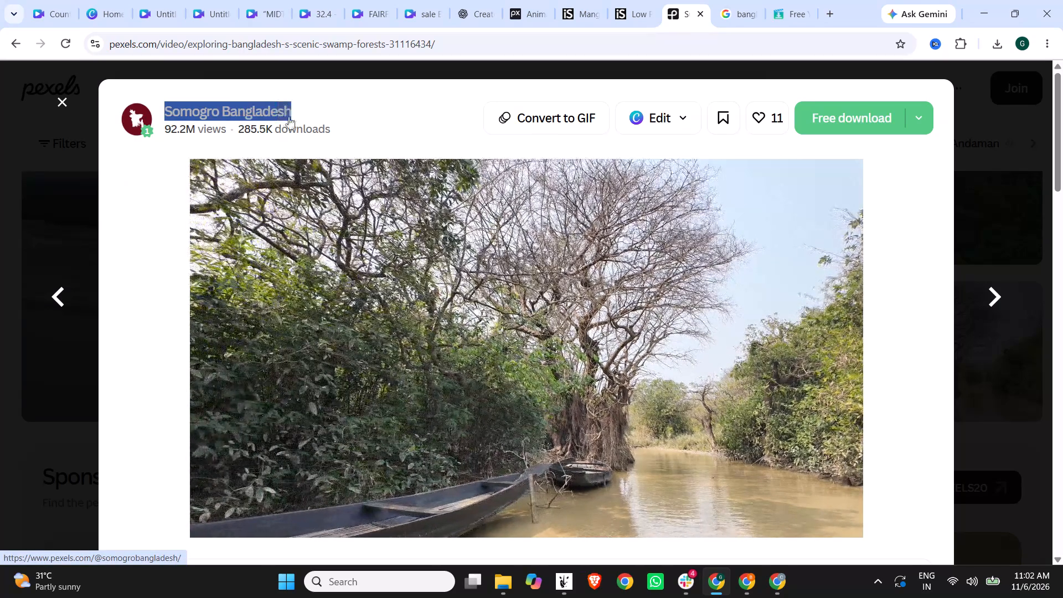
key(ctrl+c)
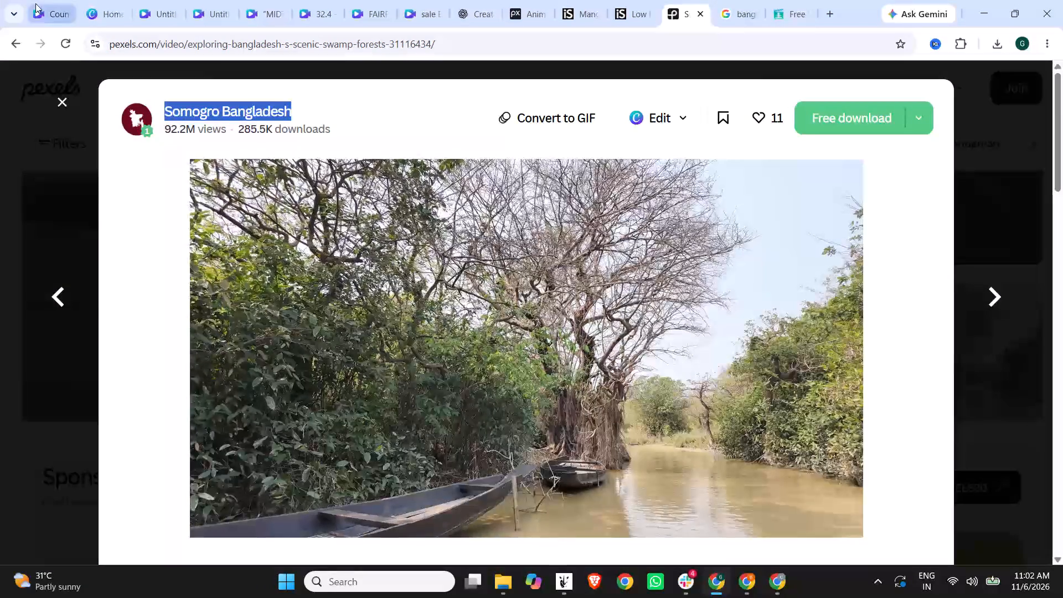
click(788, 579)
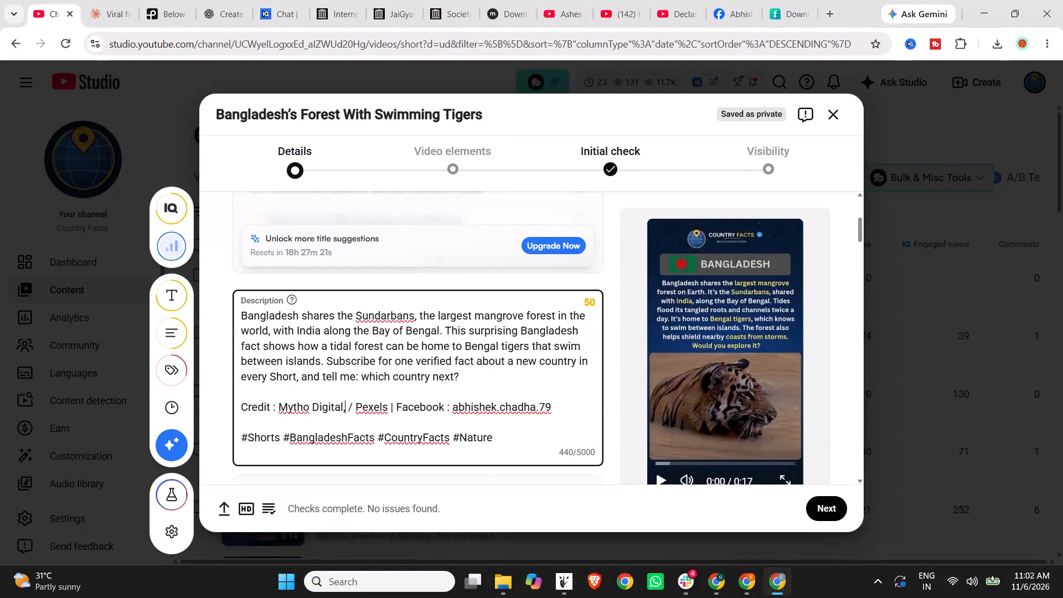
Add the copied creator name "Somogro Bangladesh" and a comma after "Mytho Digital," in the description's credit line.
key(ctrl+v)
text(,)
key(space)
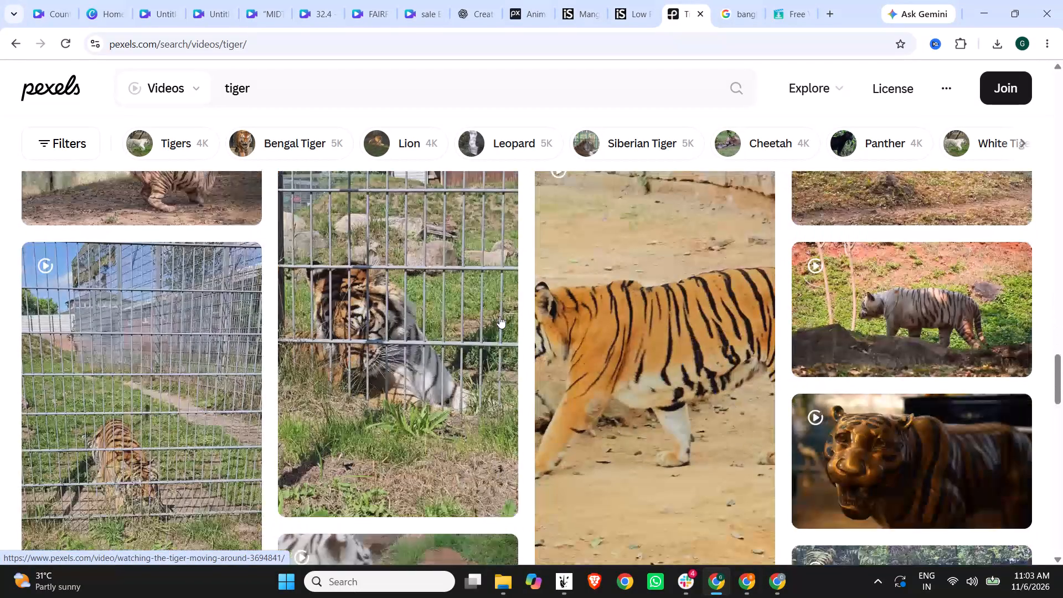
scroll(499, 316, down, 19)
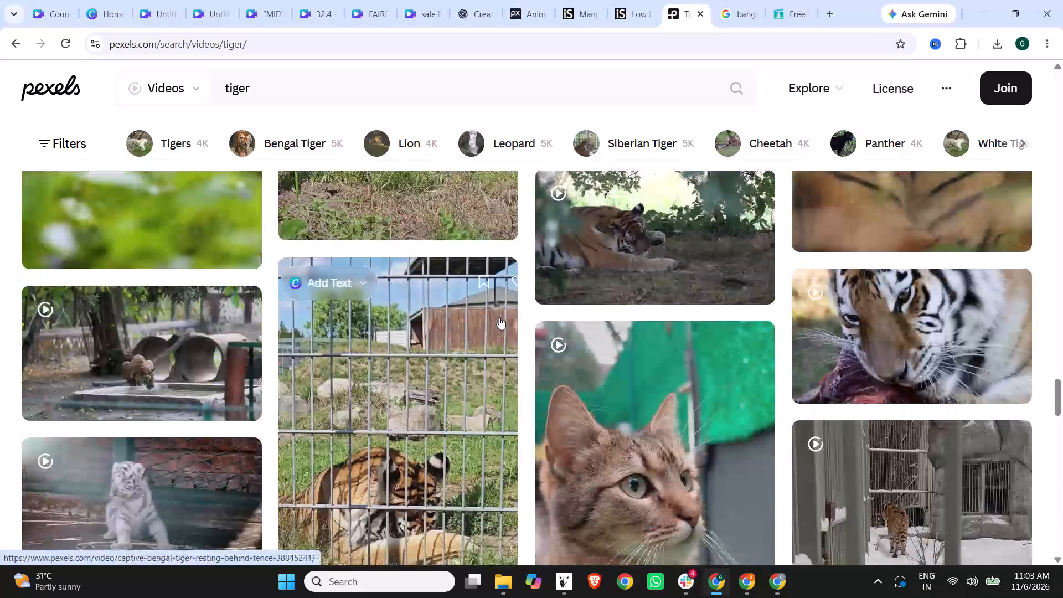
scroll(499, 317, down, 18)
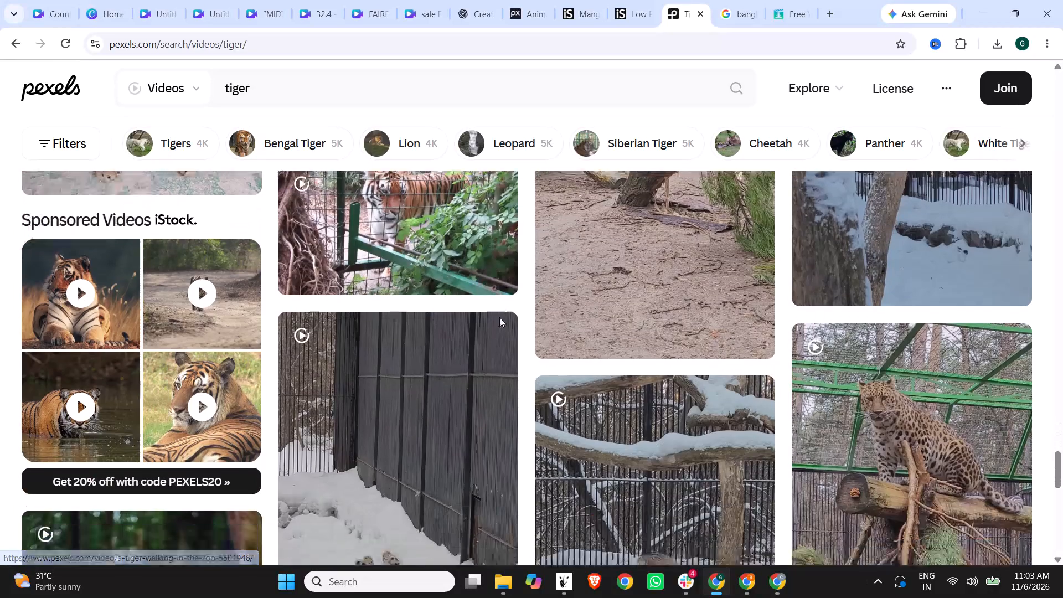
scroll(499, 317, down, 19)
scroll(499, 317, down, 6)
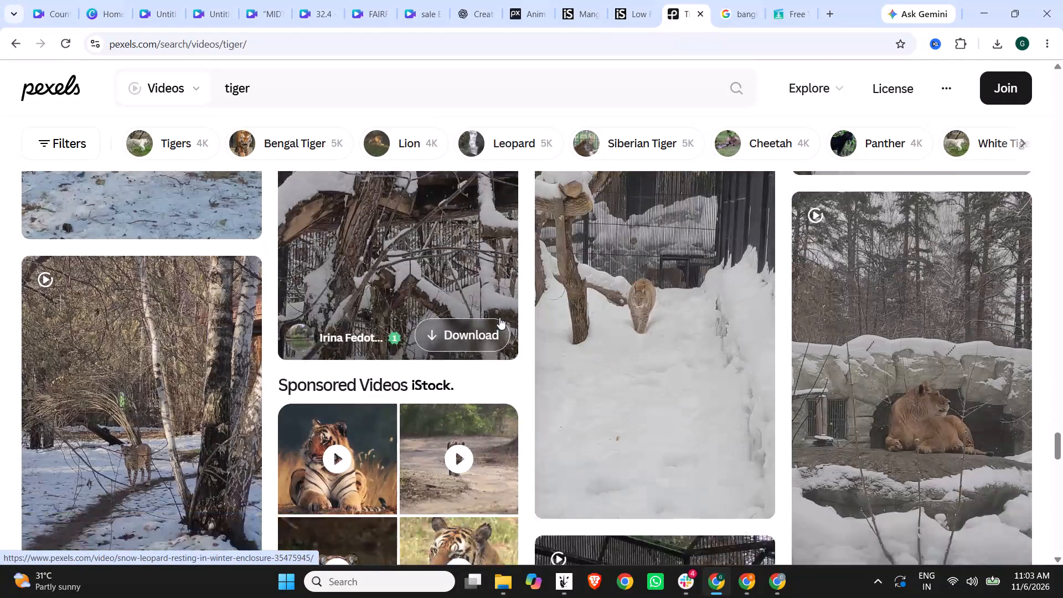
scroll(499, 317, down, 14)
scroll(499, 317, up, 5)
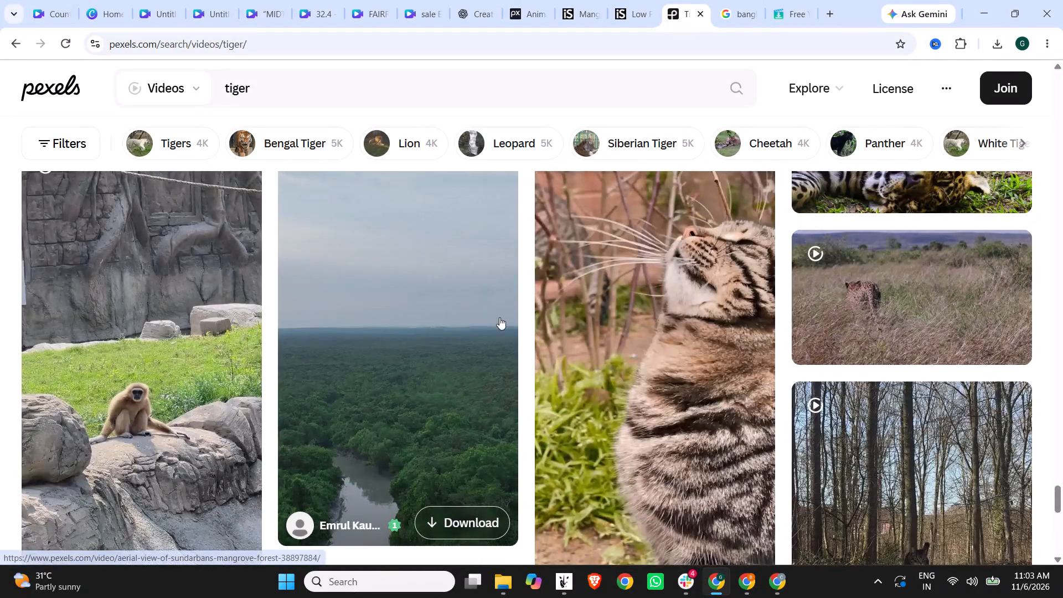
scroll(499, 317, down, 14)
scroll(501, 318, down, 18)
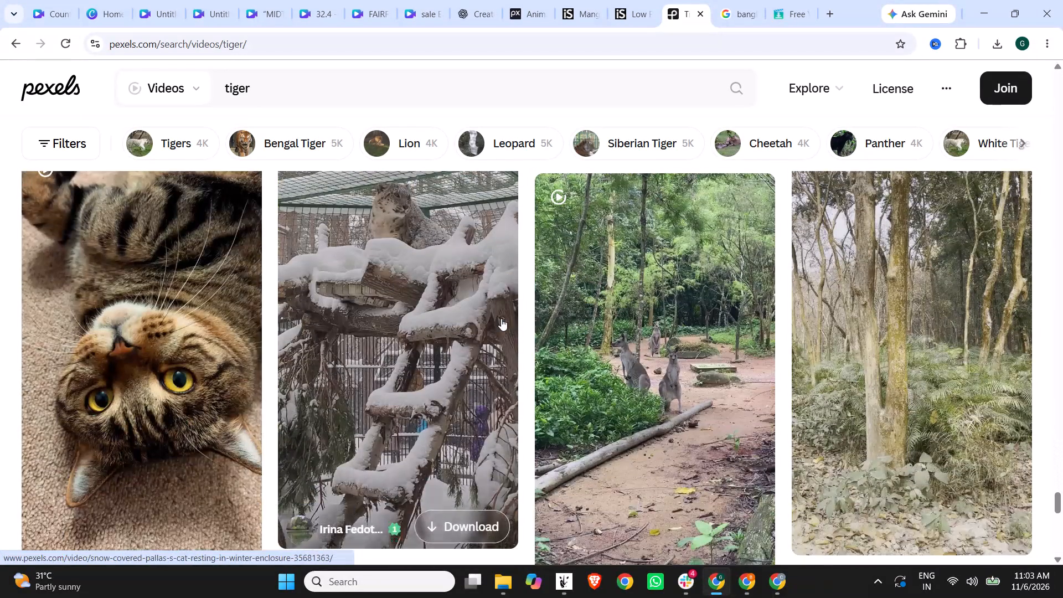
scroll(741, 376, up, 10)
scroll(741, 376, down, 1)
scroll(741, 376, up, 20)
scroll(741, 376, up, 2)
scroll(741, 375, down, 1)
scroll(741, 375, up, 20)
scroll(741, 375, up, 4)
scroll(740, 375, down, 1)
scroll(740, 375, up, 12)
scroll(740, 375, down, 1)
scroll(740, 375, up, 8)
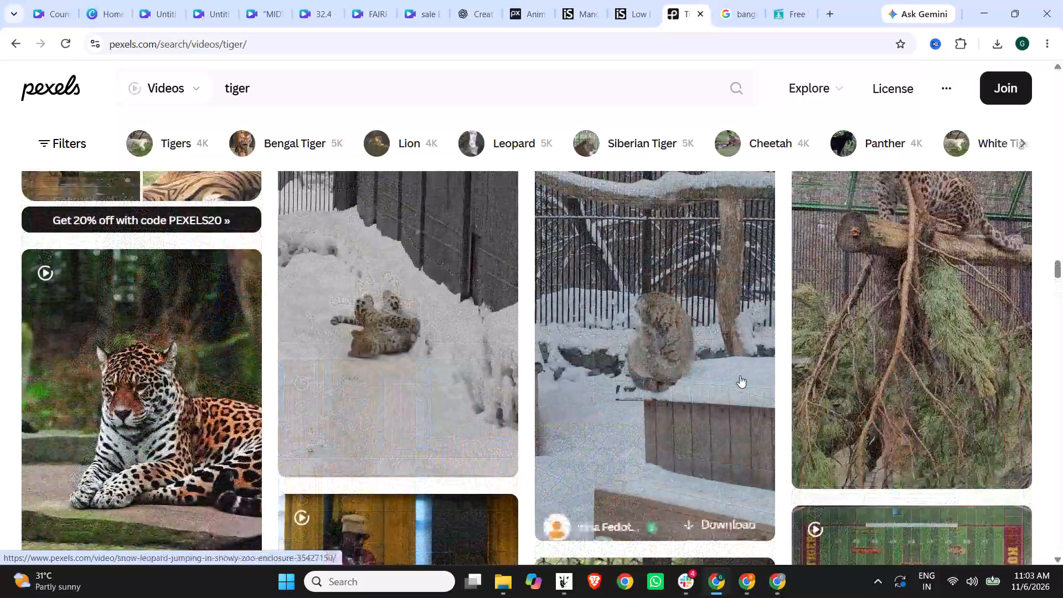
scroll(740, 375, up, 17)
scroll(740, 375, up, 8)
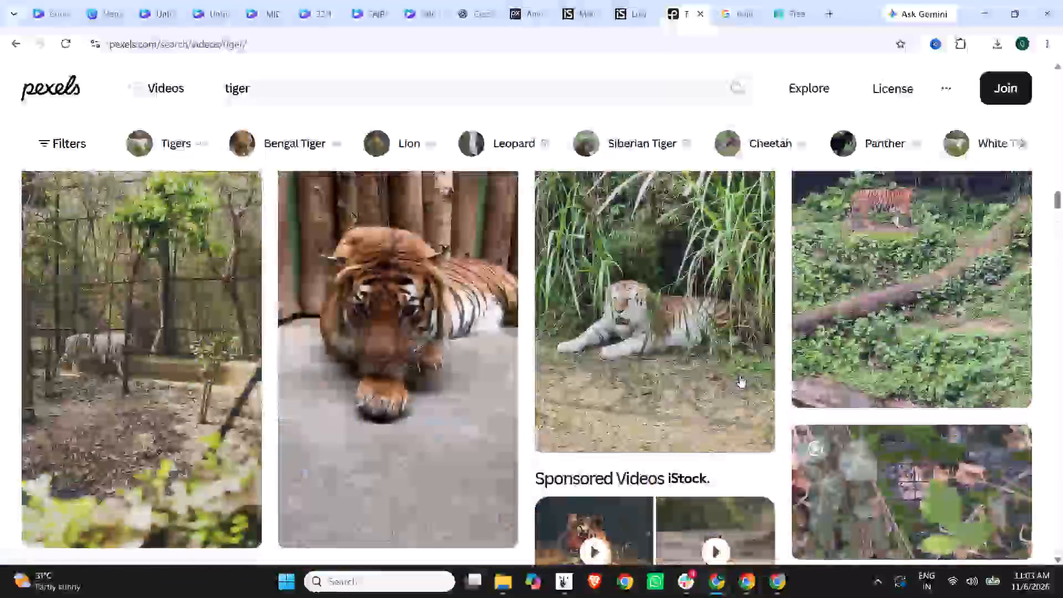
scroll(740, 375, up, 17)
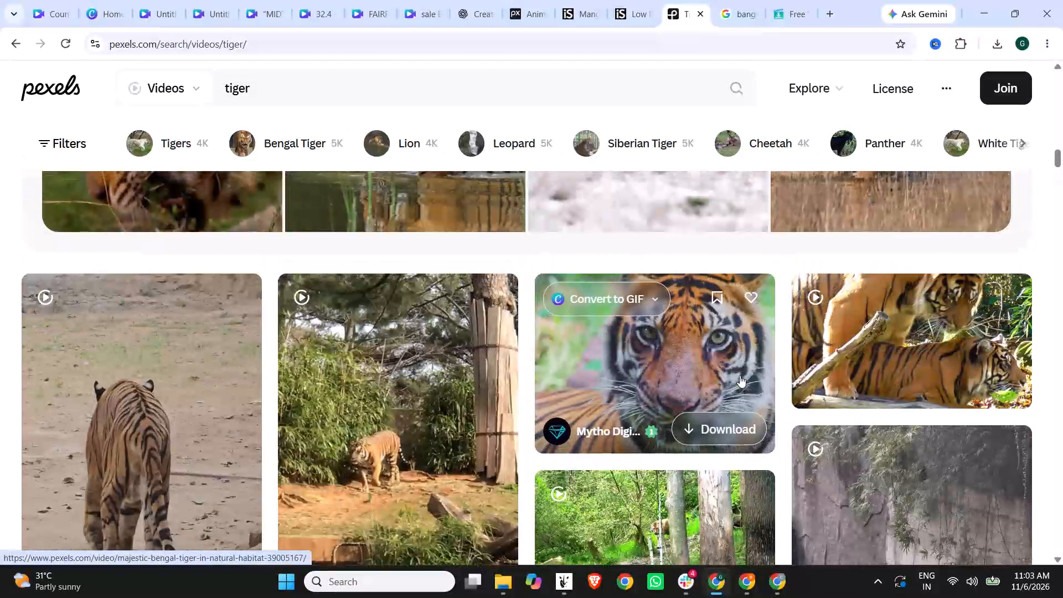
scroll(740, 375, up, 4)
scroll(749, 372, down, 1)
scroll(749, 372, up, 6)
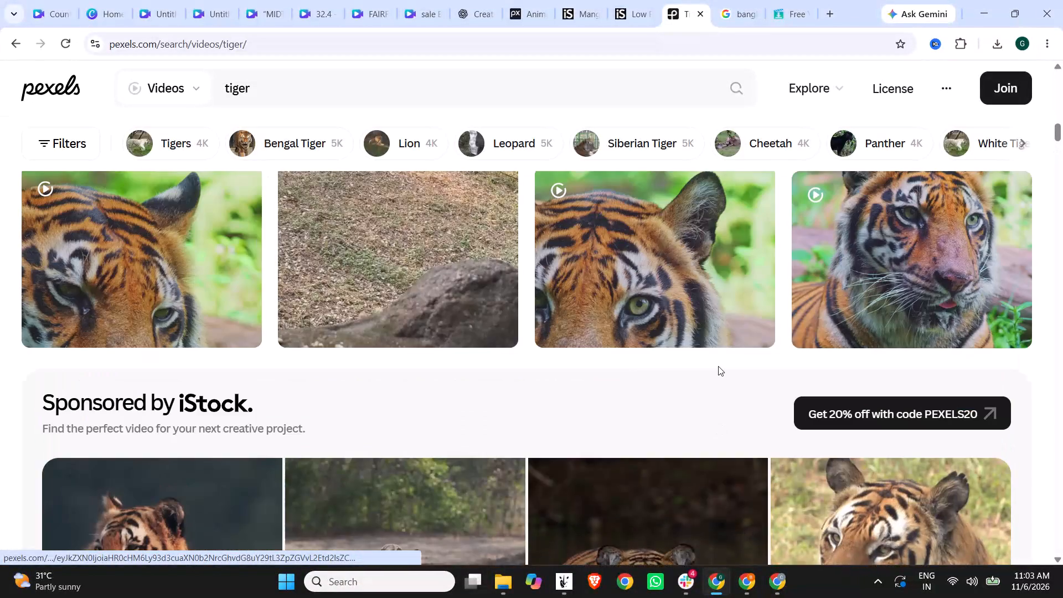
scroll(702, 383, down, 3)
scroll(657, 374, up, 8)
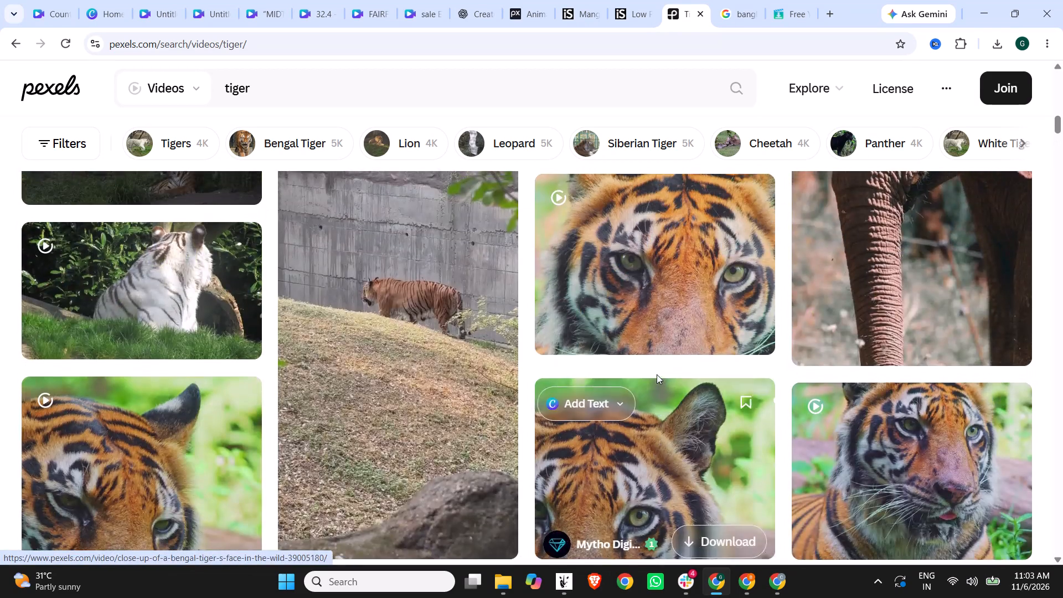
scroll(657, 374, up, 13)
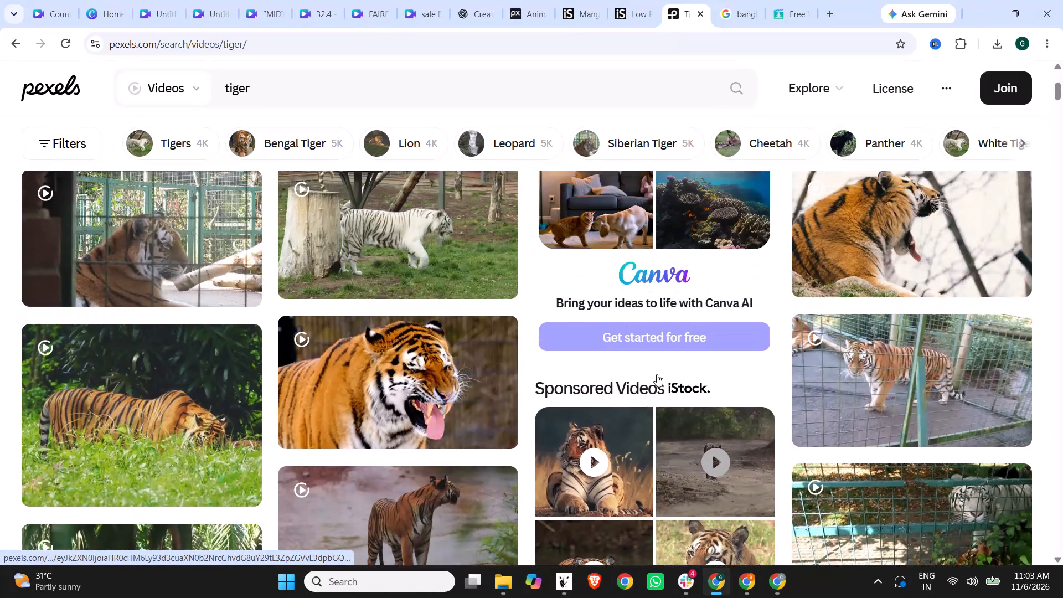
scroll(657, 374, up, 5)
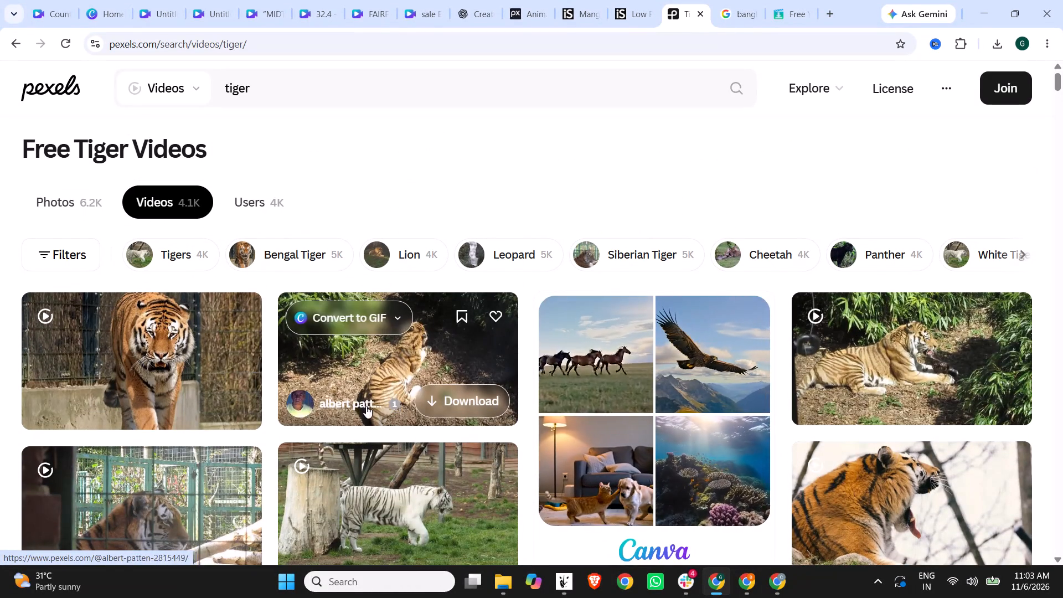
Open the video of a tiger resting outdoors from the tiger results and look through its similar clips.
scroll(194, 377, down, 1)
click(380, 302)
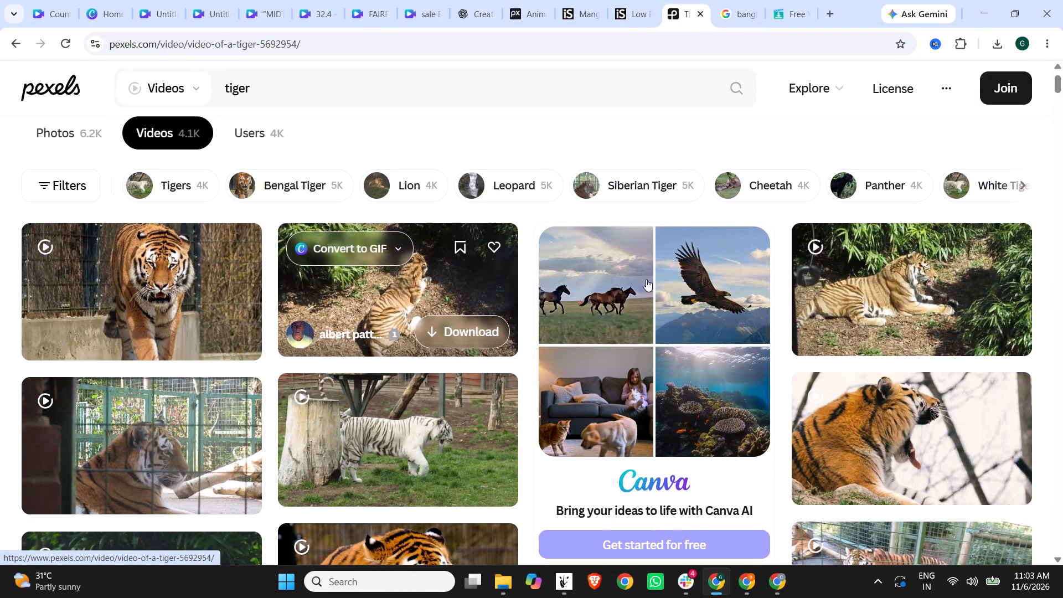
scroll(608, 321, down, 11)
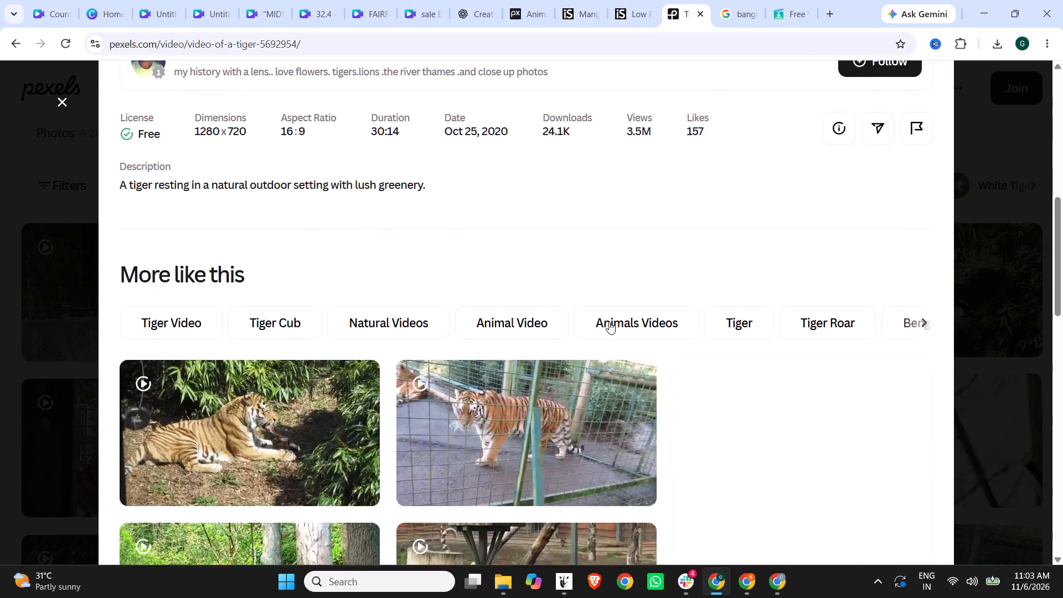
scroll(609, 322, down, 2)
scroll(609, 322, up, 1)
scroll(609, 322, down, 1)
scroll(609, 322, up, 2)
scroll(609, 322, down, 11)
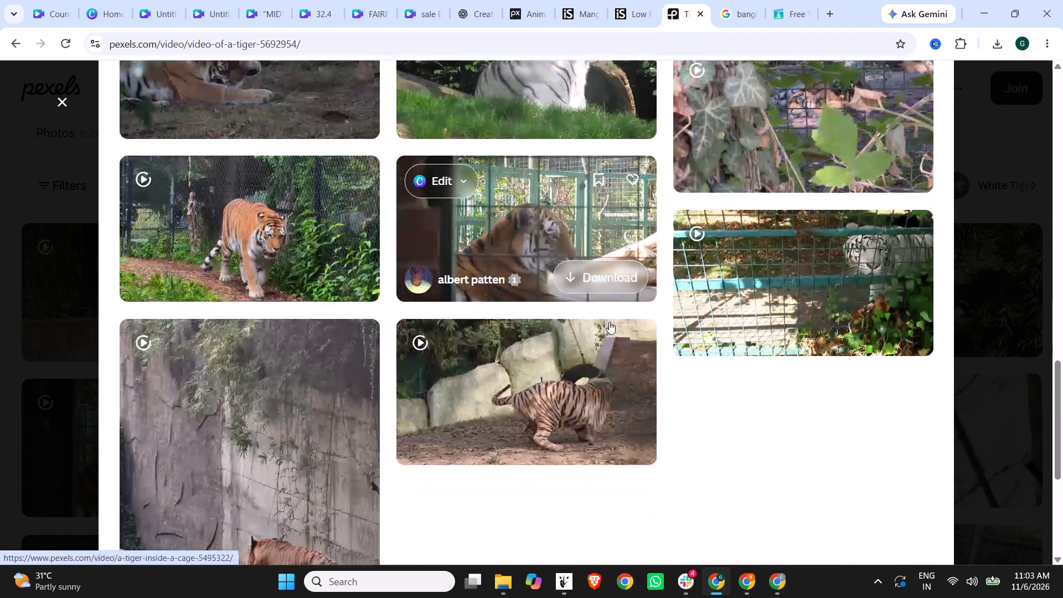
scroll(609, 322, down, 14)
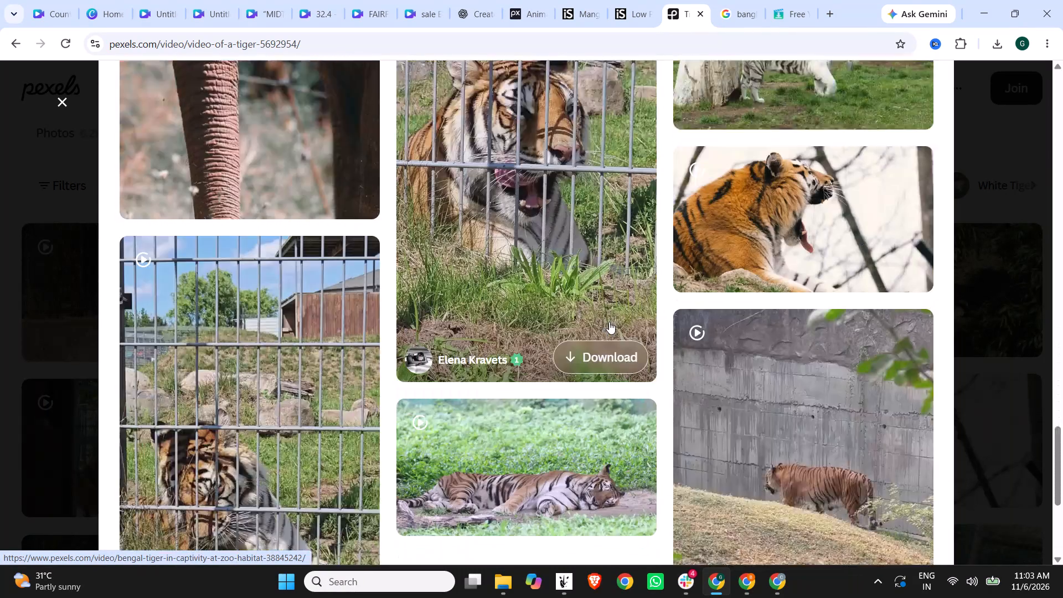
scroll(609, 322, down, 4)
scroll(609, 322, up, 1)
scroll(609, 322, down, 5)
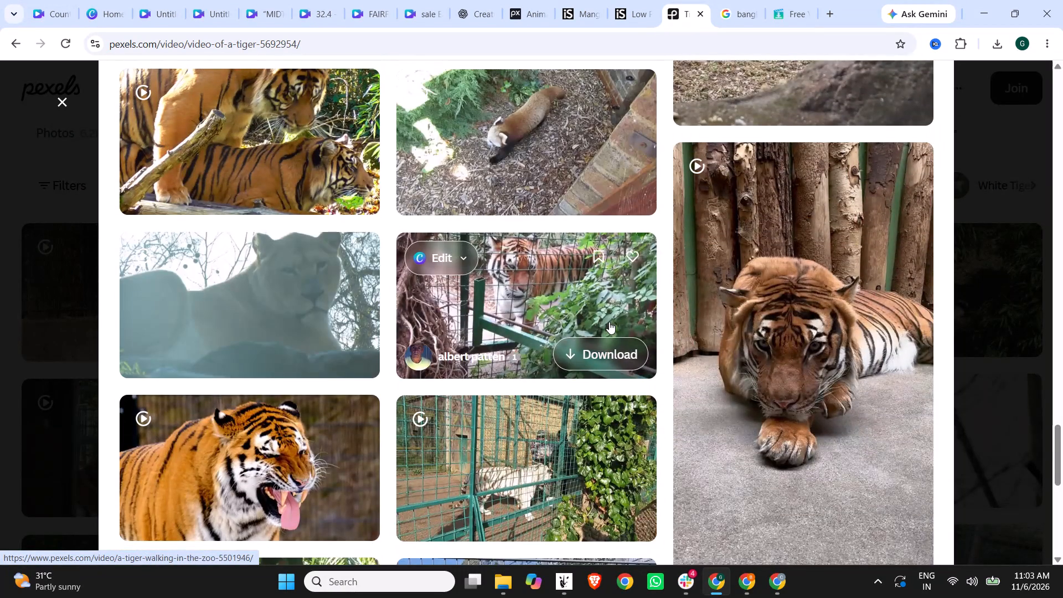
scroll(609, 322, down, 12)
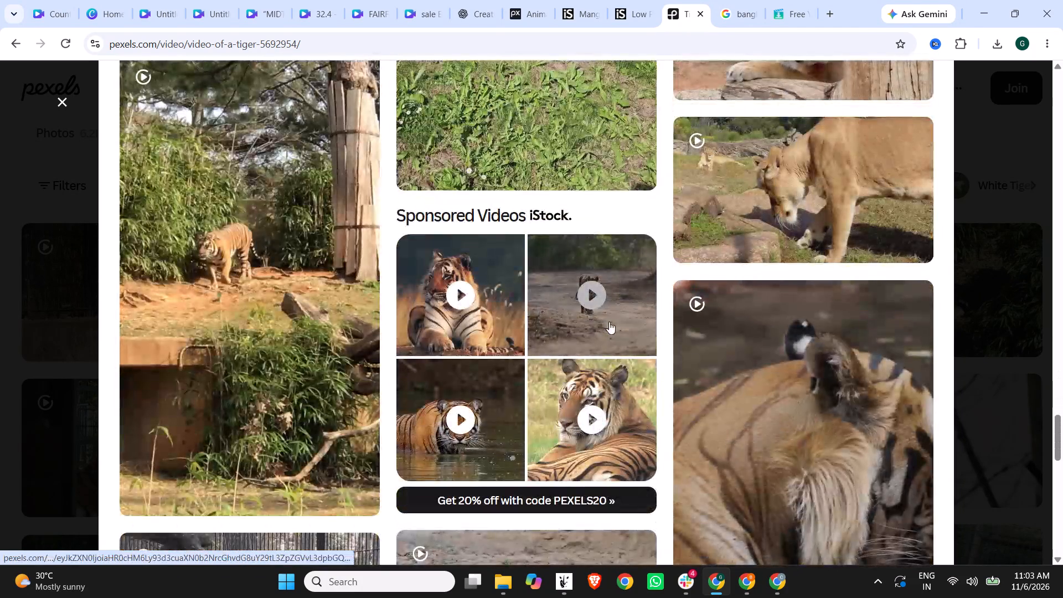
scroll(772, 316, up, 2)
scroll(772, 316, down, 13)
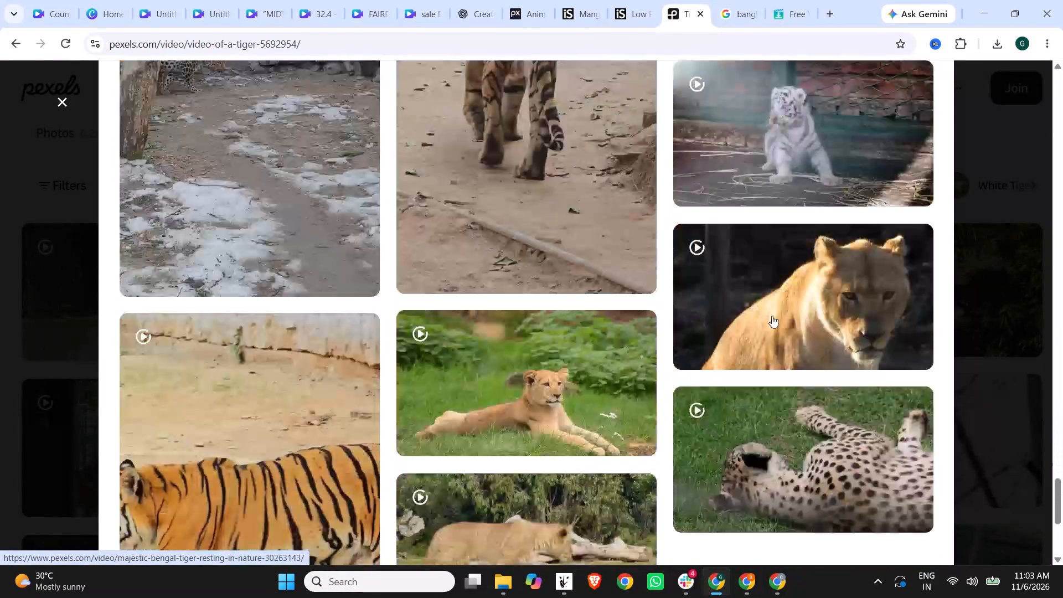
scroll(772, 316, down, 12)
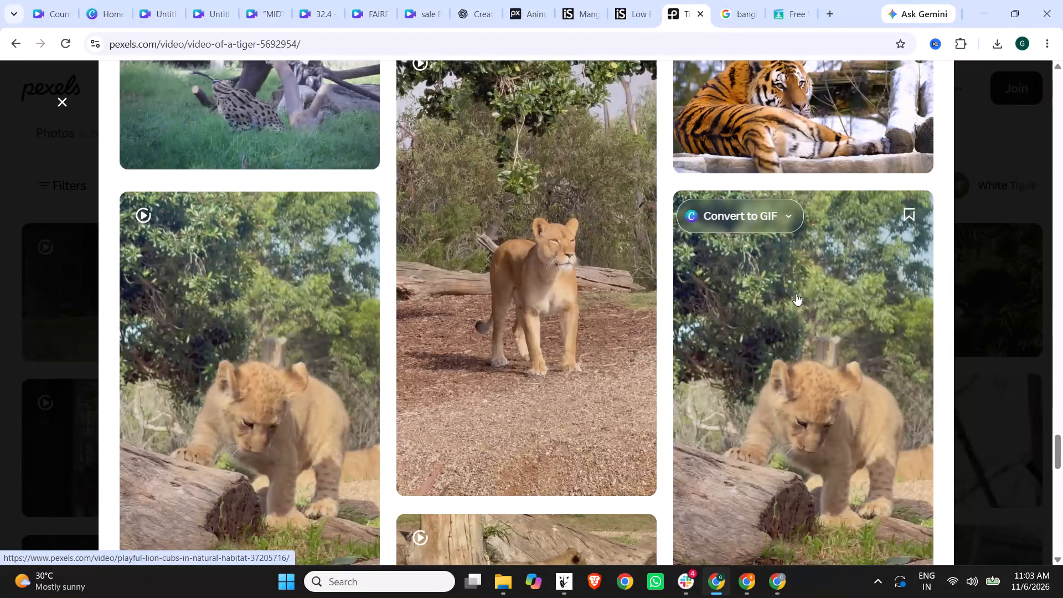
scroll(902, 281, down, 7)
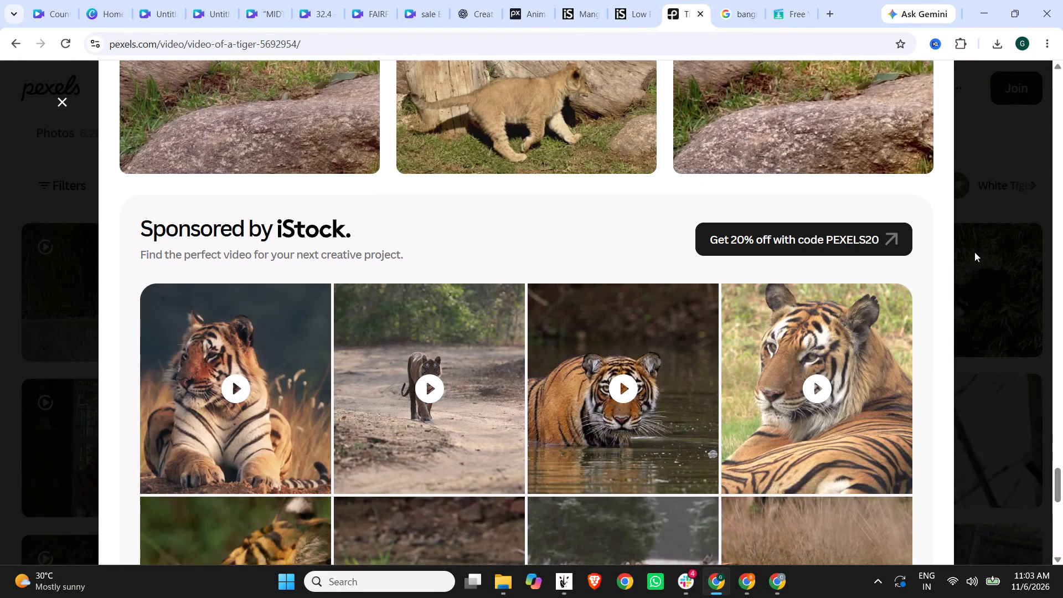
click(974, 252)
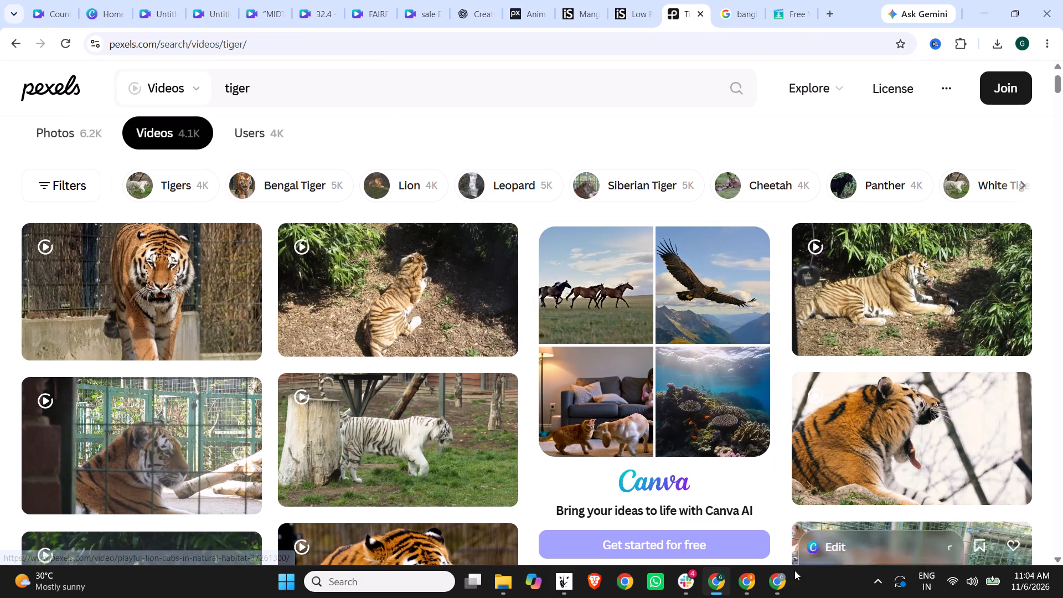
Return to the Short's upload details in YouTube Studio and remove the comma after "Somogro Bangladesh" in the description's credit line.
click(788, 576)
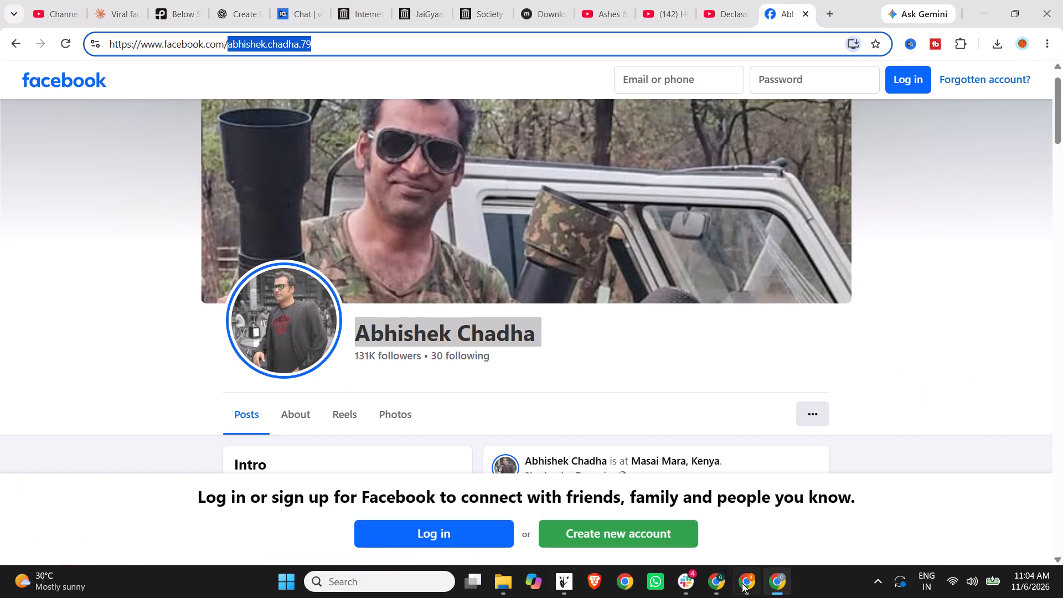
click(737, 583)
click(719, 581)
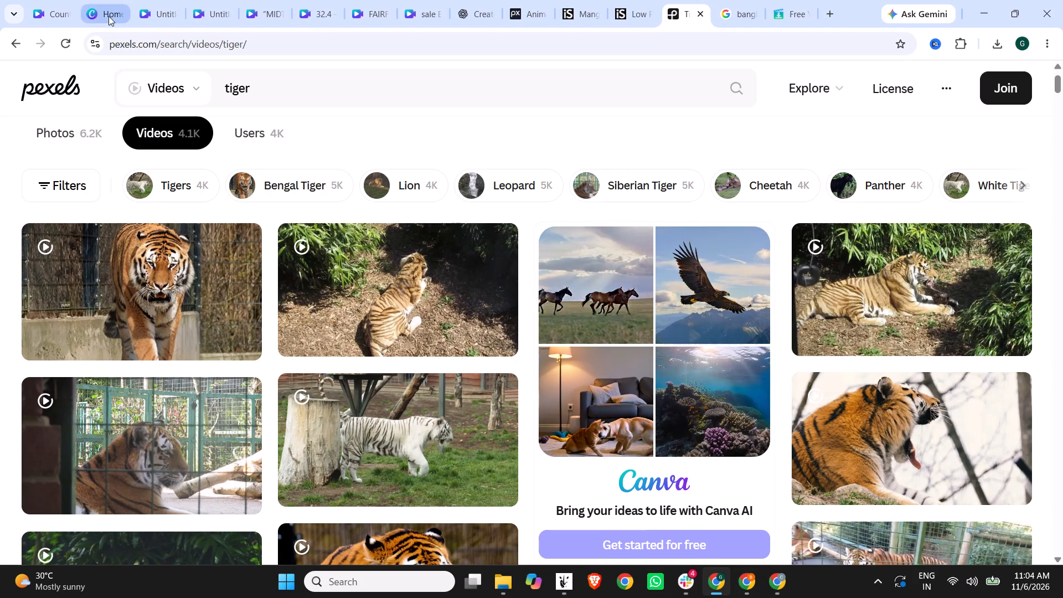
click(107, 13)
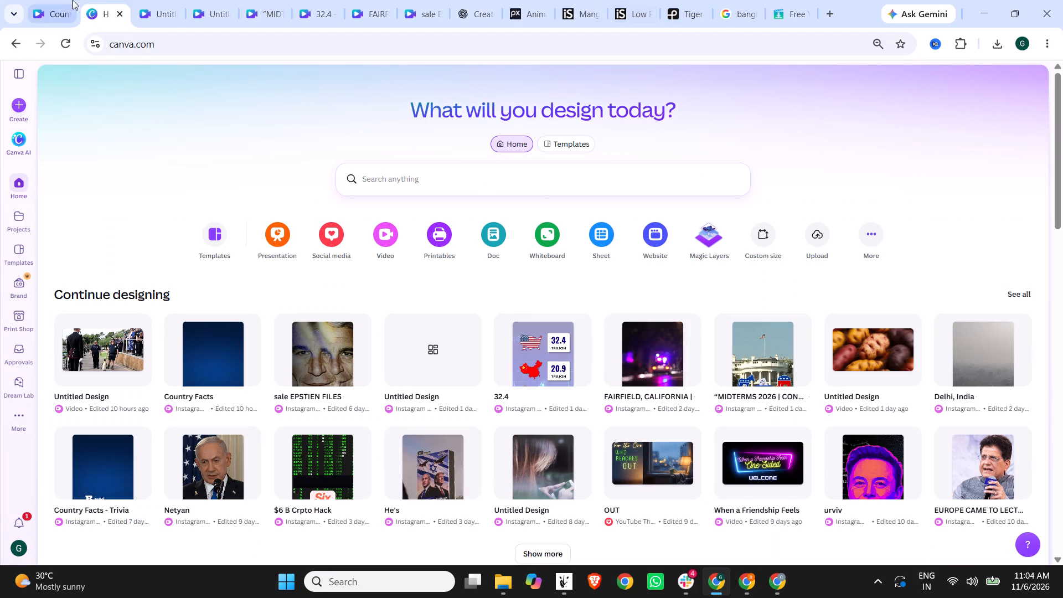
click(776, 581)
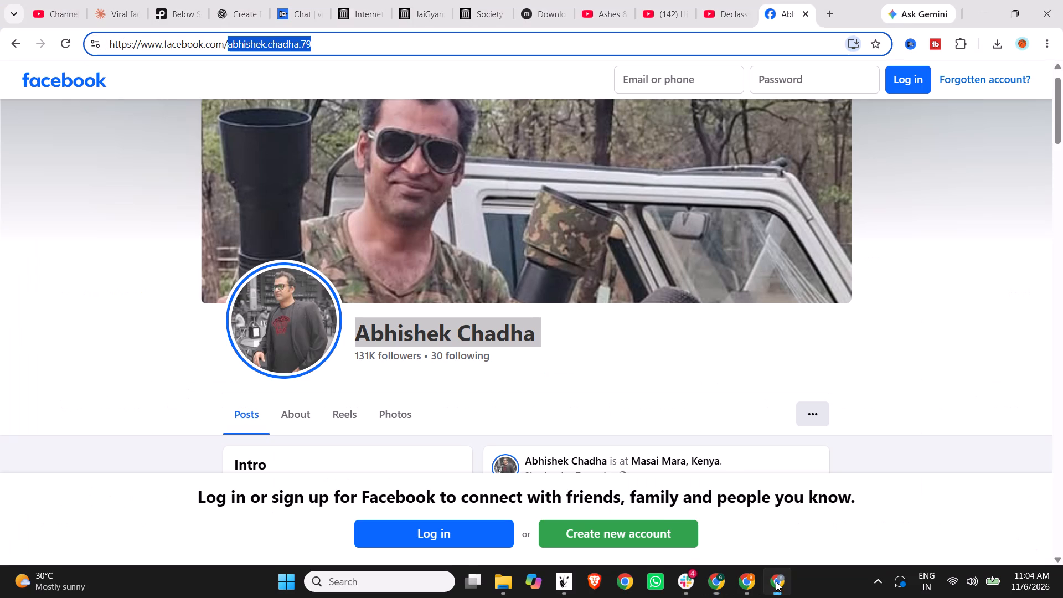
click(60, 0)
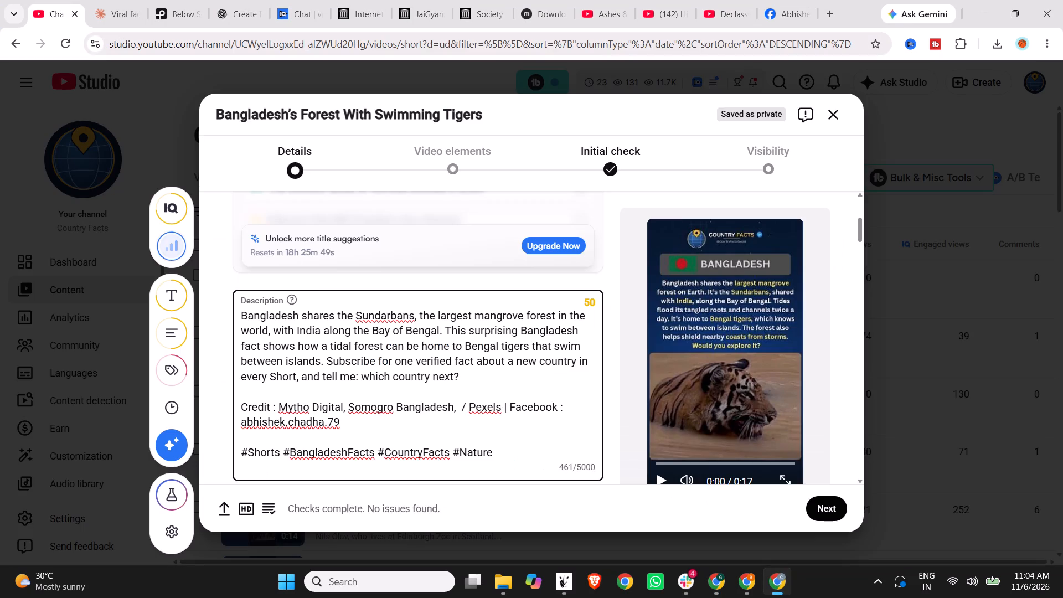
click(456, 405)
key(BackSpace)
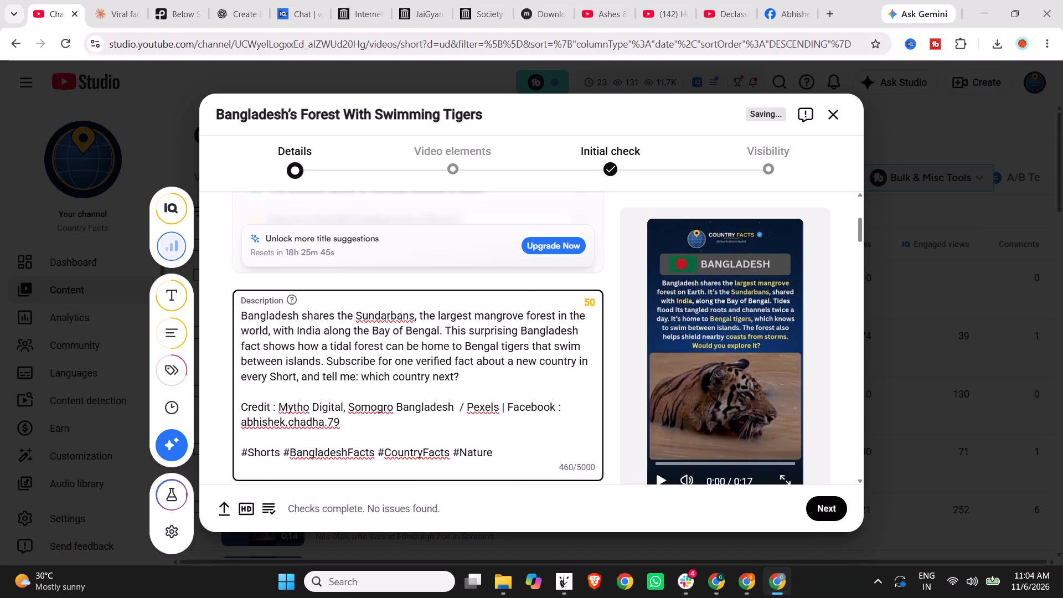
Examine the three video frames offered as thumbnails for the Short, closing the frame selection without applying one.
scroll(500, 399, up, 4)
scroll(500, 399, down, 10)
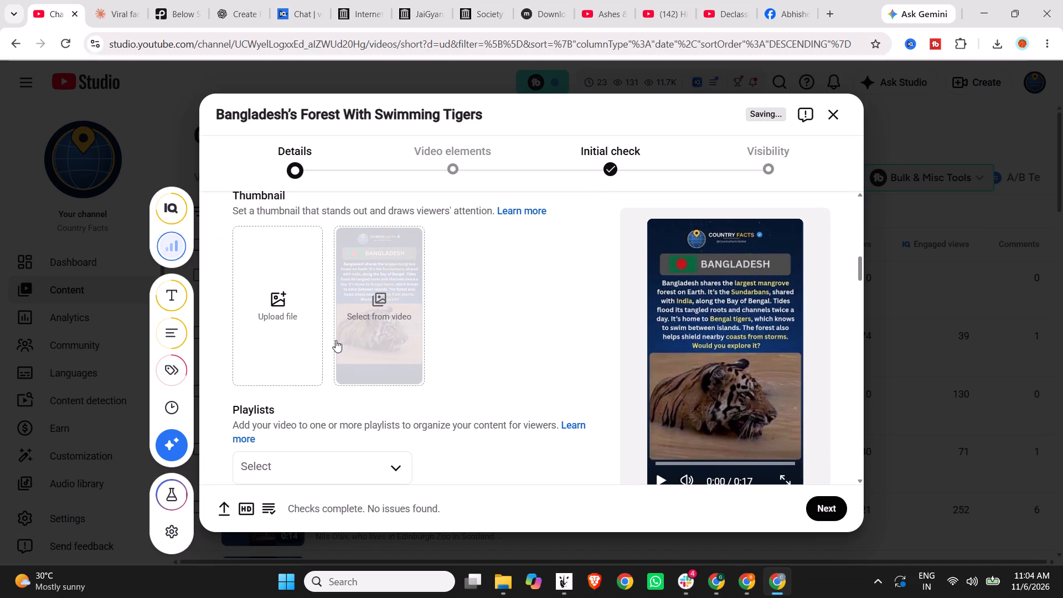
click(389, 327)
drag(454, 314, 455, 314)
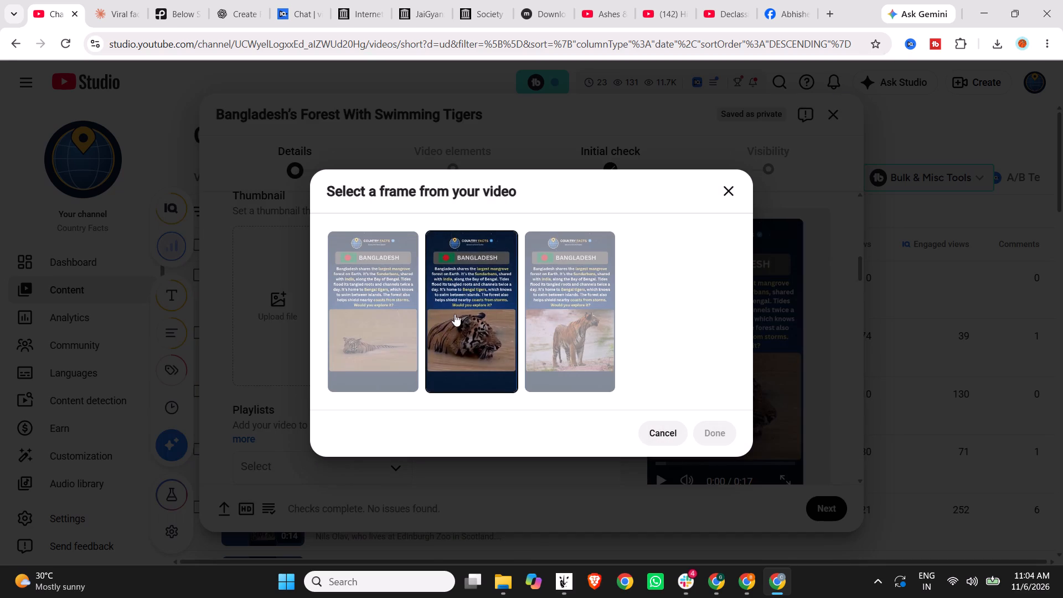
drag(455, 314, 362, 311)
drag(363, 311, 519, 306)
drag(584, 306, 646, 303)
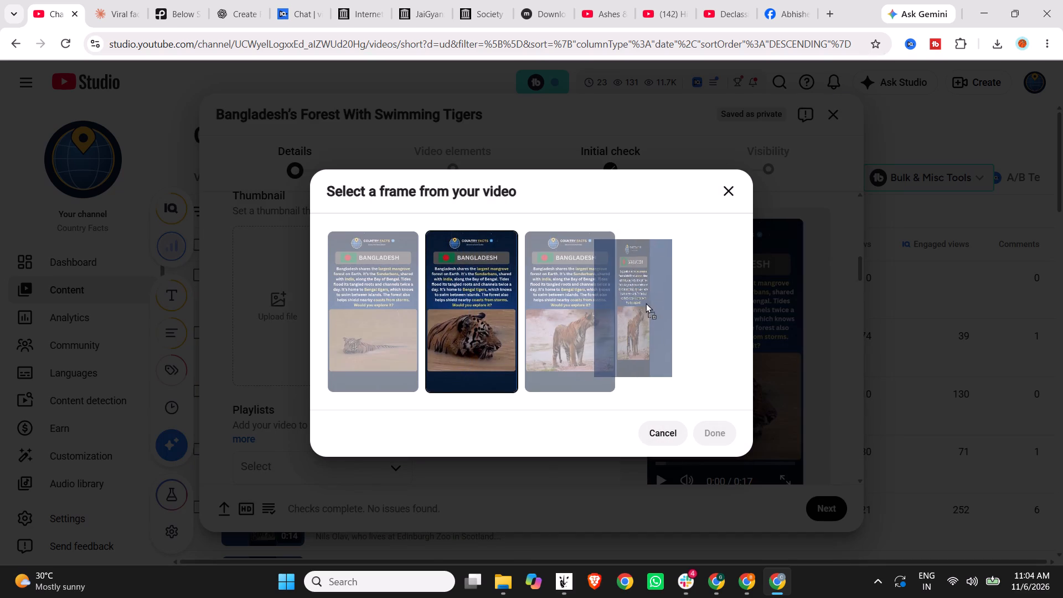
drag(646, 303, 647, 303)
click(393, 303)
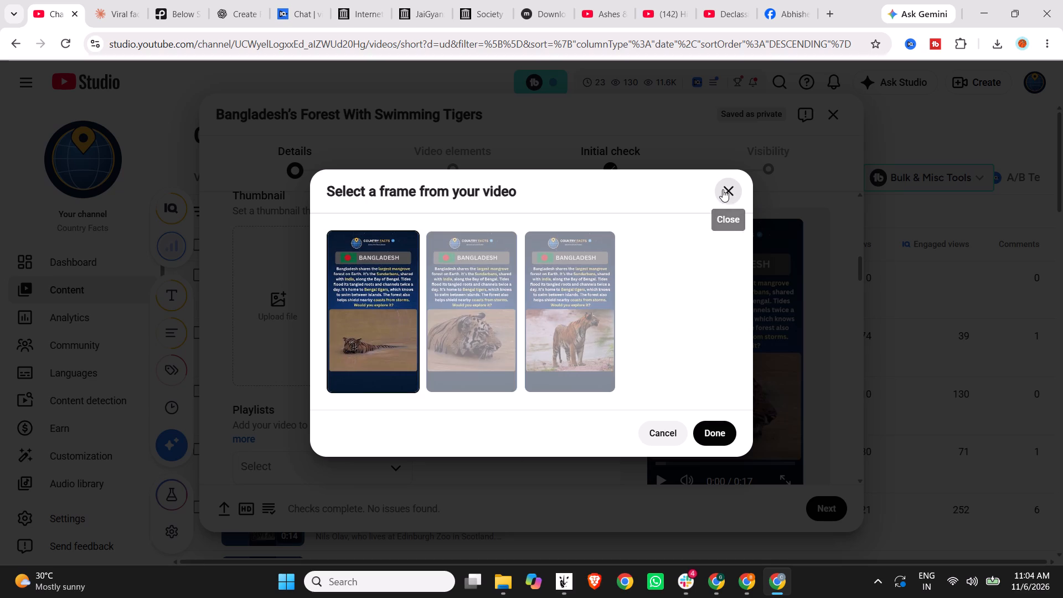
click(723, 189)
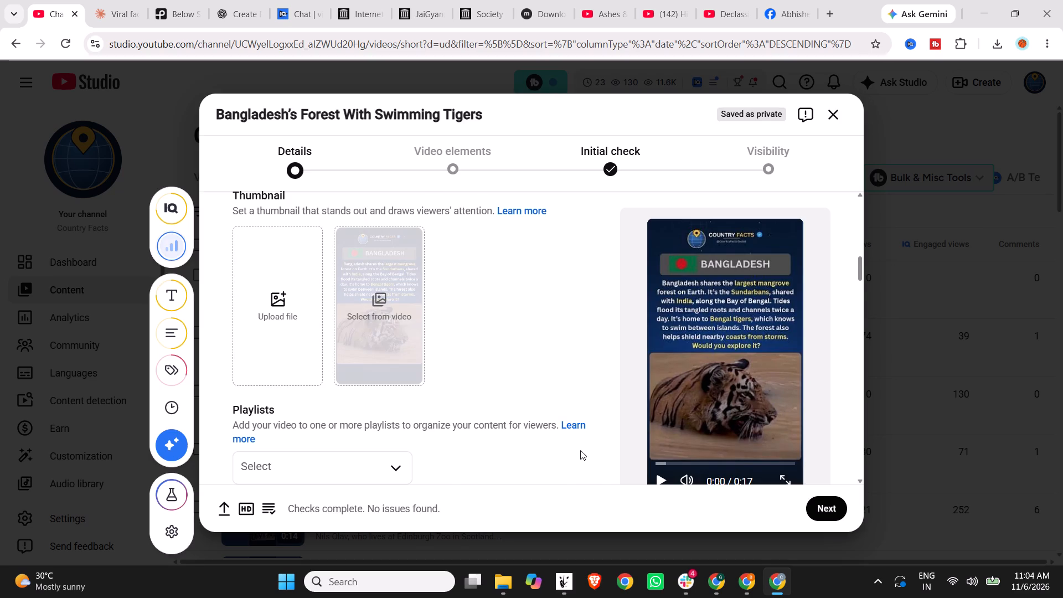
scroll(581, 450, down, 2)
click(391, 218)
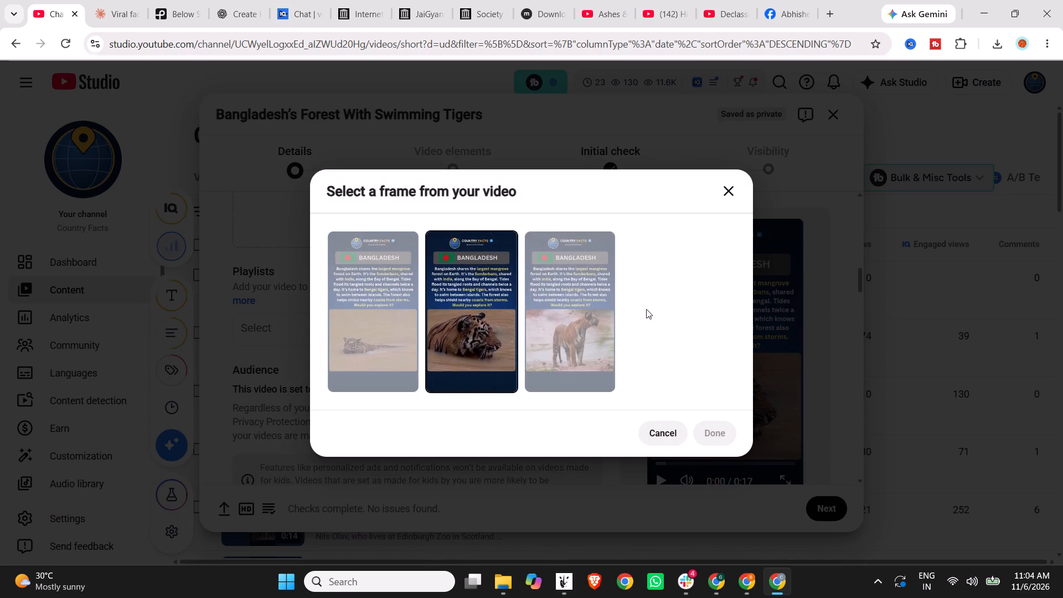
drag(472, 323, 369, 312)
click(369, 312)
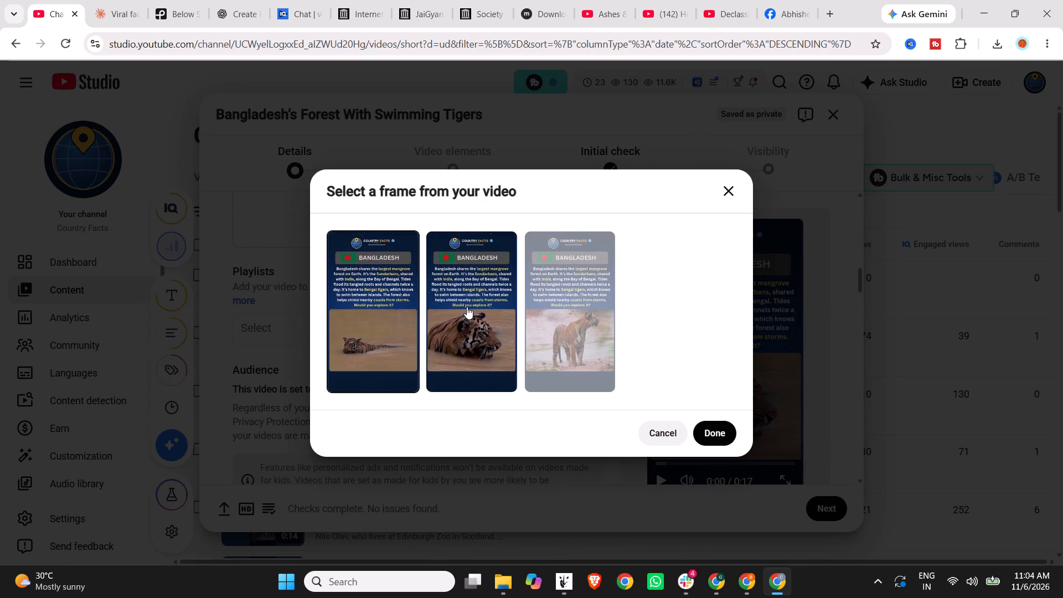
click(471, 306)
click(563, 308)
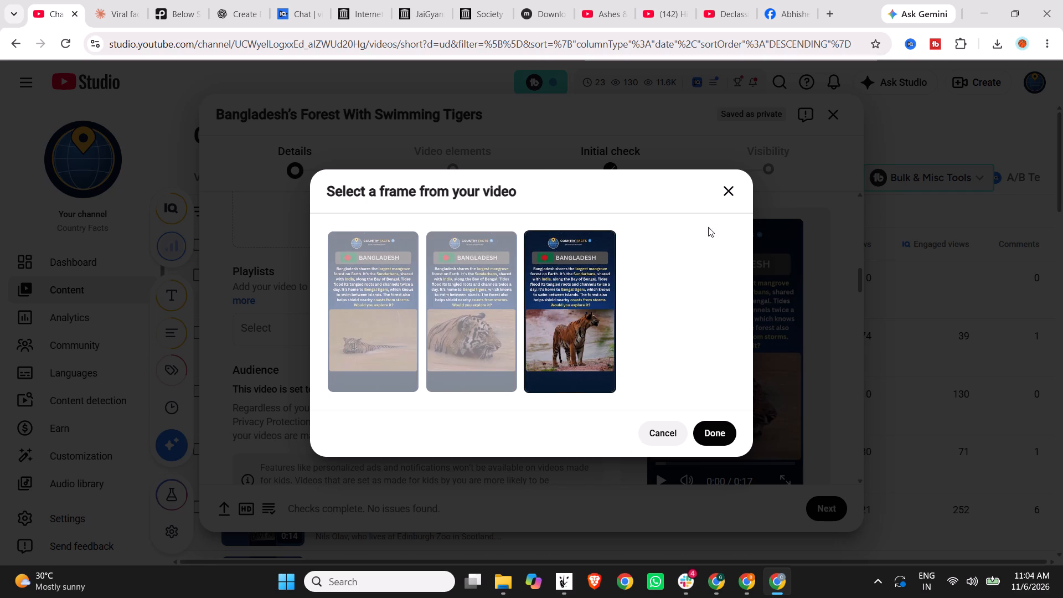
click(723, 187)
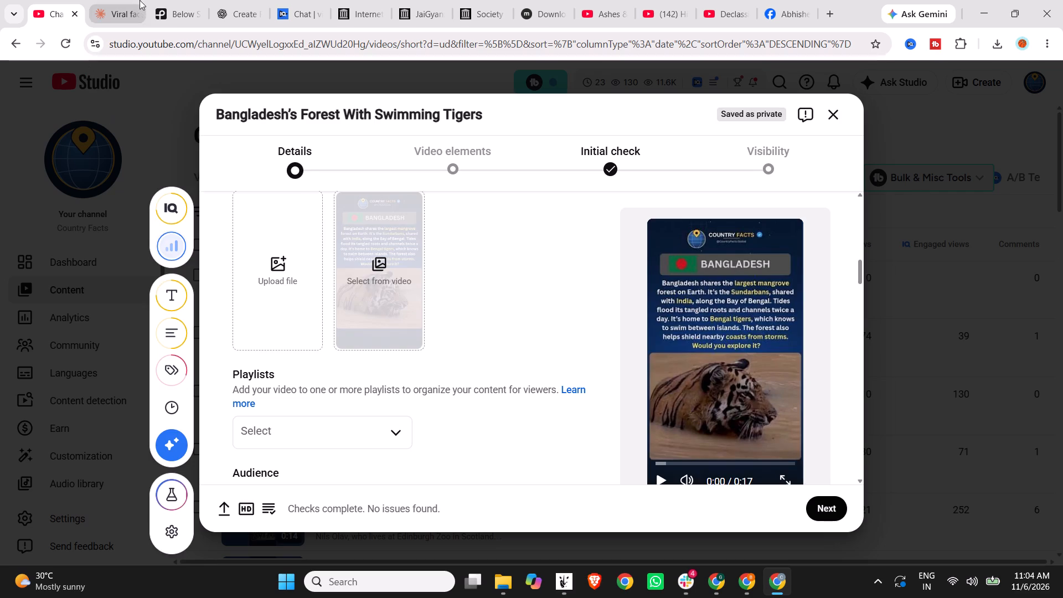
Preview the Country Facts design in Canva from its start and capture a screenshot of the vertical frame with the tiger's face close-up.
click(708, 582)
click(64, 0)
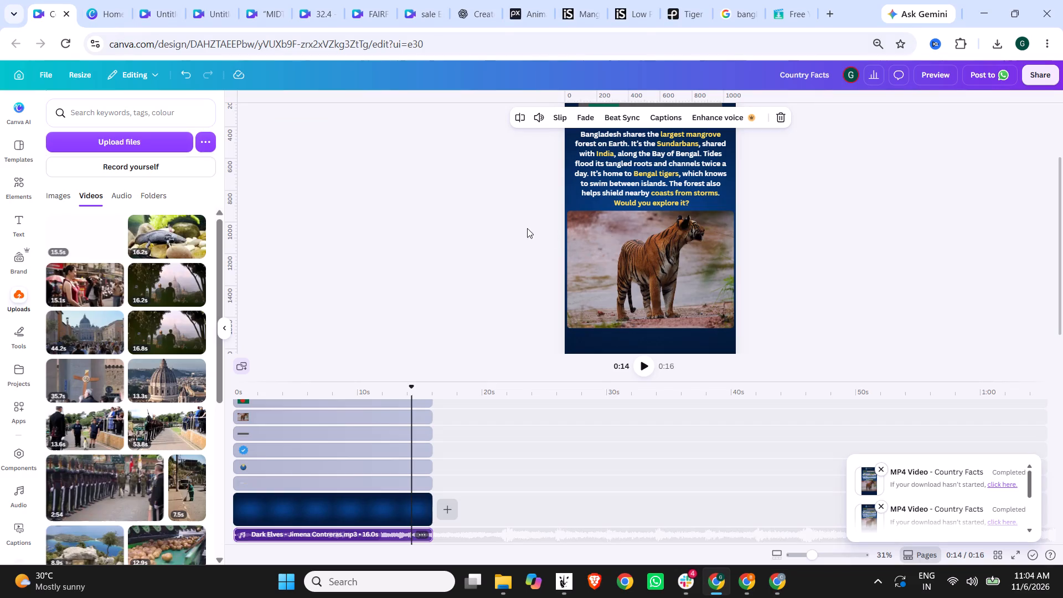
click(929, 66)
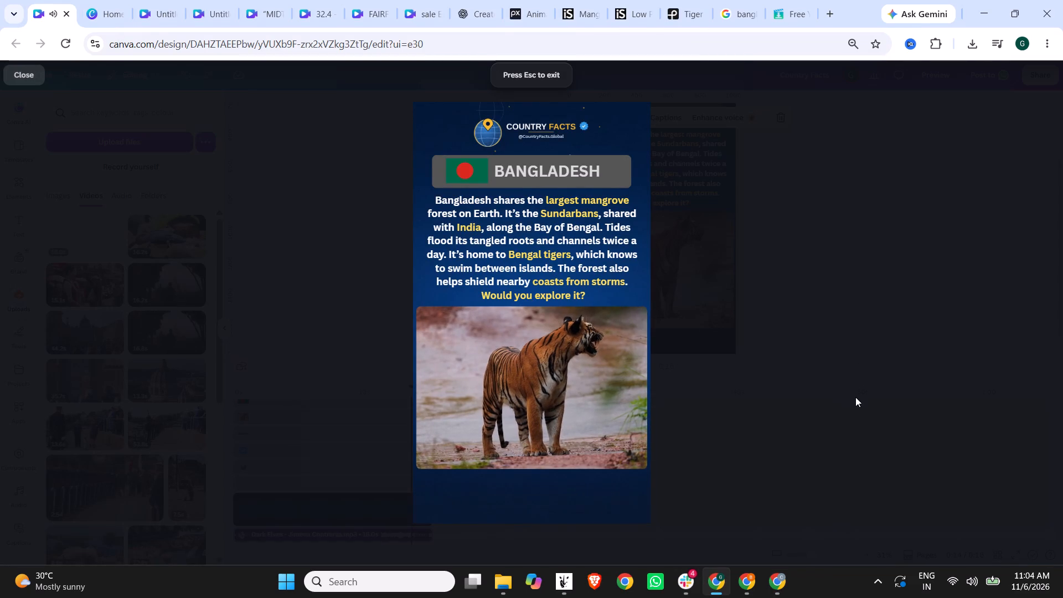
drag(448, 513, 397, 516)
click(751, 389)
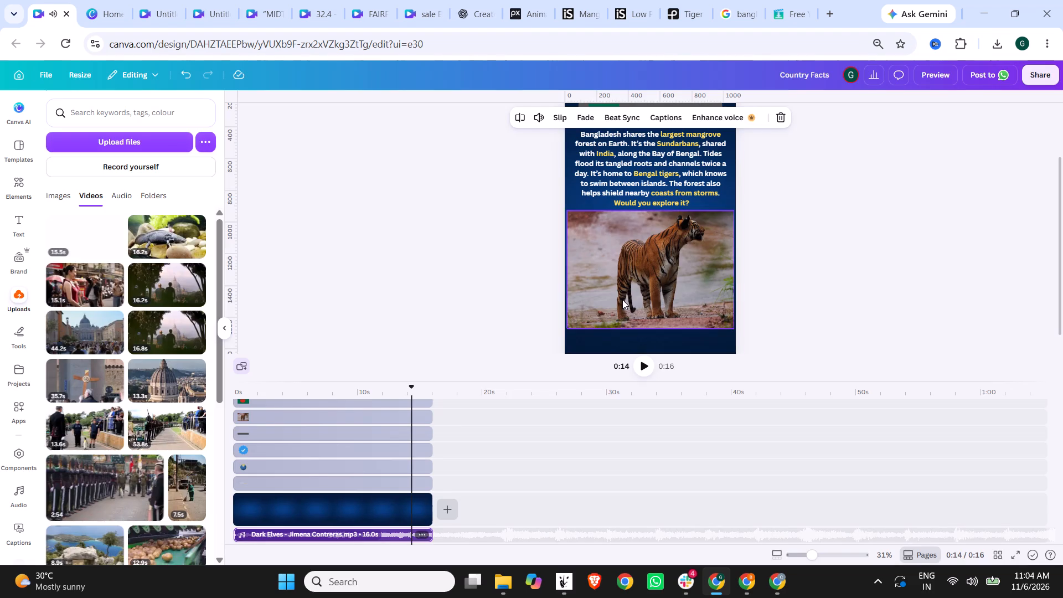
click(936, 69)
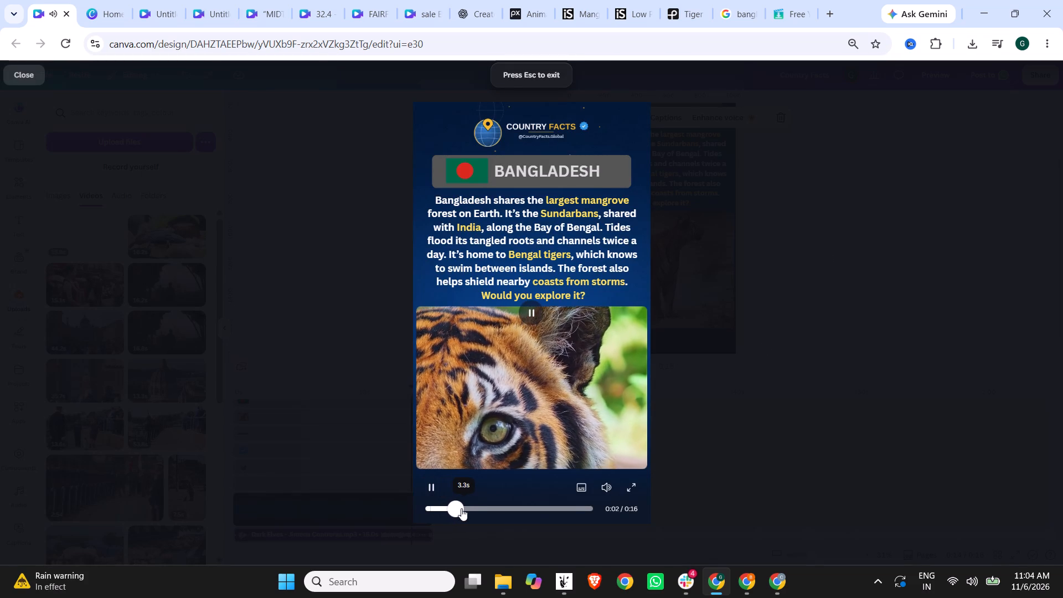
drag(461, 508, 370, 505)
key(Print)
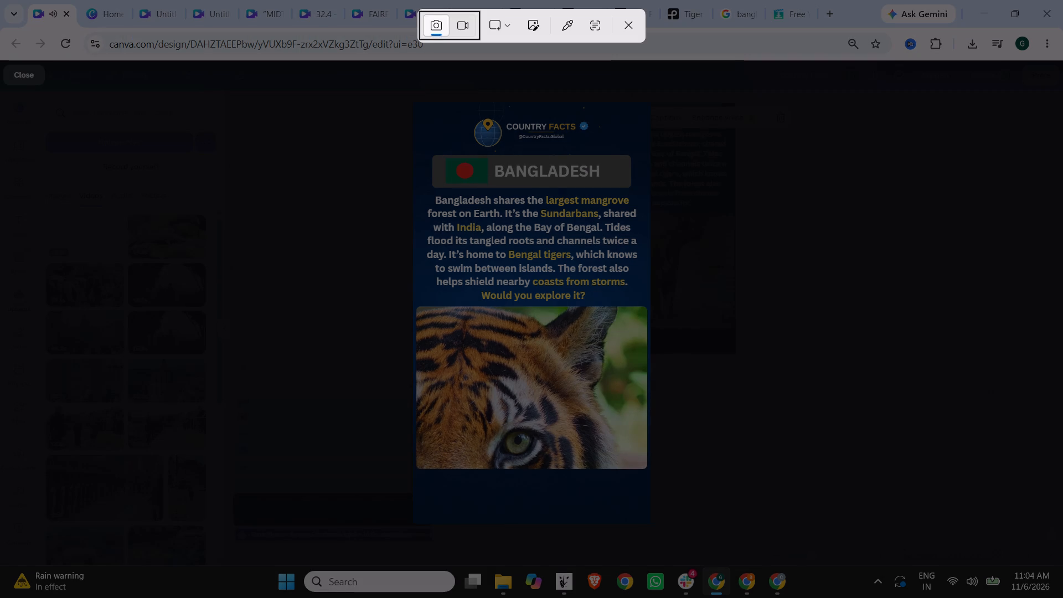
drag(418, 105, 694, 427)
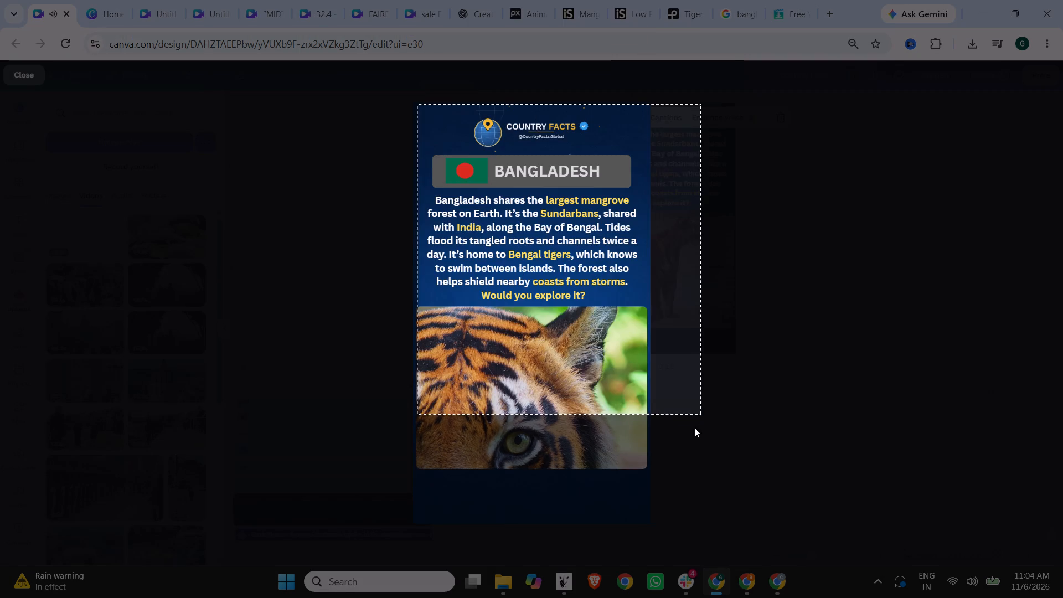
drag(694, 427, 654, 532)
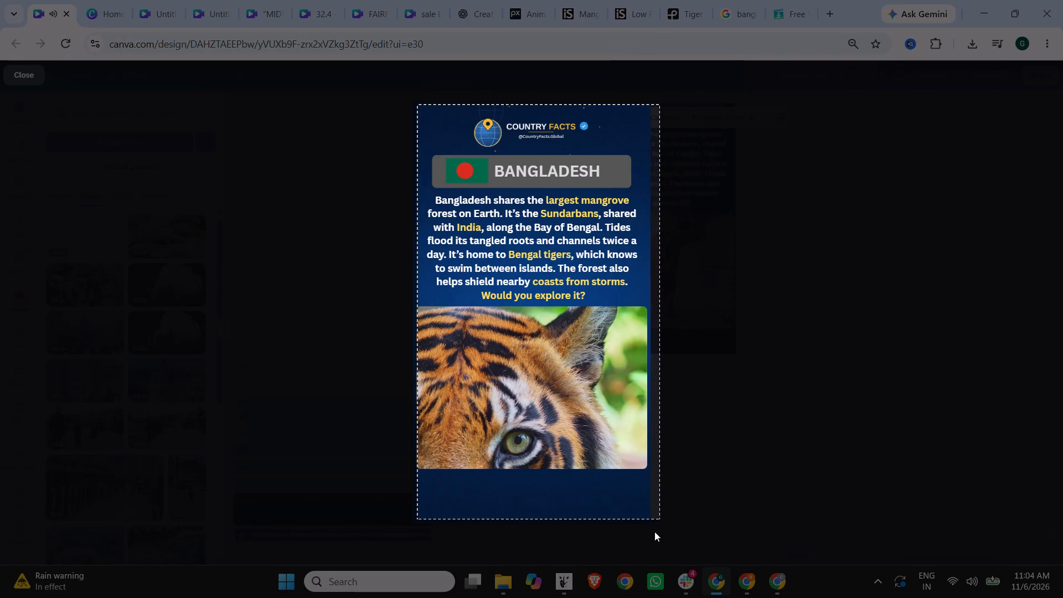
drag(654, 532, 648, 520)
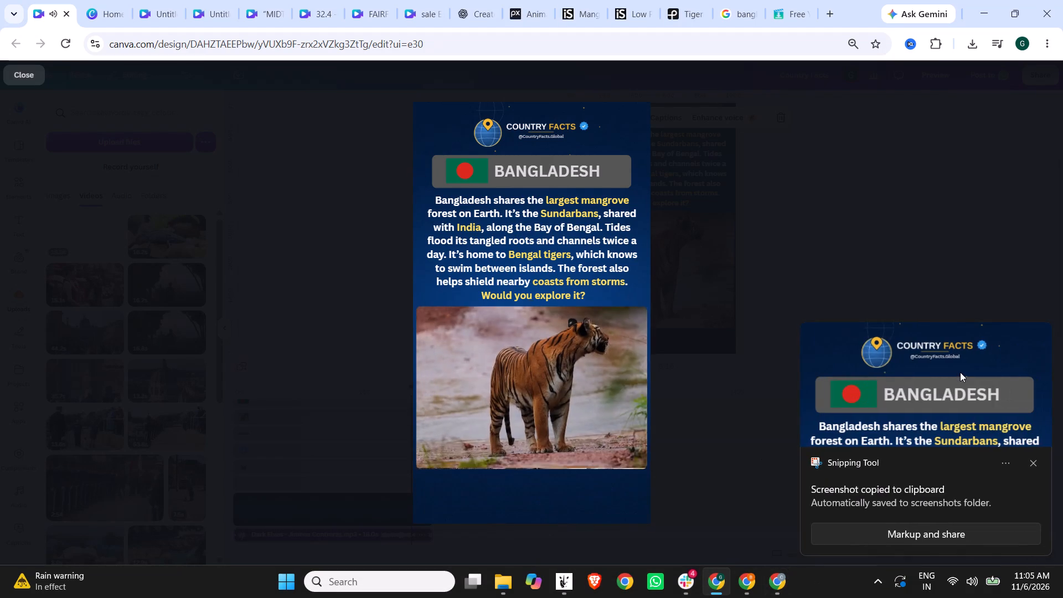
Save the captured frame as a PNG in the Downloads folder, keeping its suggested file name.
click(960, 372)
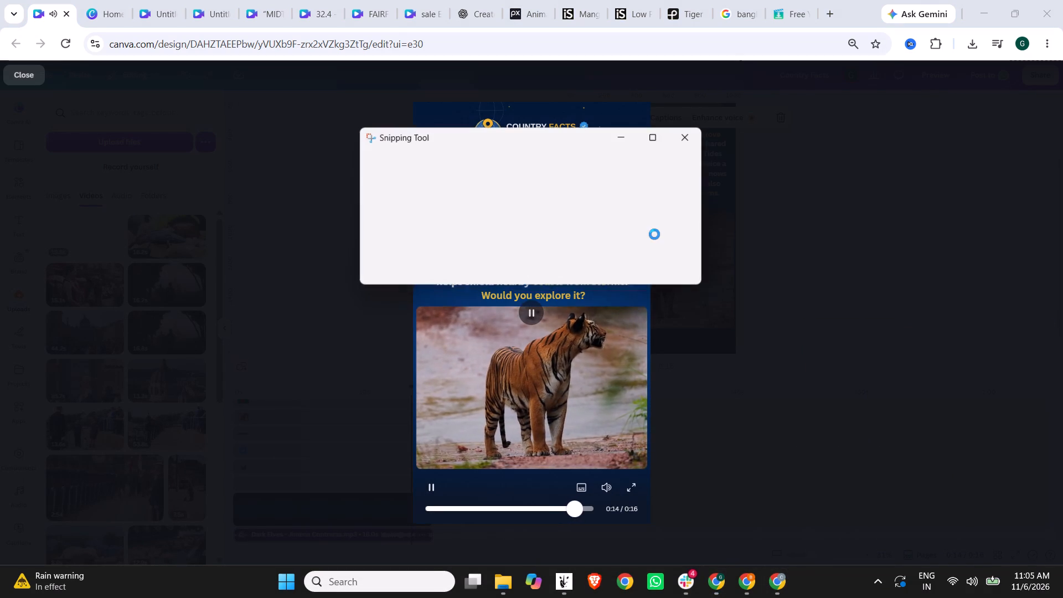
right_click(637, 341)
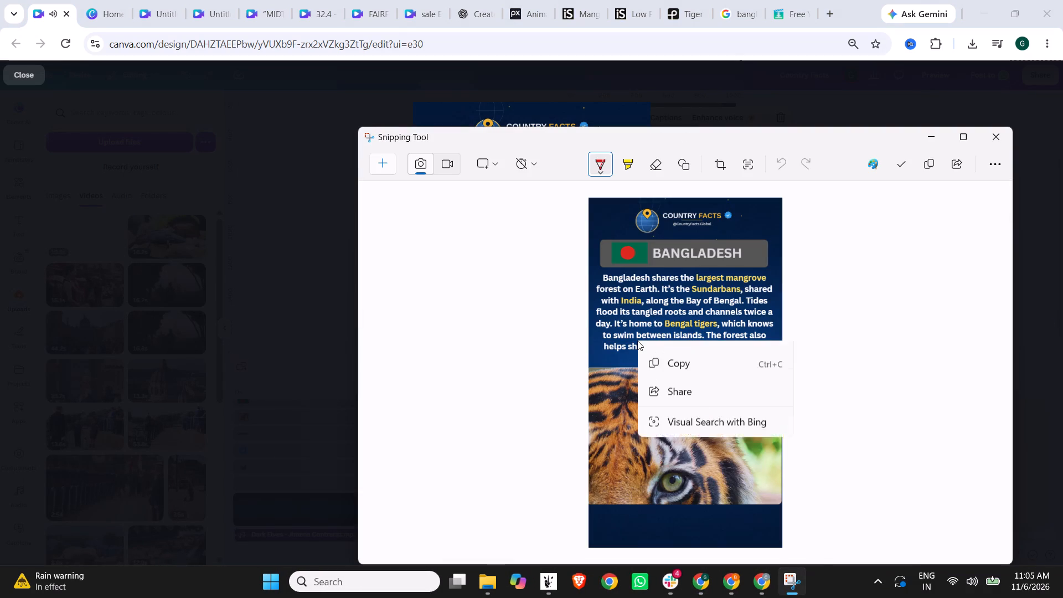
click(699, 347)
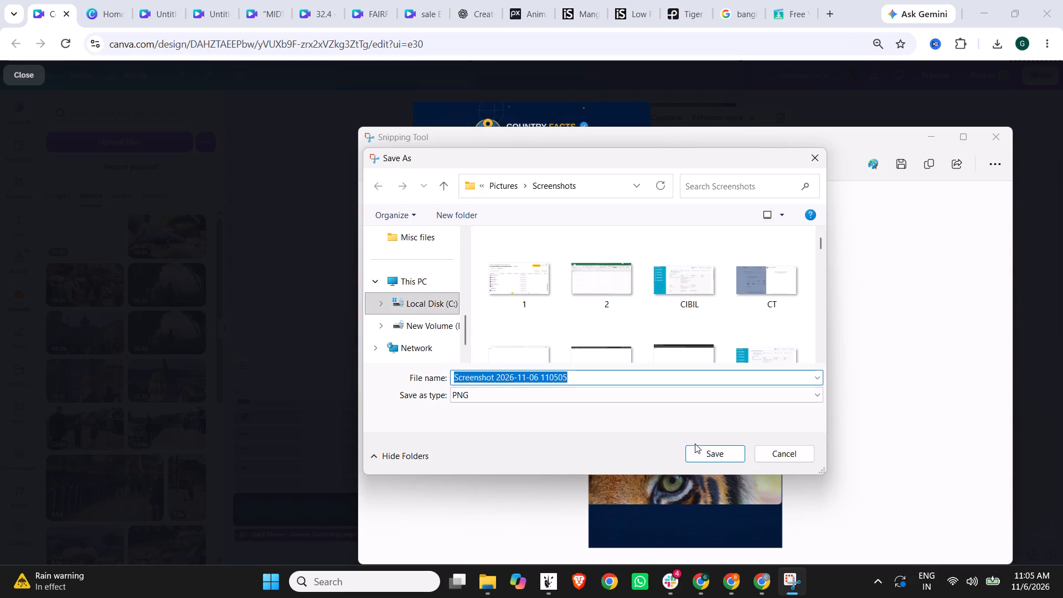
scroll(372, 259, up, 3)
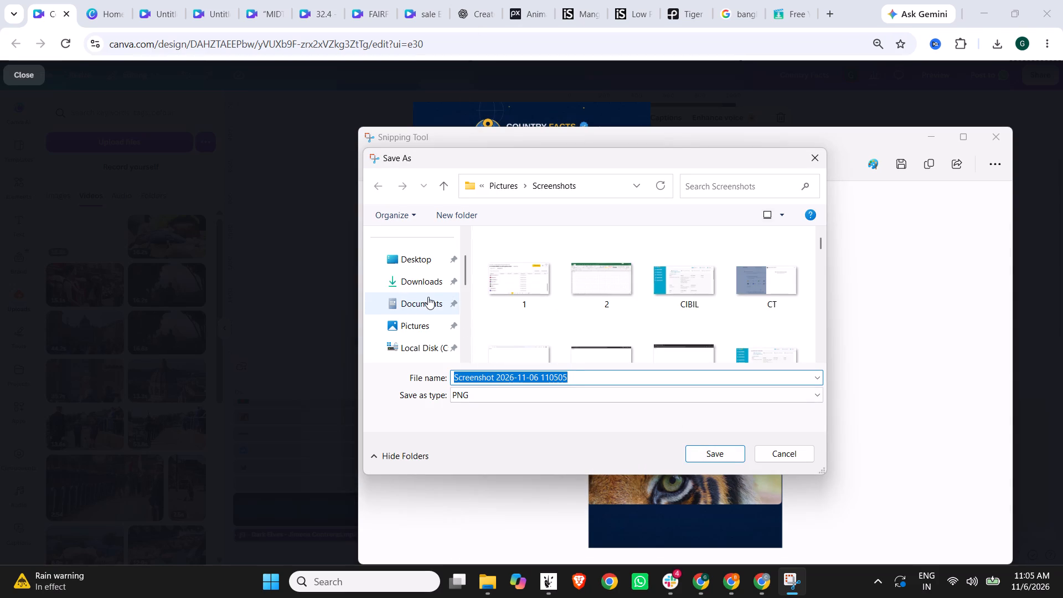
click(430, 286)
click(740, 452)
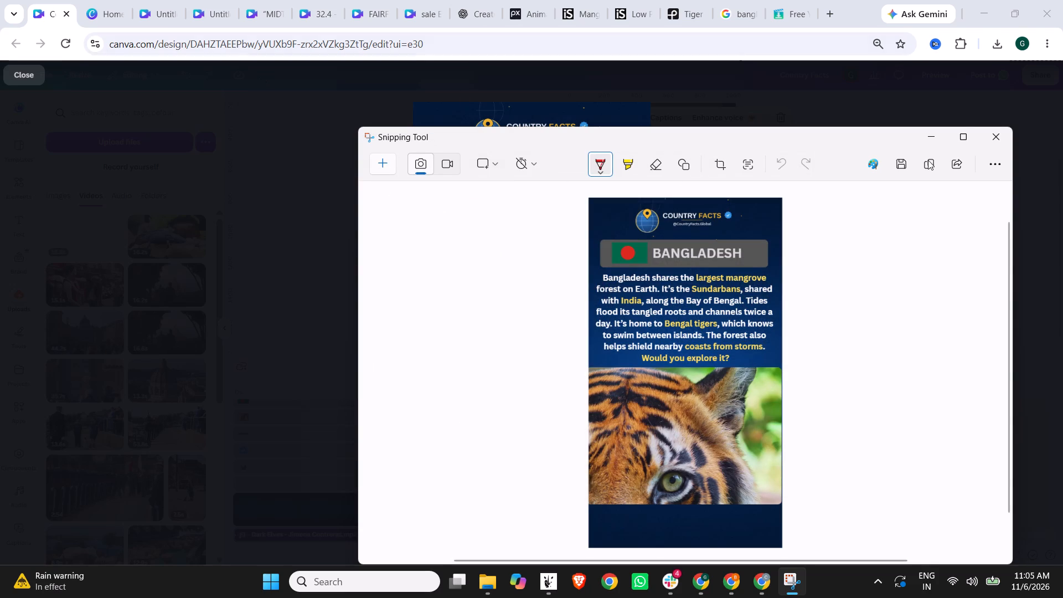
click(994, 139)
click(112, 0)
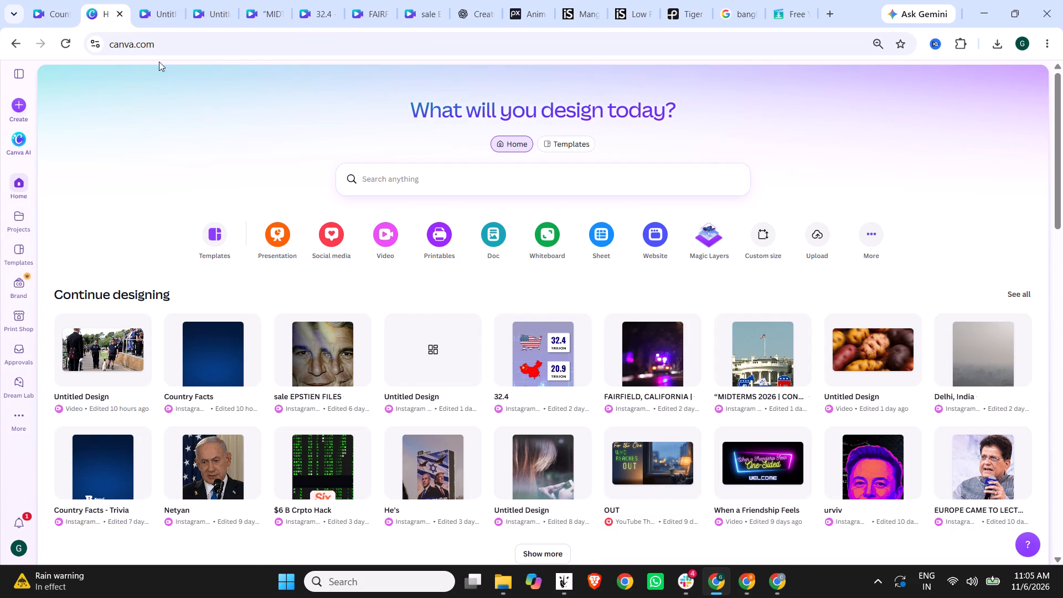
Upload the saved screenshot from Downloads as the thumbnail of the Bangladesh Short in YouTube Studio.
click(771, 581)
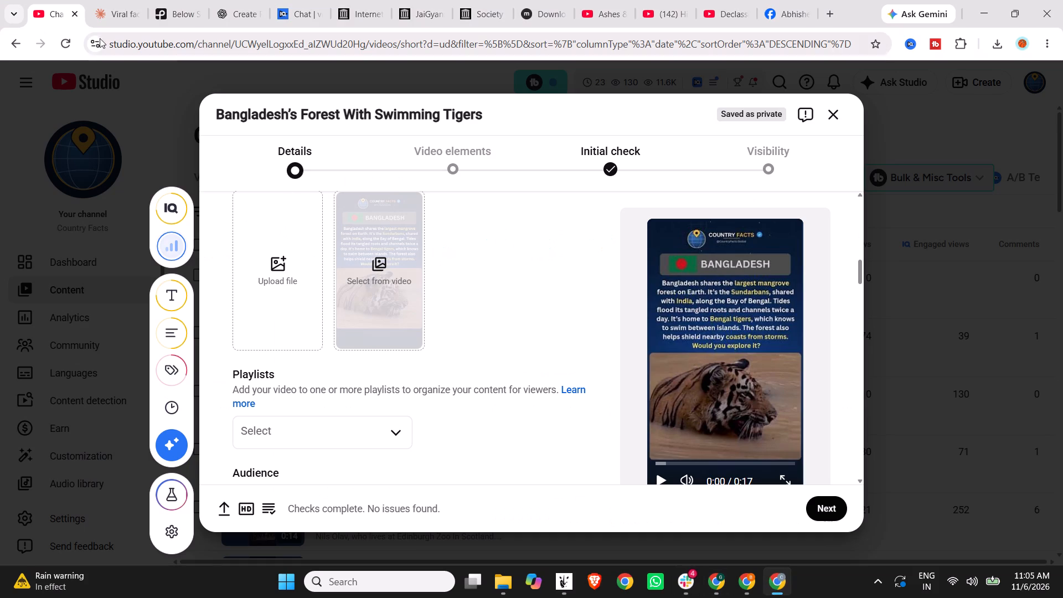
click(290, 257)
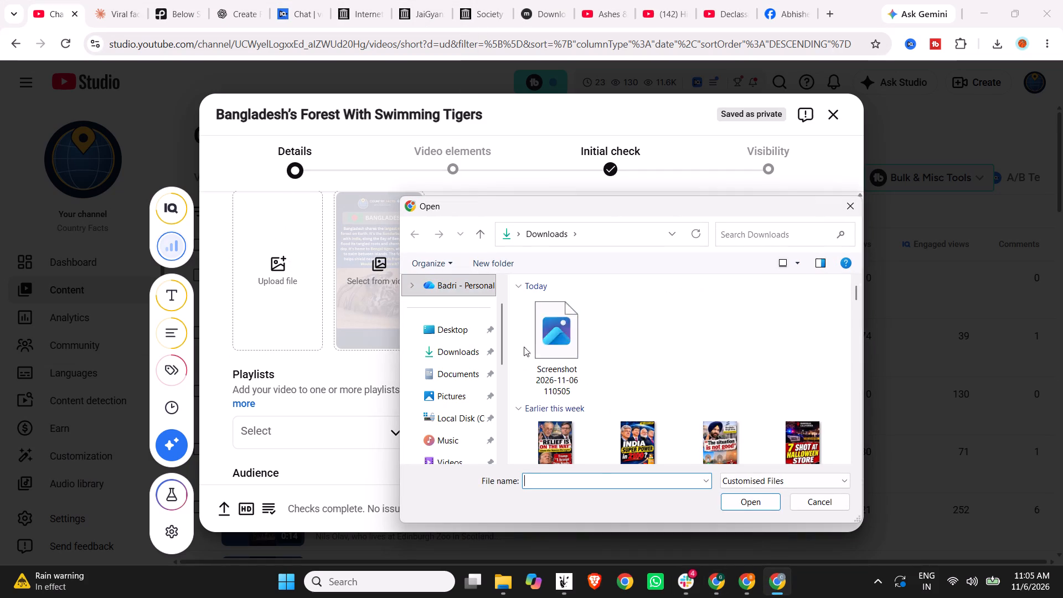
double_click(541, 346)
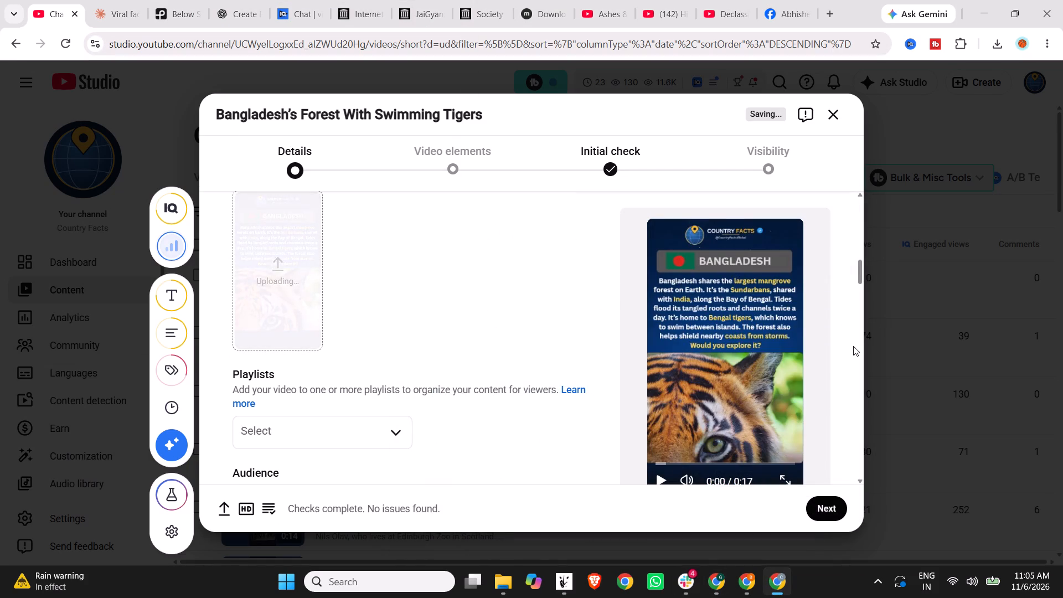
Answer No to the AI use question in the Short's details.
scroll(838, 352, down, 2)
scroll(496, 328, down, 3)
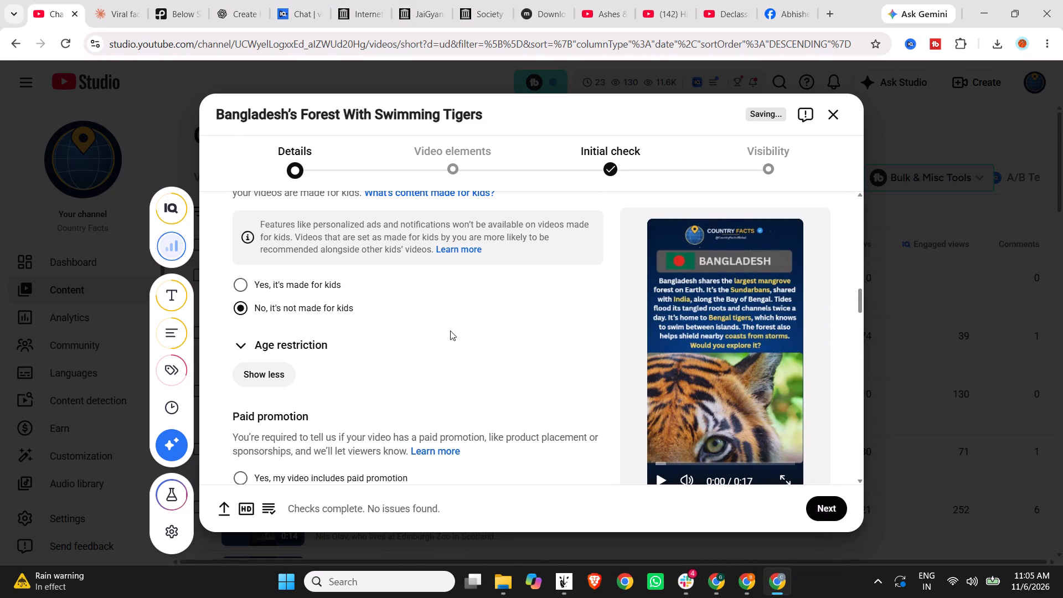
scroll(434, 351, down, 2)
click(331, 358)
scroll(333, 357, down, 3)
click(252, 325)
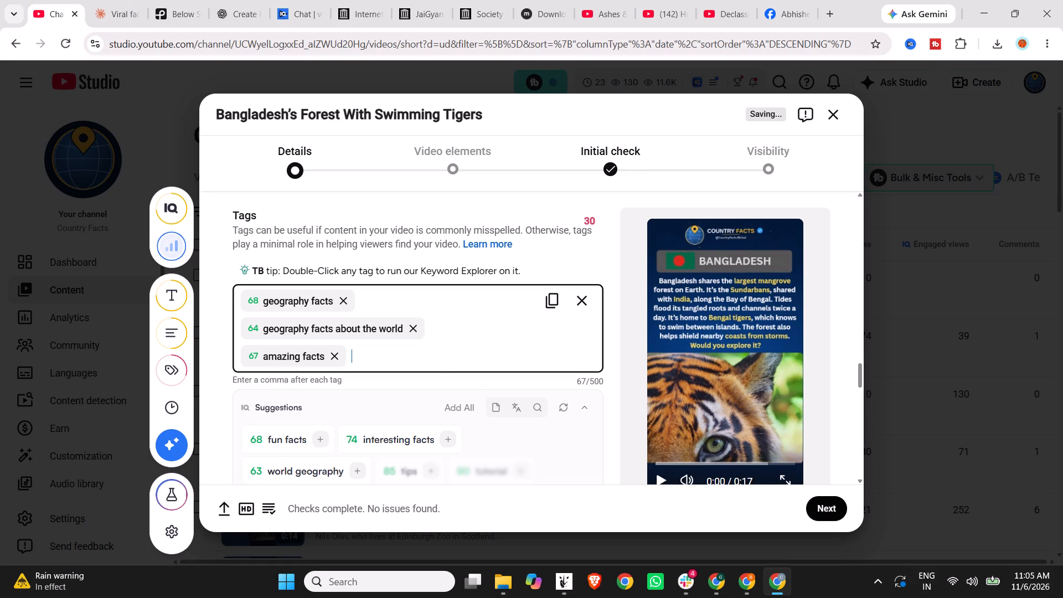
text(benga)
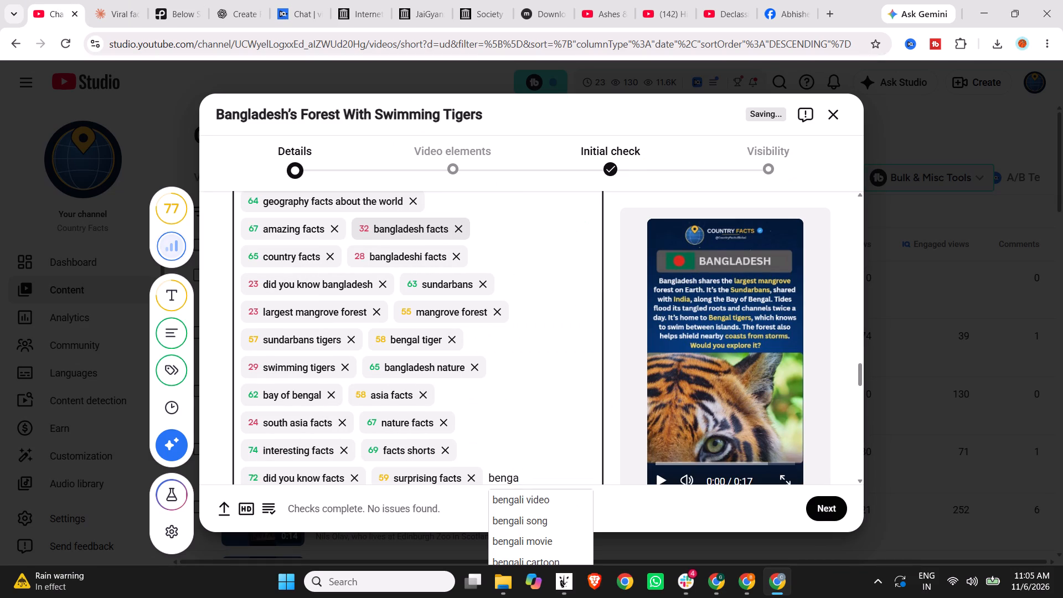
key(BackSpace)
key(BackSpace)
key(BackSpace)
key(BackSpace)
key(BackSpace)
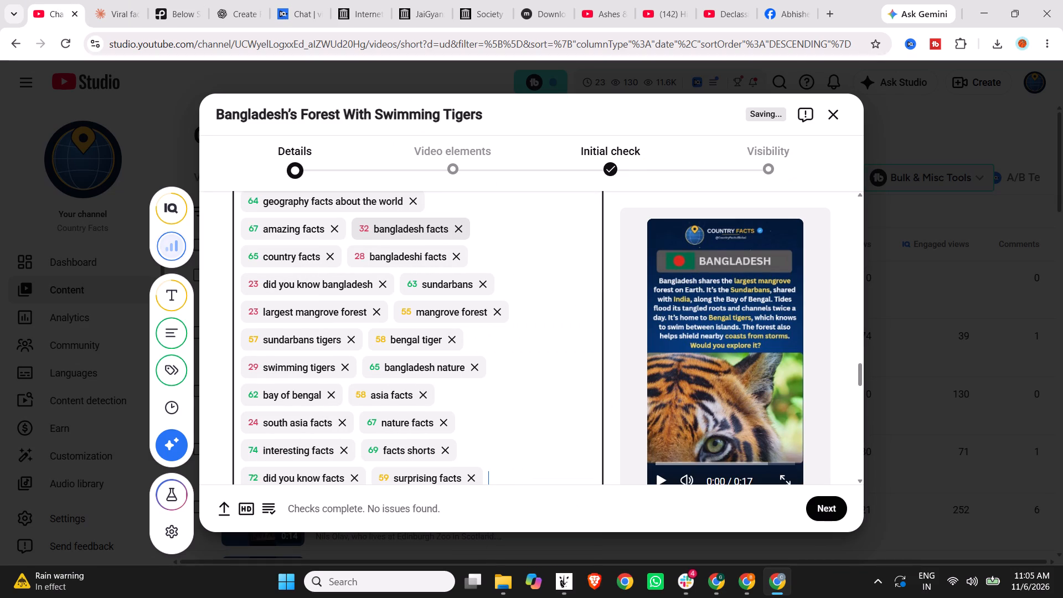
Add the suggested tag "tiger swimming video" to the Short's tags.
text(tiger swiim)
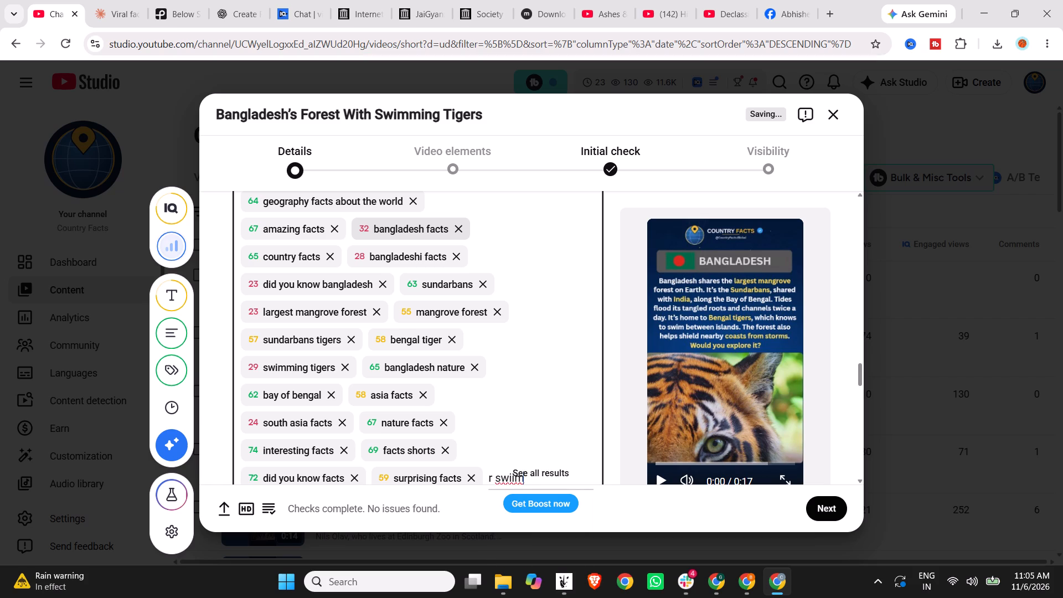
key(BackSpace)
key(BackSpace)
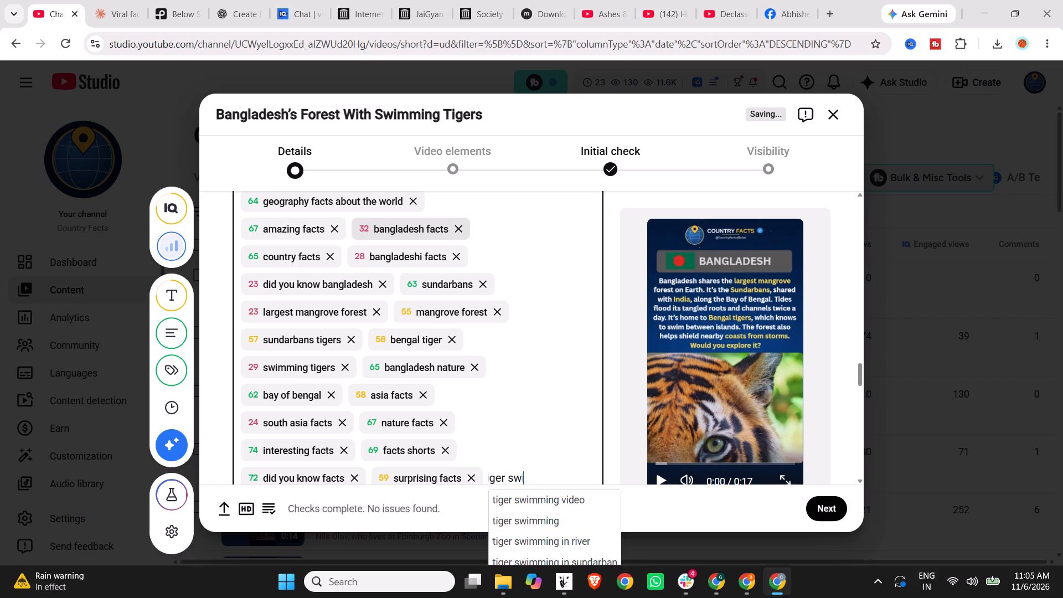
click(543, 498)
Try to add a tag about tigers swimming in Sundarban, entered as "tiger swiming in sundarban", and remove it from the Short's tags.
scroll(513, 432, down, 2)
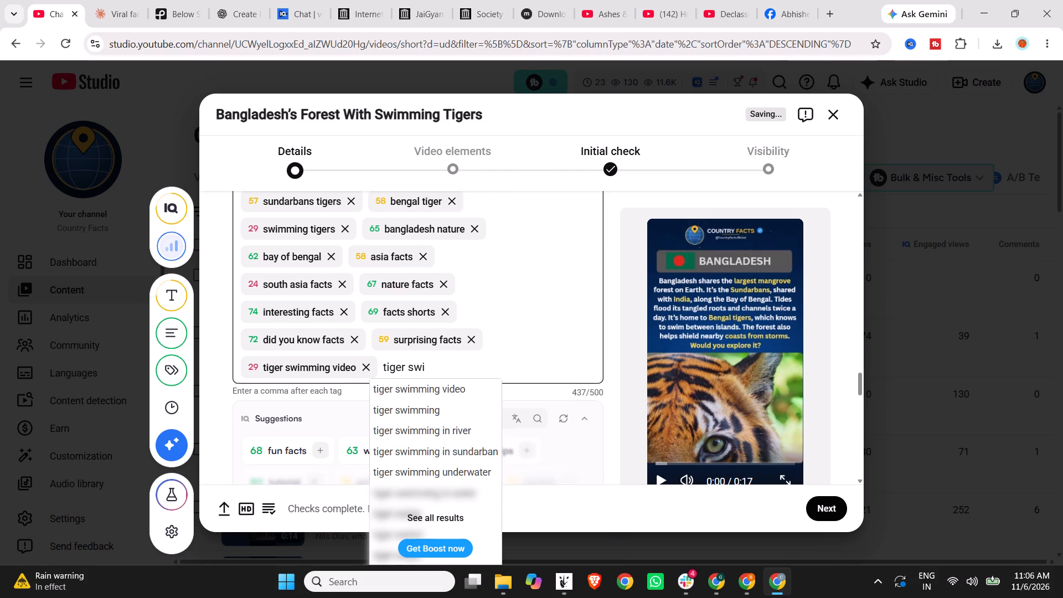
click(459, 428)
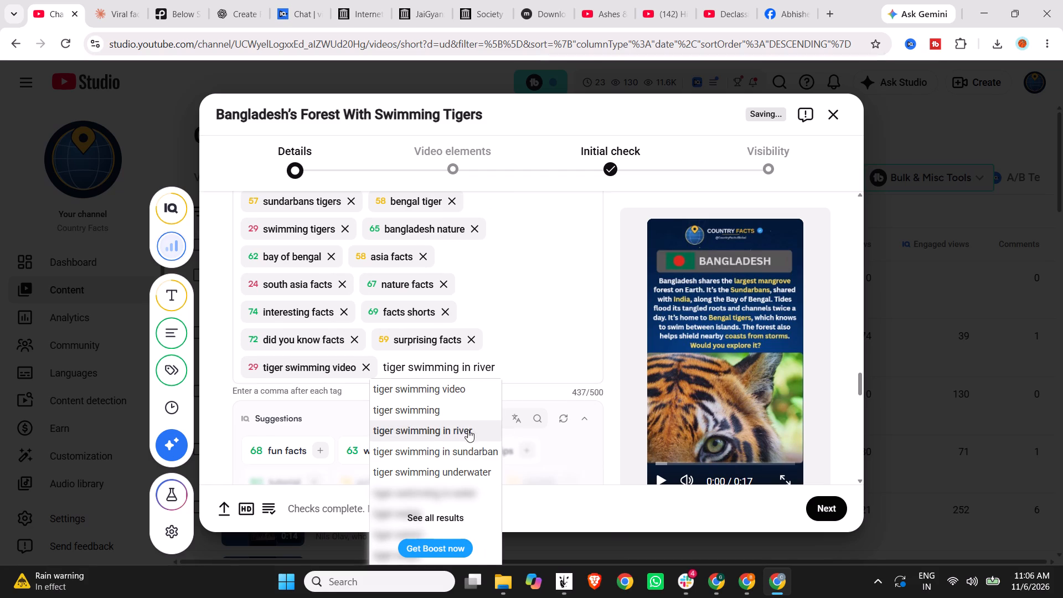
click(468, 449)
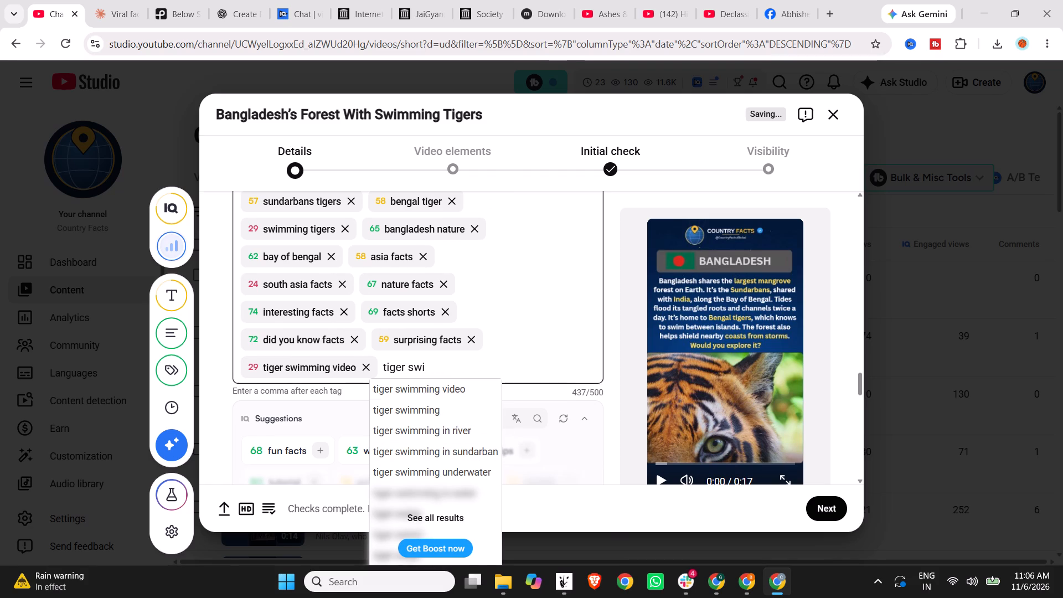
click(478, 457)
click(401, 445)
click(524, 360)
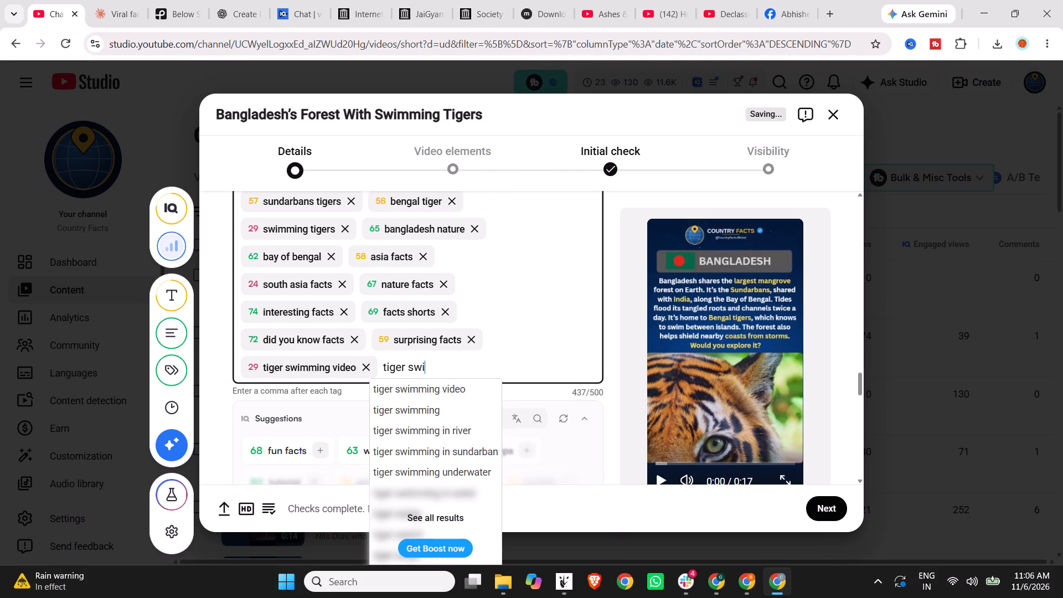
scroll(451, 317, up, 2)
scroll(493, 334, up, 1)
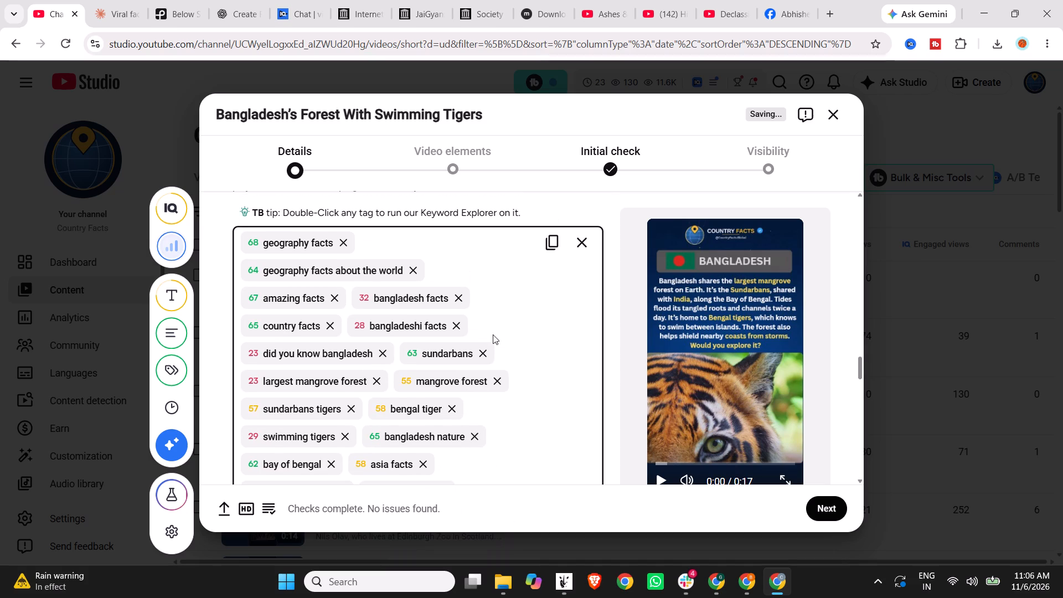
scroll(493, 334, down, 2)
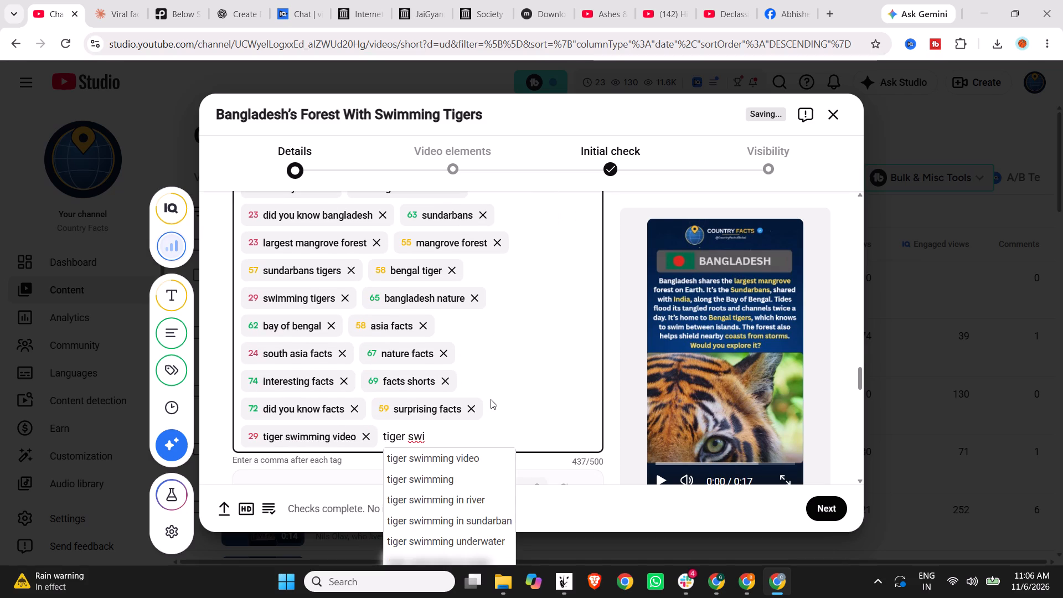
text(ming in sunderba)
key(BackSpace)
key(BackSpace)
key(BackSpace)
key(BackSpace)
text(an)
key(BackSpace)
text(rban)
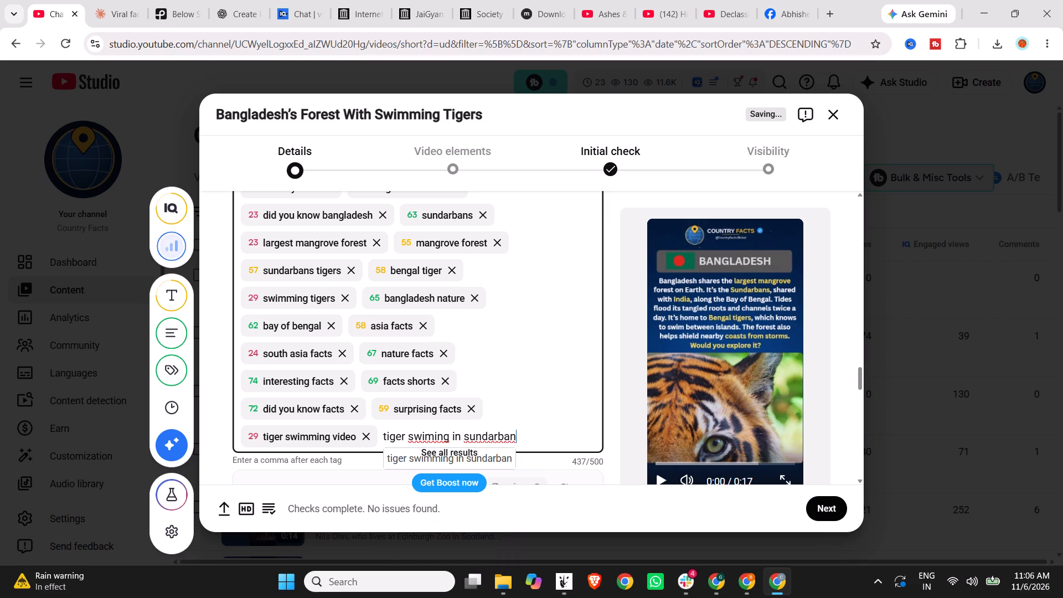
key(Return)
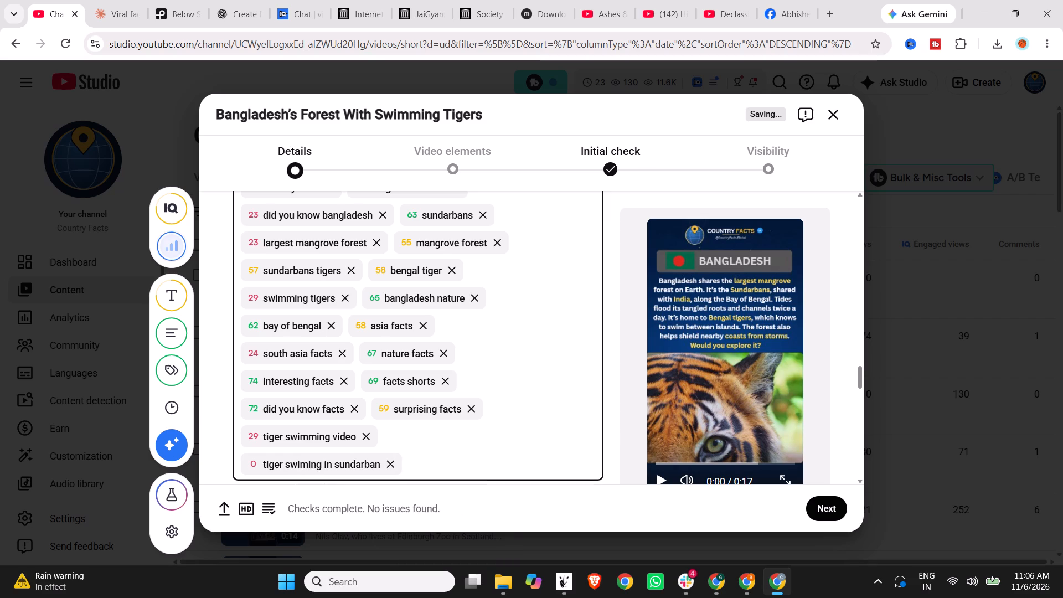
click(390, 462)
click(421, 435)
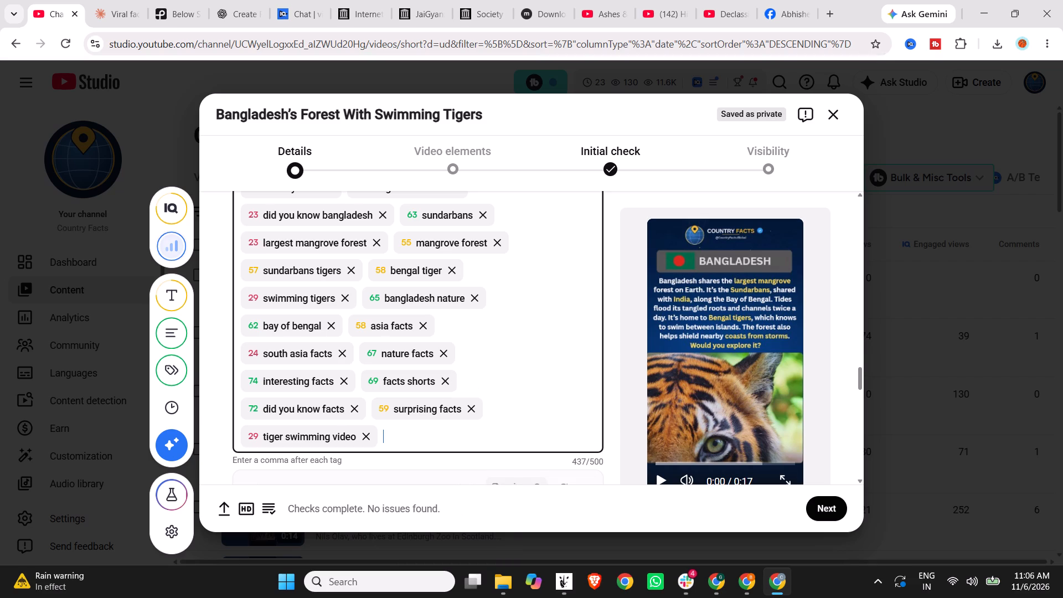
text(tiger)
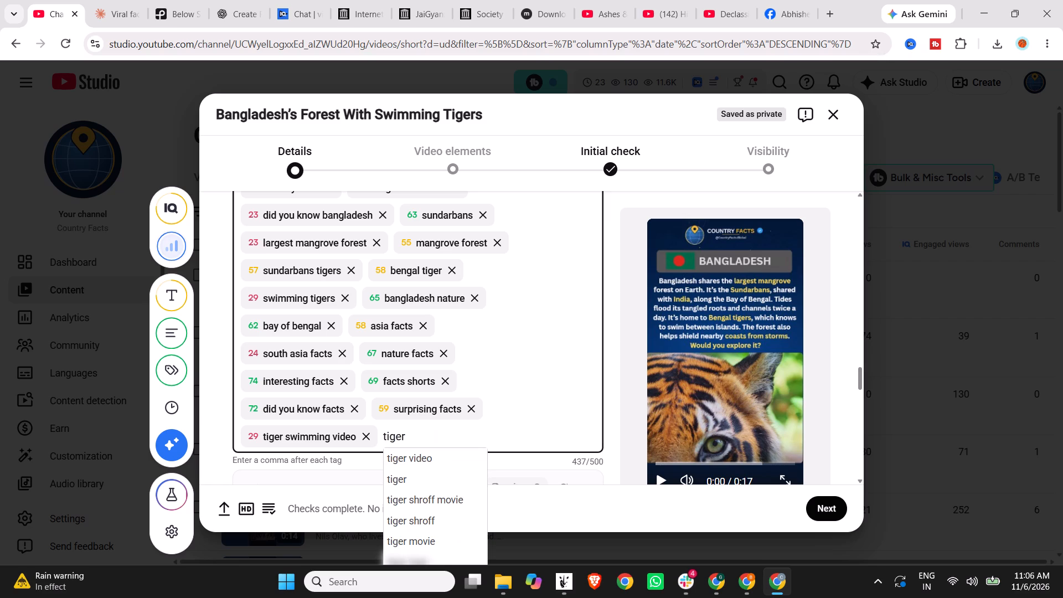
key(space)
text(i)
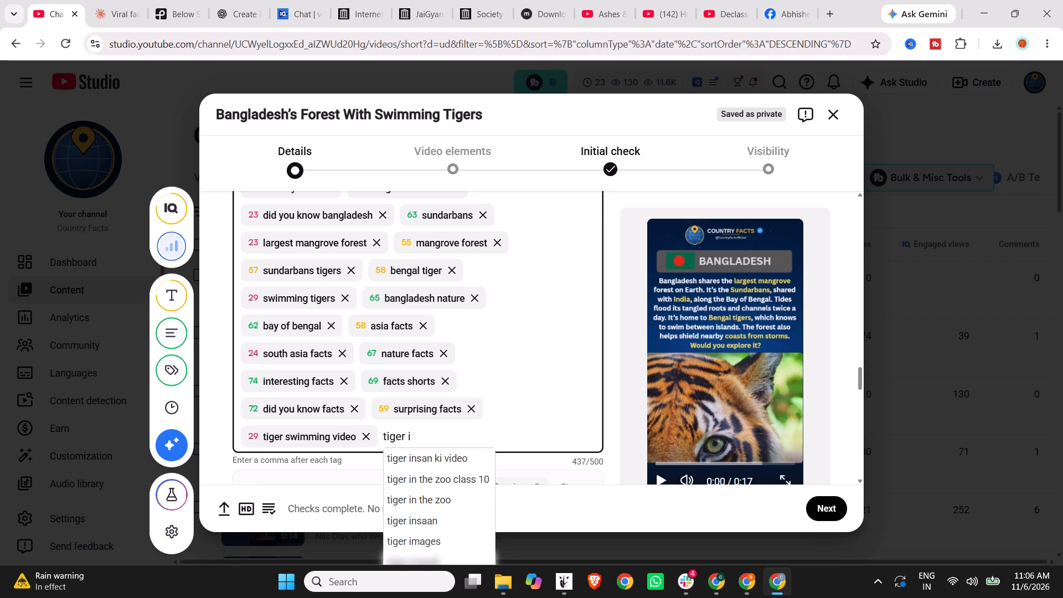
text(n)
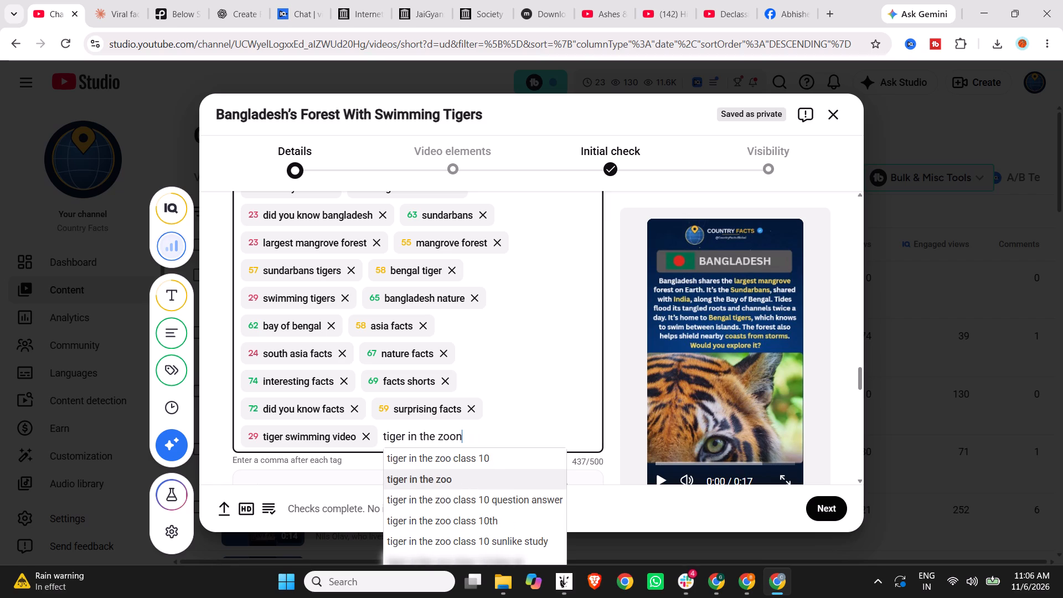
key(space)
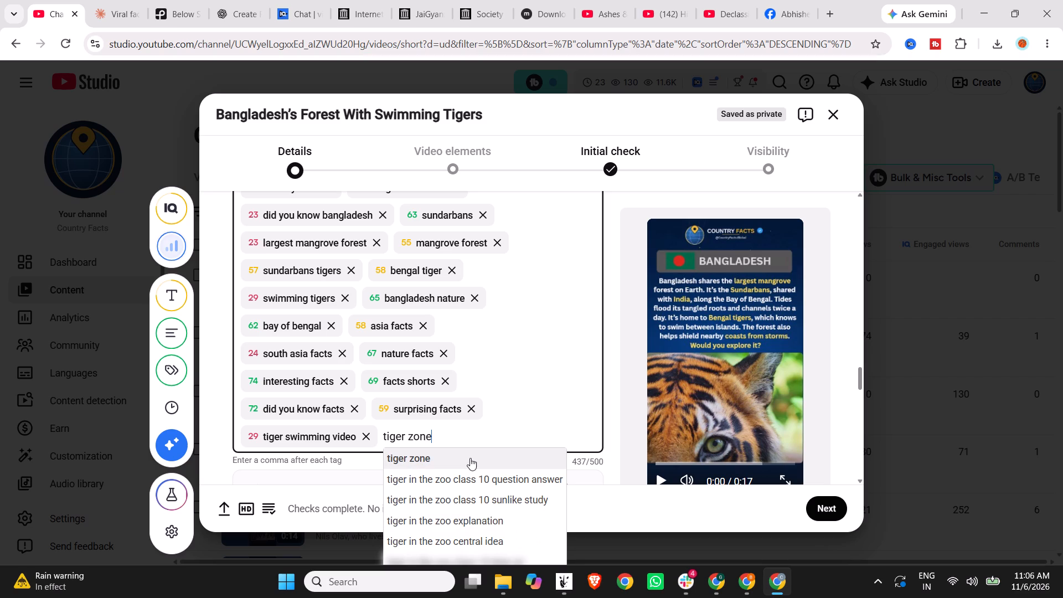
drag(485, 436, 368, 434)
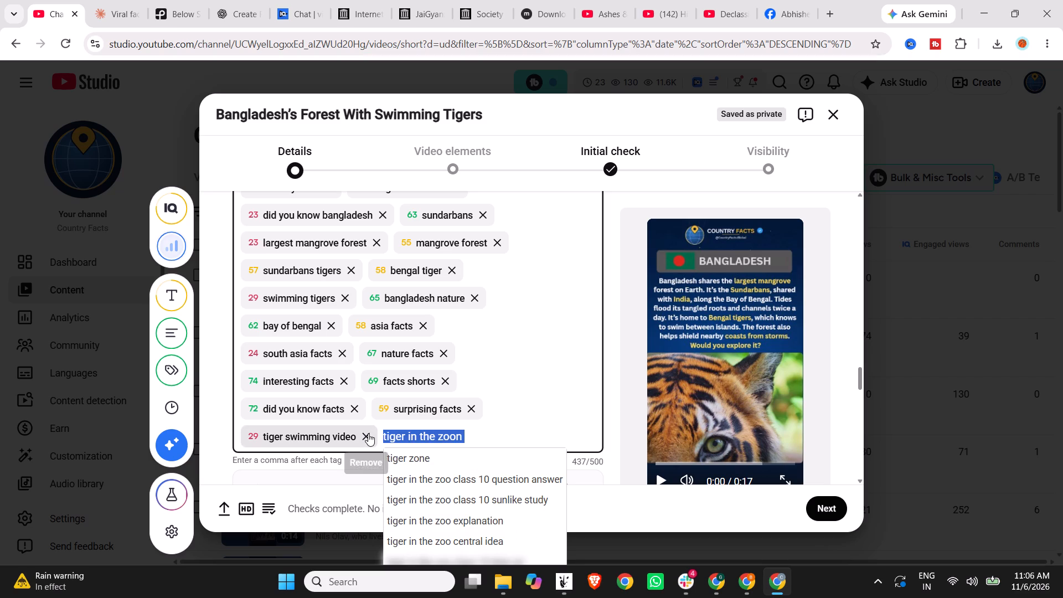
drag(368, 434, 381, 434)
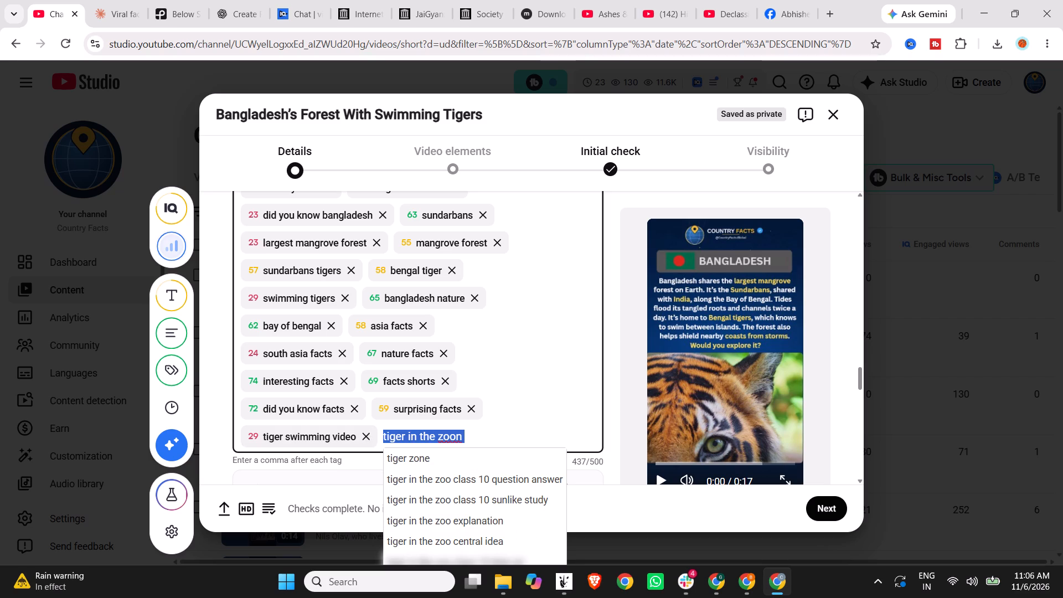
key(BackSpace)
Add the suggested tags "world geography" and "fun facts" to the Short's tags.
scroll(524, 354, down, 3)
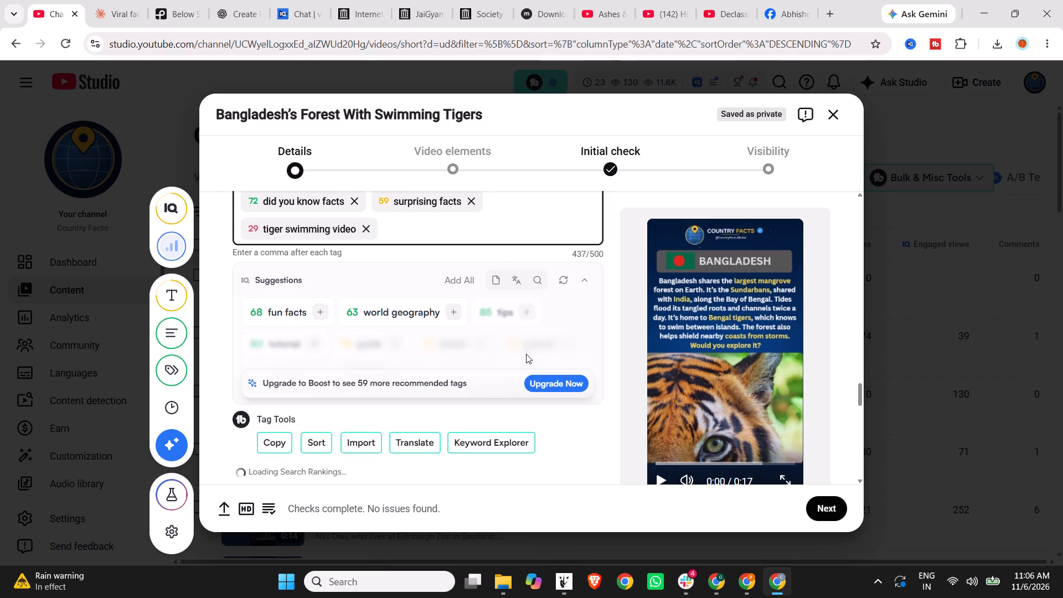
click(456, 306)
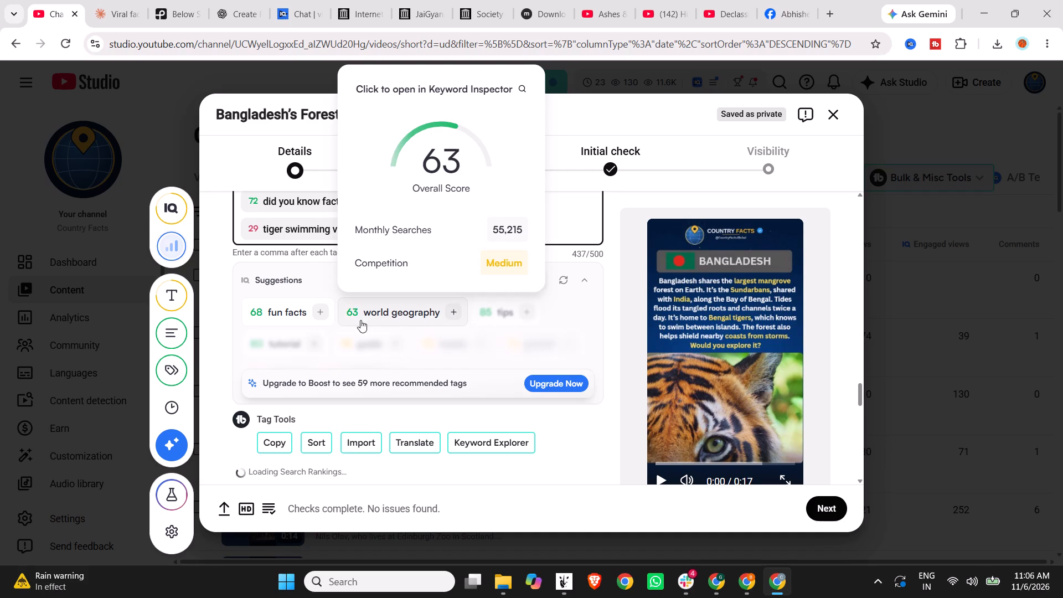
click(321, 312)
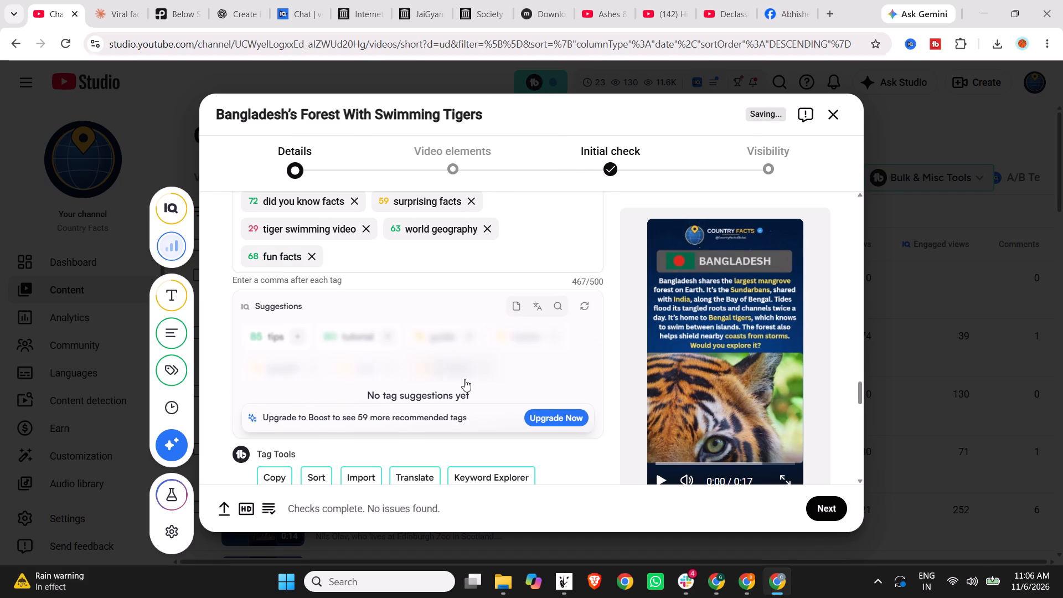
Turn off publishing to the subscriptions feed with subscriber notification, and restrict Shorts remixing to audio only.
scroll(508, 415, down, 3)
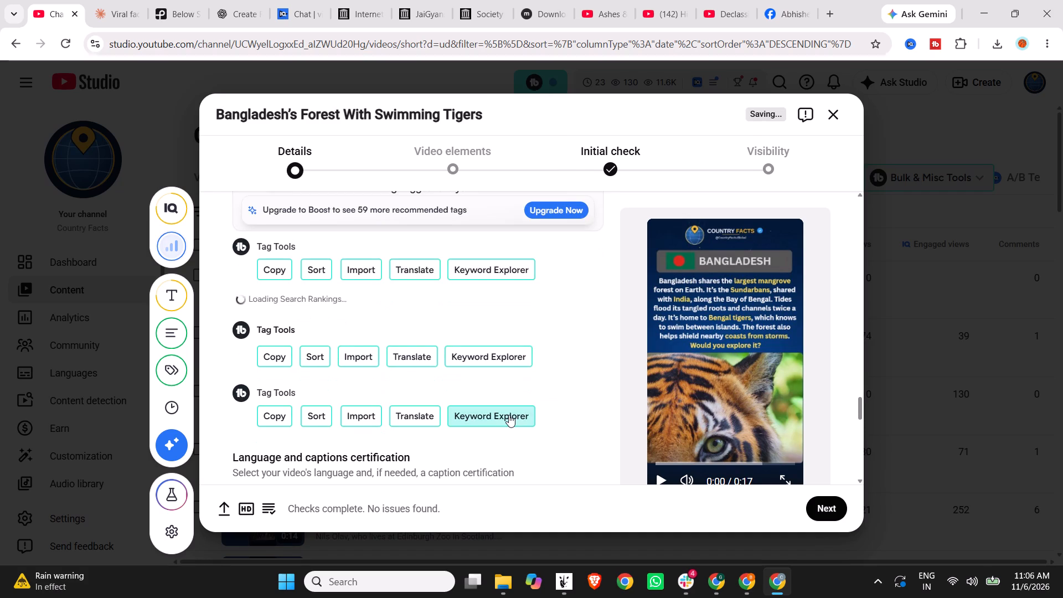
scroll(509, 415, down, 5)
scroll(421, 361, down, 3)
click(361, 202)
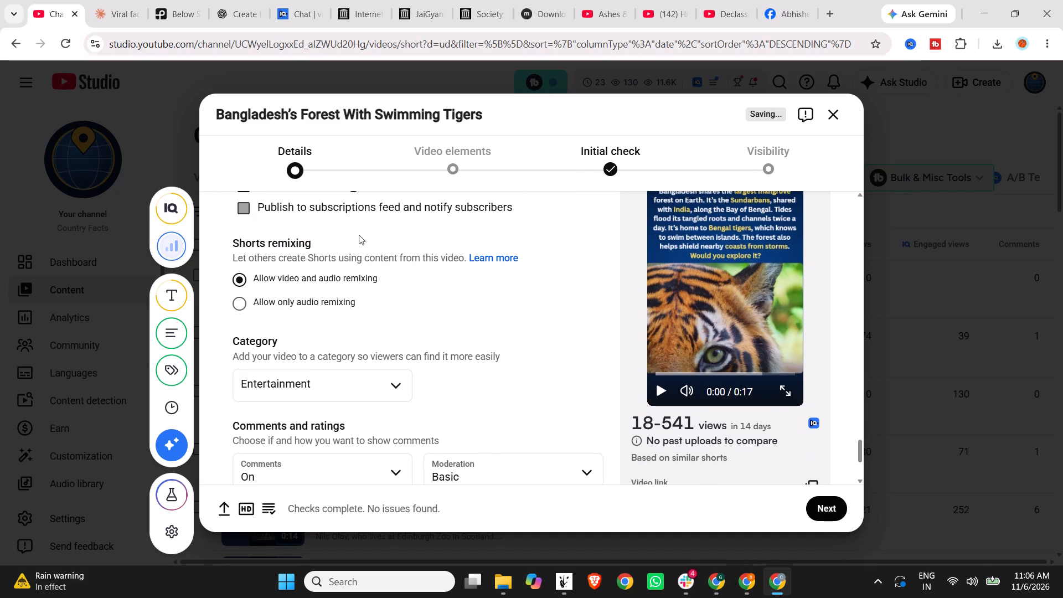
click(334, 303)
Review the Short's details, including the audience setting, tags, category, and comments and ratings options.
scroll(436, 319, down, 2)
scroll(385, 350, down, 5)
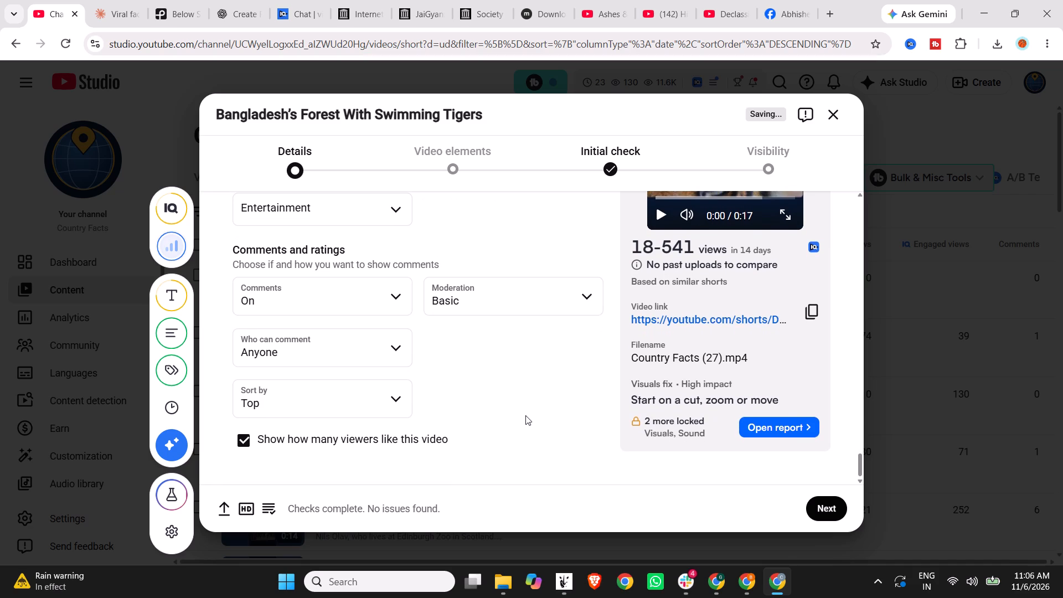
scroll(530, 416, up, 2)
scroll(530, 416, down, 1)
scroll(530, 416, up, 20)
scroll(530, 416, up, 18)
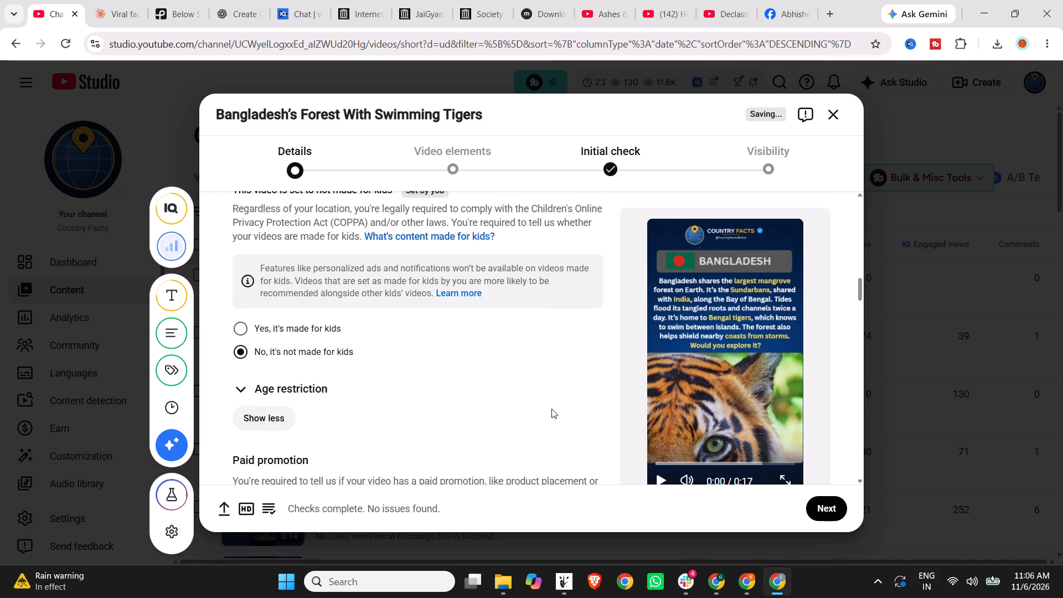
scroll(551, 409, up, 3)
scroll(552, 409, down, 9)
scroll(552, 409, down, 20)
scroll(552, 409, down, 2)
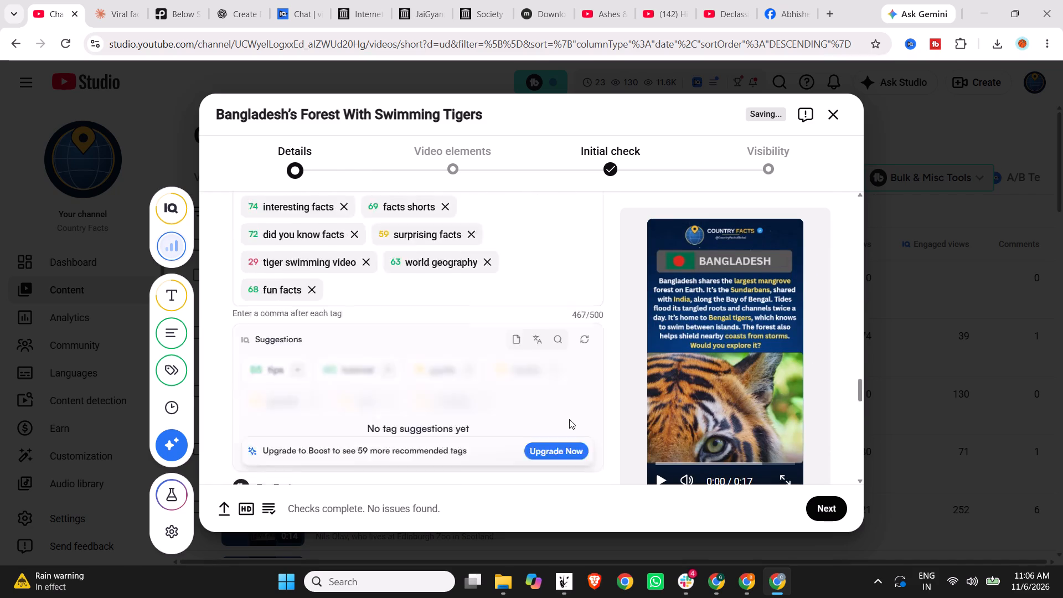
scroll(569, 419, down, 10)
Move on to the video elements and set the related video to the Short titled "Lemurs Live Naturally in Only…".
click(818, 507)
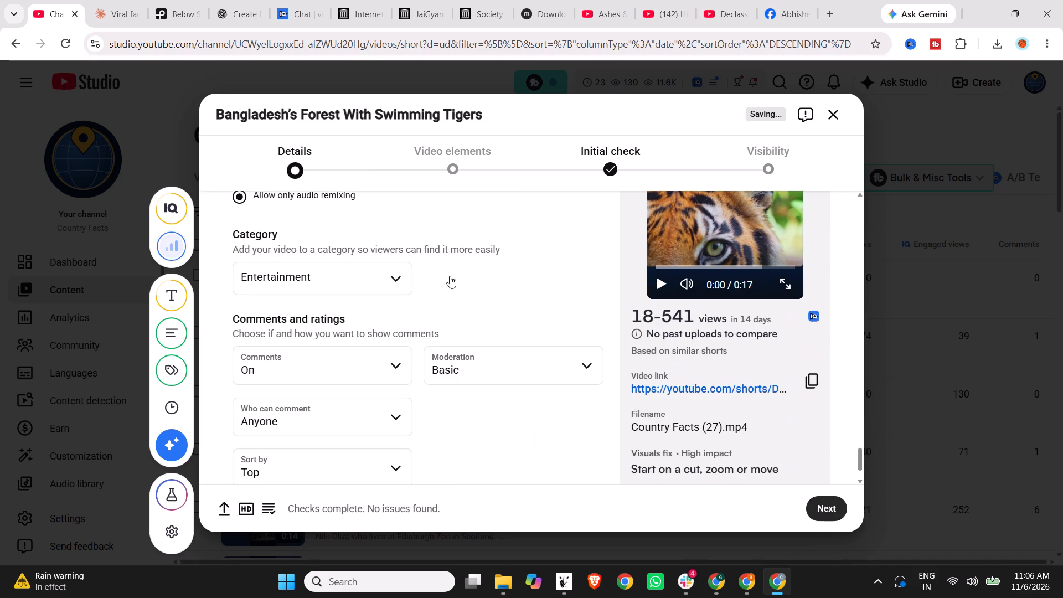
click(801, 290)
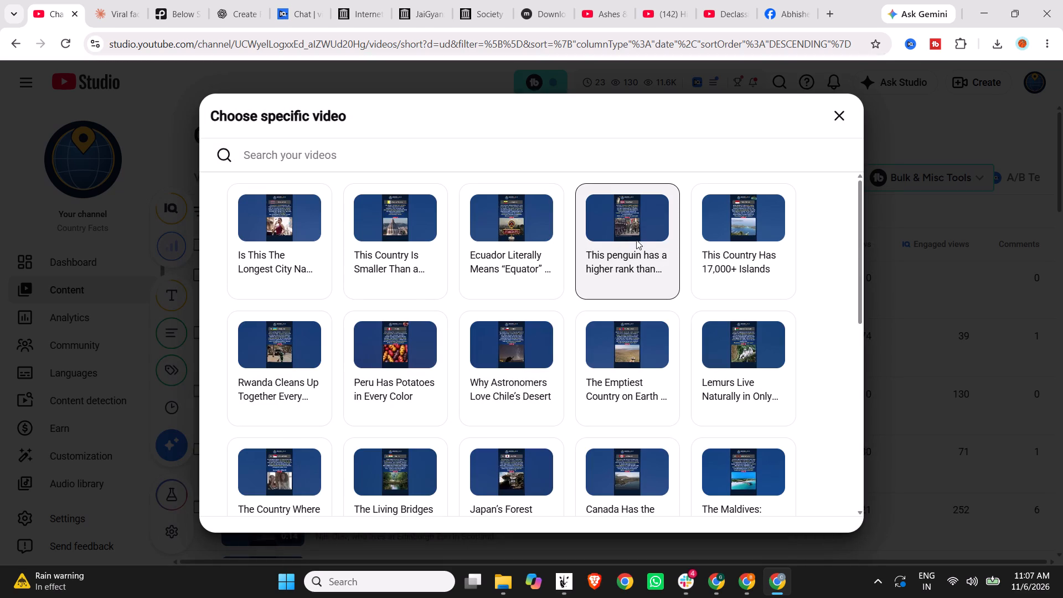
click(733, 344)
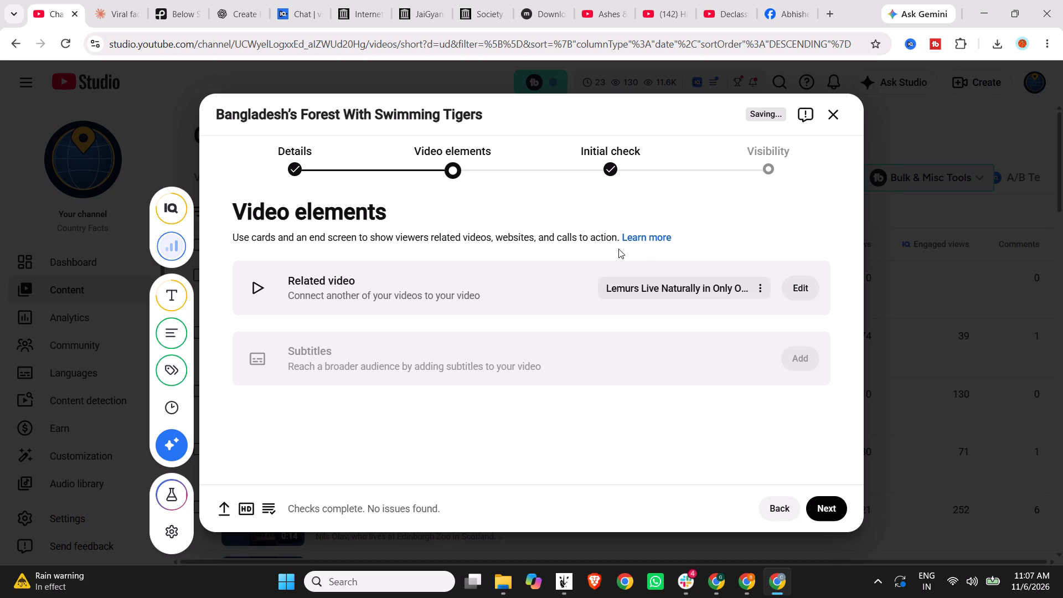
click(837, 514)
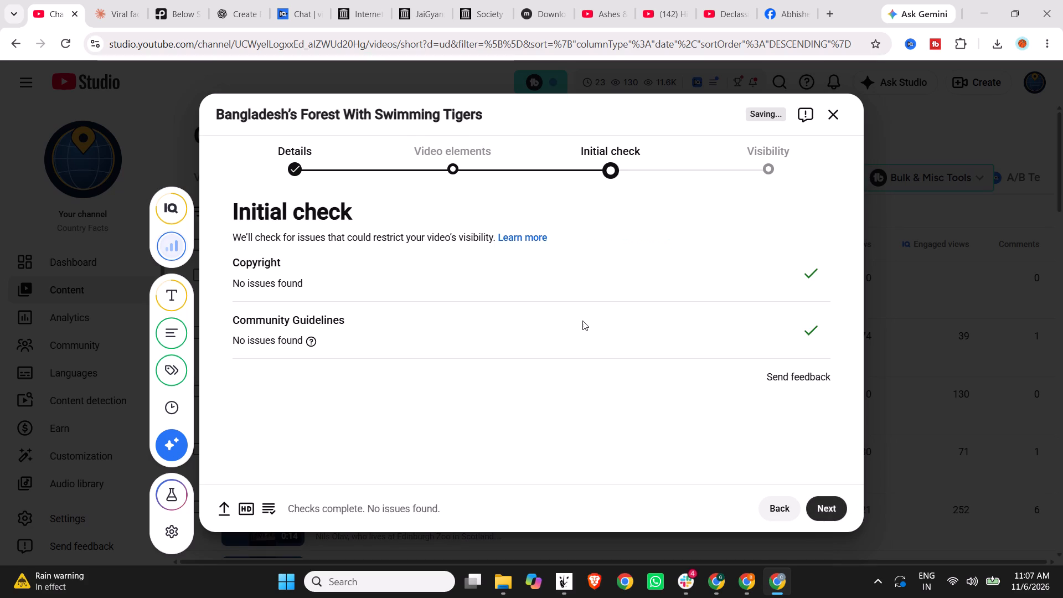
click(825, 508)
scroll(391, 352, down, 2)
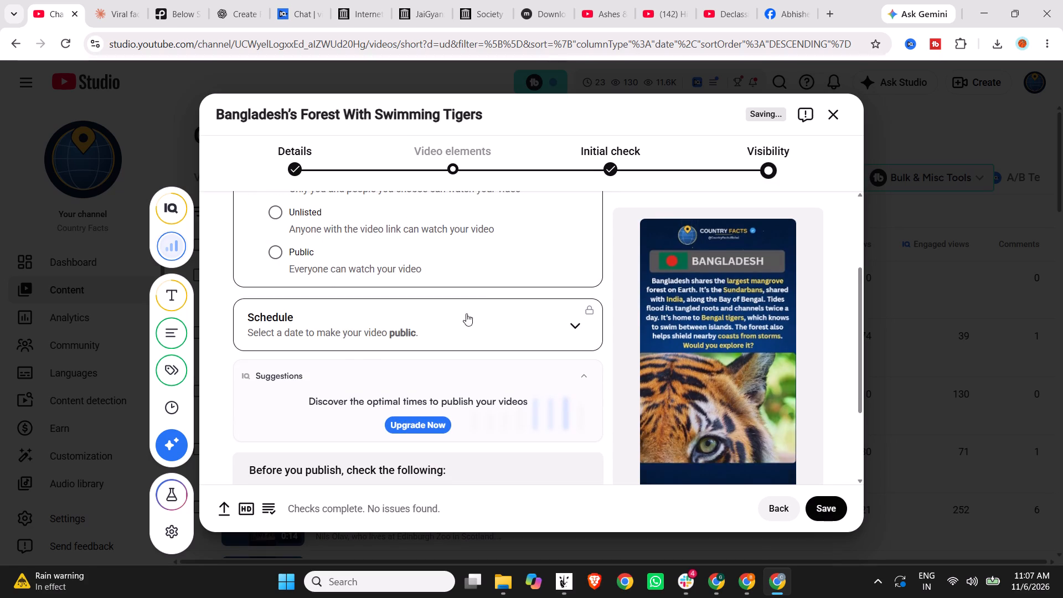
click(484, 295)
click(486, 327)
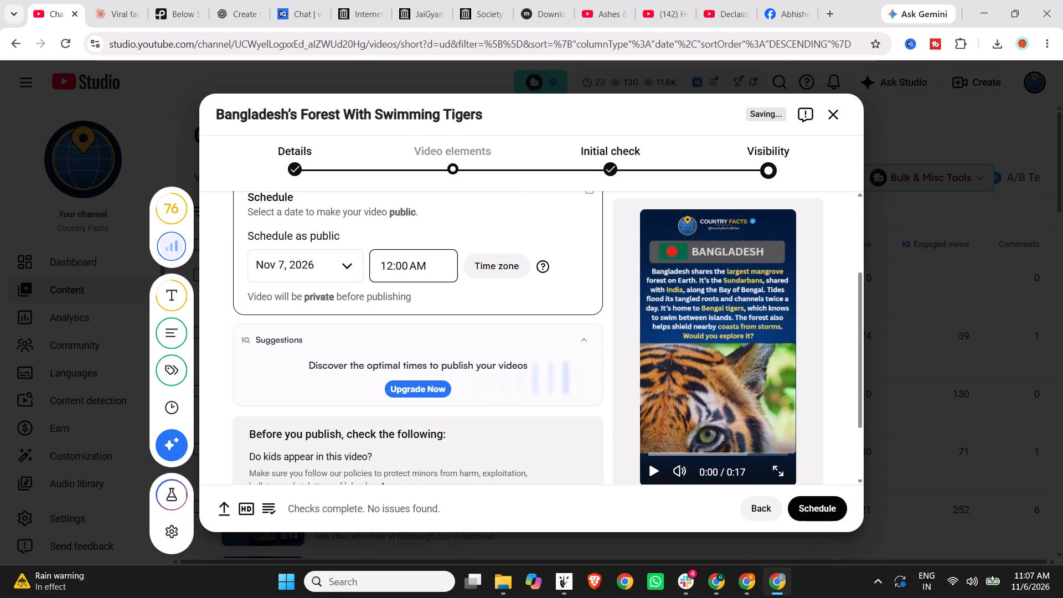
click(386, 263)
scroll(427, 353, up, 1)
scroll(427, 364, down, 9)
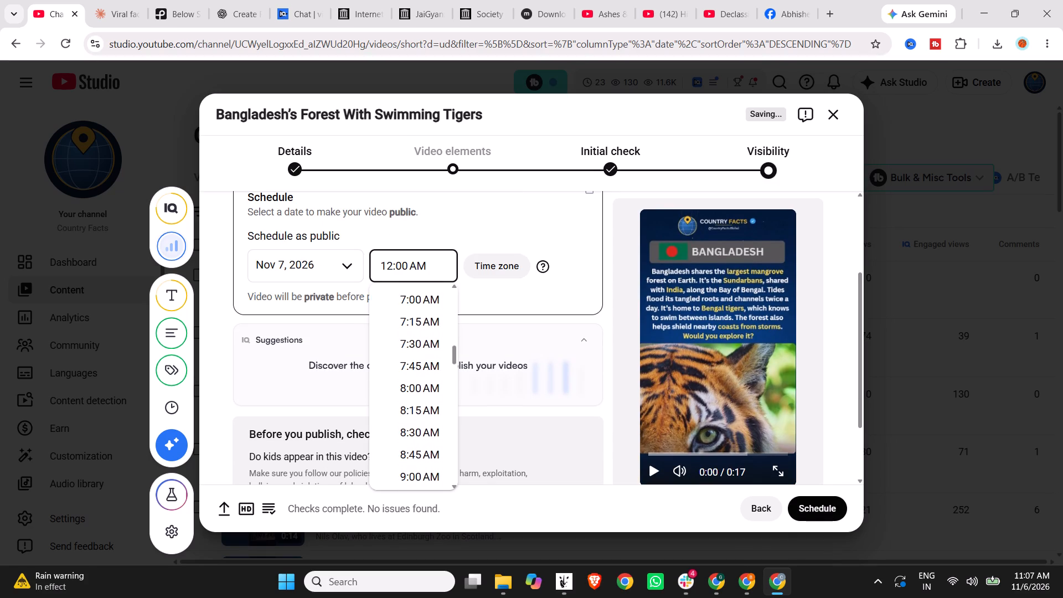
scroll(427, 369, down, 3)
click(414, 479)
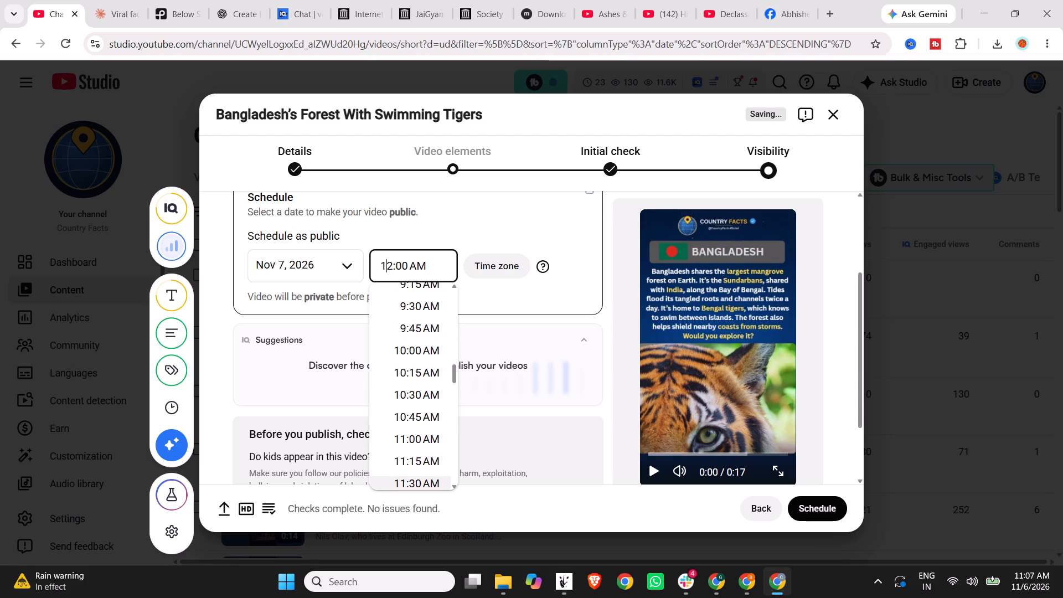
click(274, 259)
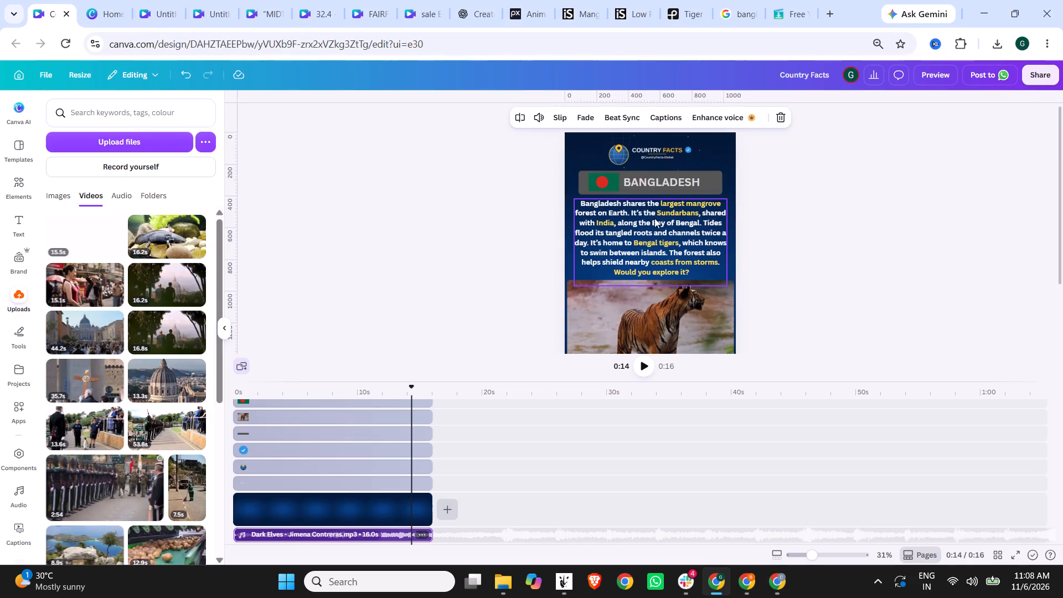
triple_click(652, 234)
key(ctrl+v)
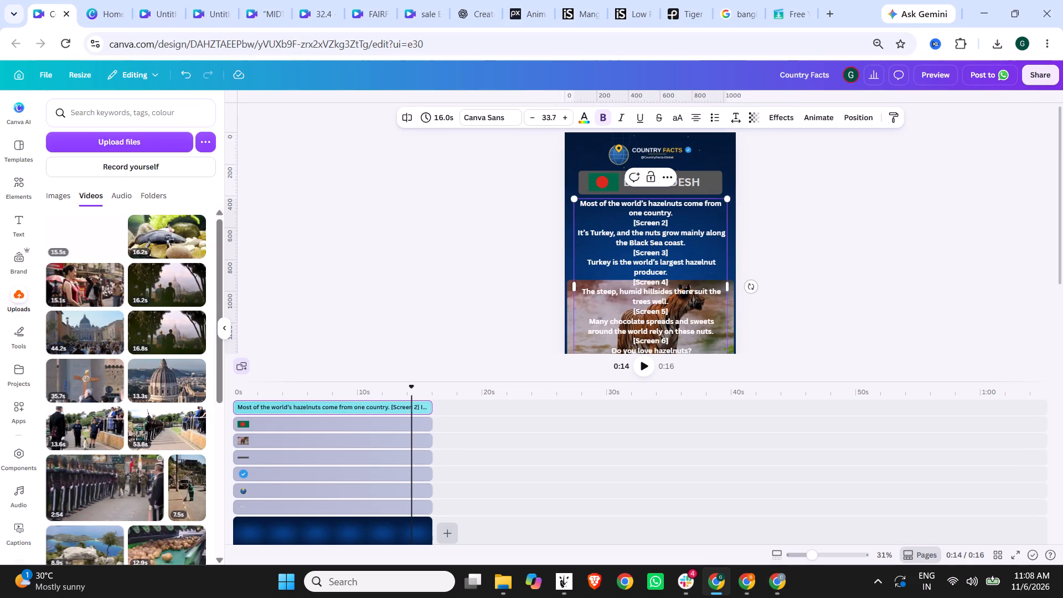
Remove the [Screen 2] and [Screen 3] labels and join the surrounding sentences into one continuous paragraph.
drag(675, 220, 605, 222)
key(BackSpace)
key(BackSpace)
key(Delete)
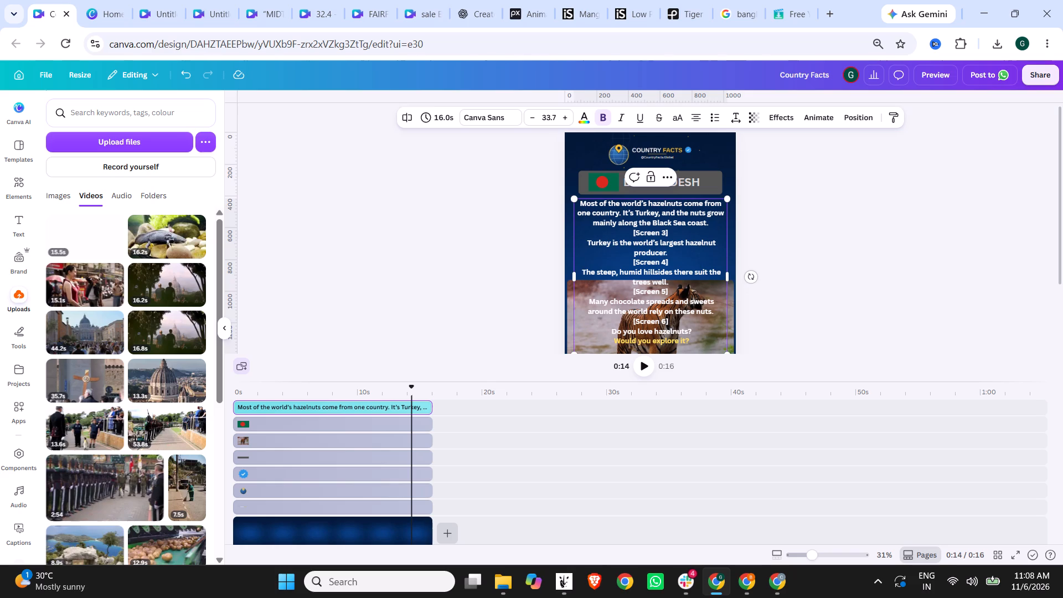
drag(684, 228, 611, 223)
click(675, 245)
drag(675, 233, 616, 229)
drag(616, 229, 611, 229)
key(BackSpace)
key(BackSpace)
key(Delete)
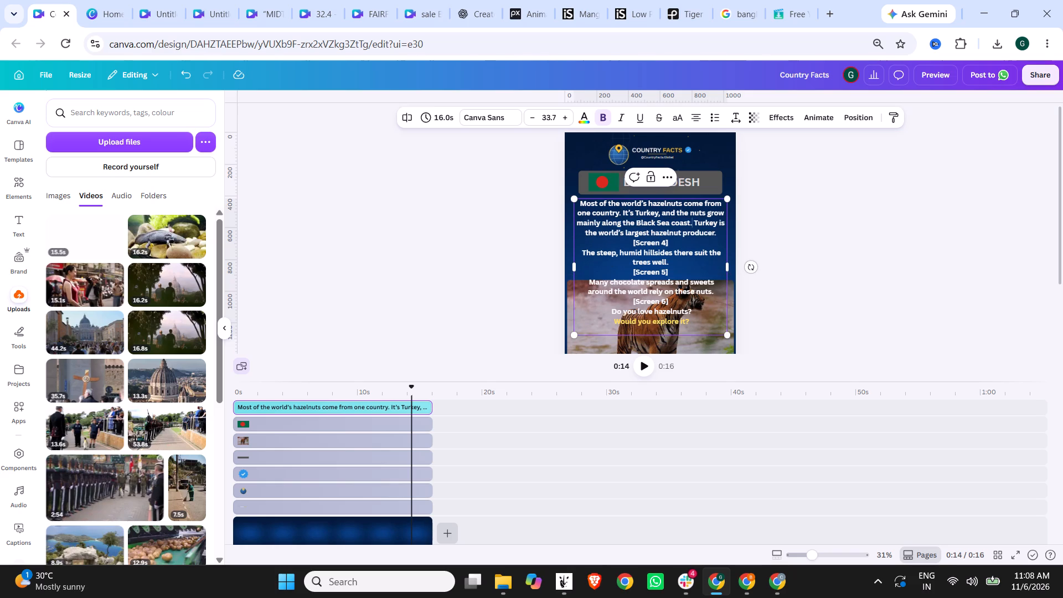
Remove the [Screen 4] and [Screen 5] labels and run their sentences on in the paragraph, with a space before "Many chocolate spreads".
drag(676, 244, 602, 241)
key(BackSpace)
key(BackSpace)
key(Delete)
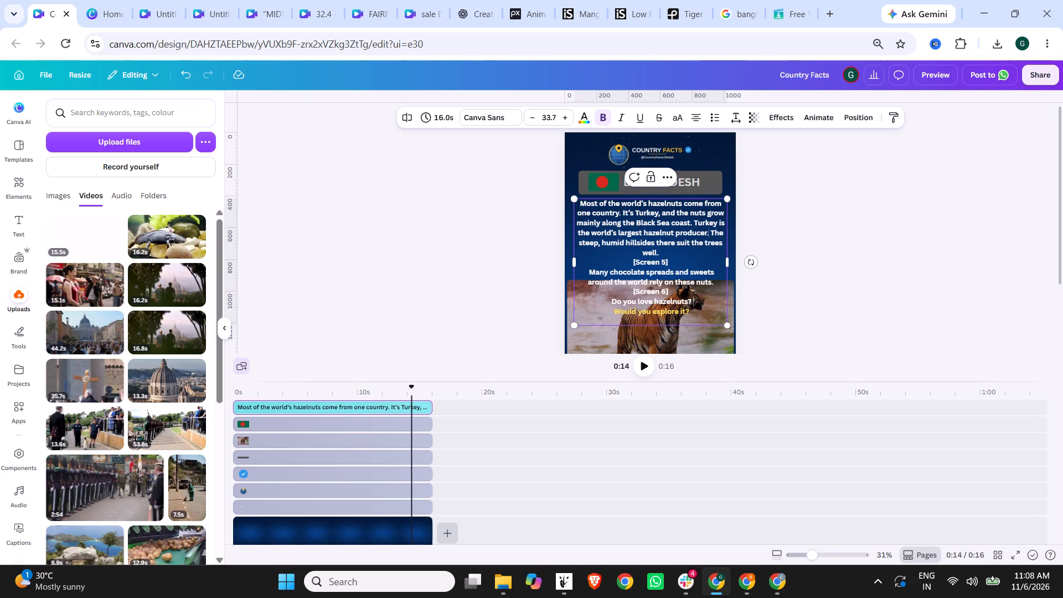
drag(688, 252, 578, 252)
click(693, 257)
key(Delete)
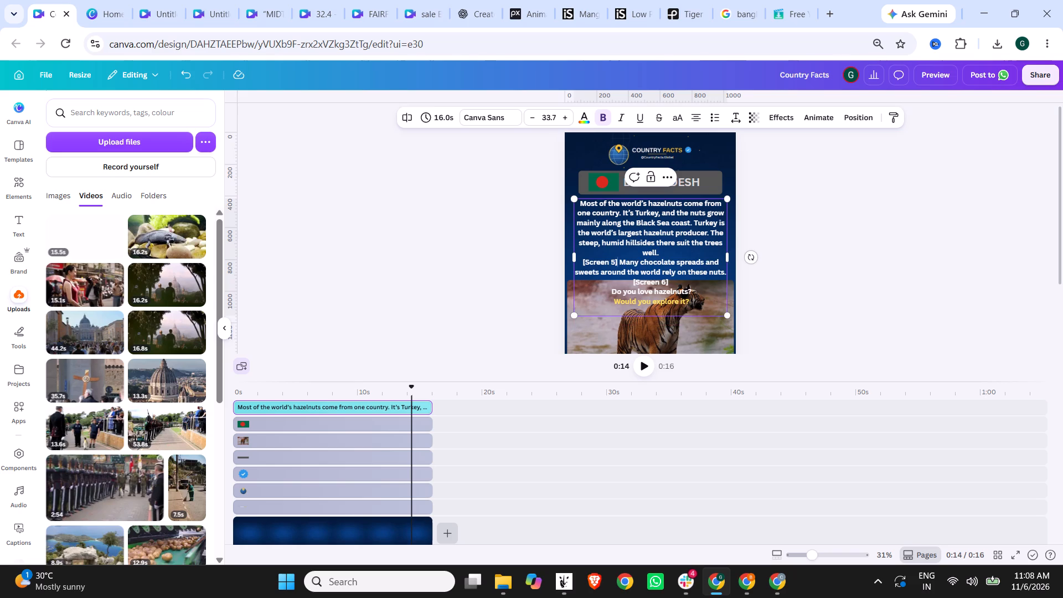
drag(621, 262, 581, 261)
key(BackSpace)
key(BackSpace)
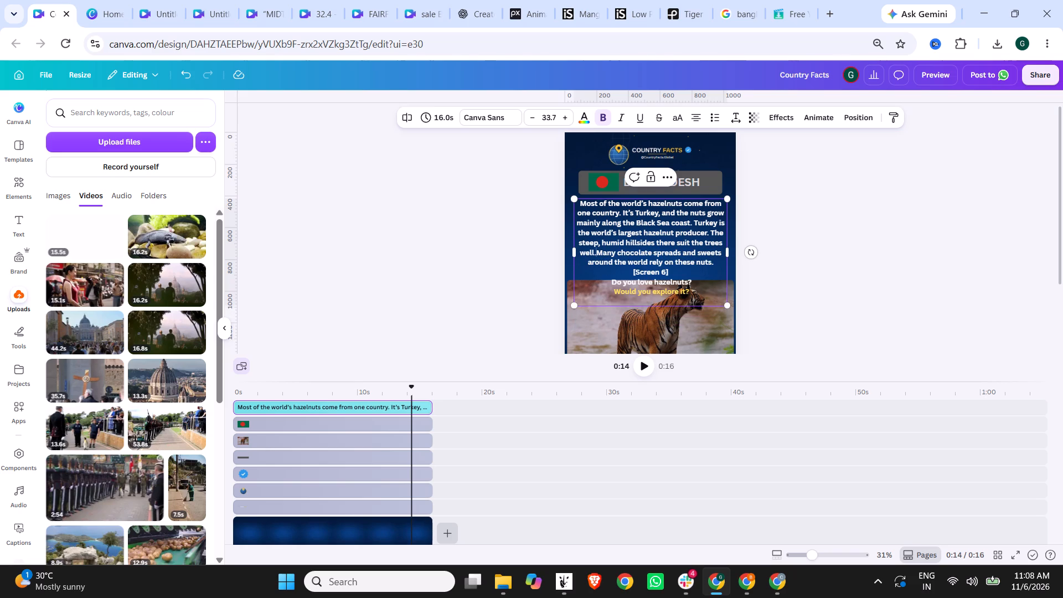
key(space)
Delete the [Screen 6] label and the leftover "Would you explore it?" line, keeping "Do you love hazelnuts?" as the closing line.
drag(685, 275, 575, 274)
key(BackSpace)
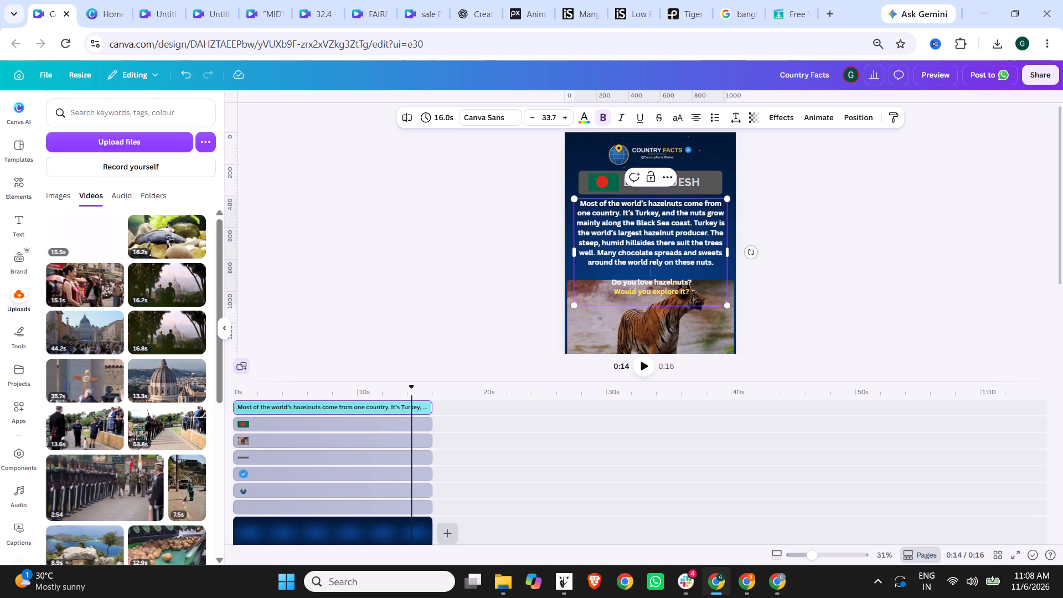
key(BackSpace)
drag(701, 283, 583, 284)
key(BackSpace)
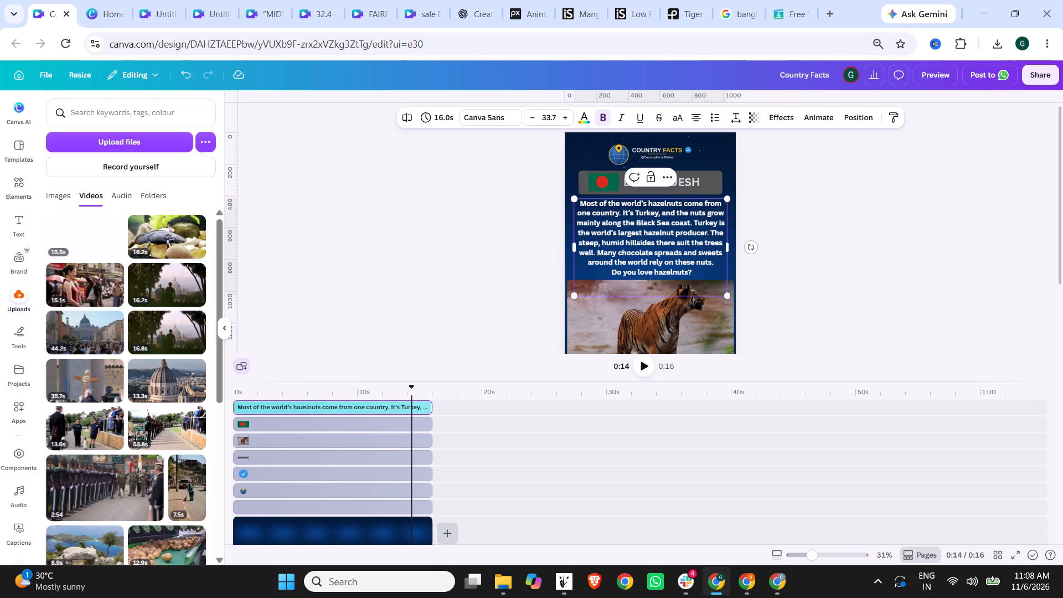
Colour the closing line "Do you love hazelnuts?" and the phrases "world's hazelnuts" and "Black Sea coast" yellow.
drag(704, 274, 589, 271)
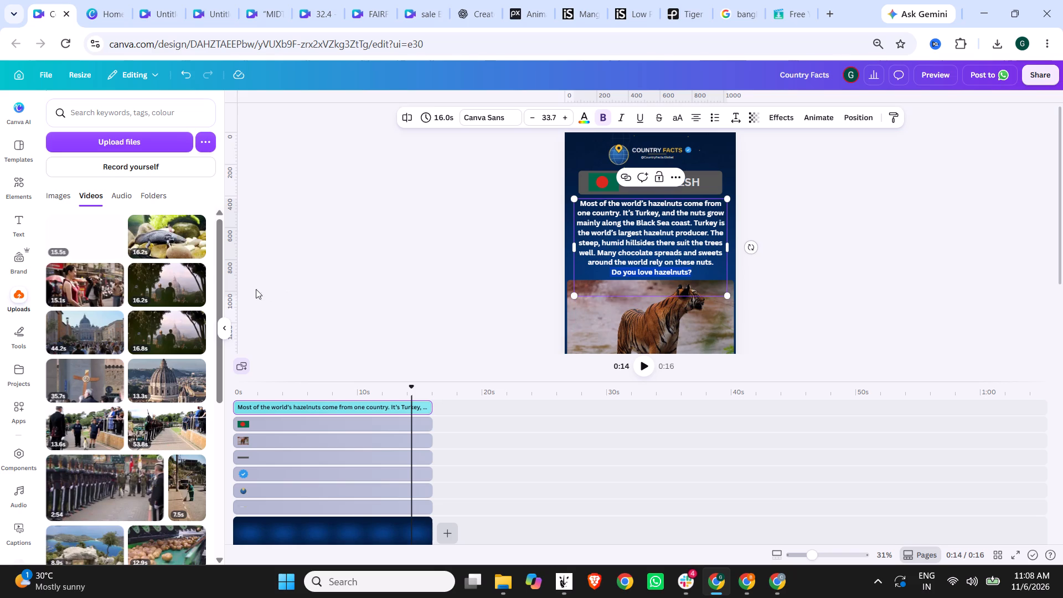
click(580, 119)
click(126, 508)
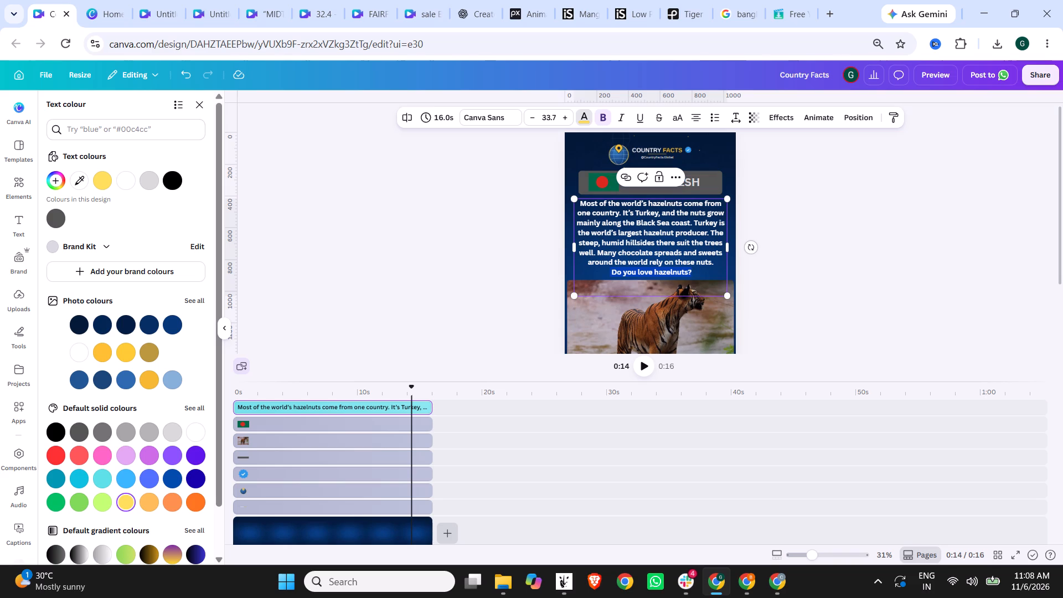
drag(622, 204, 680, 204)
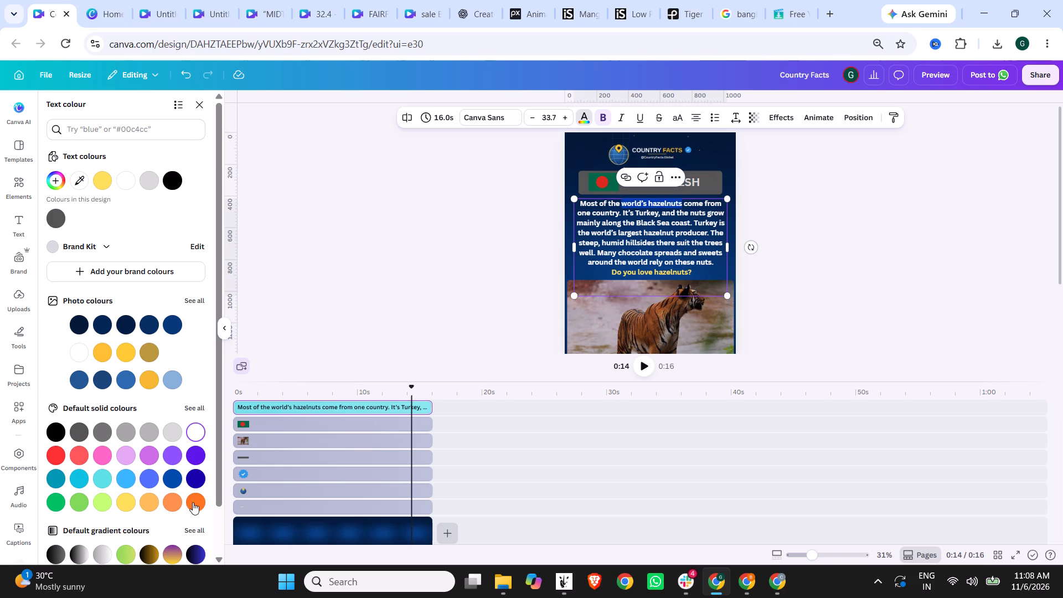
click(126, 508)
drag(638, 221, 689, 223)
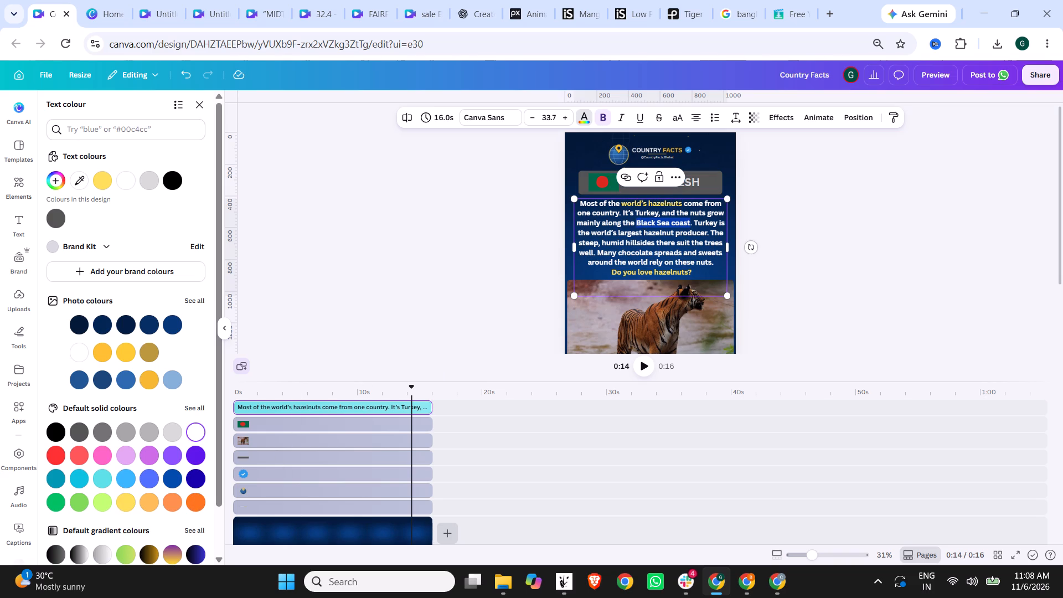
click(130, 499)
Colour the phrases "world's largest" and "Many chocolate spreads and sweets" yellow in the fact paragraph.
click(670, 241)
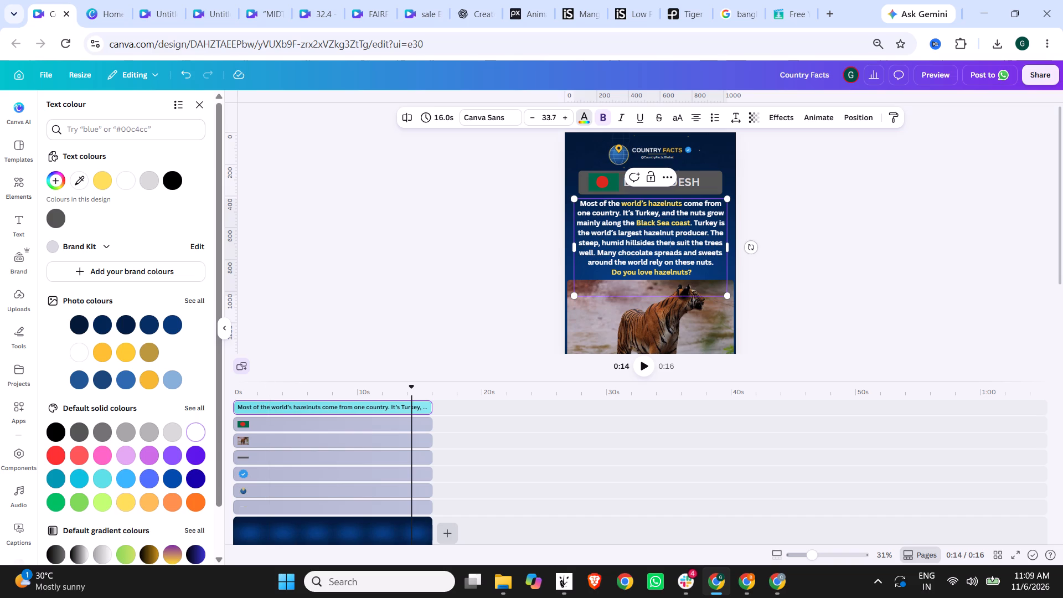
drag(591, 233, 643, 232)
click(128, 499)
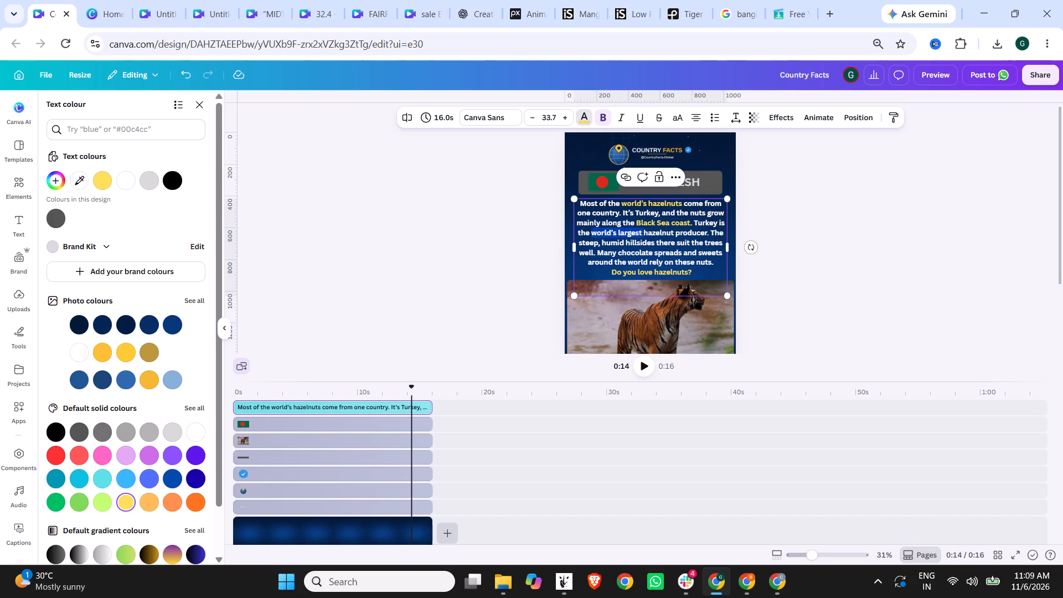
click(634, 257)
drag(598, 249, 716, 252)
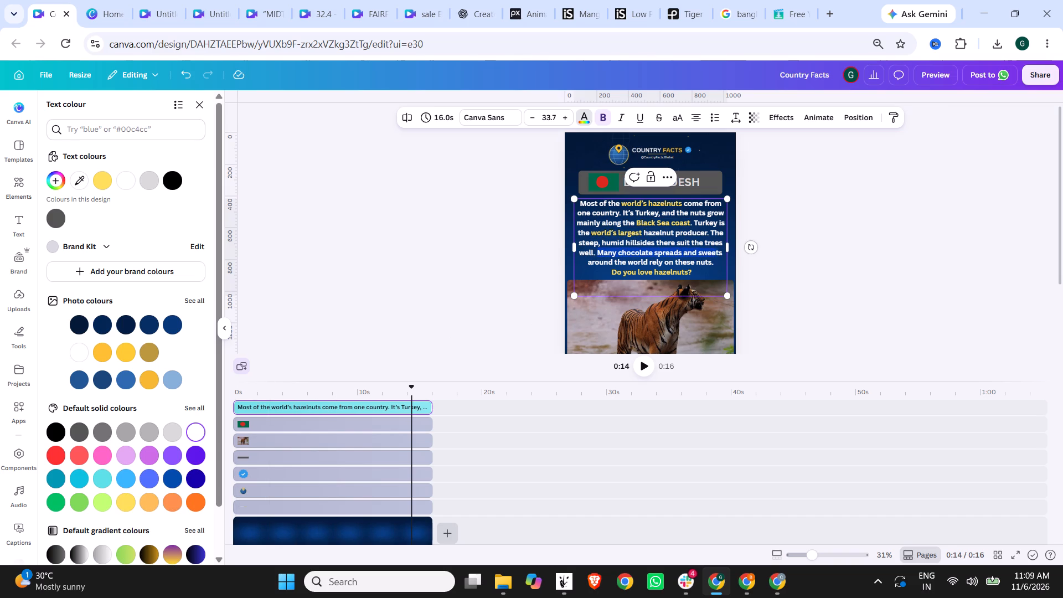
drag(716, 252, 726, 252)
click(133, 503)
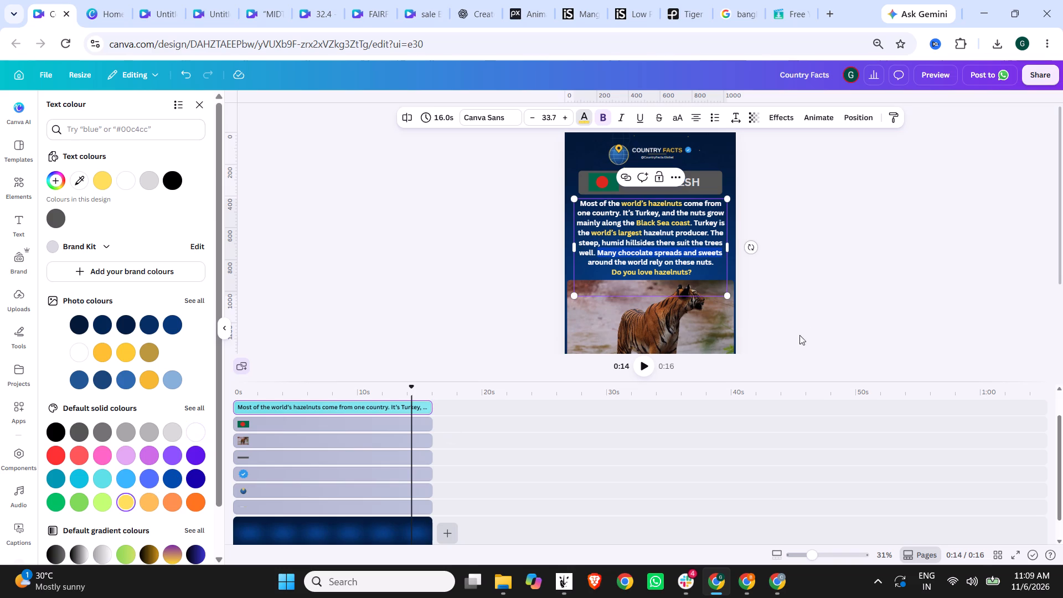
click(884, 300)
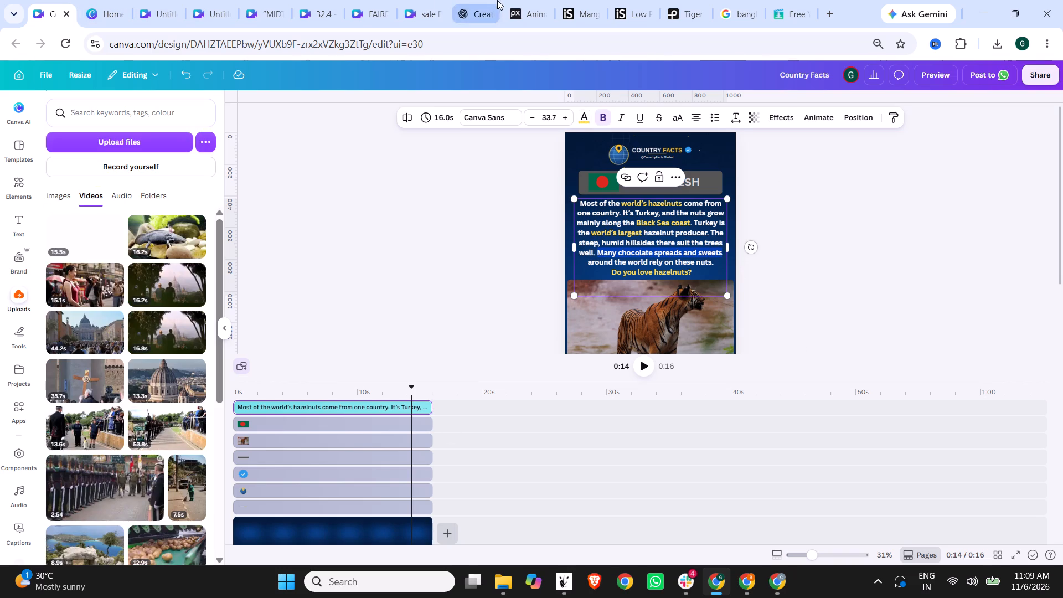
Switch to Pexels and search its videos for "hazelnut cultivation".
click(505, 0)
click(621, 0)
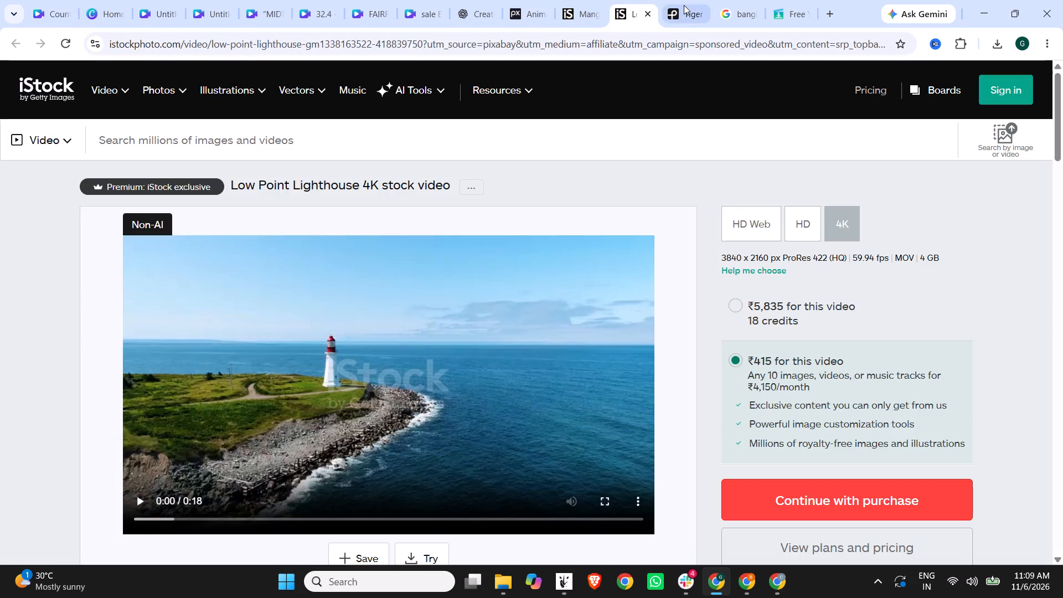
click(684, 5)
drag(304, 86, 121, 75)
text(hazelnut cultivation)
key(Return)
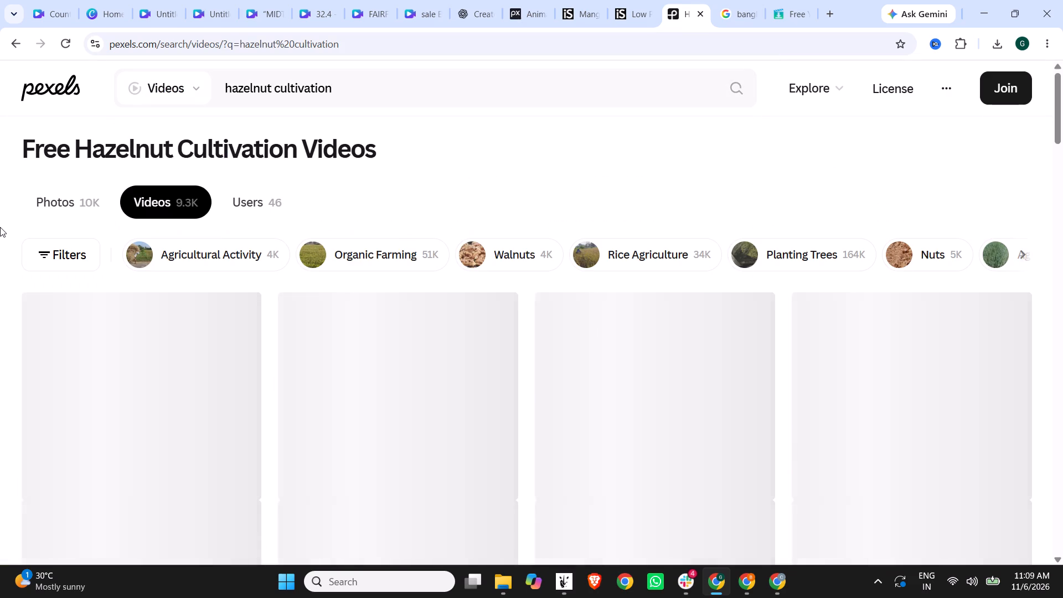
Open the horizontal close-up video of hazelnuts, copy its creator's name and keep it in a new browser tab's address bar.
scroll(509, 248, down, 4)
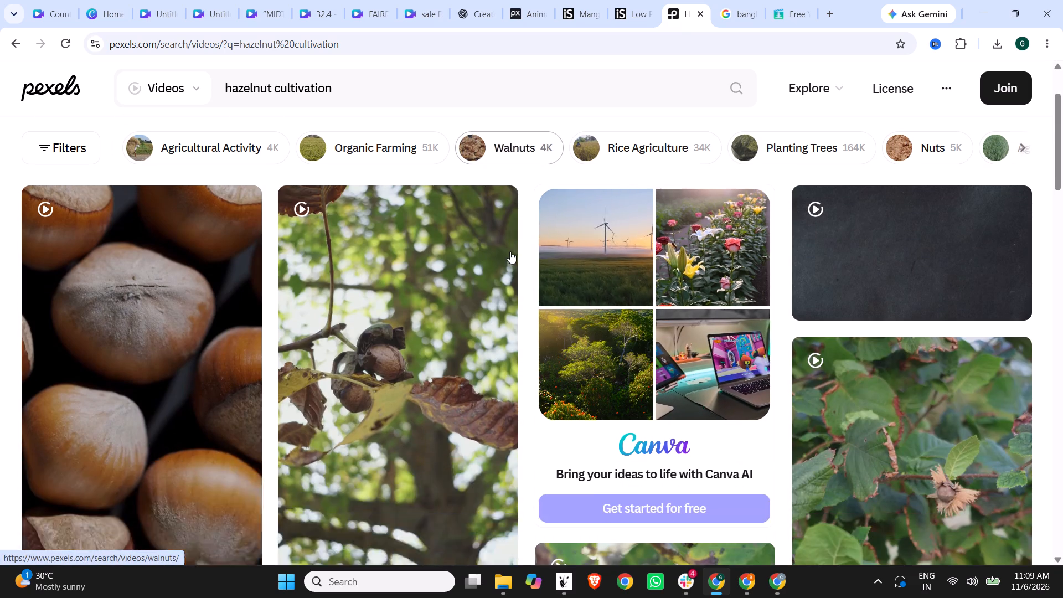
scroll(510, 251, down, 4)
scroll(642, 302, down, 4)
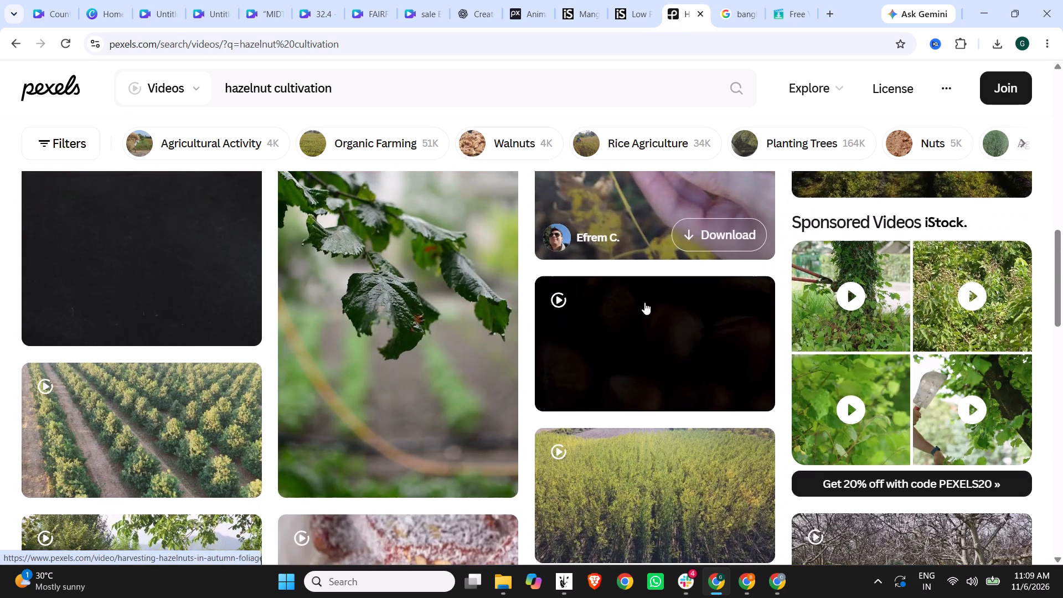
scroll(644, 303, down, 4)
scroll(188, 292, down, 4)
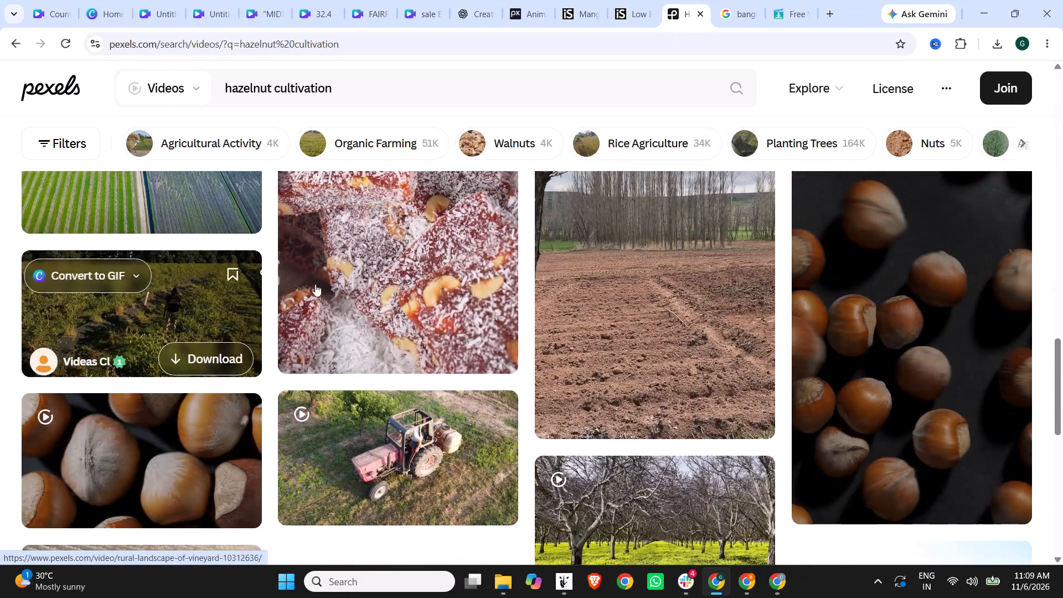
scroll(246, 361, down, 2)
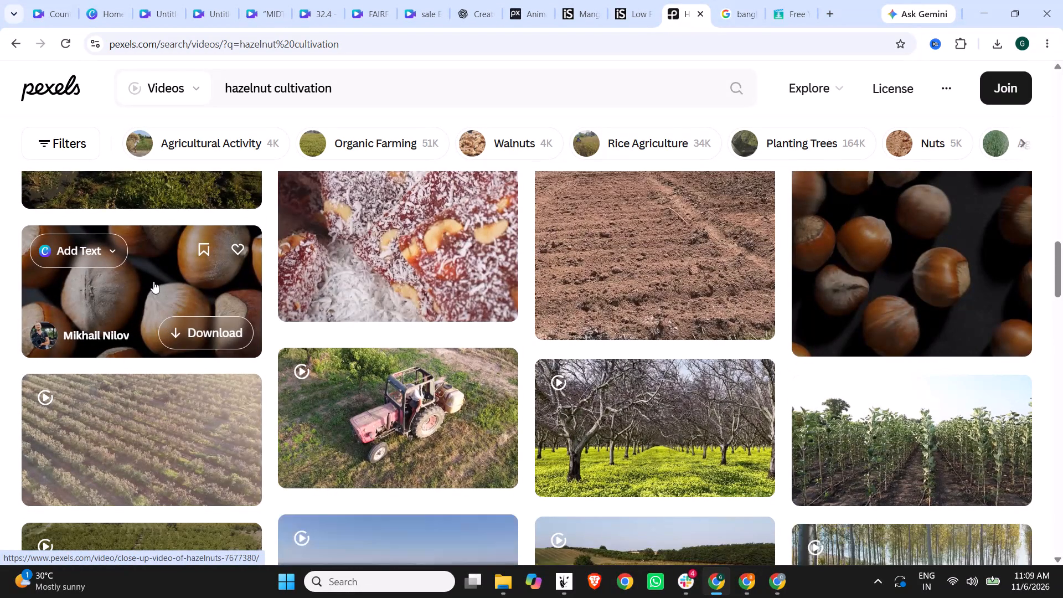
click(153, 281)
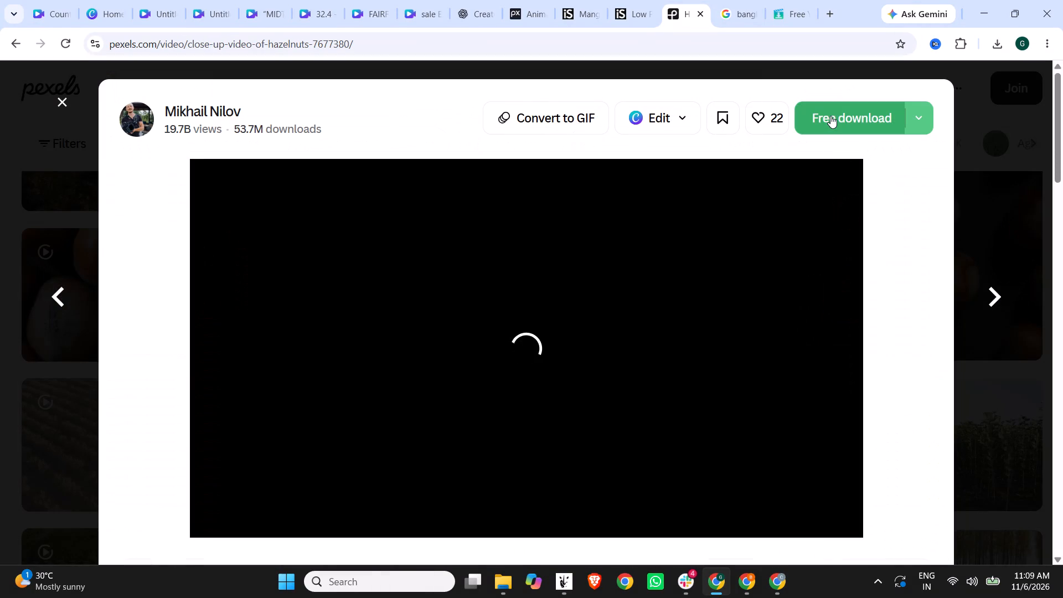
drag(258, 111, 256, 111)
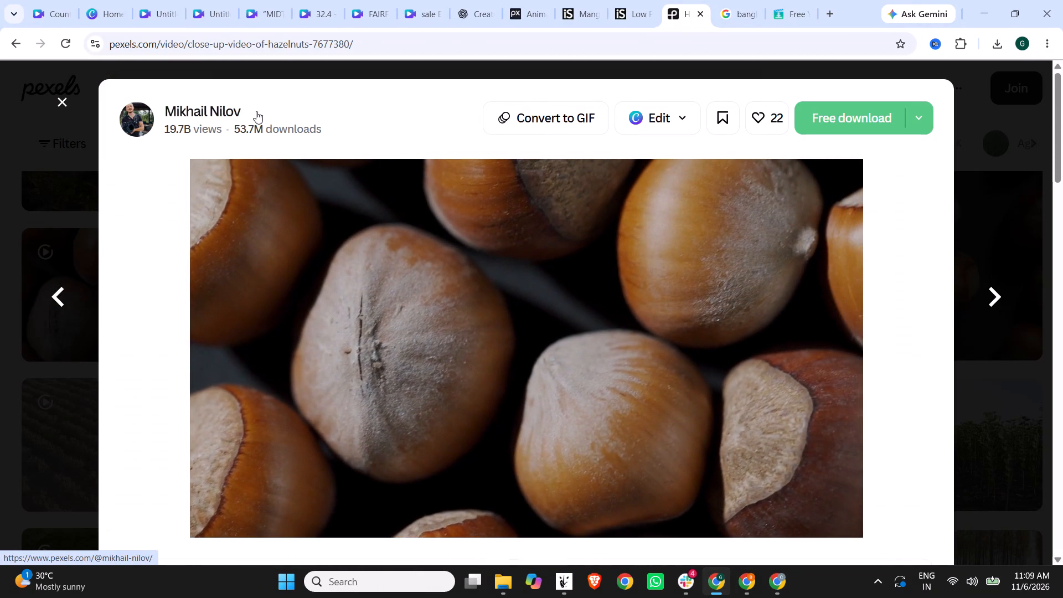
drag(256, 111, 180, 103)
drag(161, 102, 241, 109)
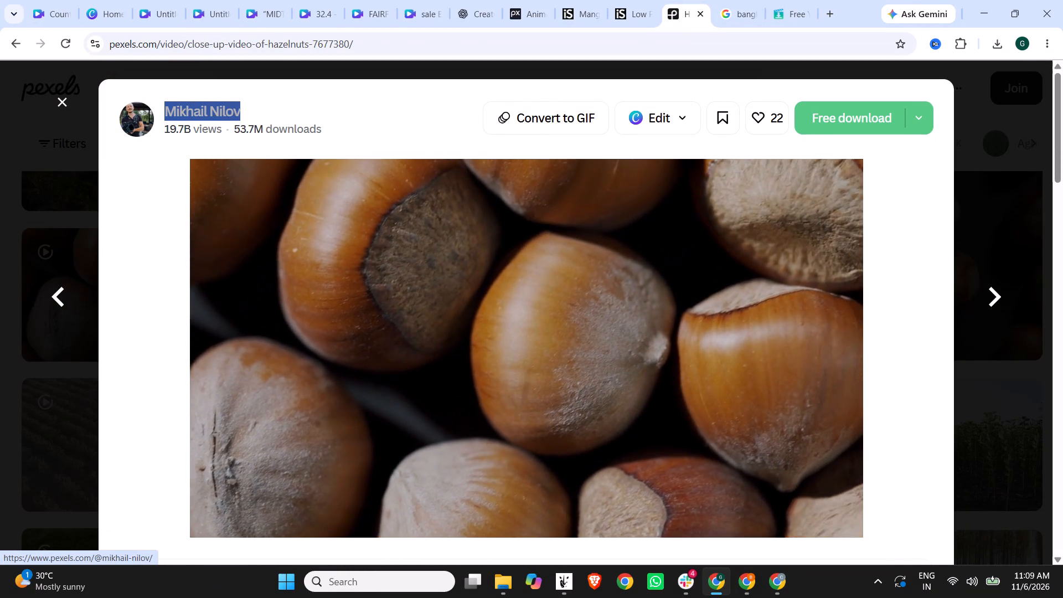
key(ctrl+c)
click(832, 3)
key(ctrl+v)
key(Return)
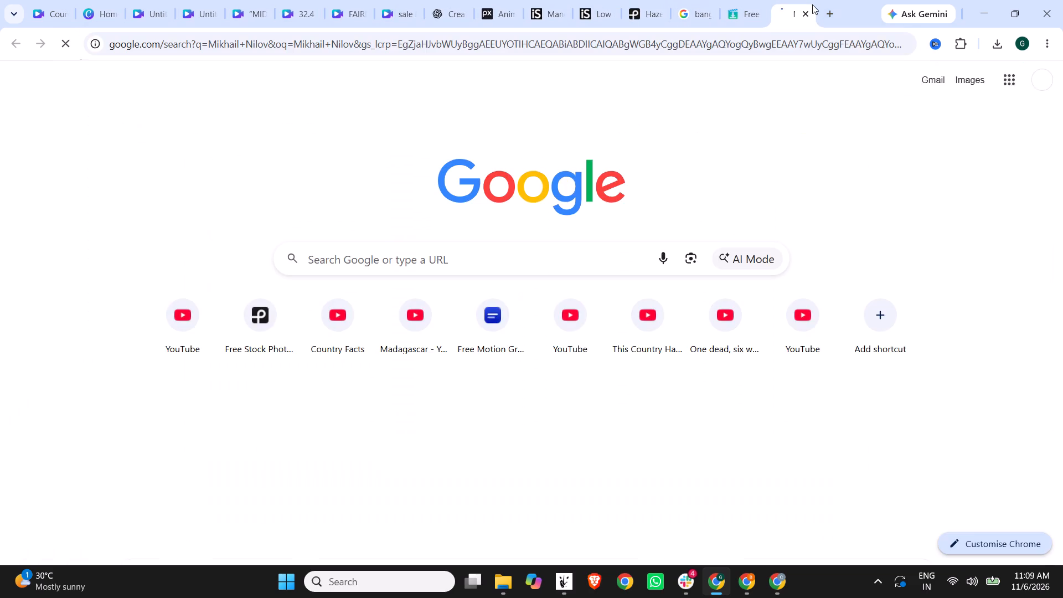
click(711, 36)
key(ctrl+v)
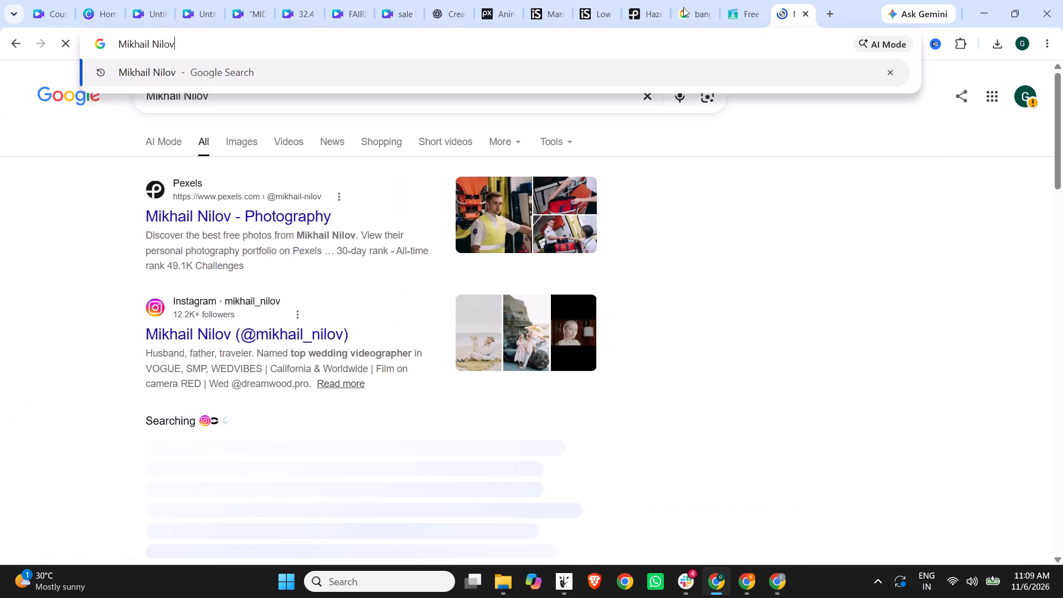
Download the close-up hazelnuts video from Pexels and return to the search results.
click(631, 0)
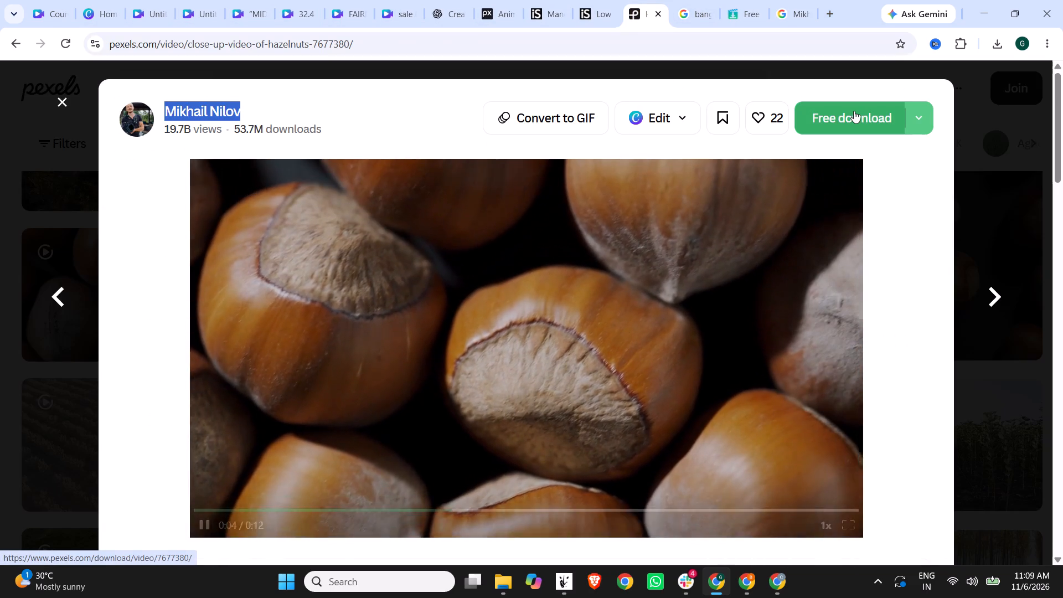
click(854, 109)
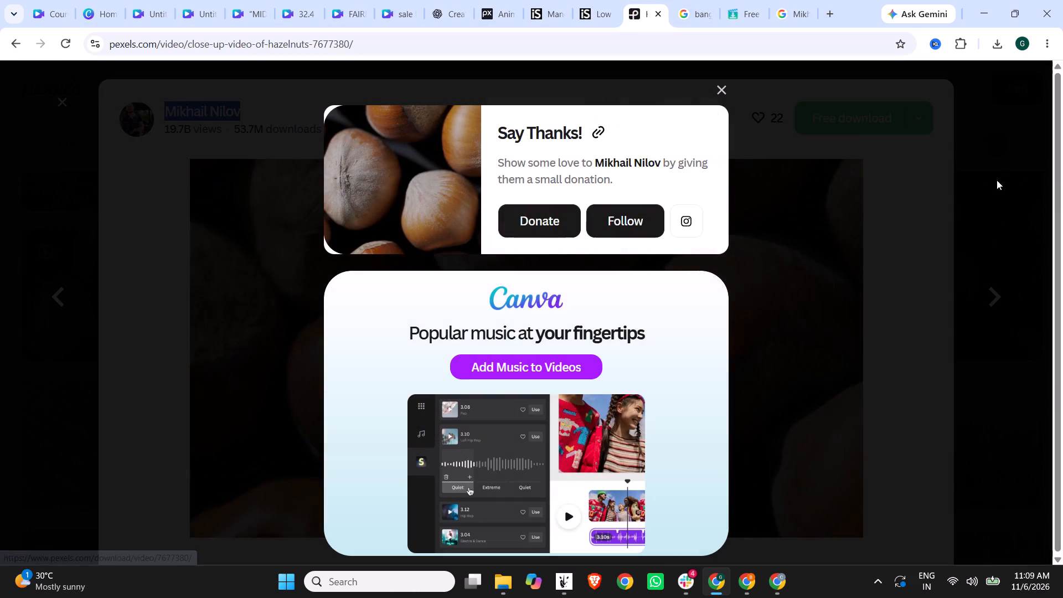
click(719, 89)
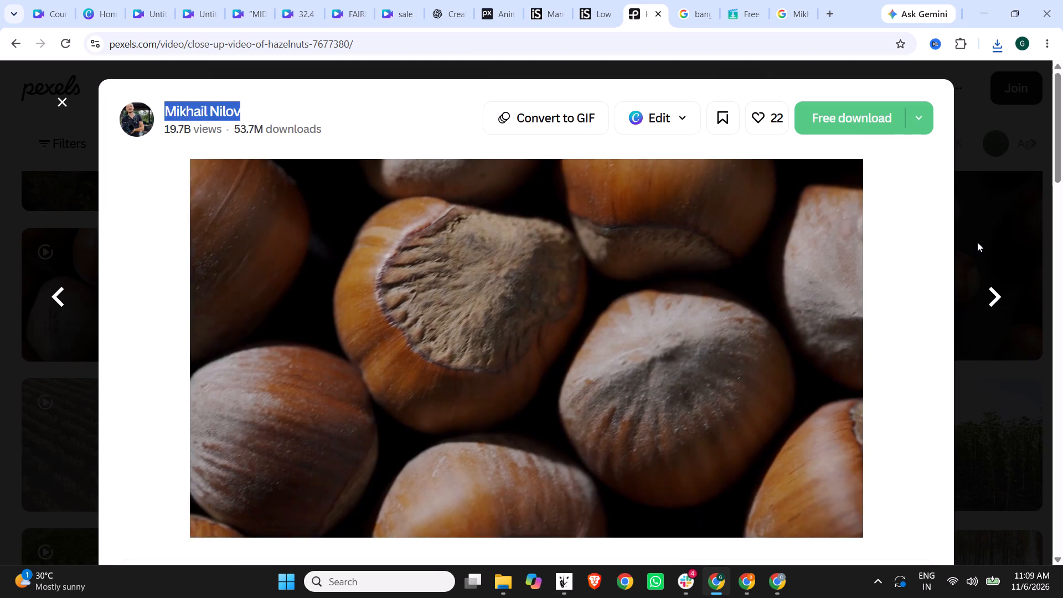
click(977, 242)
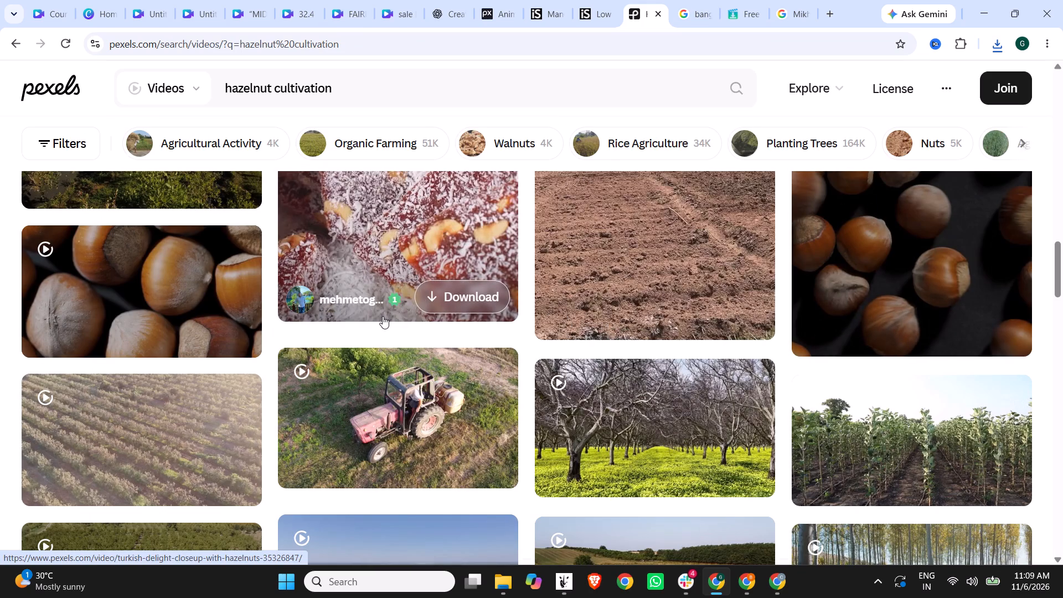
Open the drone video of a farmer getting off a tractor and append its creator's name, after a comma, to the noted name.
click(414, 408)
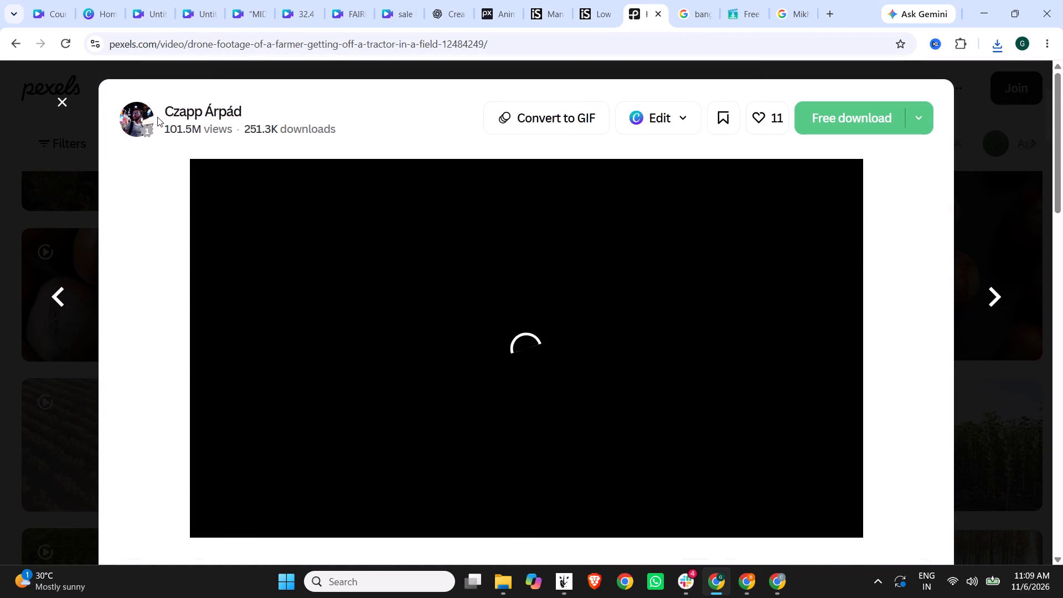
drag(157, 104, 233, 115)
click(198, 96)
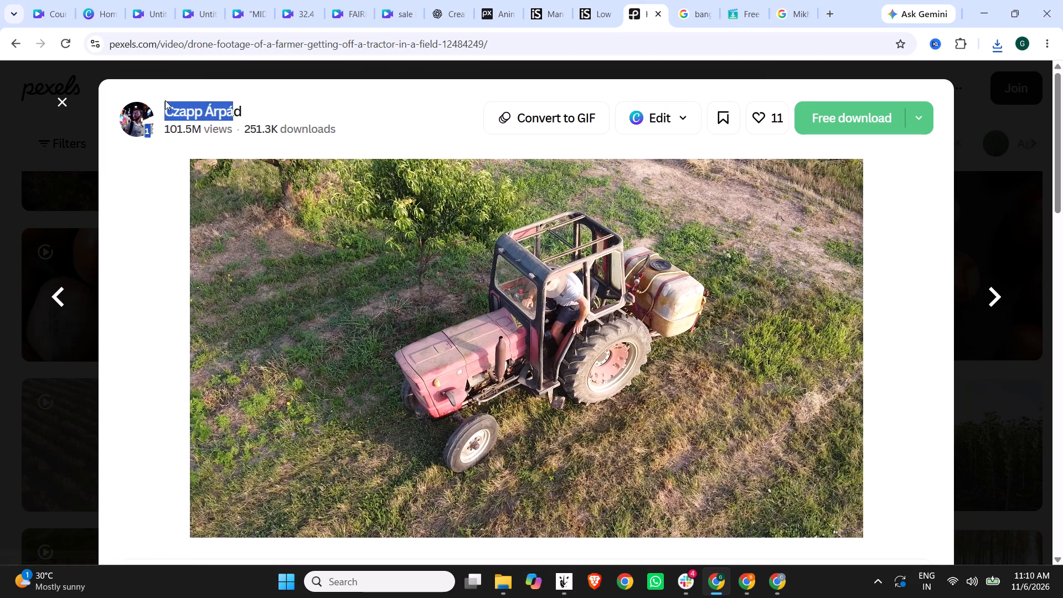
drag(161, 106, 259, 104)
key(ctrl+c)
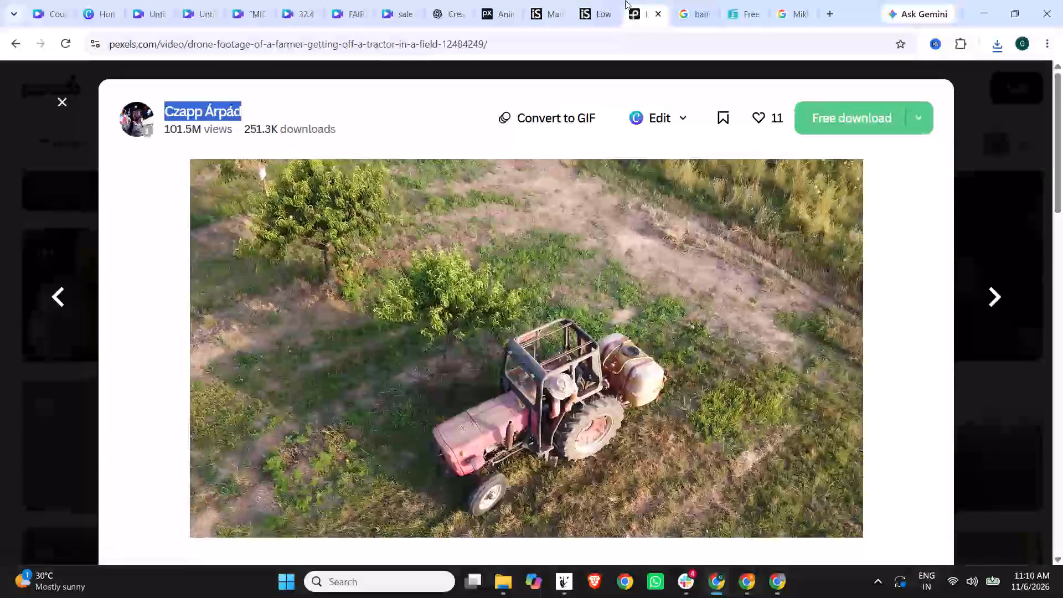
click(801, 0)
text(,)
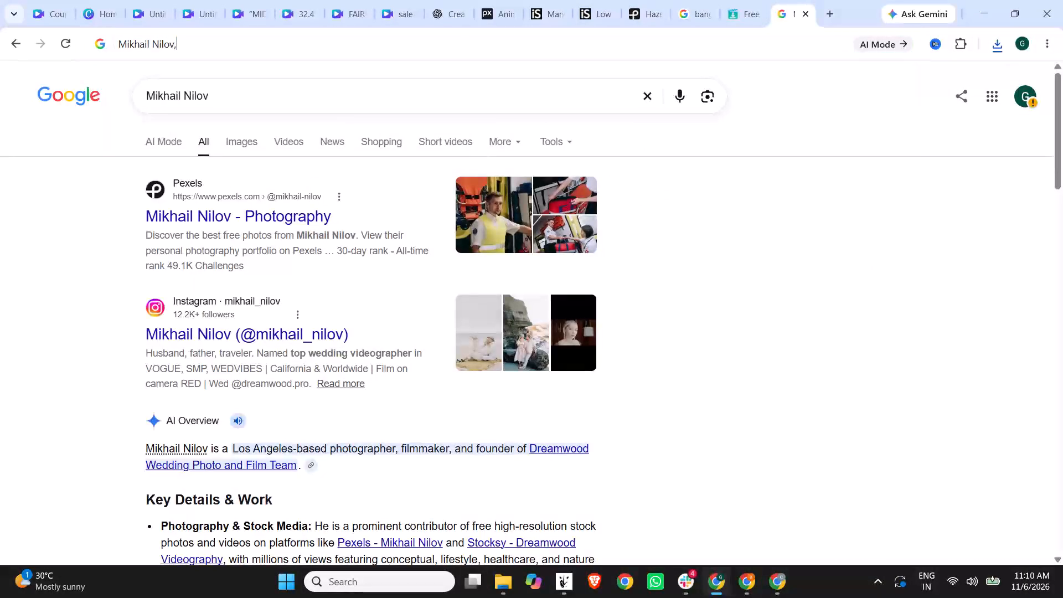
key(space)
key(ctrl+v)
Download the farmer and tractor drone video from Pexels and return to the search results.
click(654, 0)
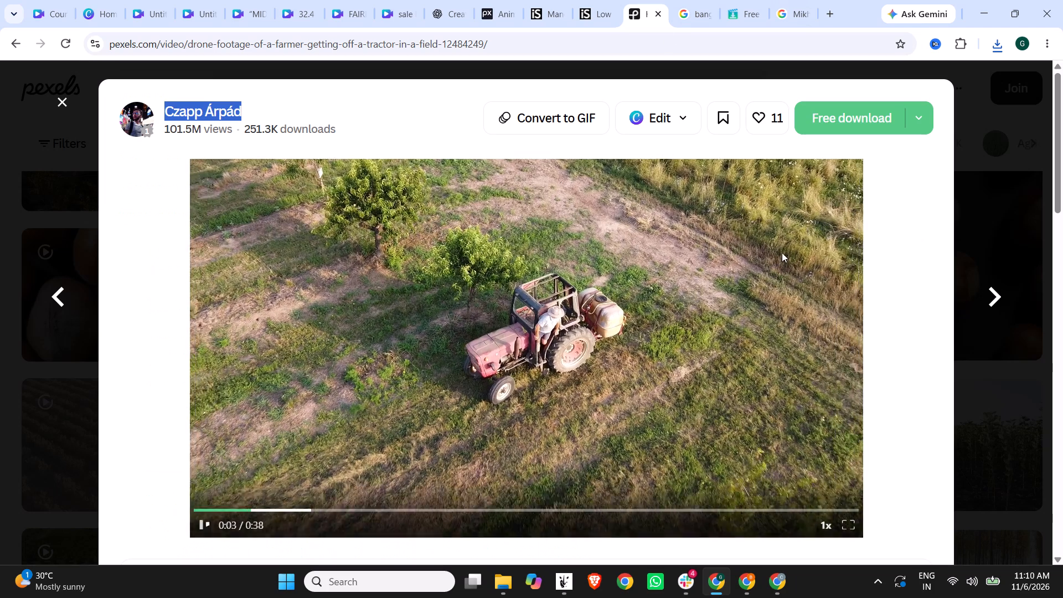
click(829, 120)
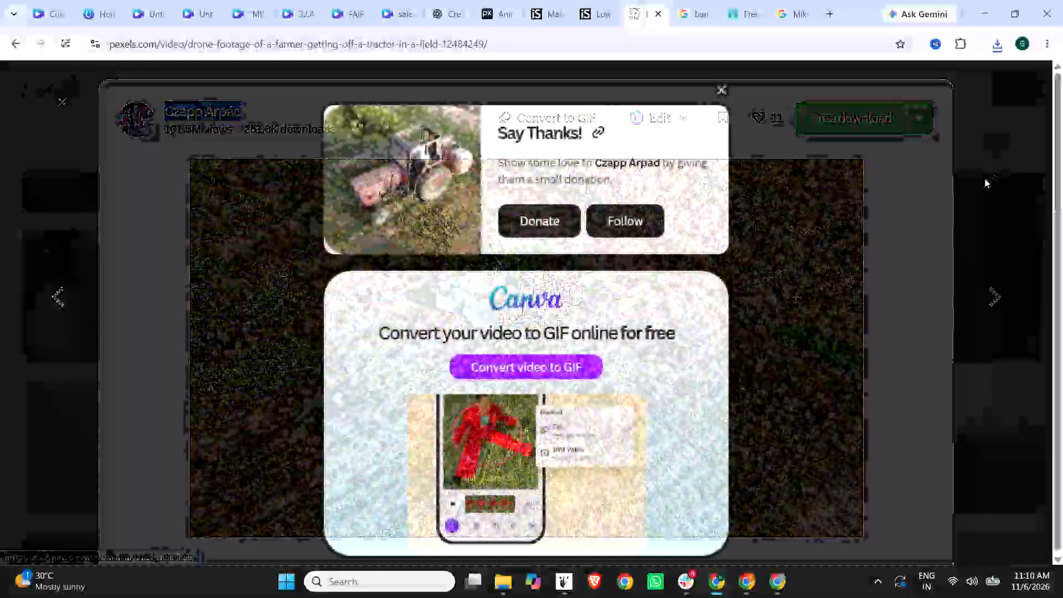
click(984, 178)
click(993, 146)
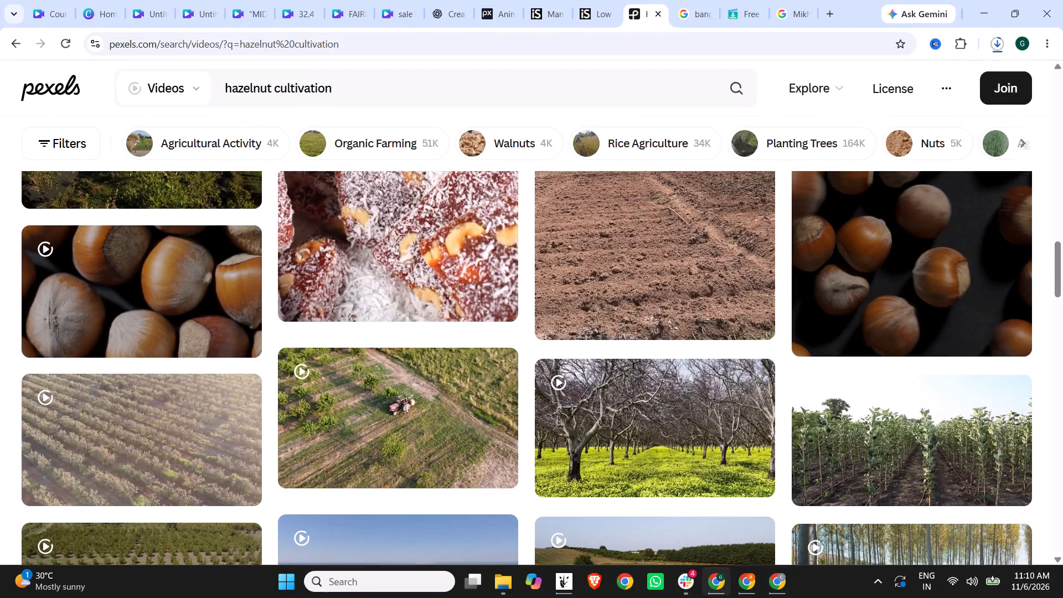
Search Pexels videos for "hazelnut chocolate".
drag(277, 89, 391, 86)
text(hocolate, sw)
key(BackSpace)
key(BackSpace)
key(BackSpace)
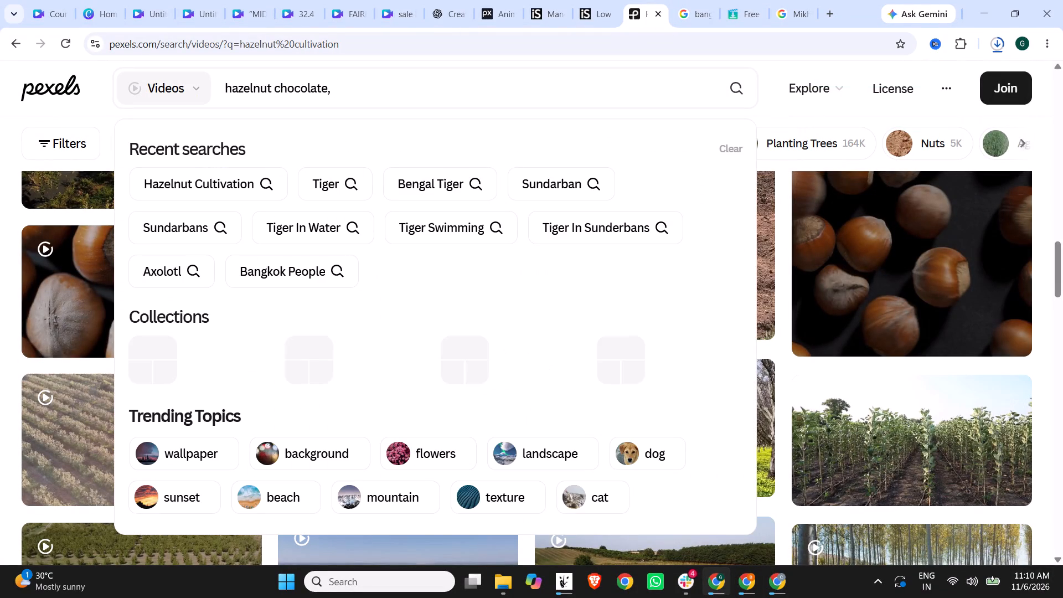
key(BackSpace)
key(Return)
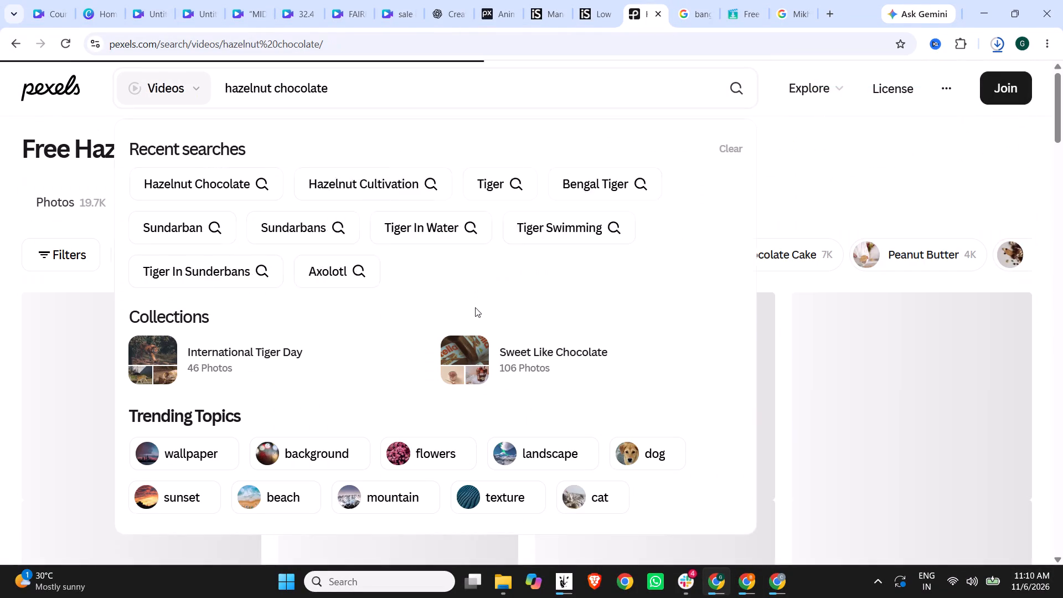
Look through the hazelnut chocolate video results for clips suited to the hazelnut Short.
scroll(442, 183, down, 2)
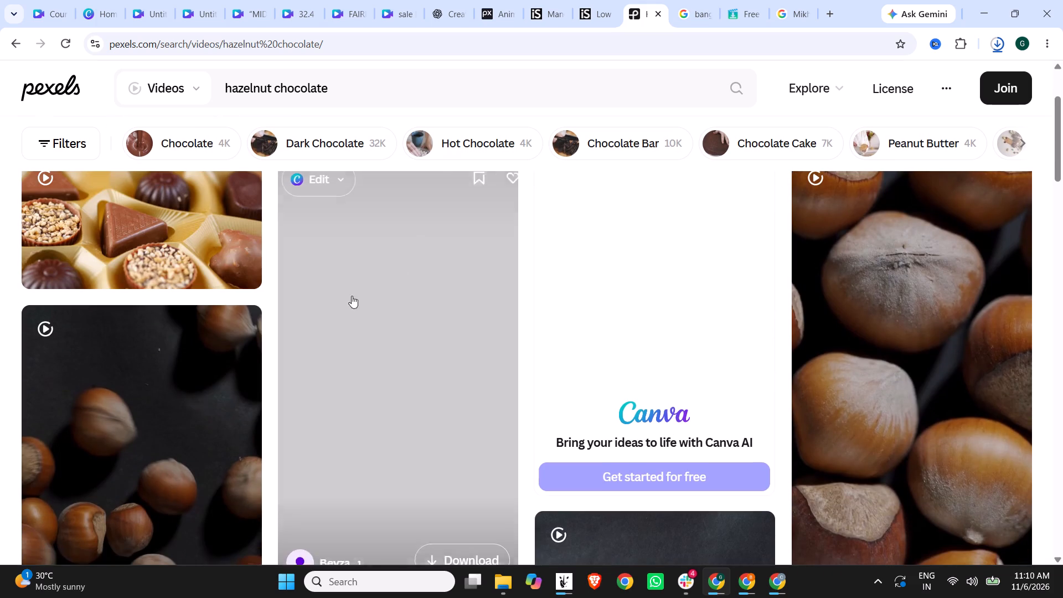
scroll(302, 295, down, 3)
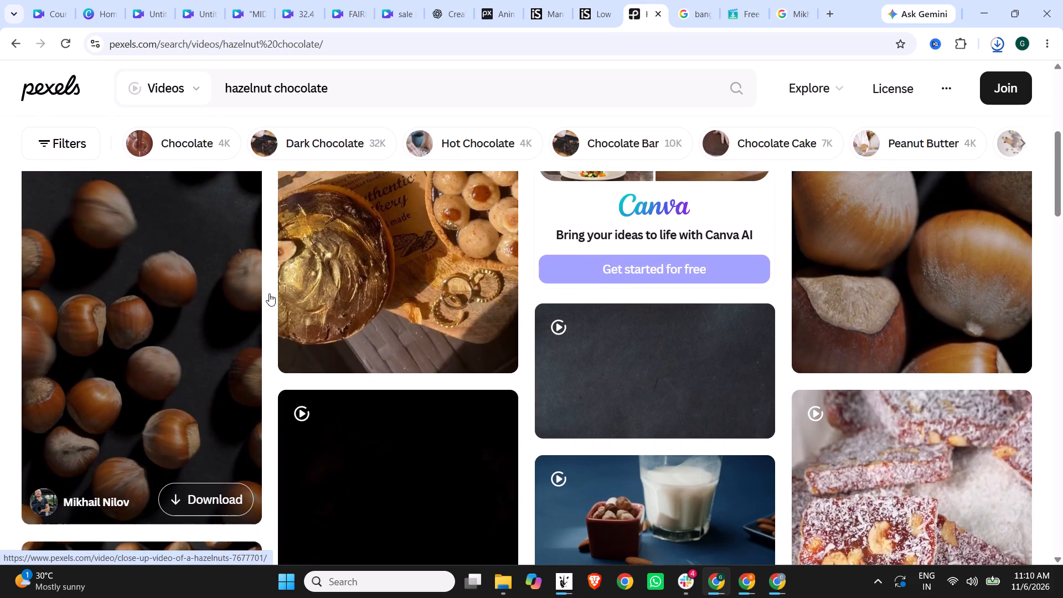
scroll(320, 291, up, 3)
scroll(416, 310, up, 2)
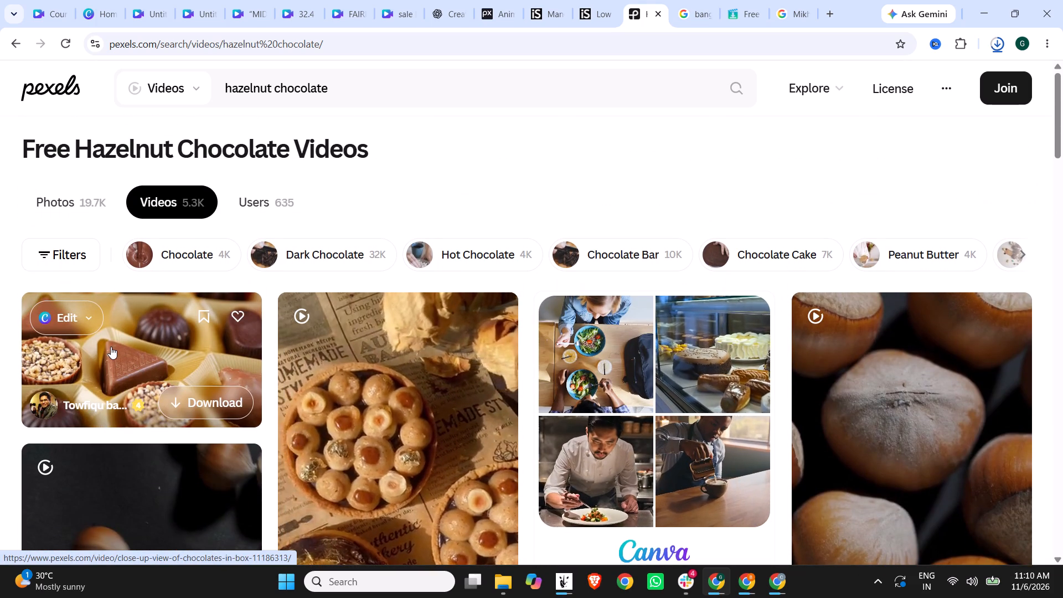
scroll(146, 350, down, 5)
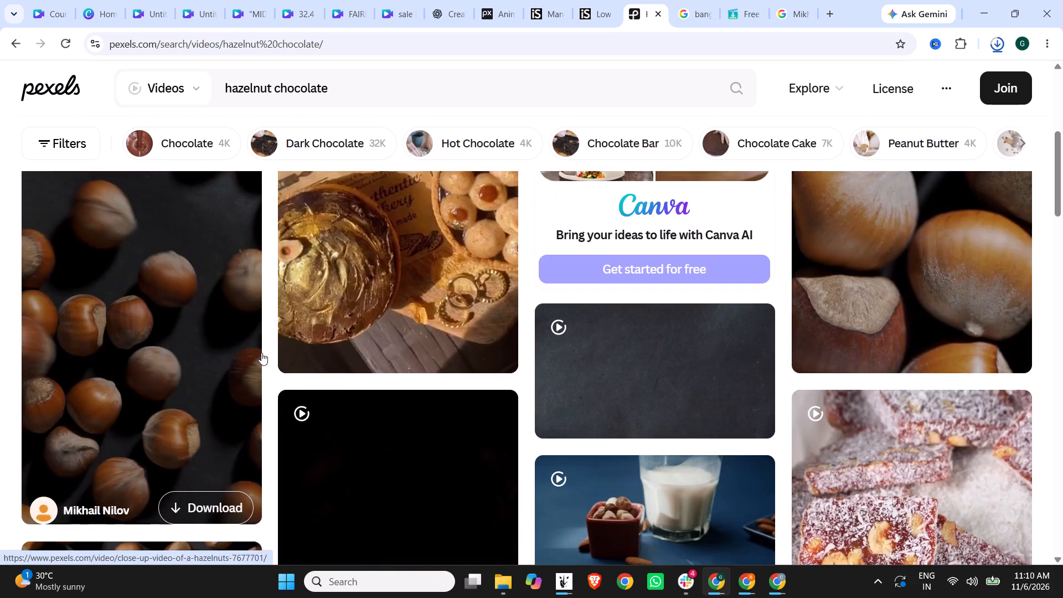
scroll(301, 352, down, 4)
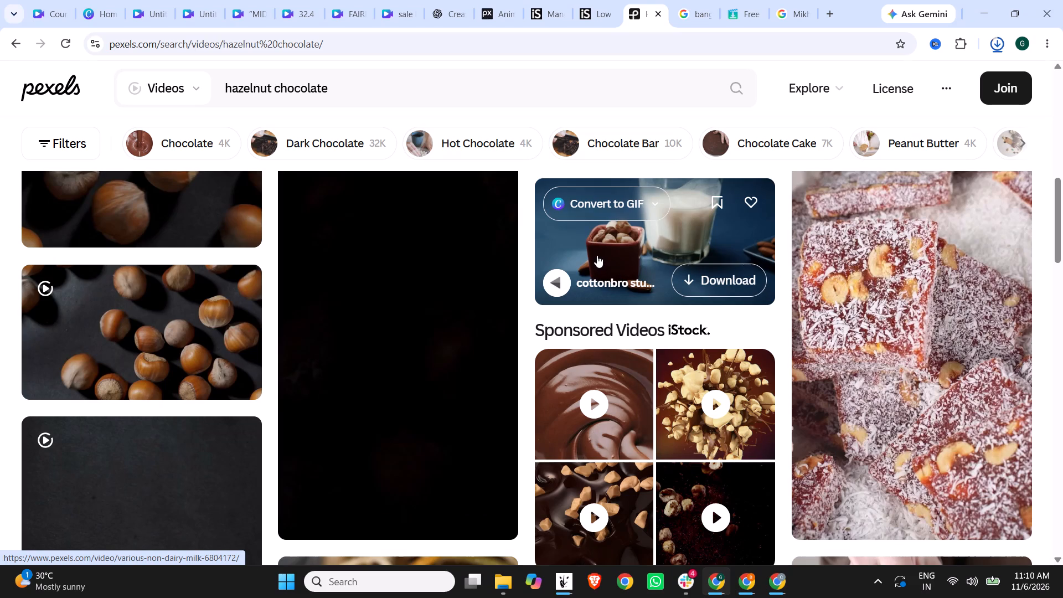
scroll(597, 255, down, 4)
scroll(418, 318, down, 4)
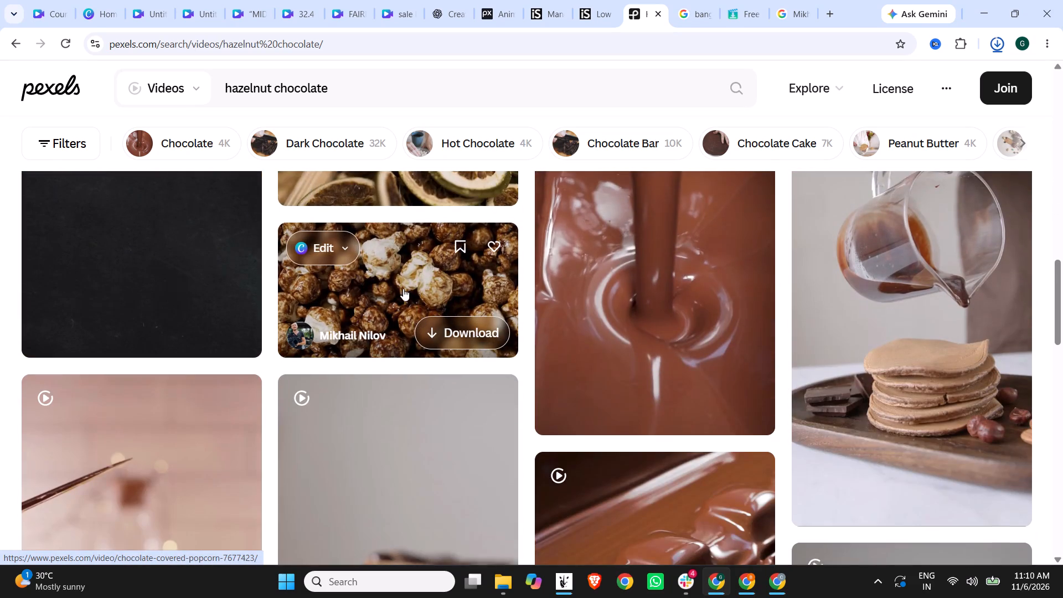
scroll(403, 288, down, 7)
scroll(207, 229, up, 1)
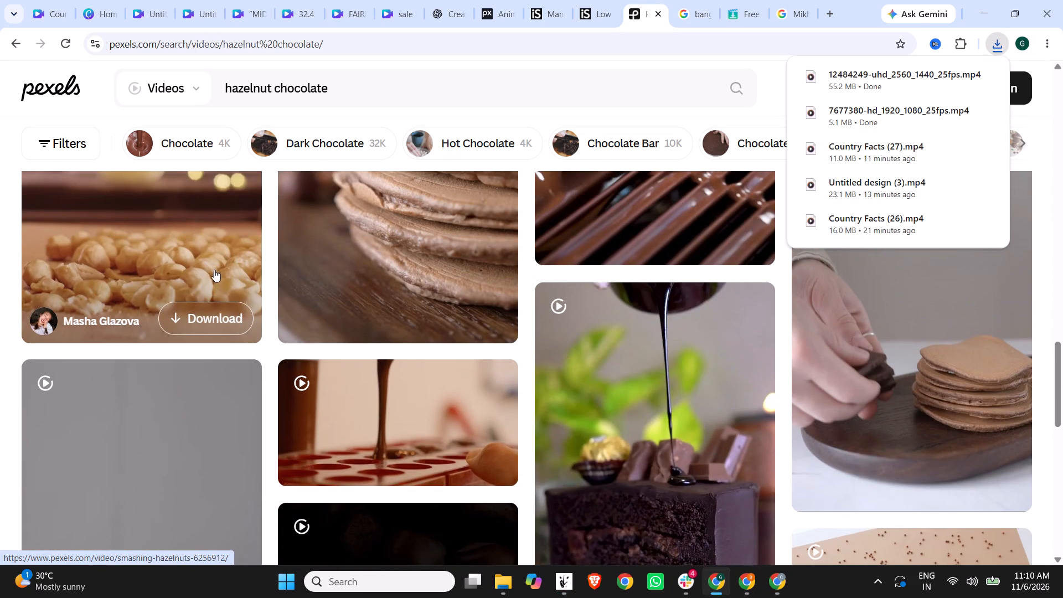
scroll(738, 396, down, 5)
scroll(613, 394, down, 5)
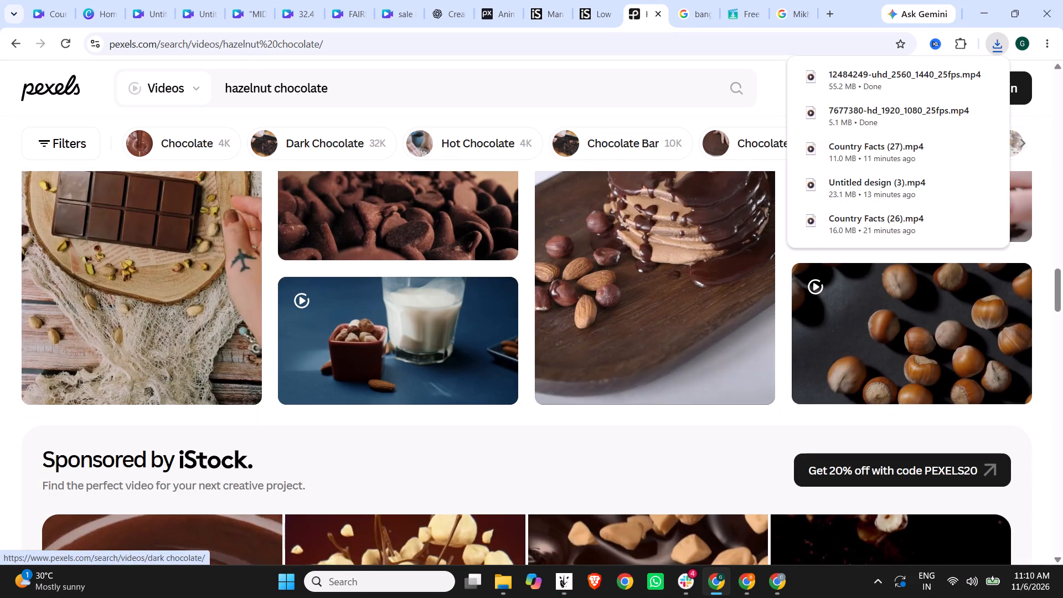
scroll(422, 251, down, 5)
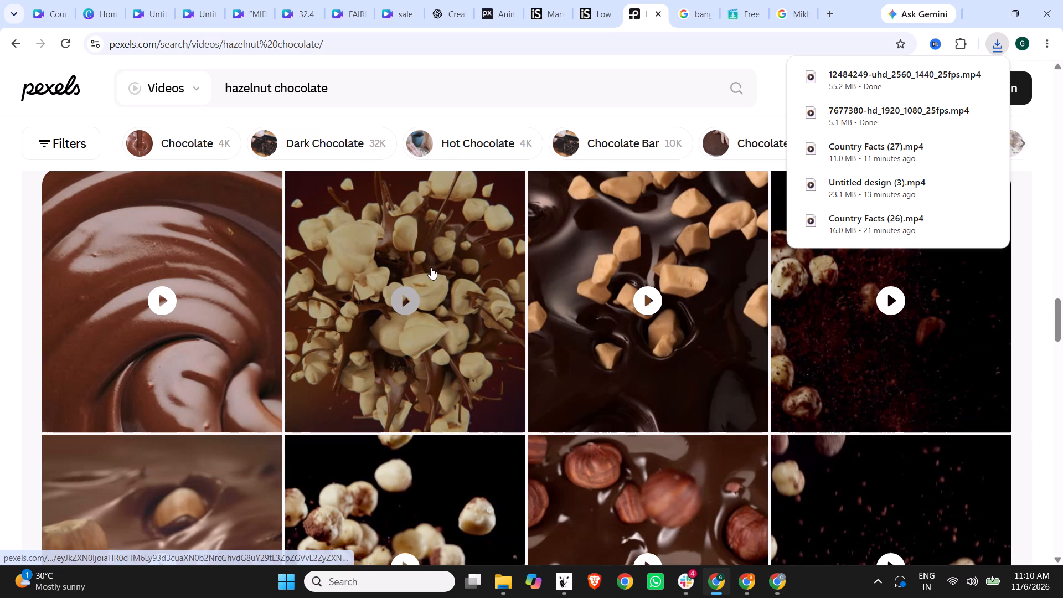
scroll(456, 289, down, 10)
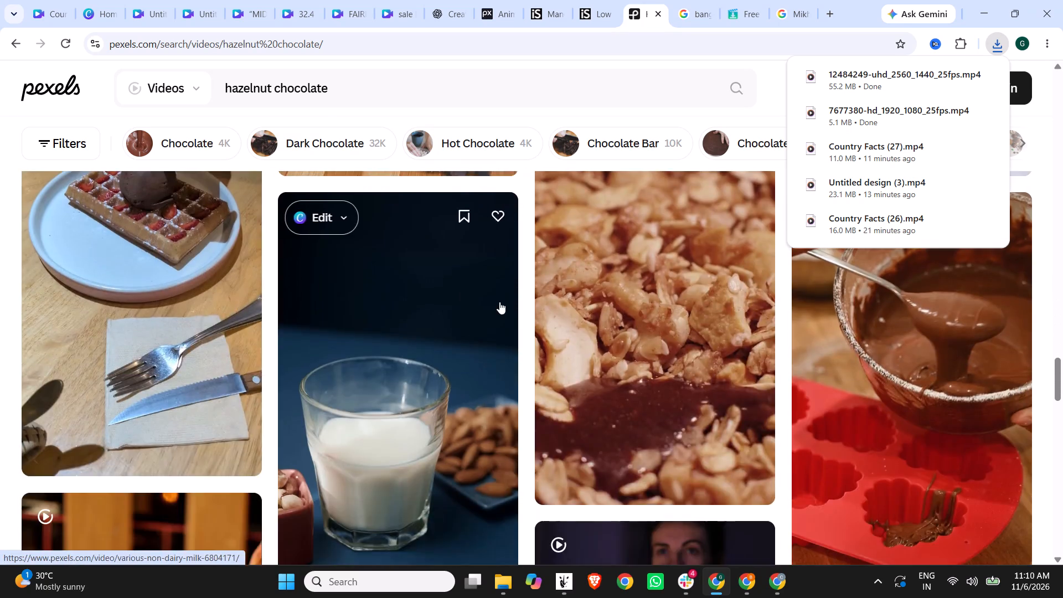
scroll(499, 302, up, 4)
scroll(252, 388, down, 5)
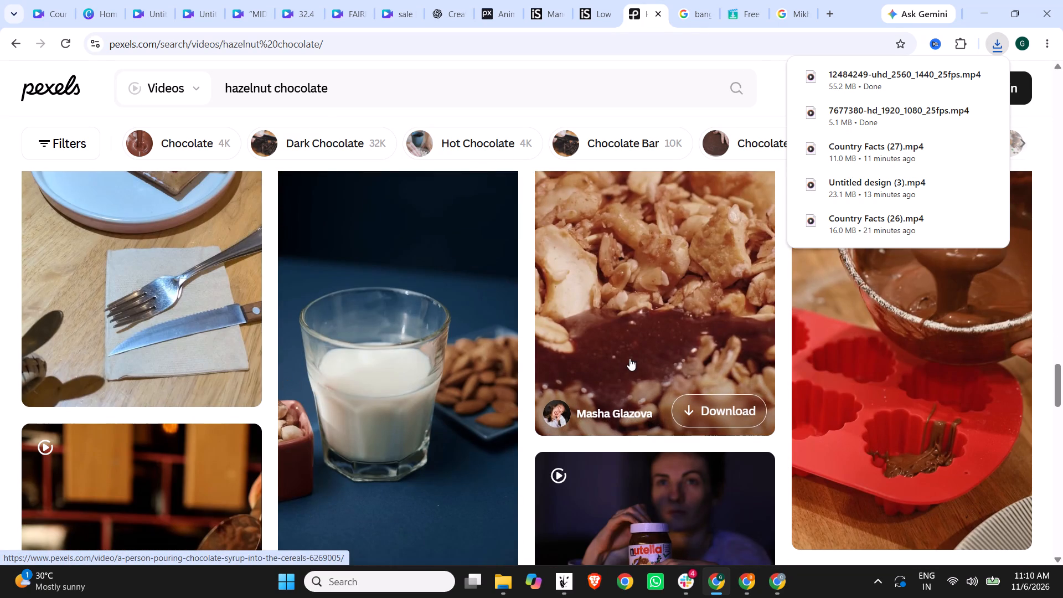
scroll(709, 365, down, 5)
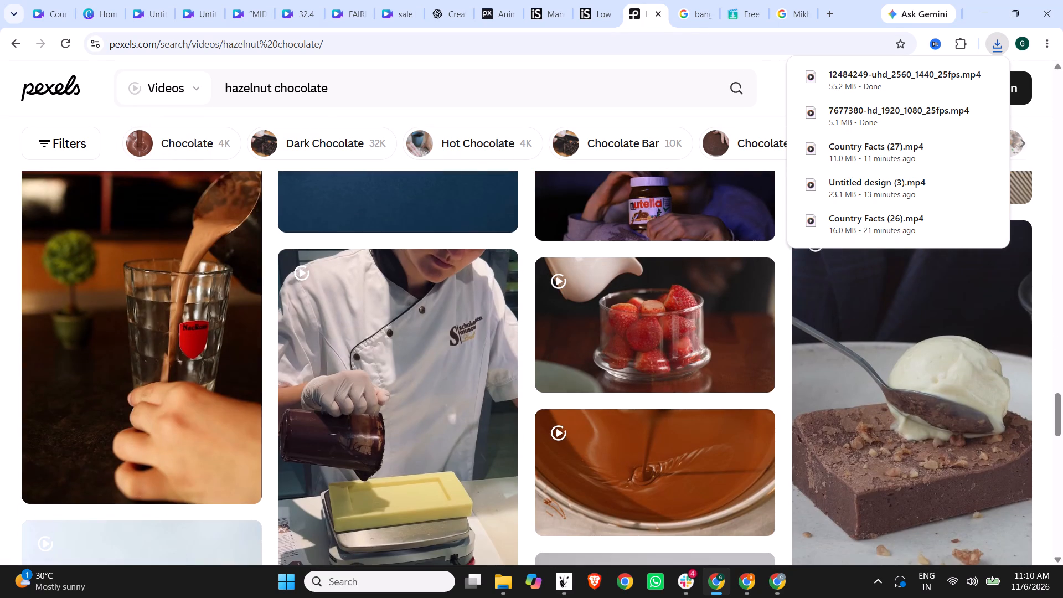
Shorten the Pexels video search to "hazelnut" and run it.
drag(274, 86, 349, 86)
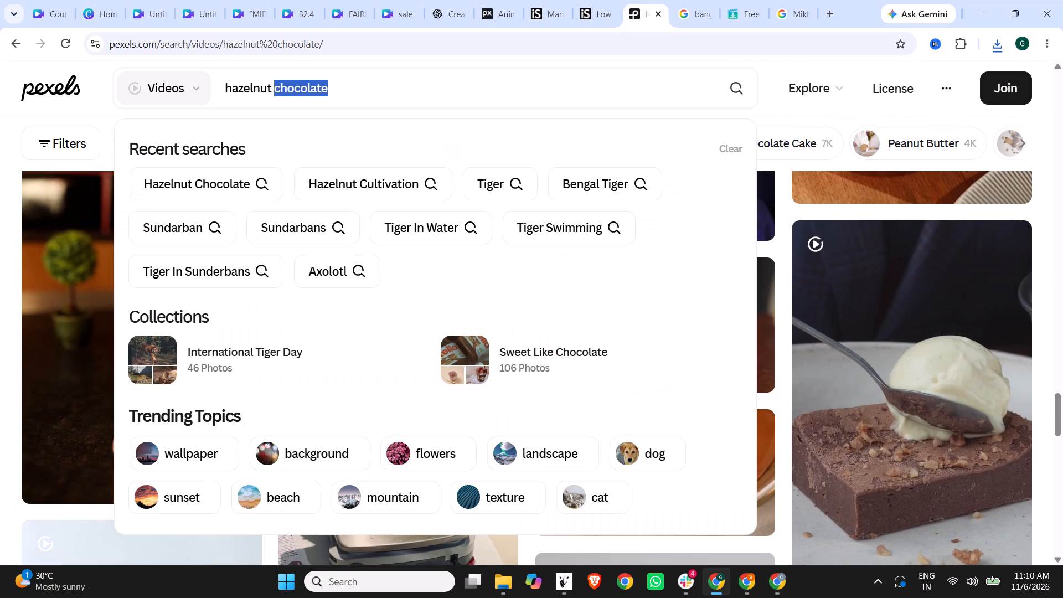
key(BackSpace)
key(Return)
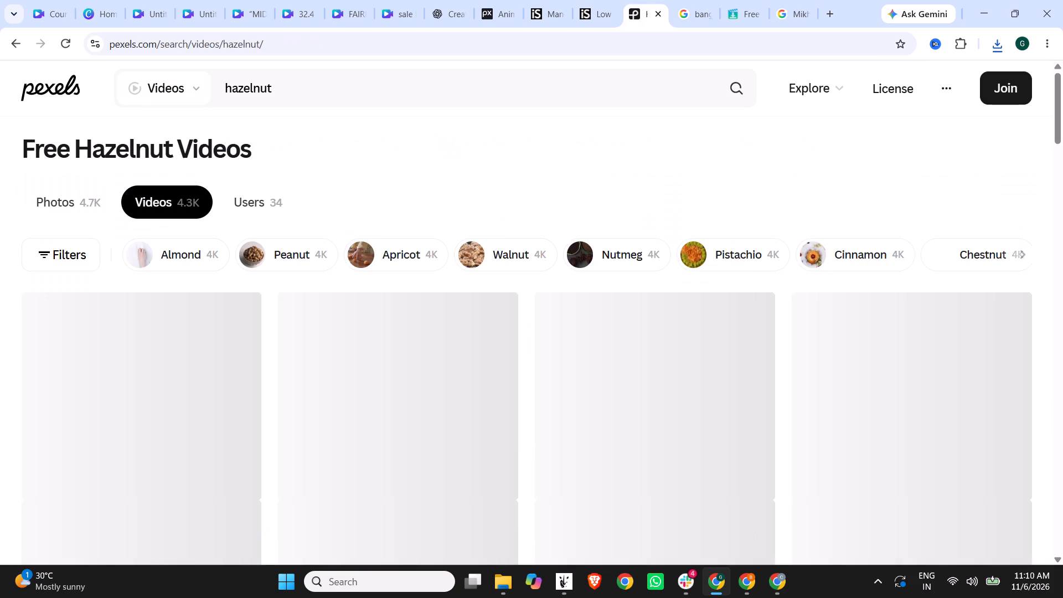
Look through the hazelnut video results for further usable clips.
scroll(455, 157, down, 7)
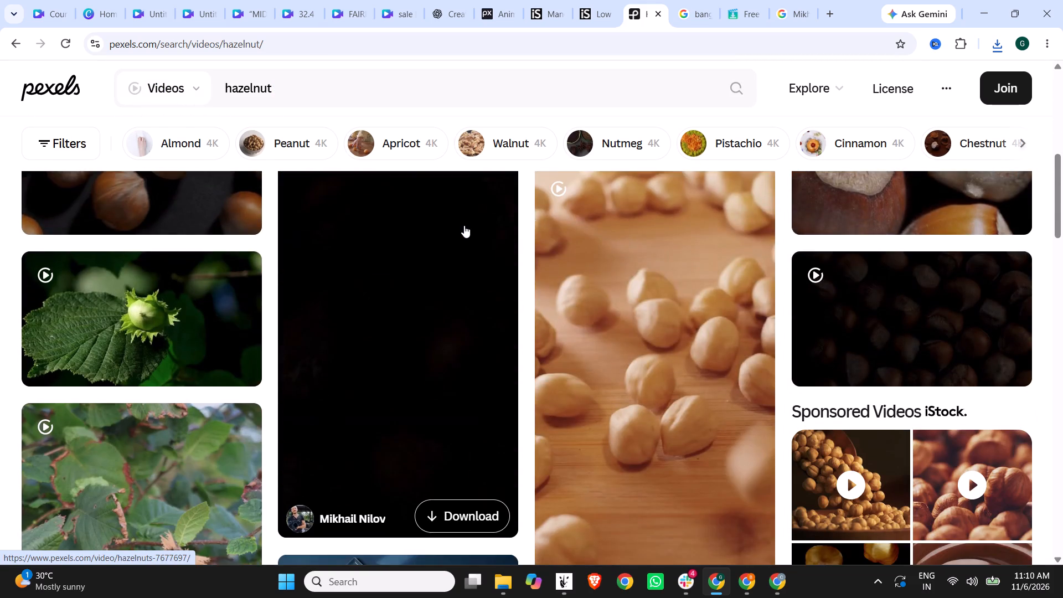
scroll(463, 232, down, 6)
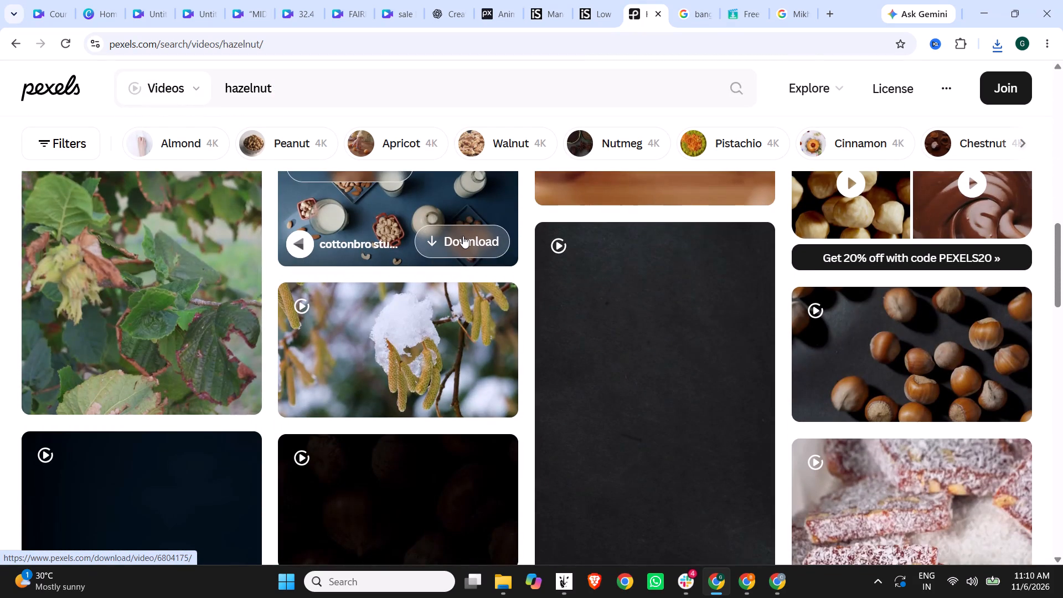
scroll(910, 333, down, 4)
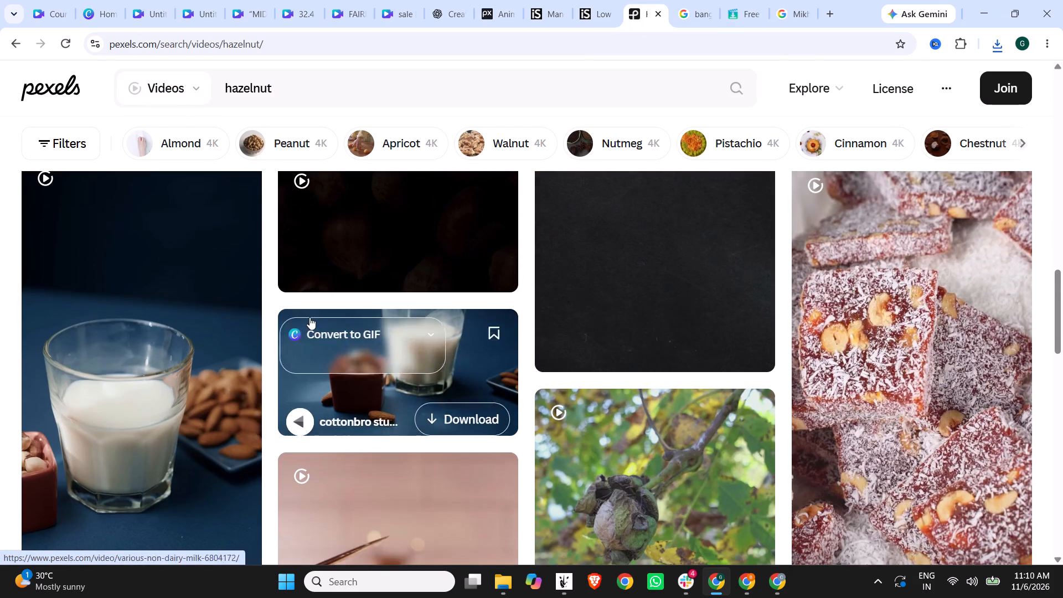
scroll(194, 326, down, 8)
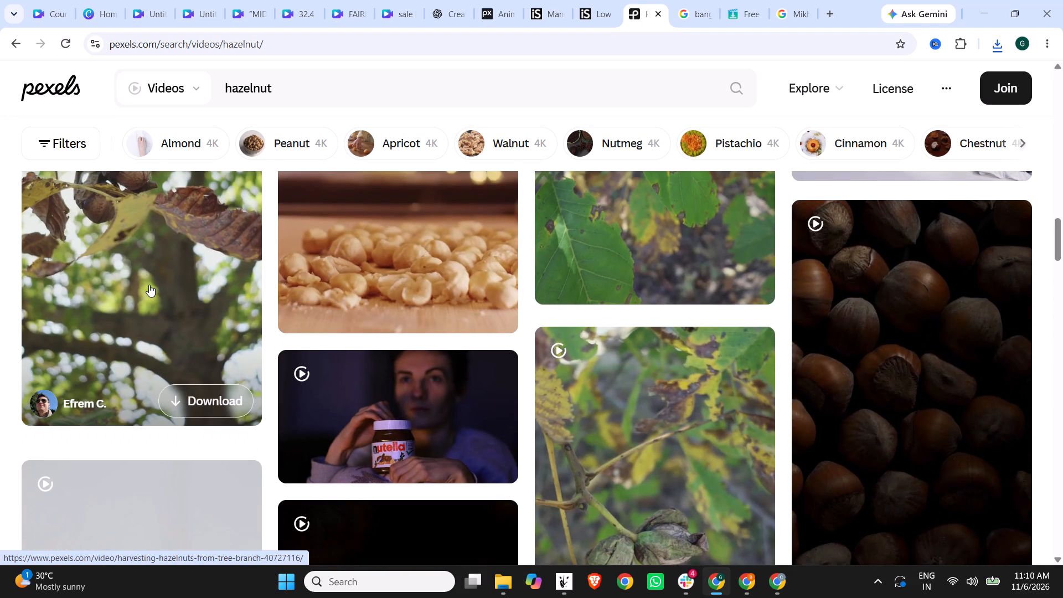
scroll(623, 277, down, 11)
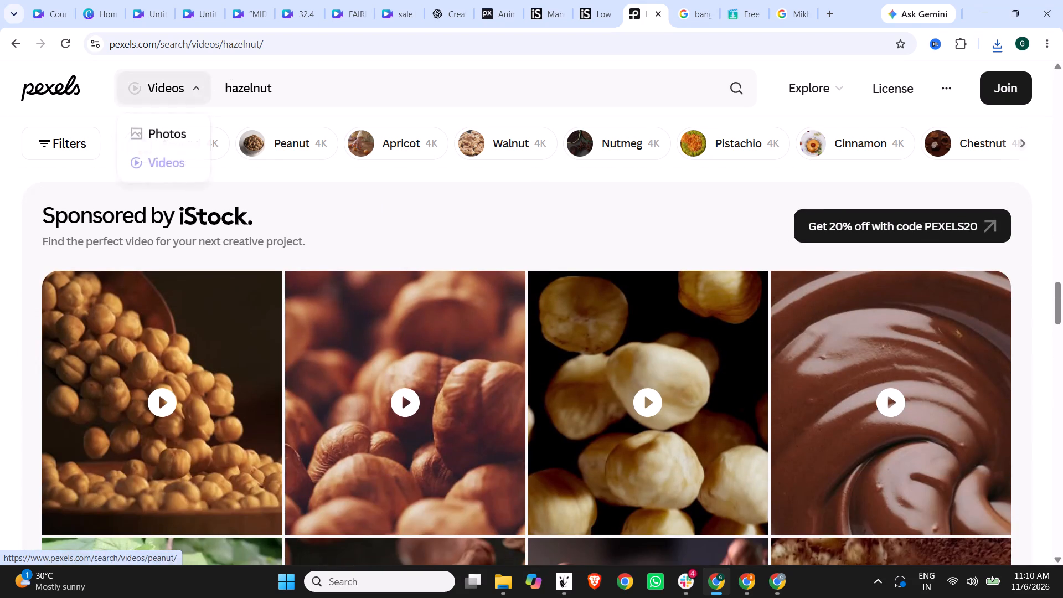
Search Pexels videos for "hazelnut production".
click(305, 88)
key(space)
text(production)
key(Return)
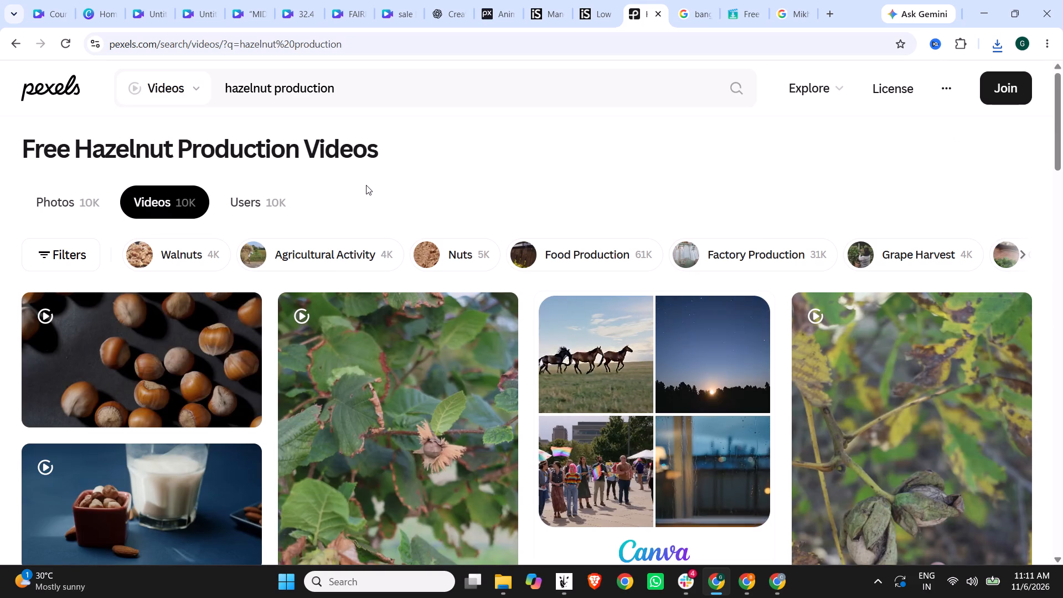
Preview the video of machines and two workers in a factory, check its details, and return to the results.
scroll(366, 185, down, 6)
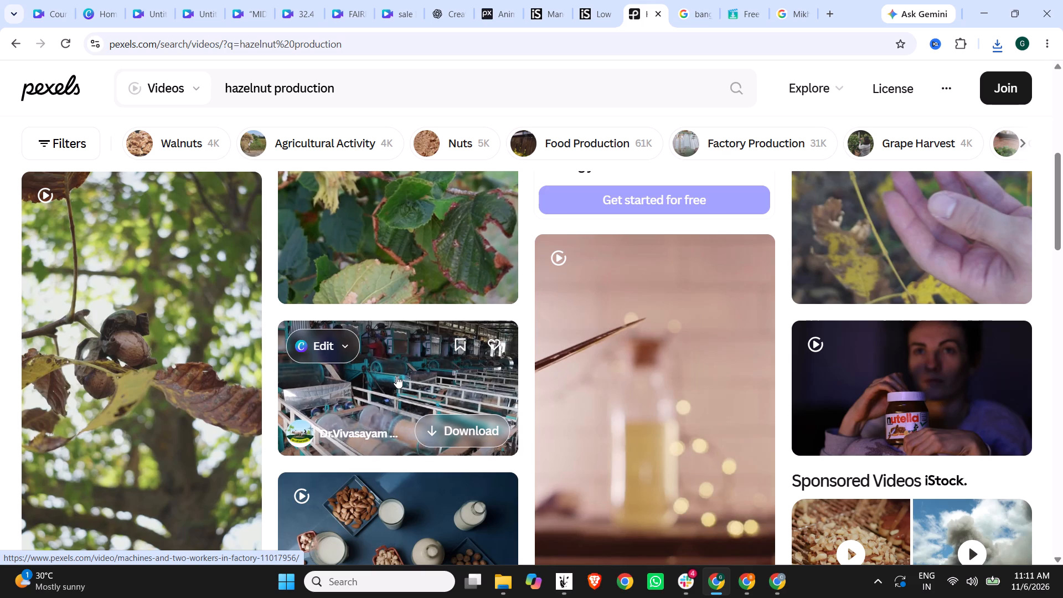
click(396, 376)
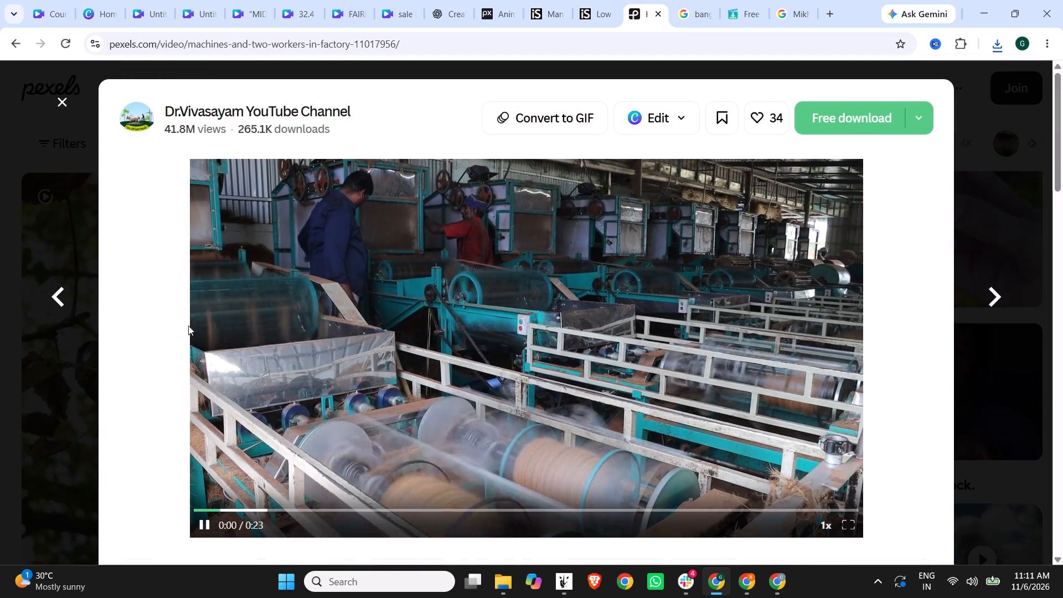
scroll(177, 326, down, 2)
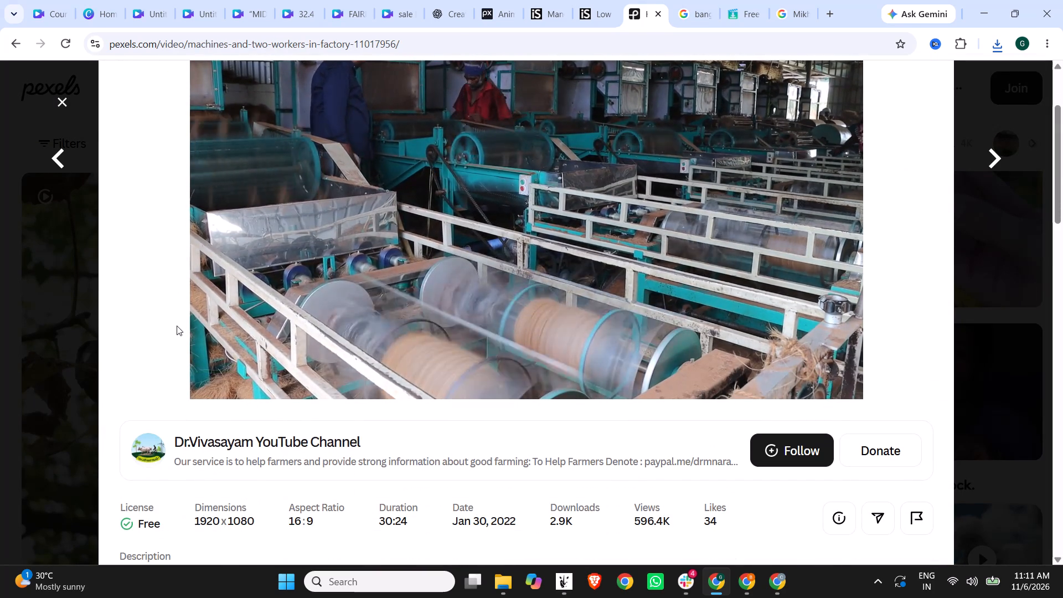
click(16, 324)
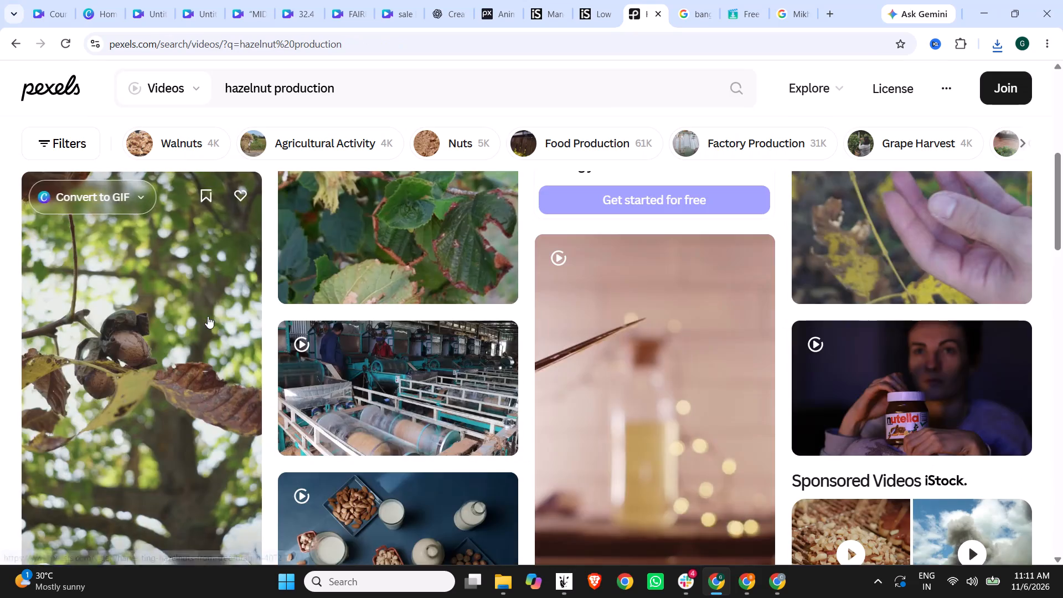
Preview the aerial video of a tractor in a rural landscape and return to the hazelnut production results.
scroll(448, 318, down, 5)
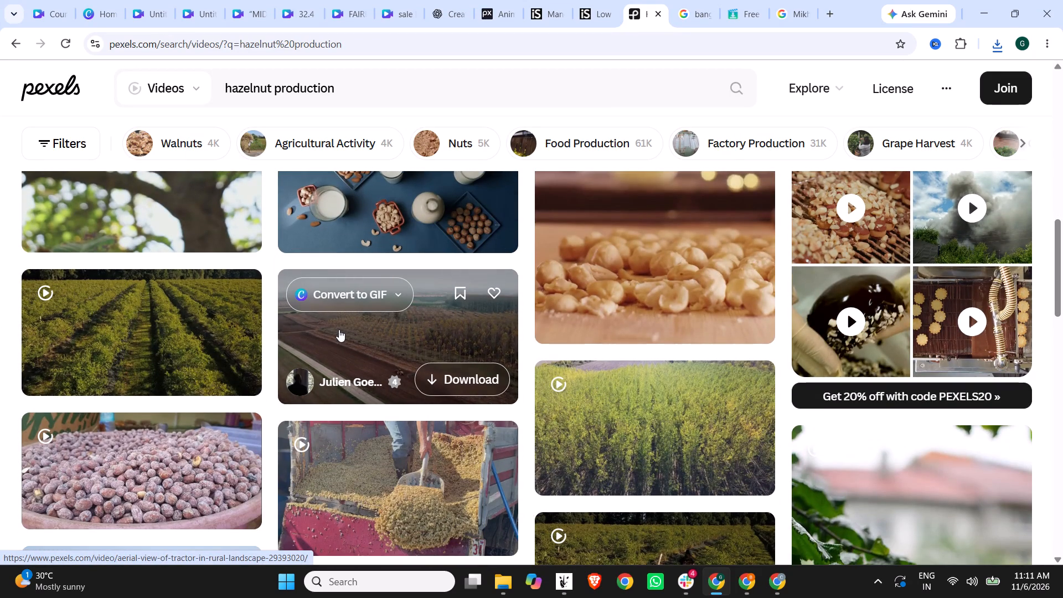
scroll(339, 329, down, 2)
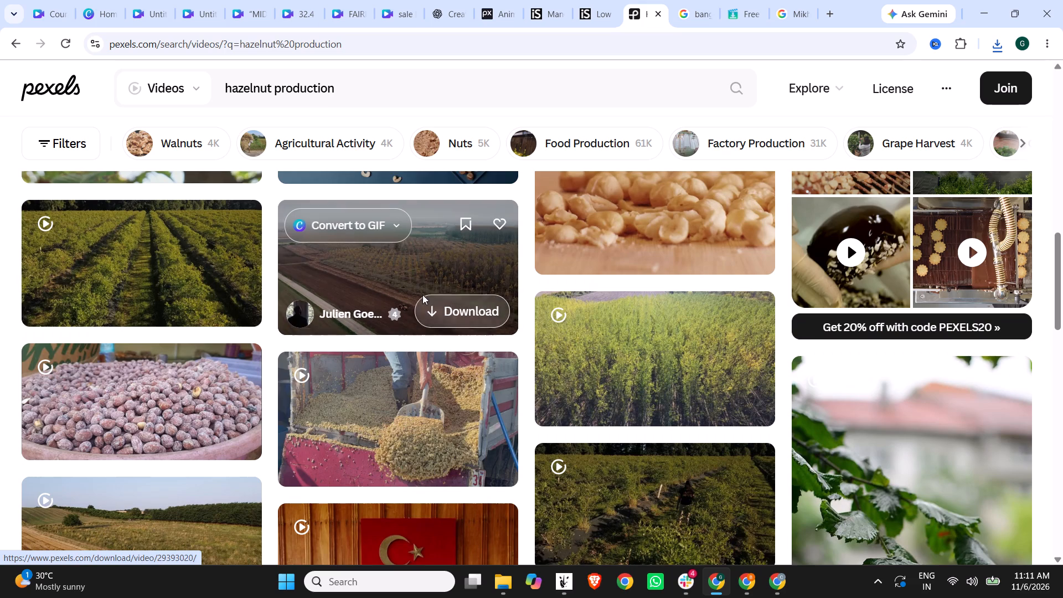
click(416, 270)
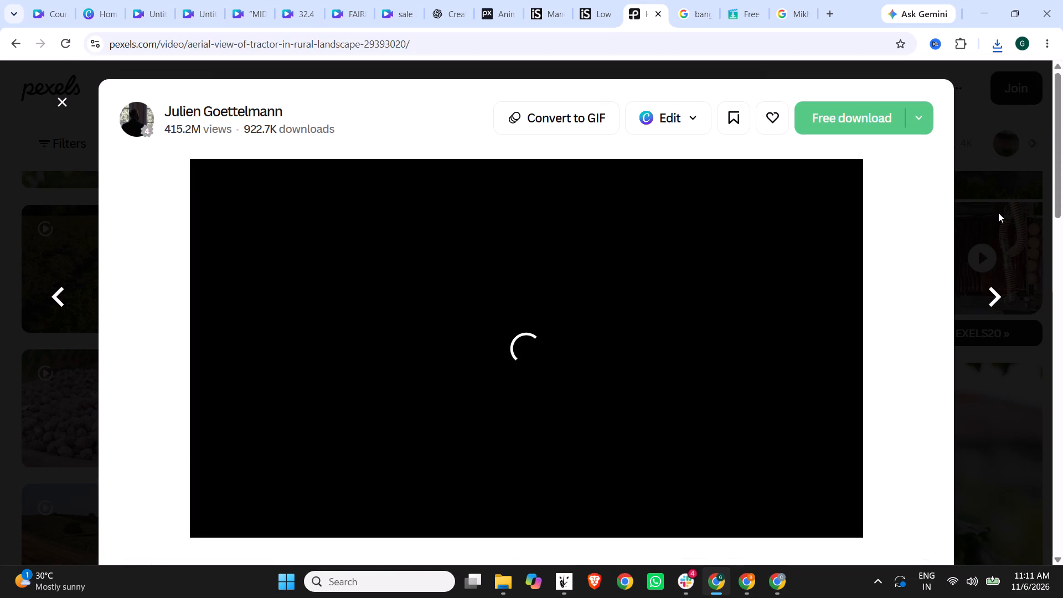
click(998, 213)
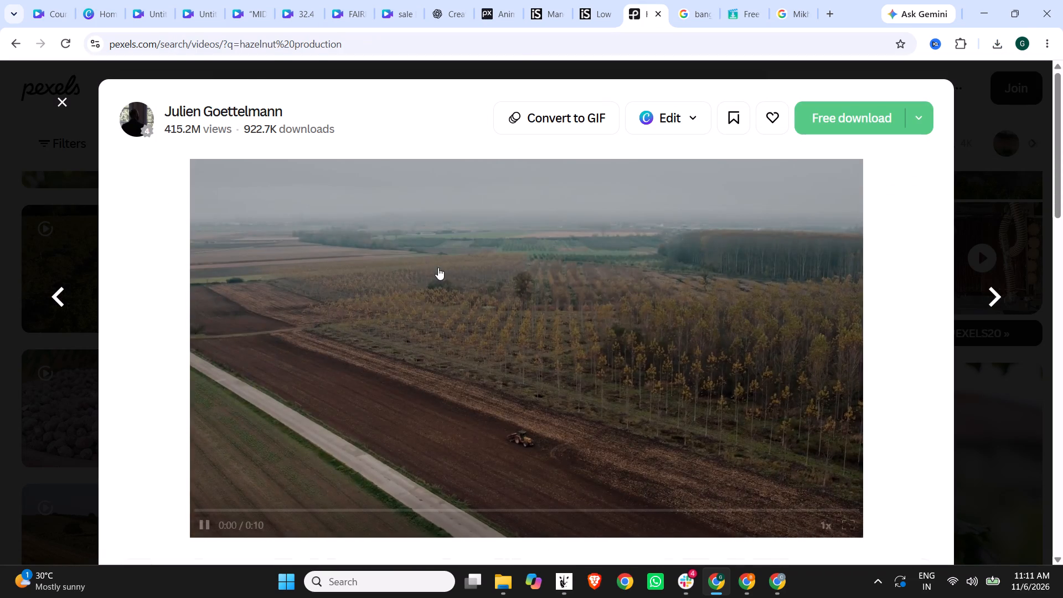
Open the video of the elderly woman sorting grains indoors and check its details.
scroll(438, 267, down, 5)
scroll(441, 337, down, 2)
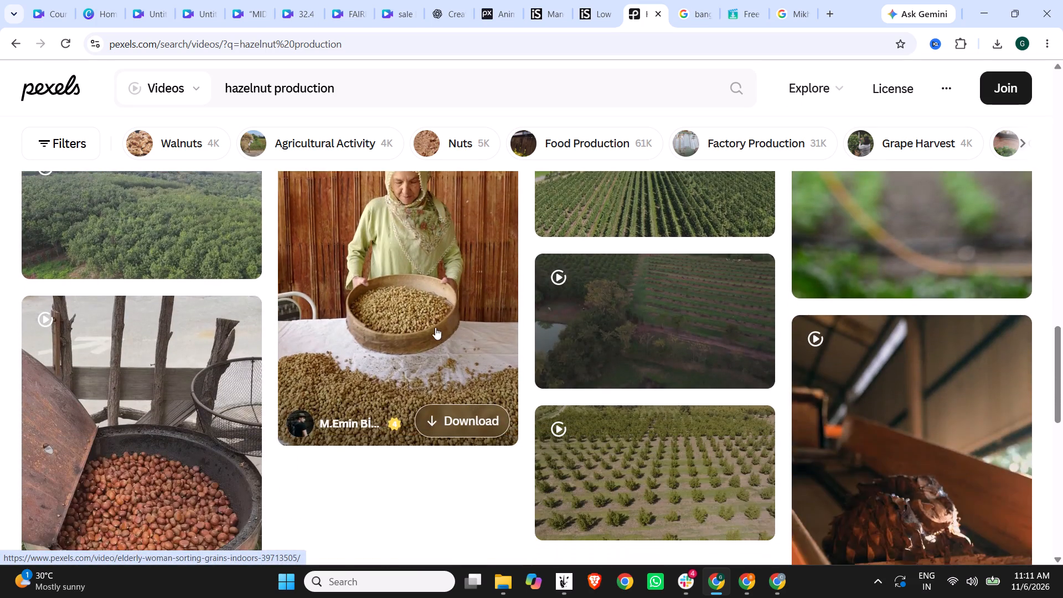
scroll(430, 317, down, 1)
click(438, 246)
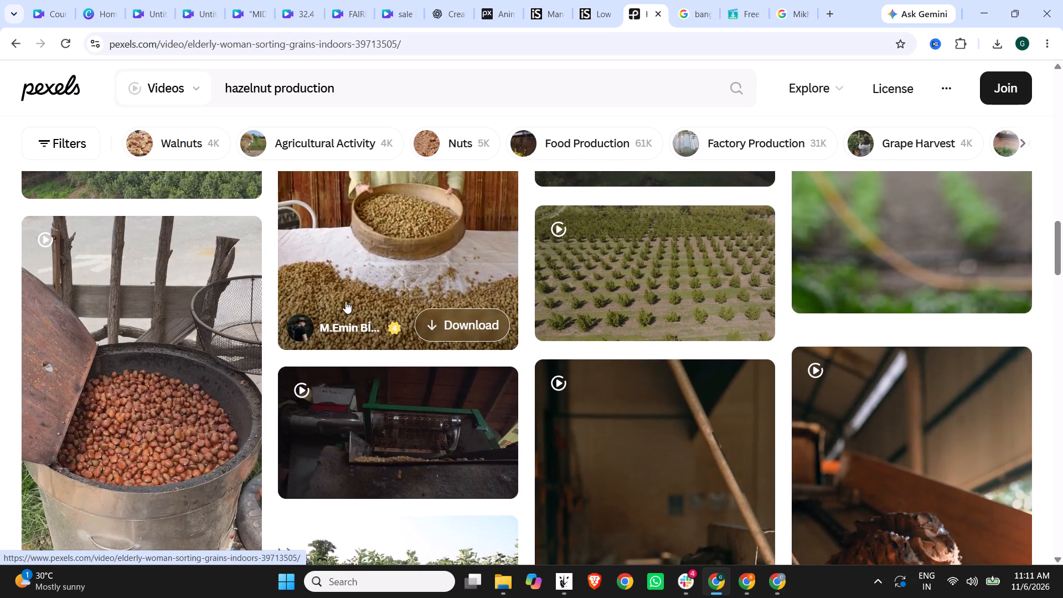
scroll(465, 321, down, 5)
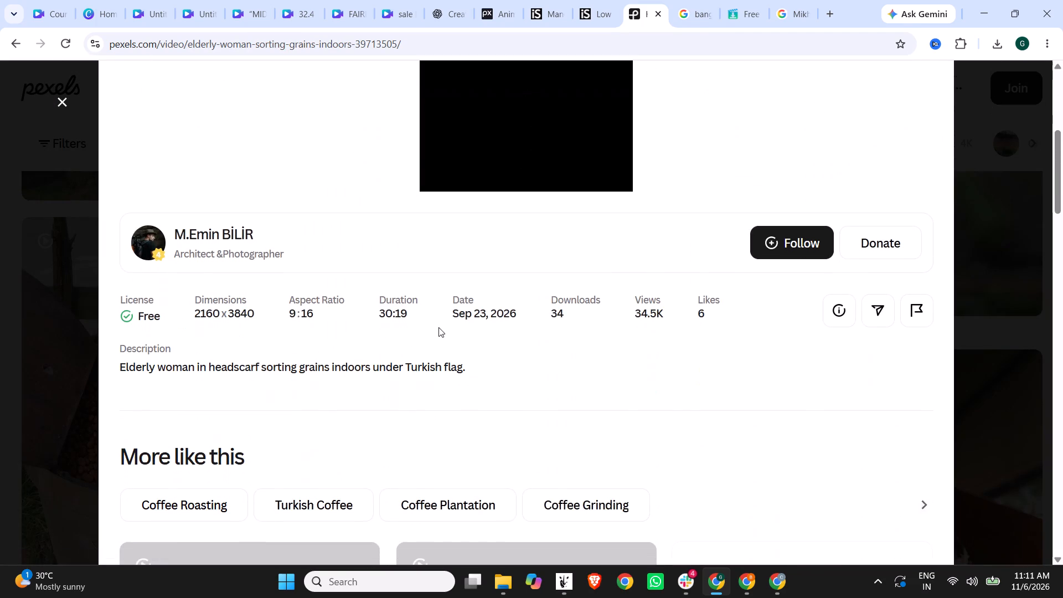
Look through the videos similar to the elderly woman sorting grains for usable hazelnut production footage.
scroll(438, 327, down, 4)
scroll(404, 286, down, 3)
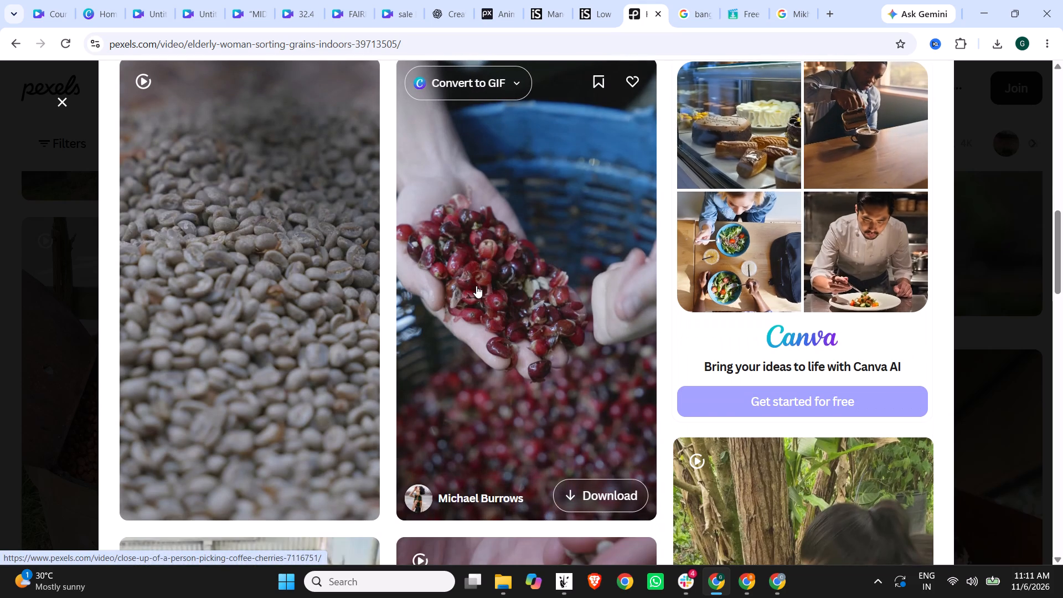
scroll(476, 286, down, 4)
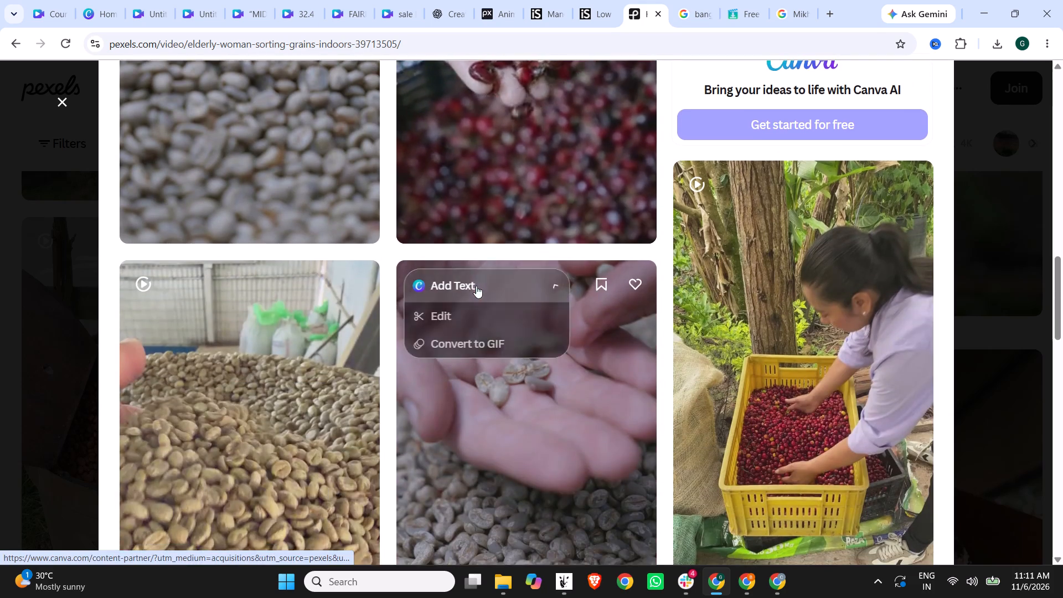
scroll(476, 286, down, 3)
scroll(298, 289, down, 7)
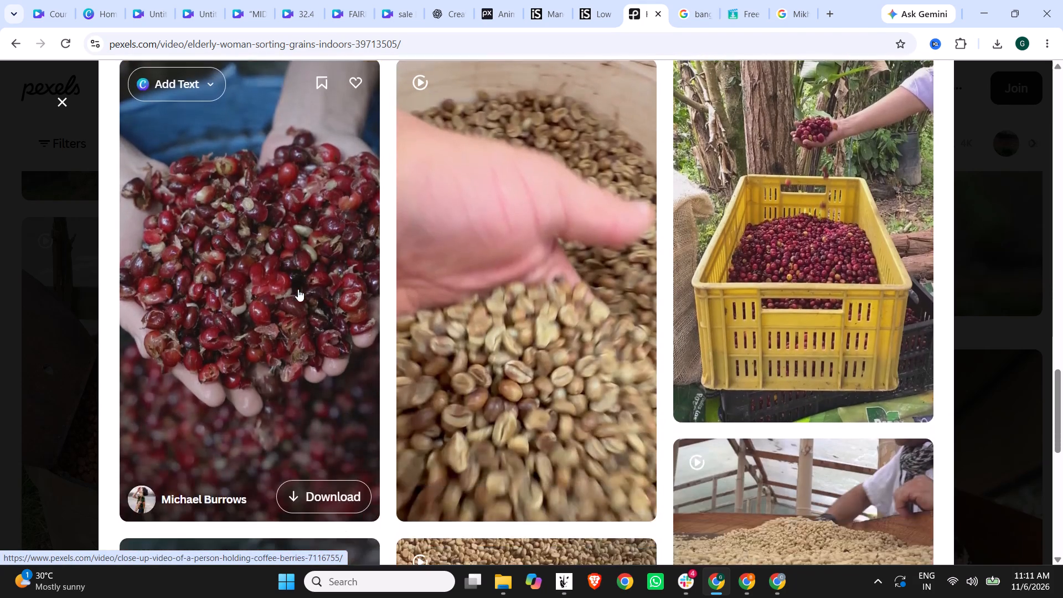
scroll(299, 288, down, 4)
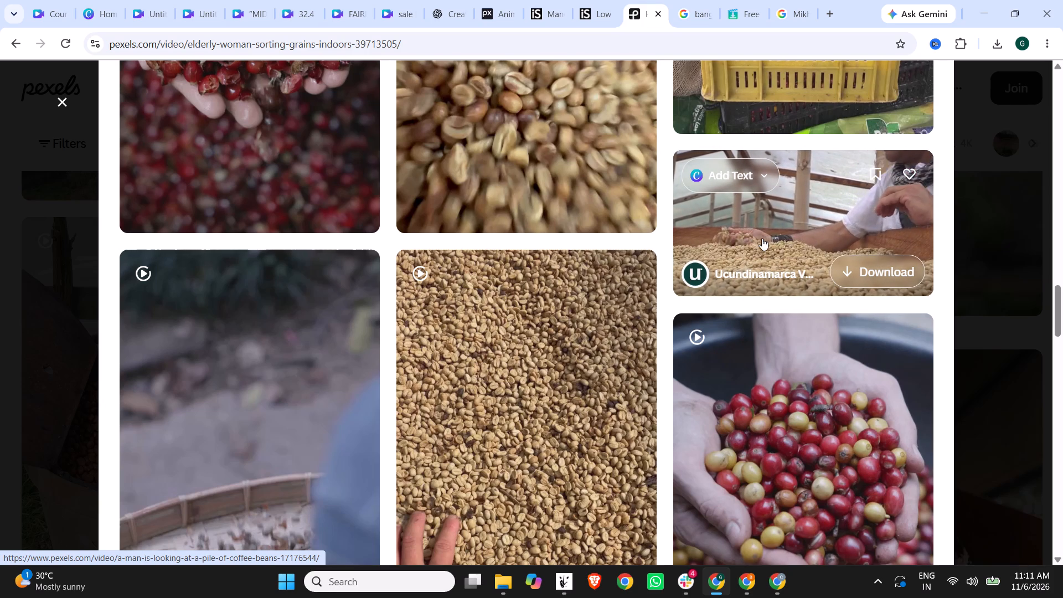
Open the video of a man looking at a pile of coffee beans and examine its similar videos for production footage.
click(762, 238)
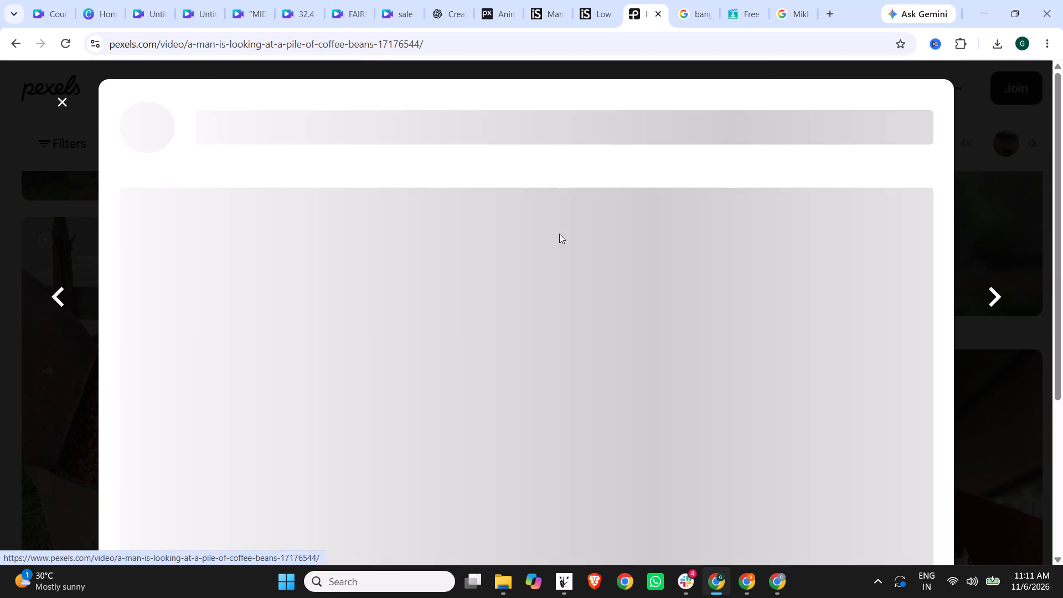
scroll(559, 236, down, 11)
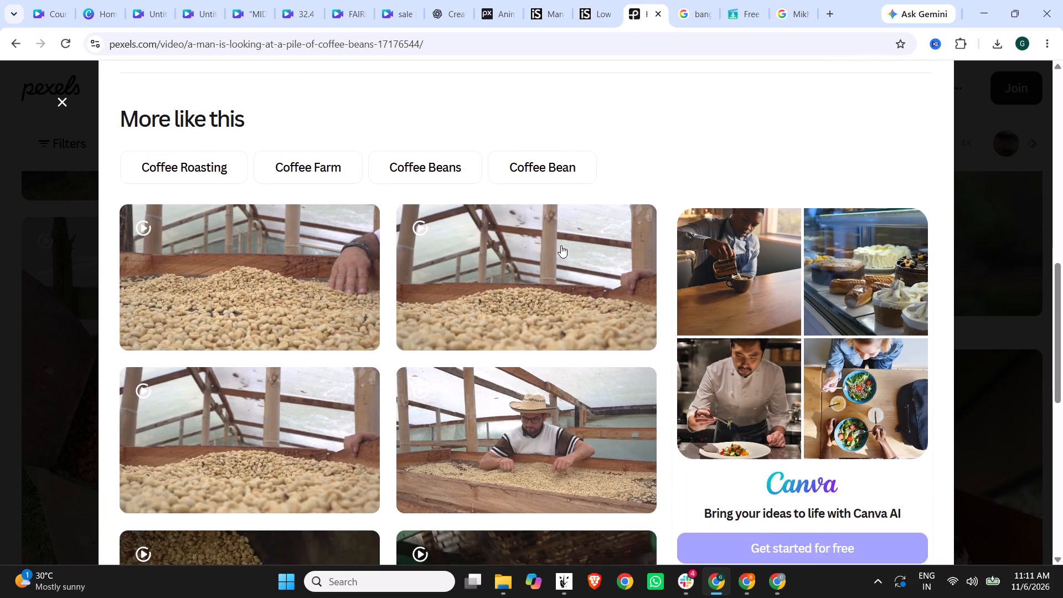
scroll(510, 261, down, 3)
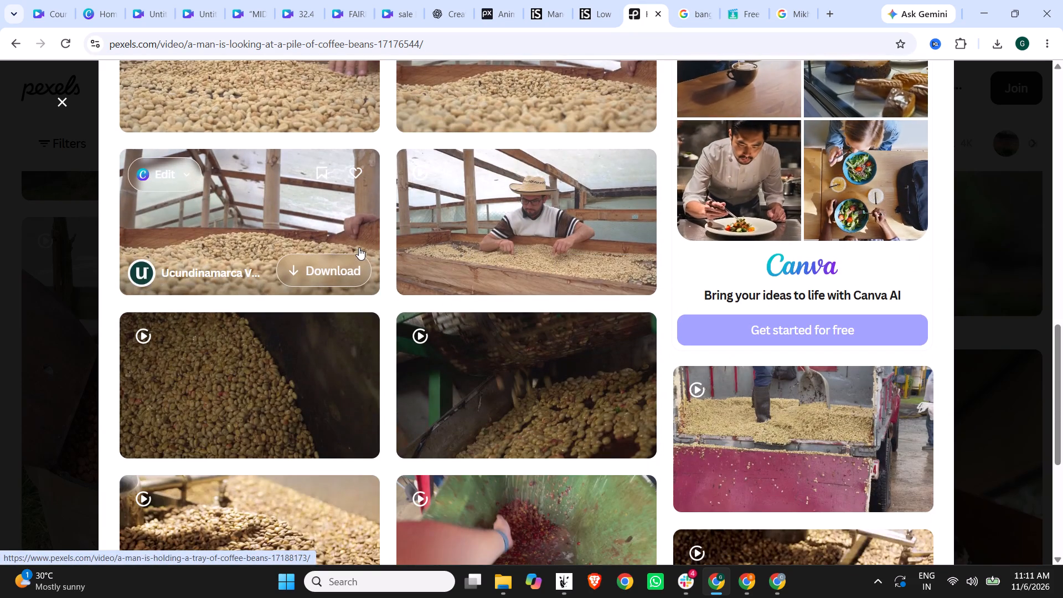
scroll(357, 239, down, 3)
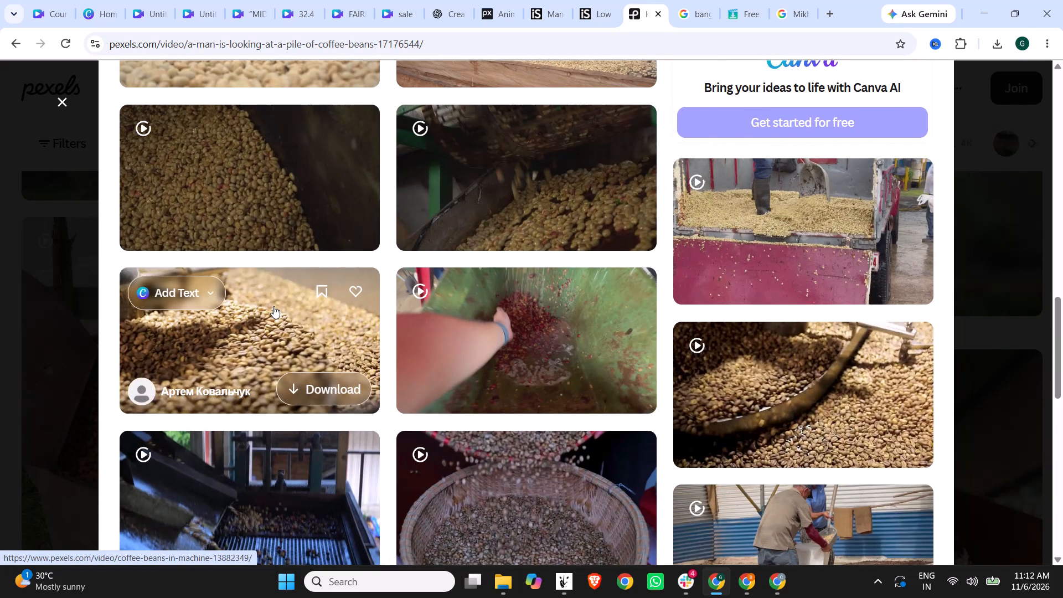
scroll(274, 306, down, 2)
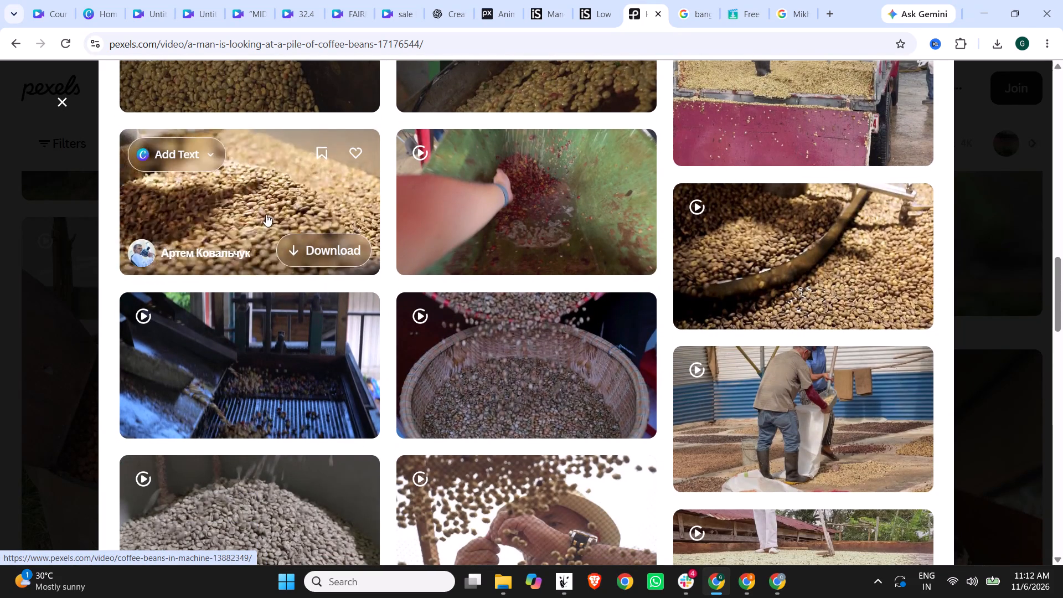
scroll(260, 199, down, 6)
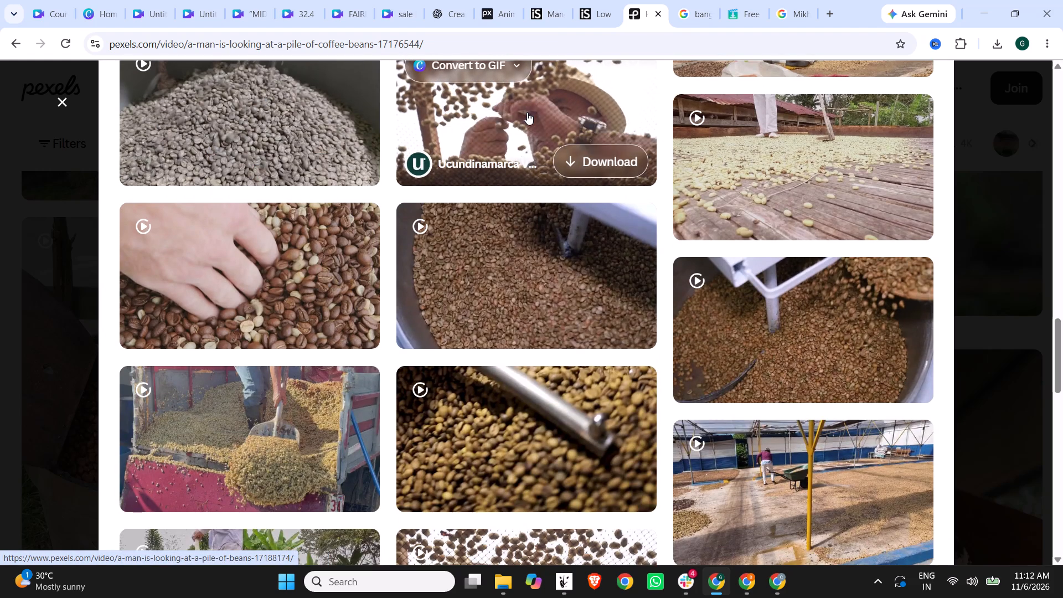
scroll(527, 112, down, 4)
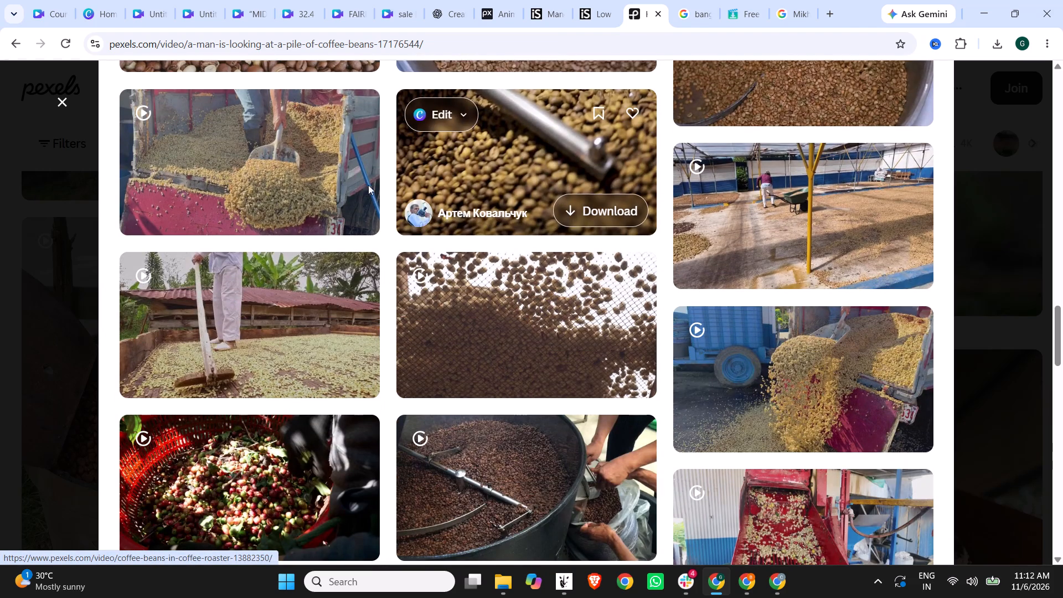
scroll(300, 162, down, 1)
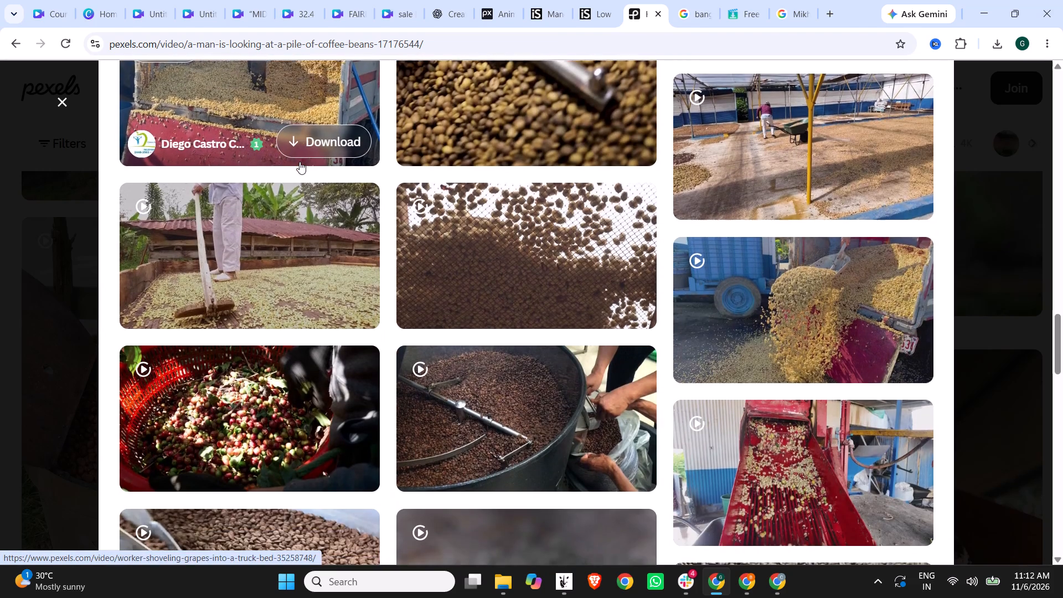
Find the video of a man picking up coffee beans from a wooden crate among the similar videos and download it.
scroll(300, 162, down, 11)
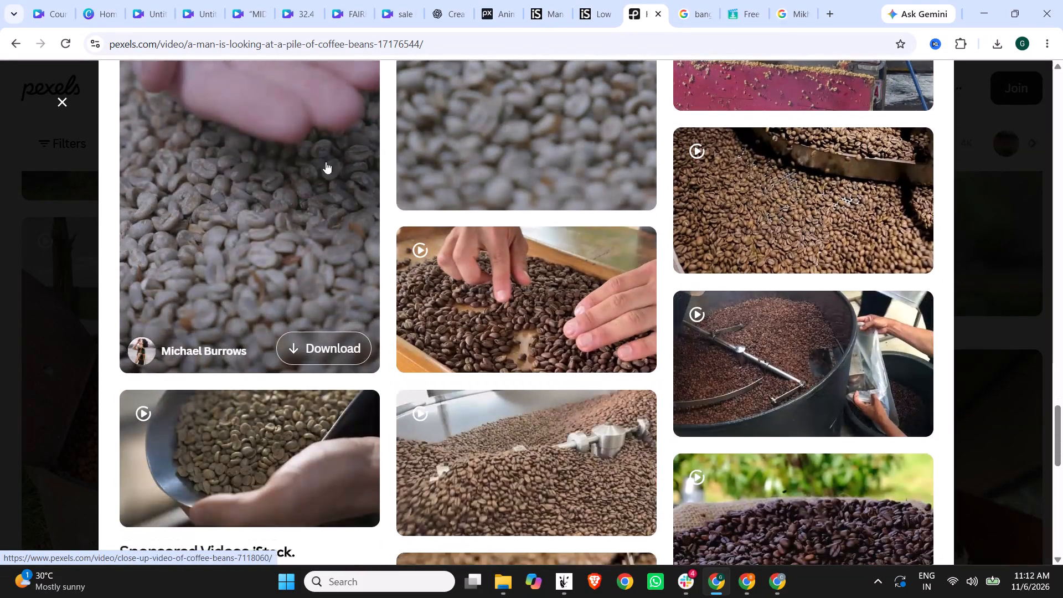
scroll(758, 213, down, 2)
scroll(601, 265, up, 4)
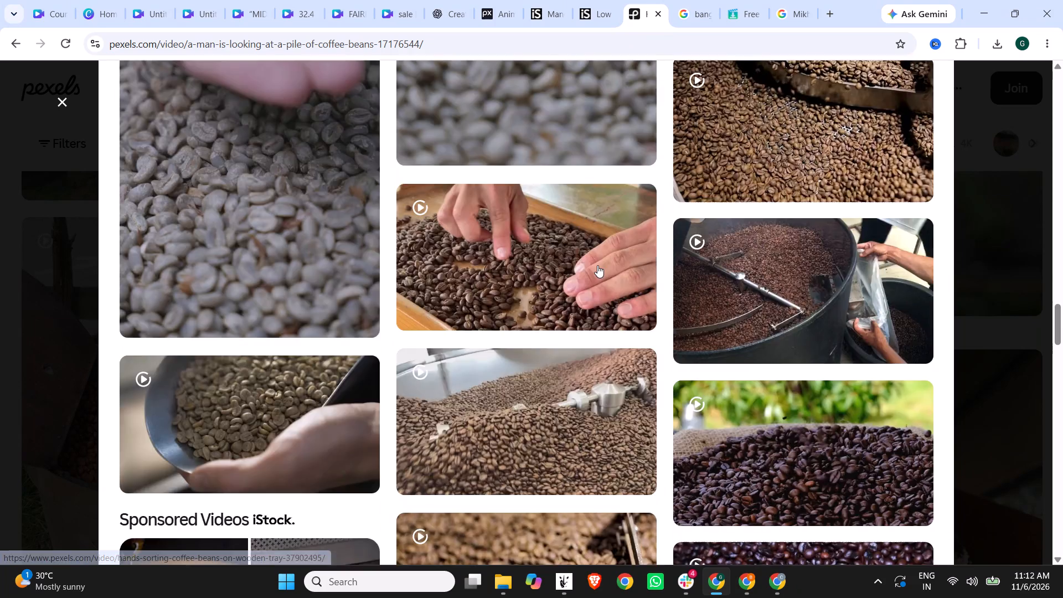
scroll(597, 265, up, 20)
scroll(597, 265, up, 8)
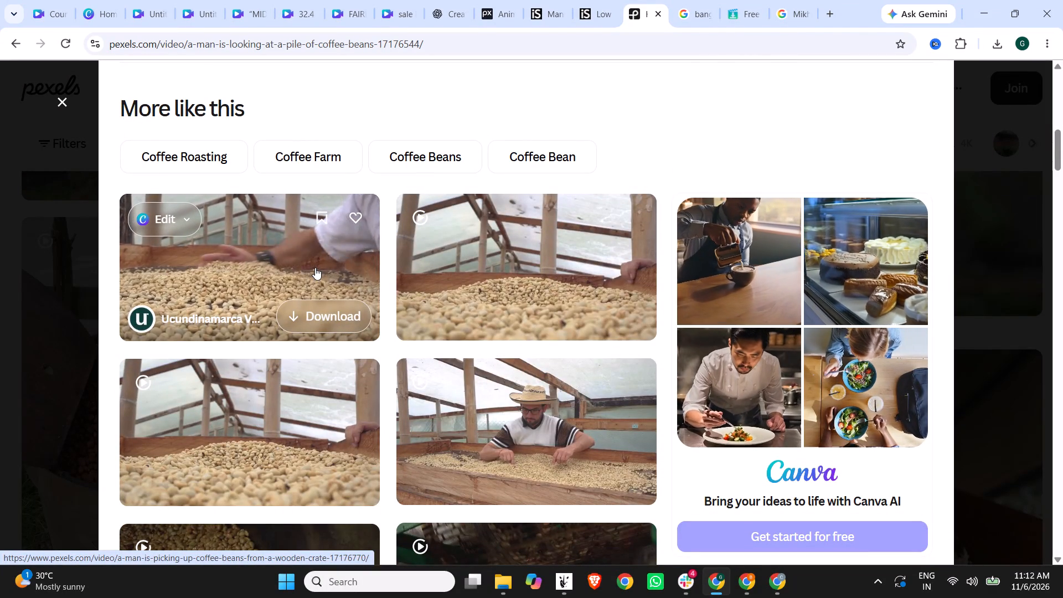
click(315, 267)
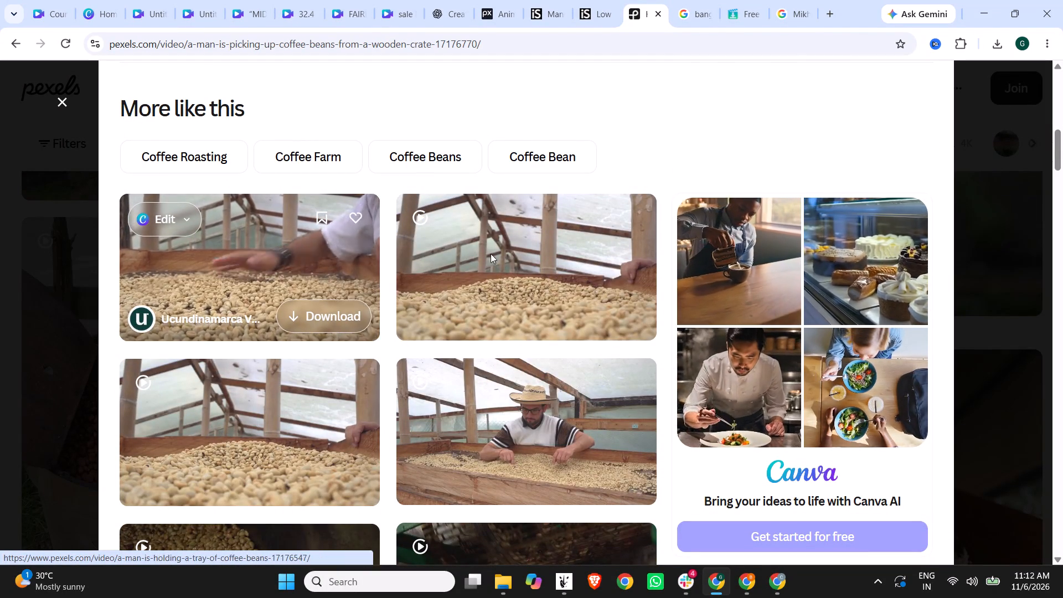
click(840, 133)
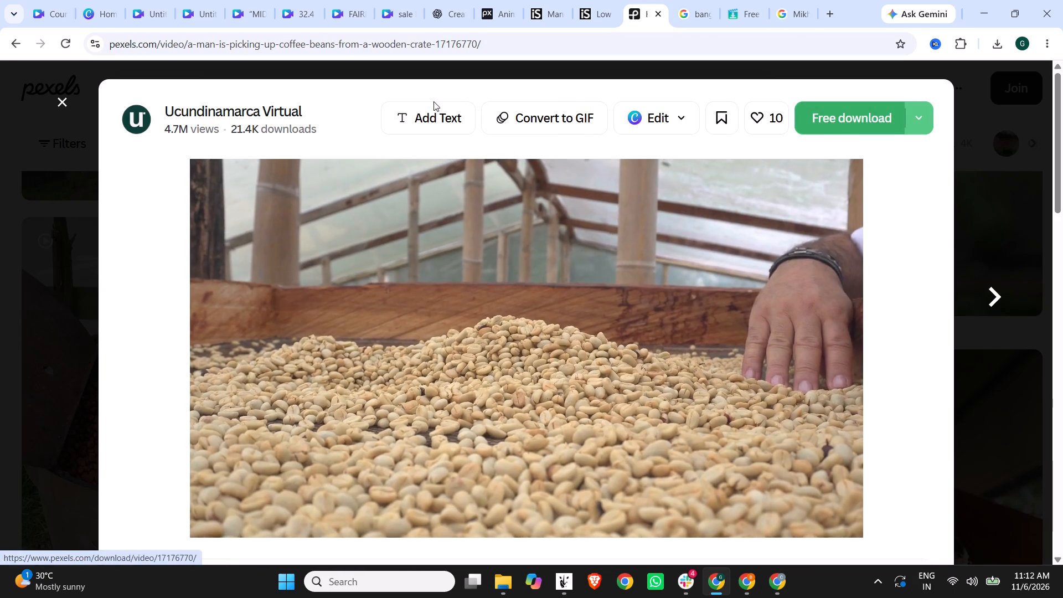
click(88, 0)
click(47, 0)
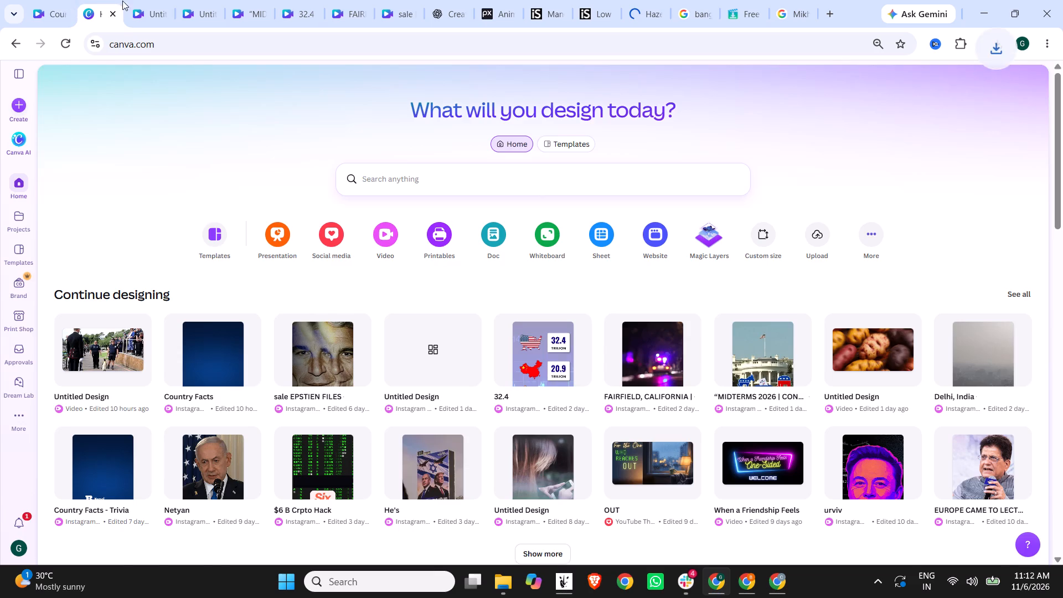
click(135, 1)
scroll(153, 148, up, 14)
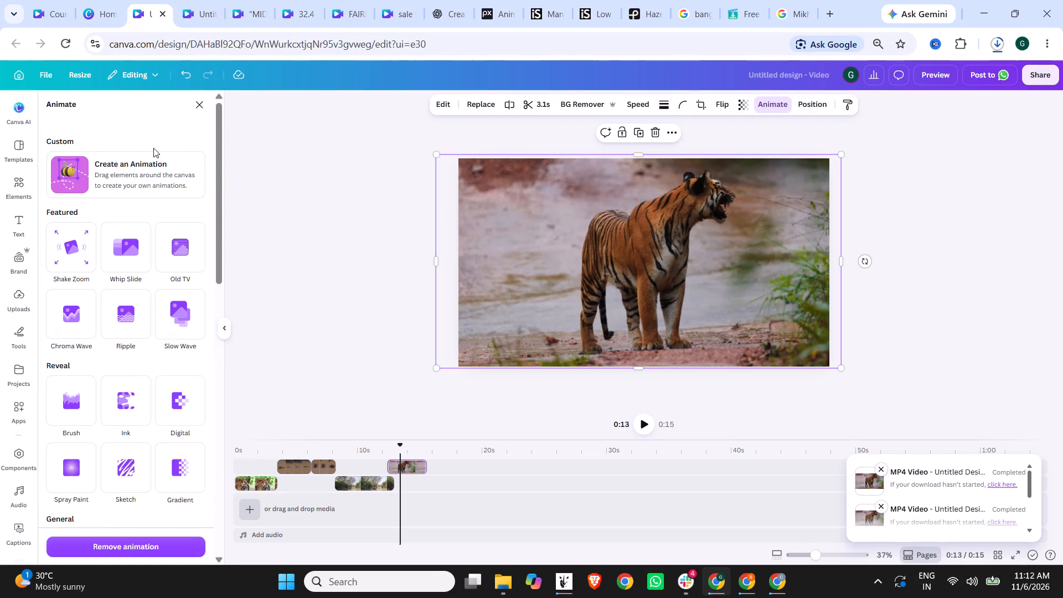
Copy the downloaded video's creator name, Ucundinamarca Virtual, and append it to the comma-separated credit list kept in the Google search tab's address bar.
click(657, 0)
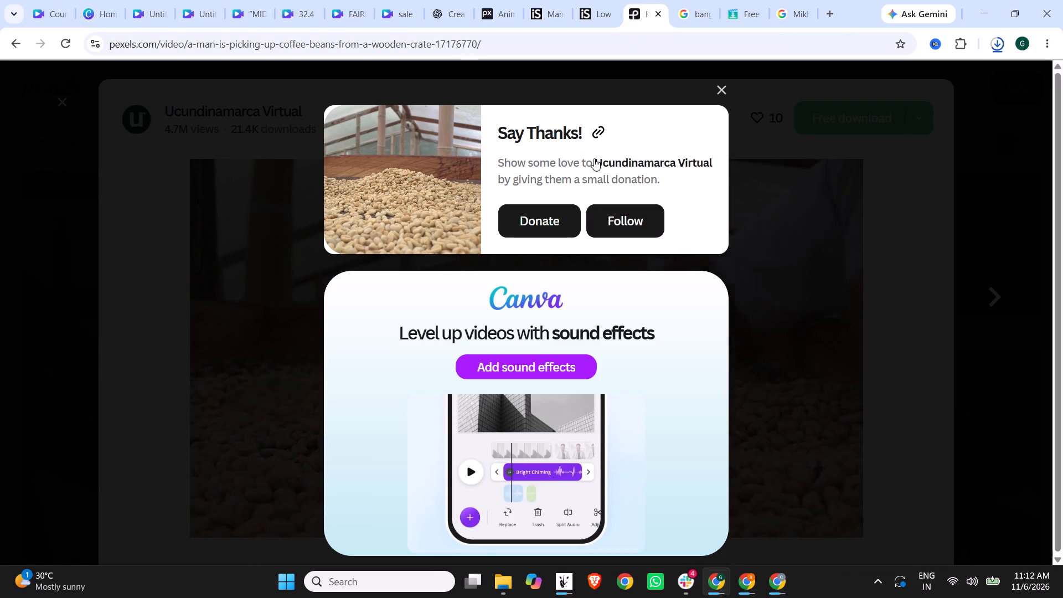
drag(594, 158, 620, 162)
drag(714, 157, 603, 159)
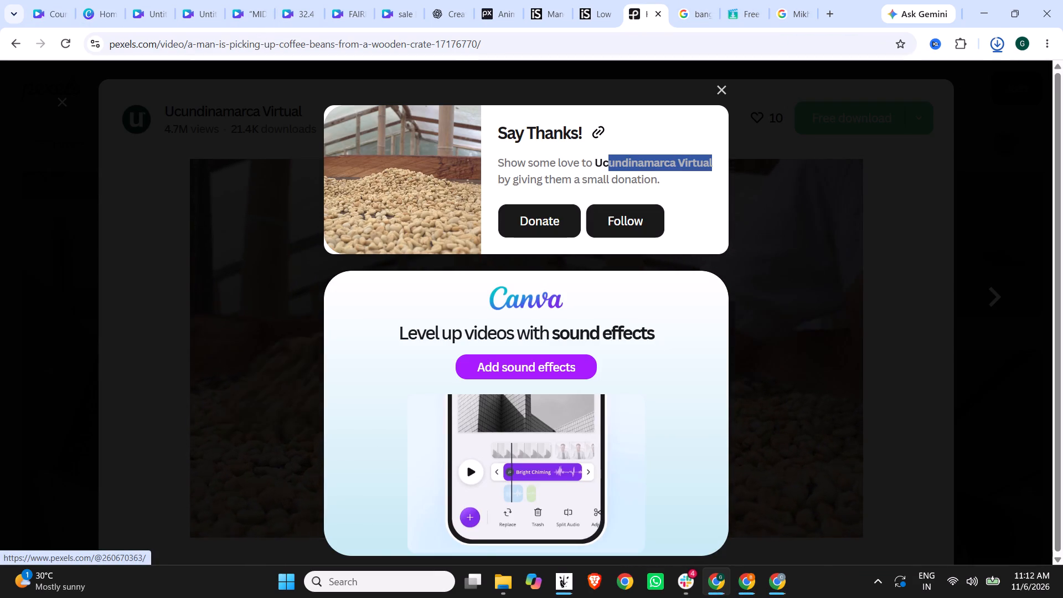
drag(603, 159, 598, 159)
key(ctrl+c)
click(794, 0)
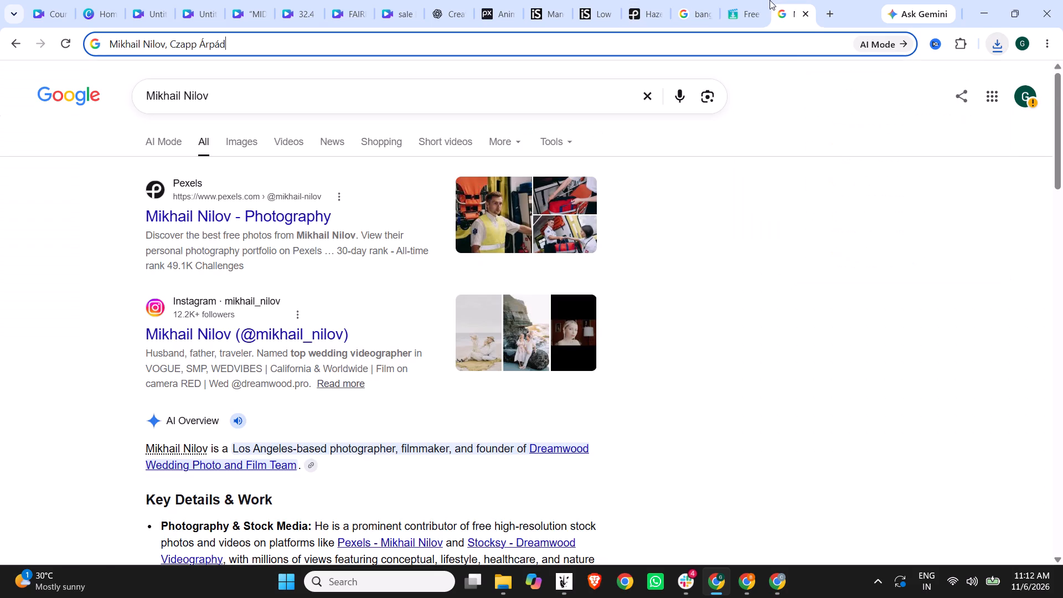
text(,)
key(space)
key(ctrl+v)
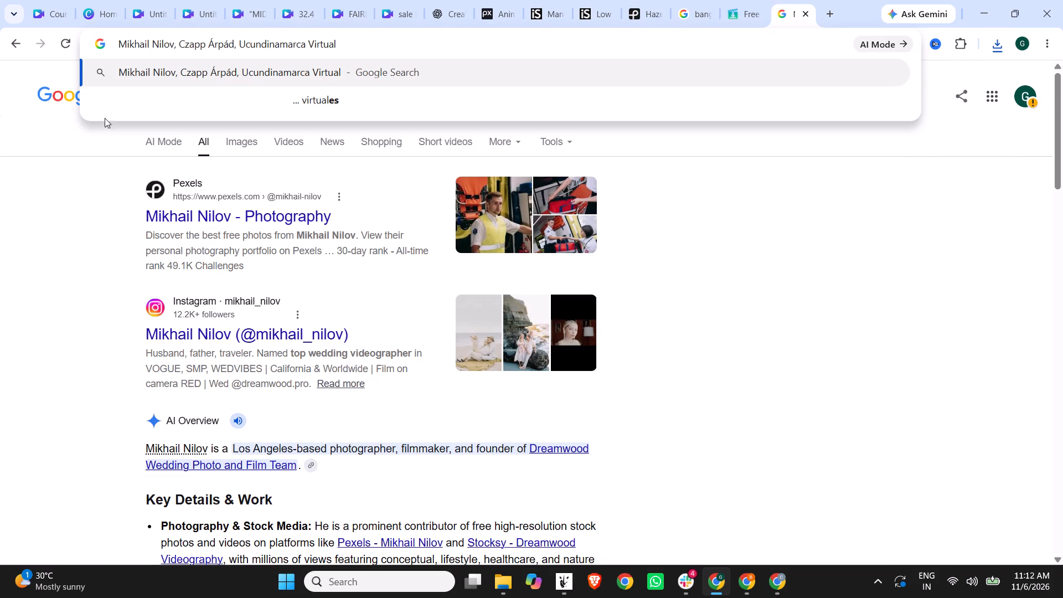
Return to the untitled Canva video design and delete all the old tiger and wildlife clips from its timeline.
click(101, 0)
click(165, 0)
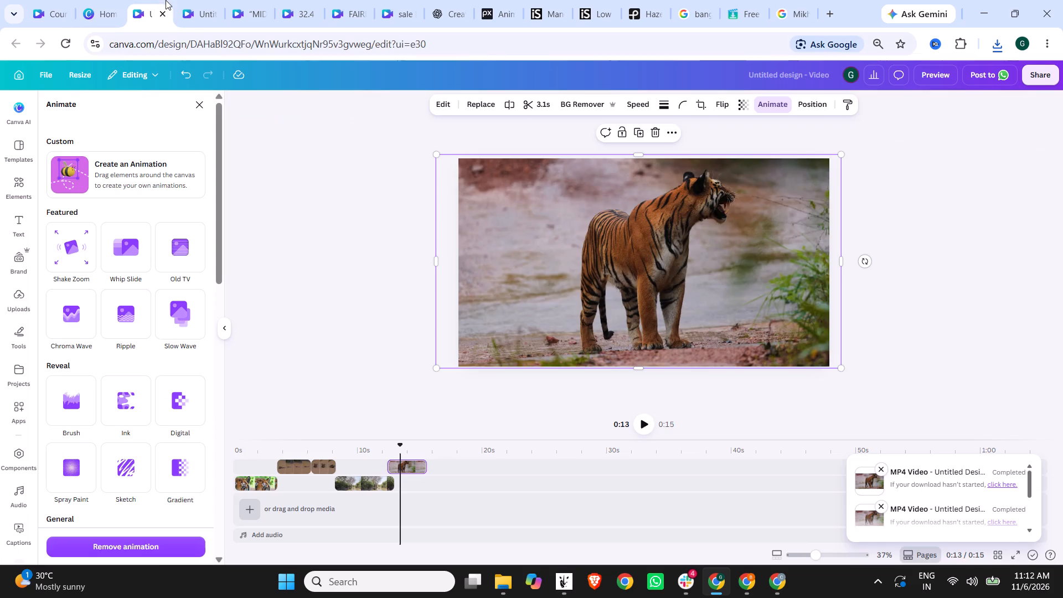
click(261, 480)
key(Delete)
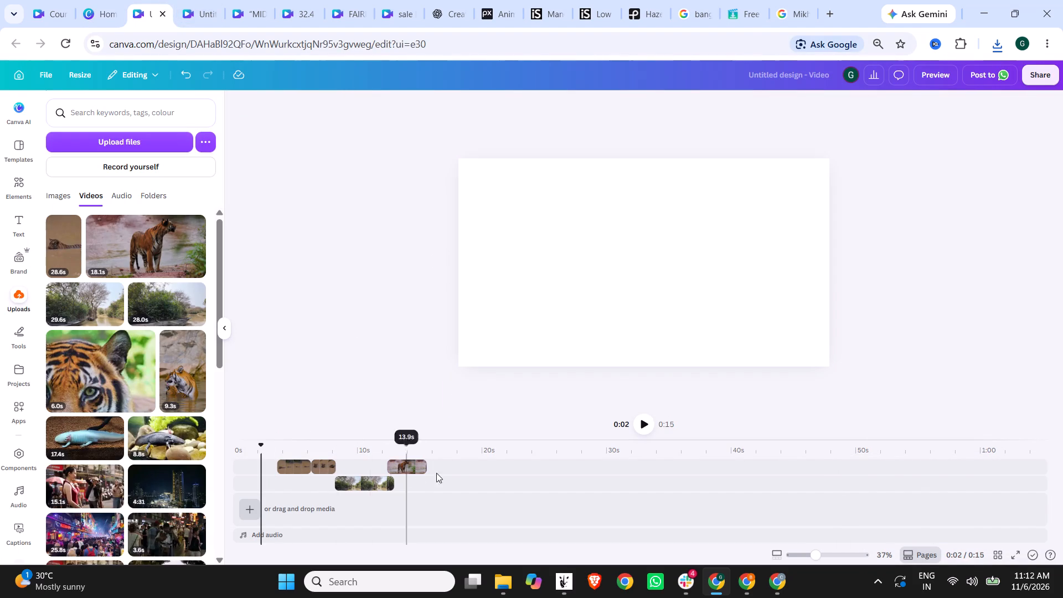
drag(449, 473, 301, 466)
drag(456, 481, 333, 477)
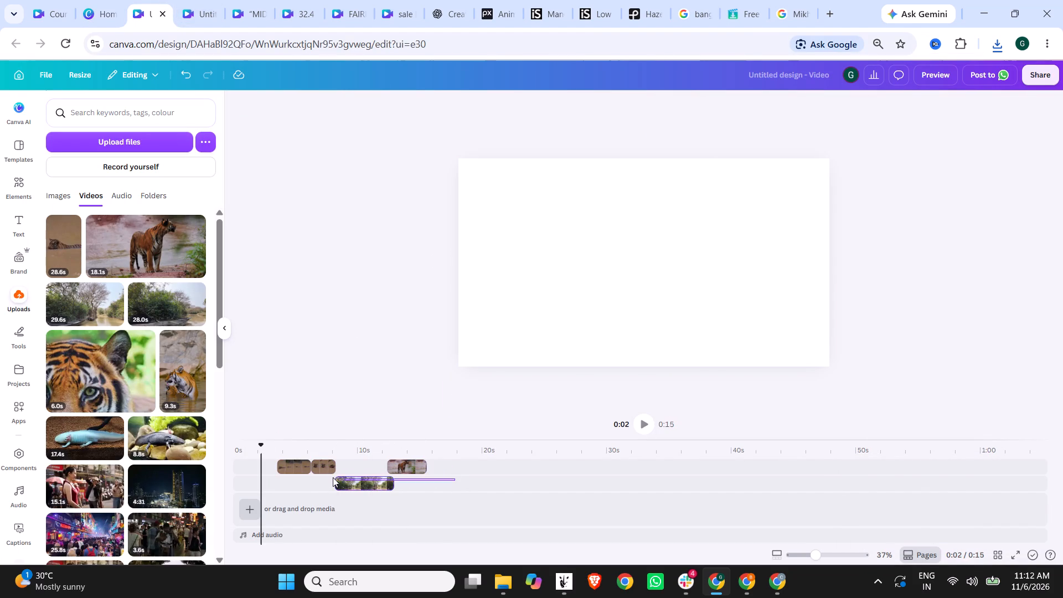
drag(333, 477, 277, 462)
key(Delete)
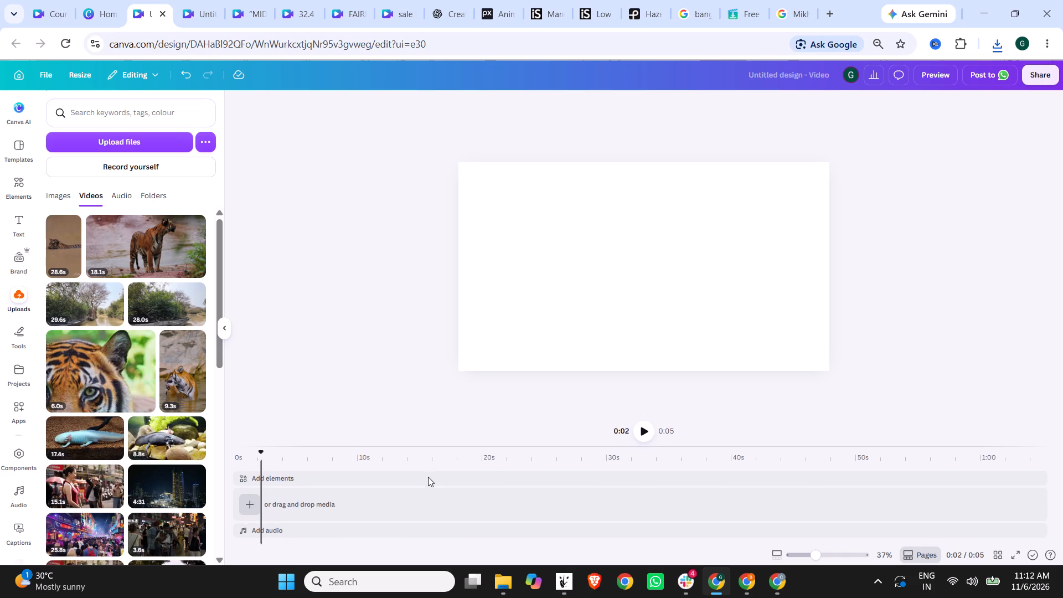
Upload the three newest videos from Downloads: 17176770-uhd_3840_2160_24fps, 12484249-uhd_2560_1440_25fps and 7677380-hd_1920_1080_25fps.
click(121, 146)
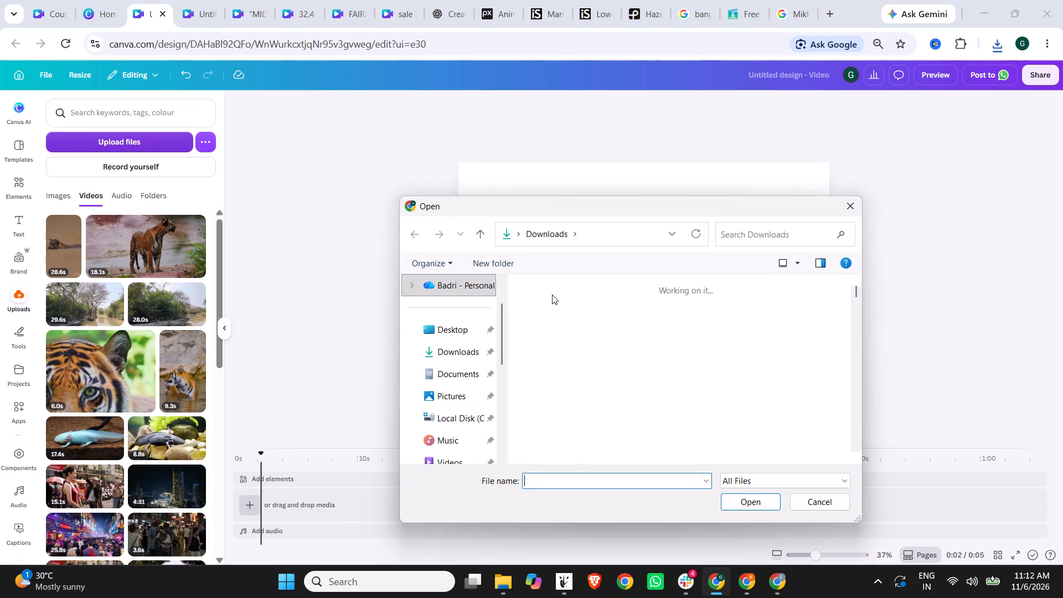
click(569, 340)
ctrl+click(627, 341)
ctrl+click(711, 343)
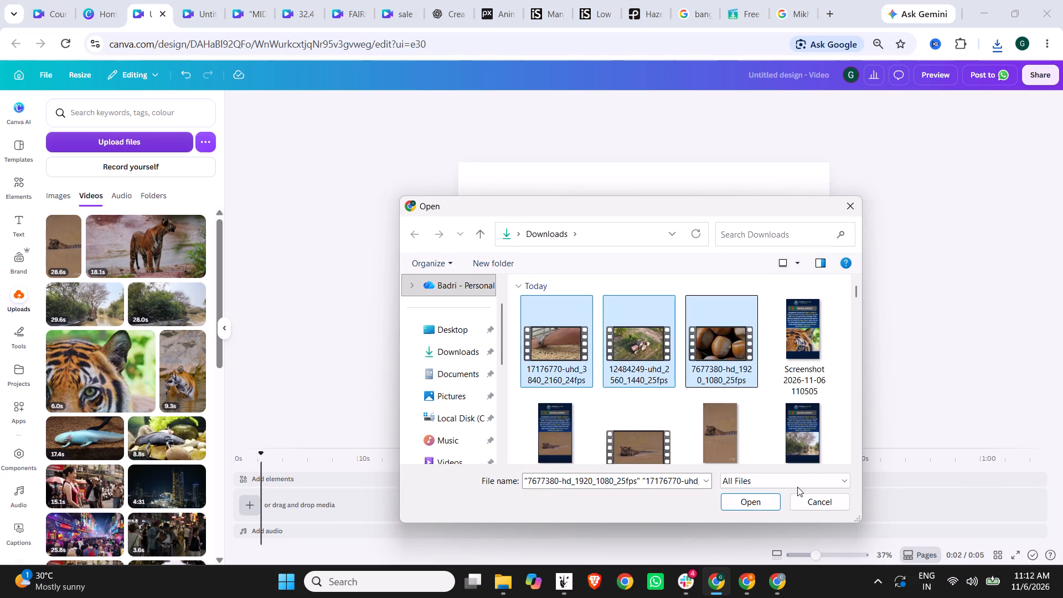
click(759, 509)
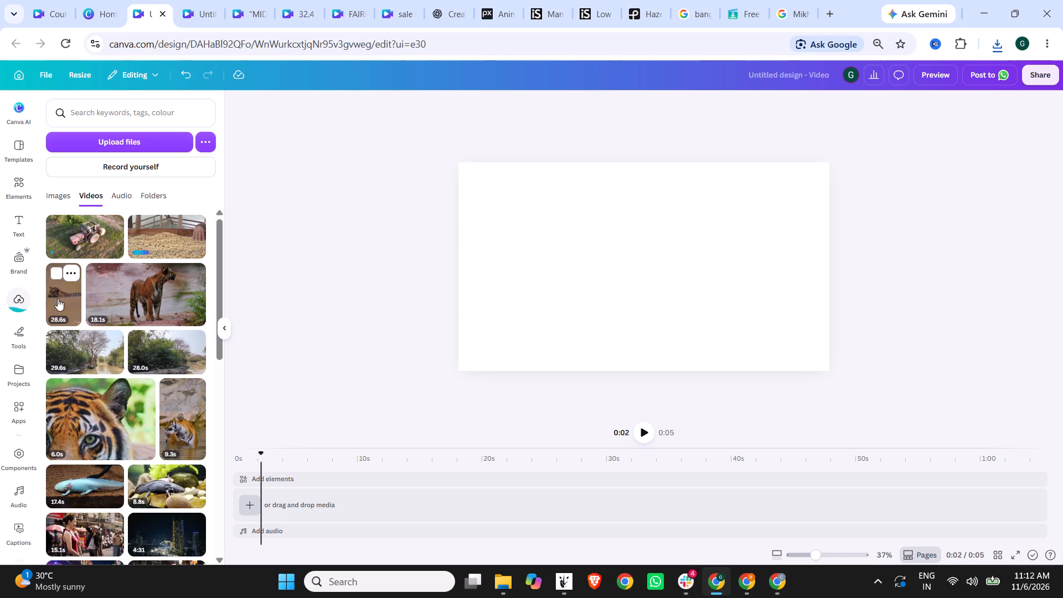
Place the hazelnut video at the start of the empty timeline and set its speed to 1.5.
scroll(122, 283, up, 10)
drag(85, 239, 378, 471)
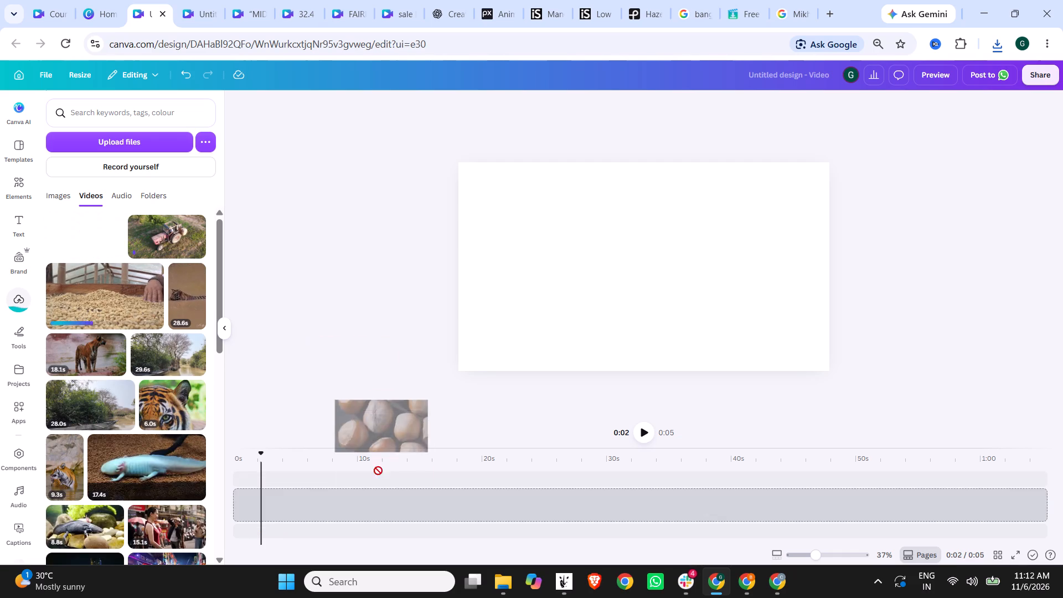
drag(378, 471, 265, 475)
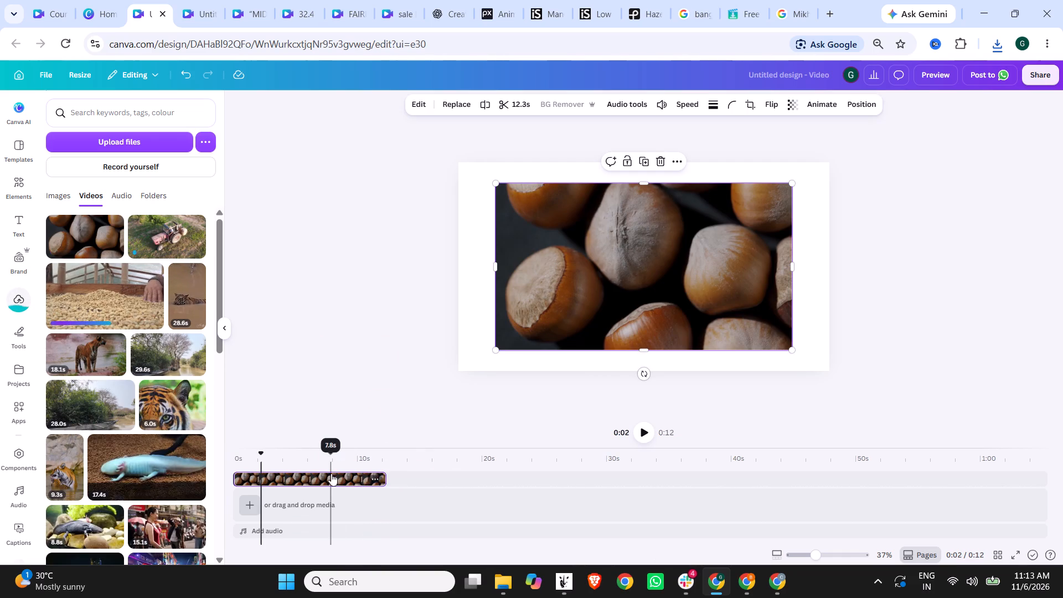
click(331, 473)
click(686, 105)
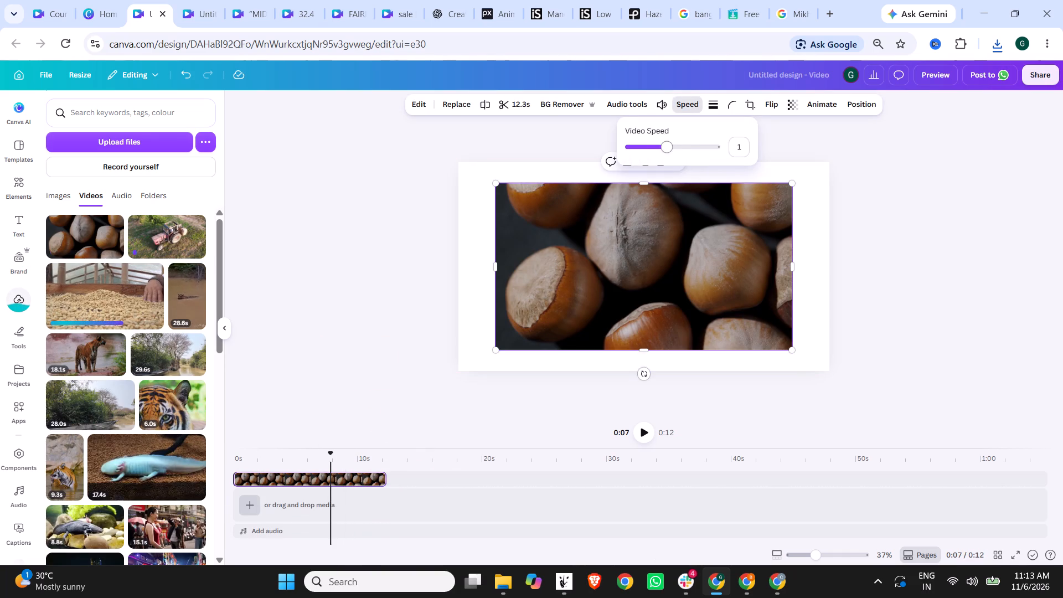
drag(667, 150, 690, 150)
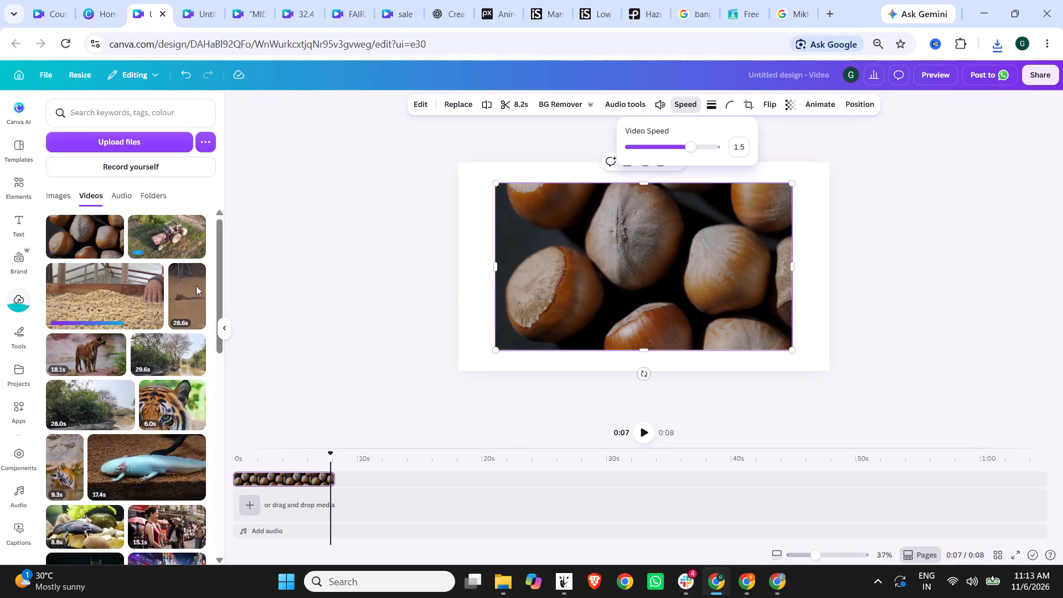
Add the tractor video near the end of the hazelnut clip on the timeline and set its speed to 2.
drag(167, 227, 369, 475)
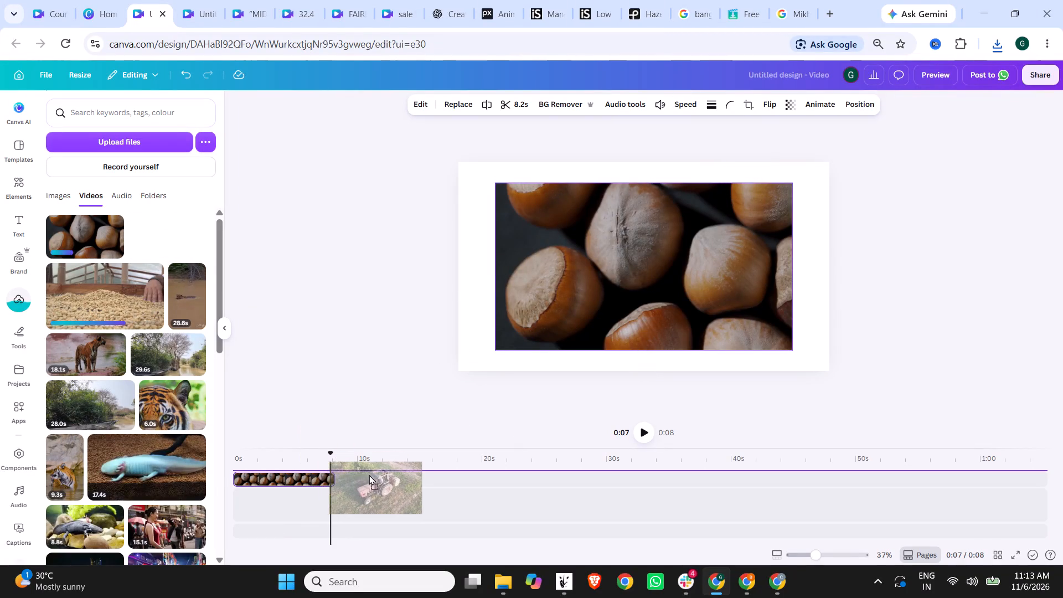
drag(369, 475, 370, 477)
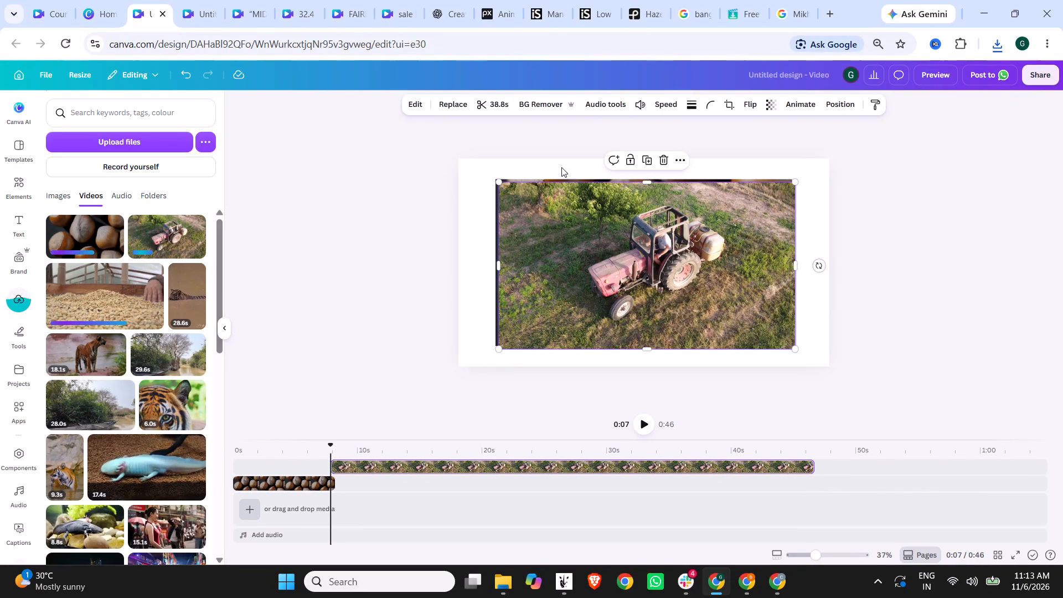
click(662, 102)
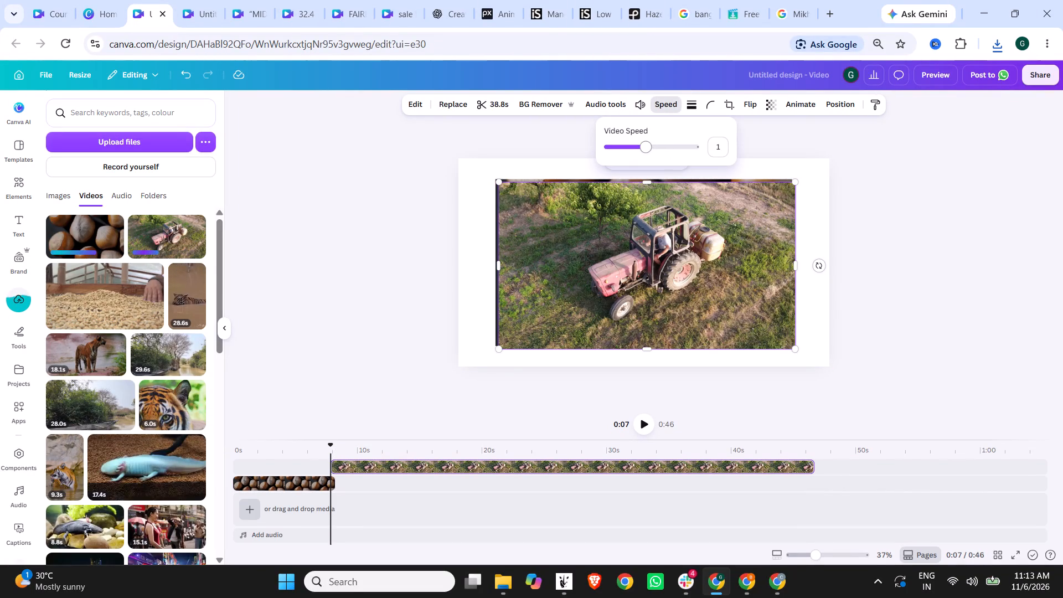
drag(648, 146, 677, 148)
drag(676, 148, 663, 148)
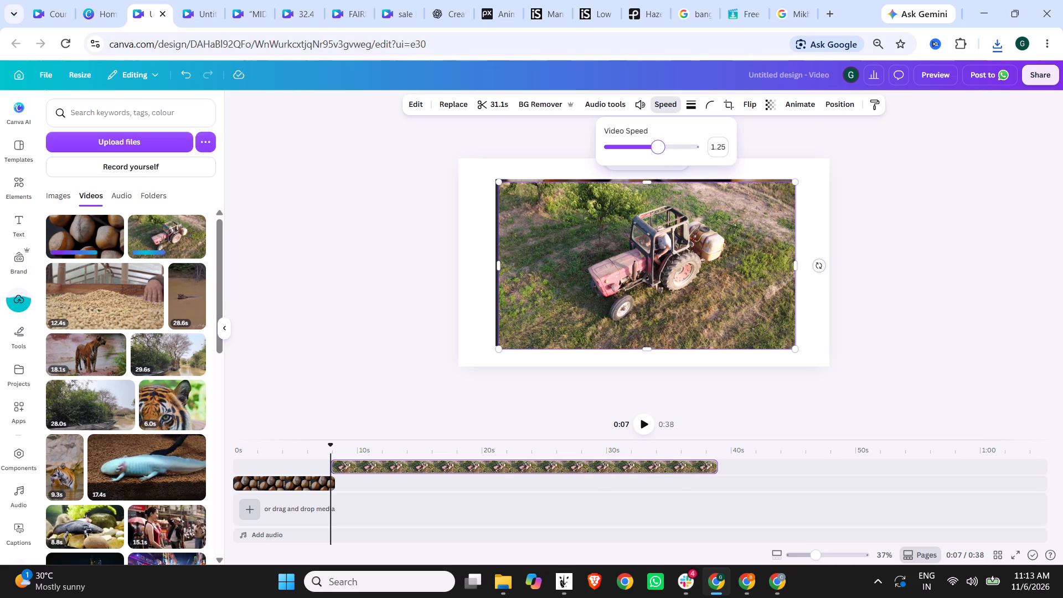
drag(663, 148, 703, 149)
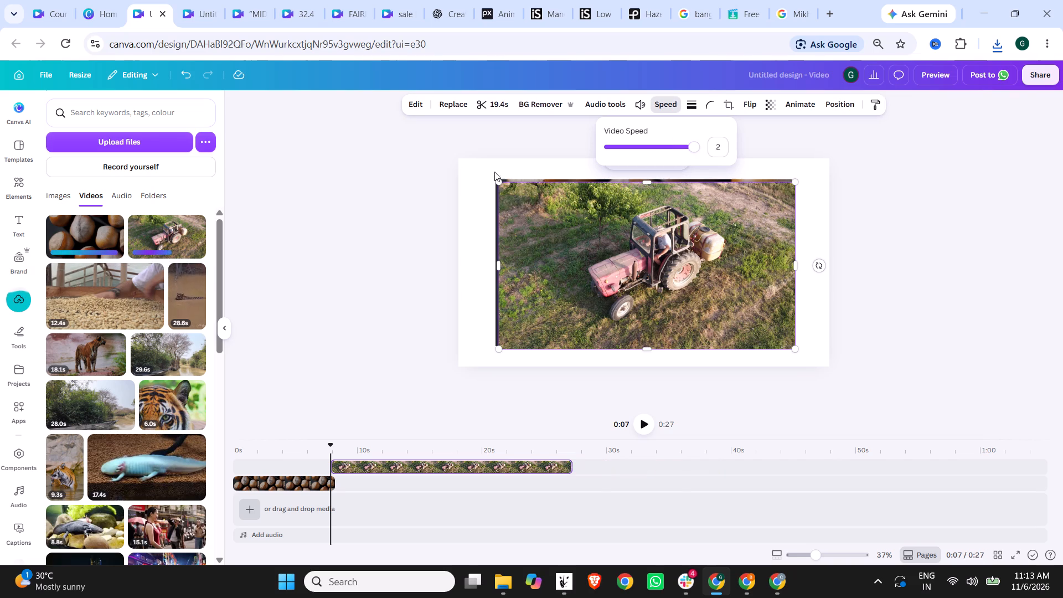
Add the coffee beans video to the timeline near the end of the tractor clip, starting at about 25 s.
drag(117, 290, 601, 525)
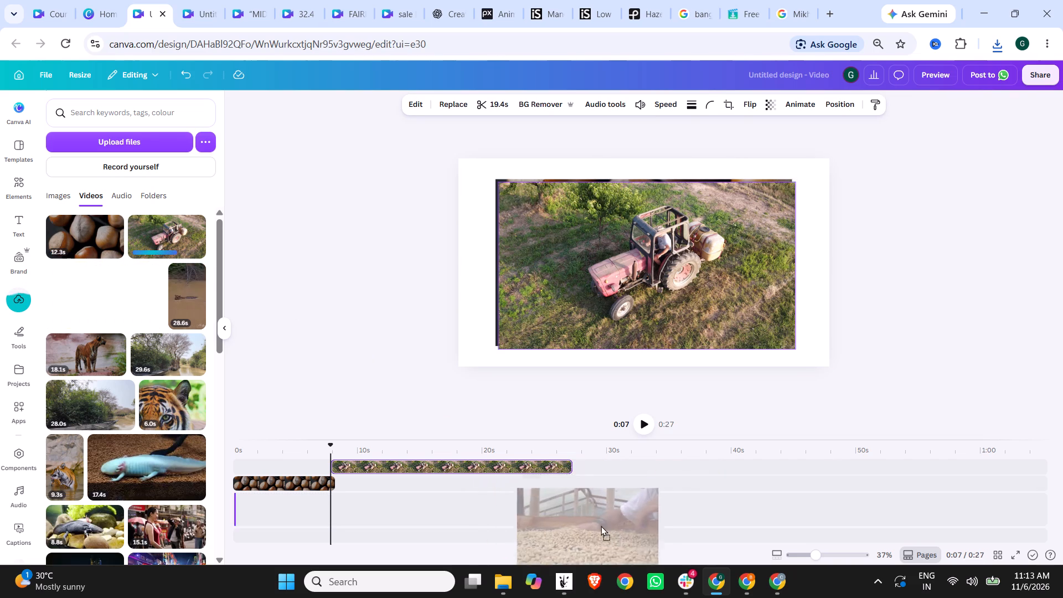
drag(601, 525, 617, 472)
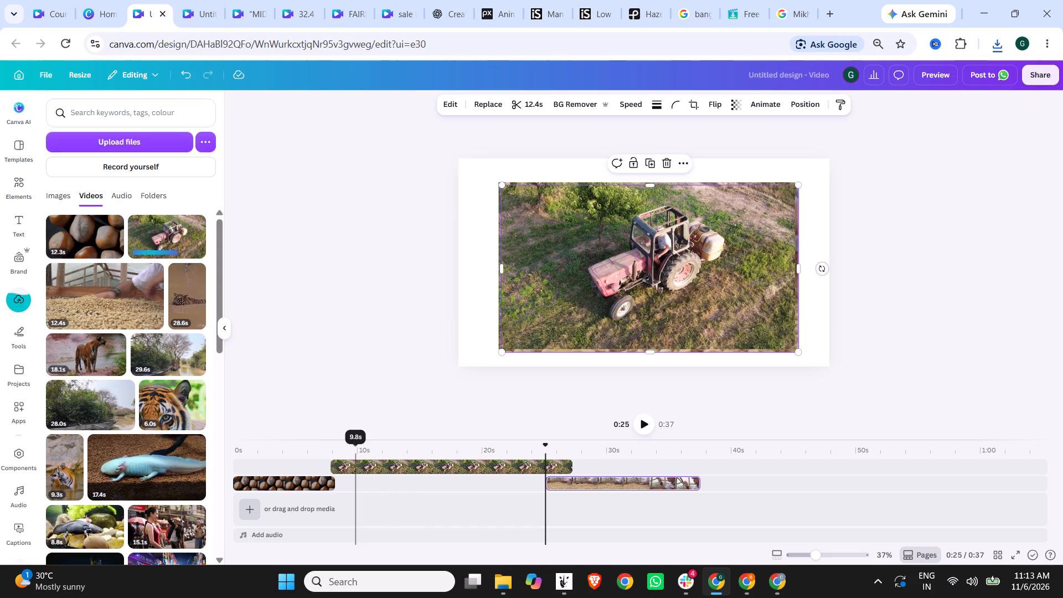
Preview the design from within the hazelnut clip to check how it runs into the tractor clip, and close the preview.
click(313, 480)
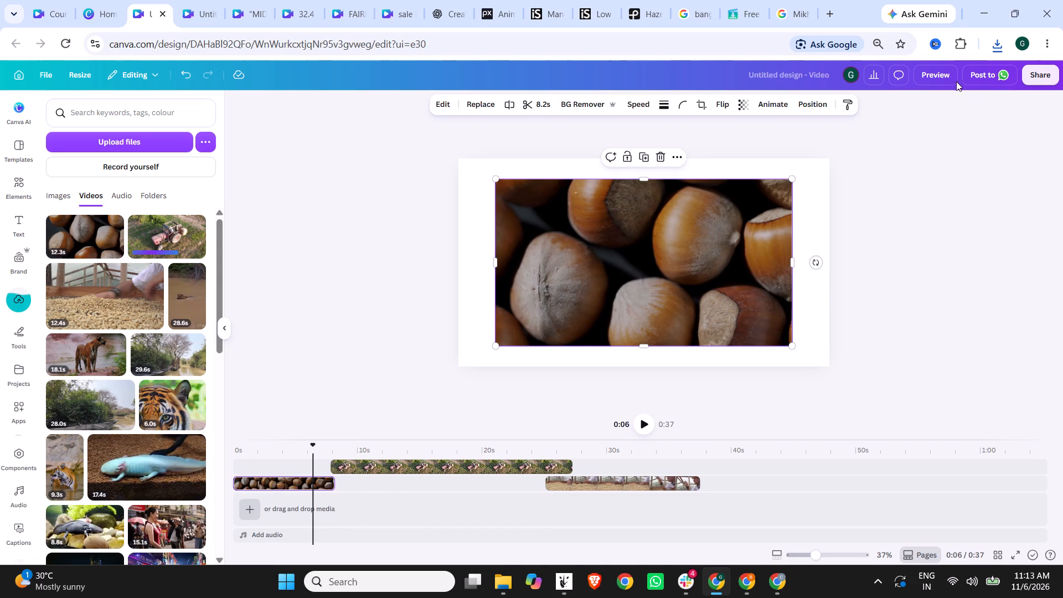
click(924, 77)
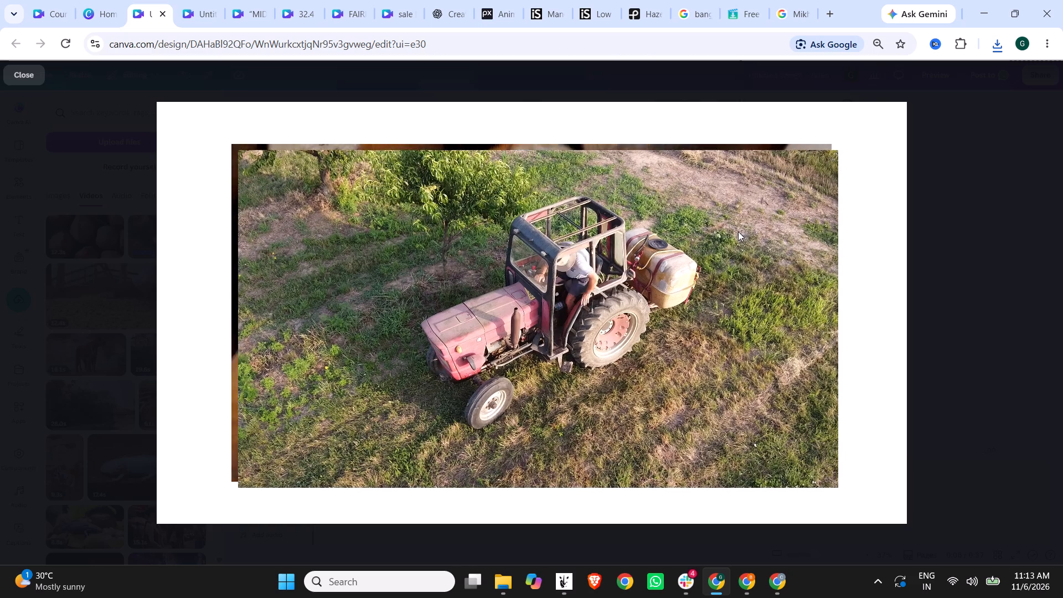
click(957, 230)
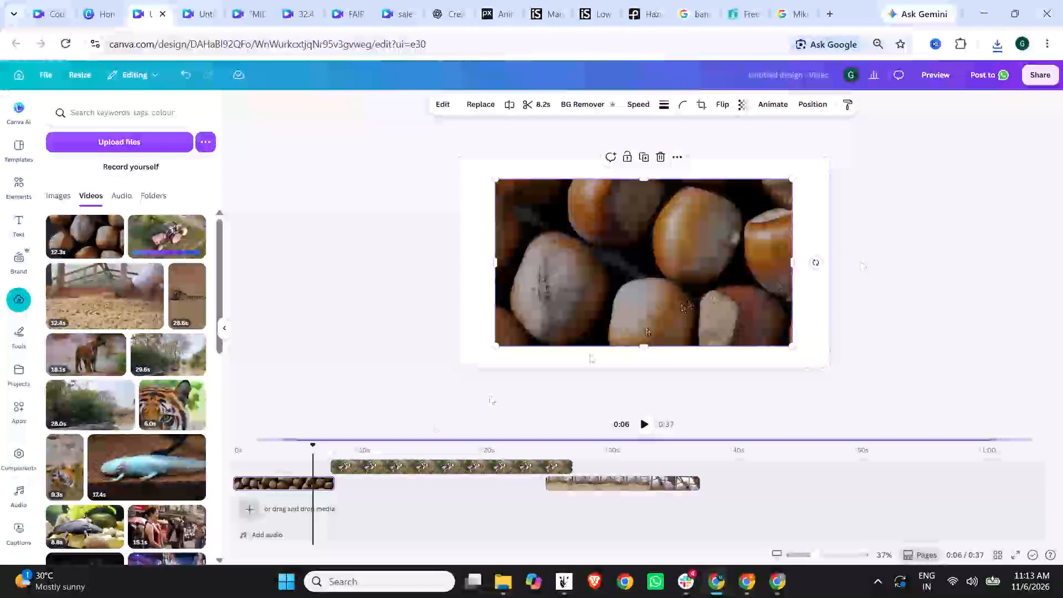
Trim the end of the hazelnut clip to about 3.8 s and set its speed to 2.
drag(333, 483, 279, 484)
click(253, 485)
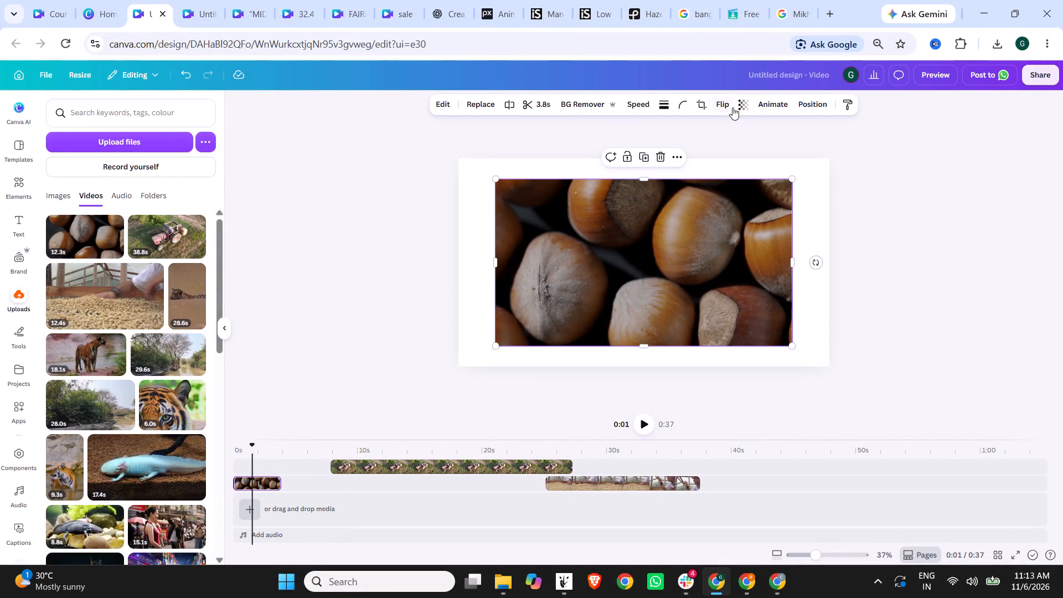
click(629, 107)
drag(642, 149, 684, 147)
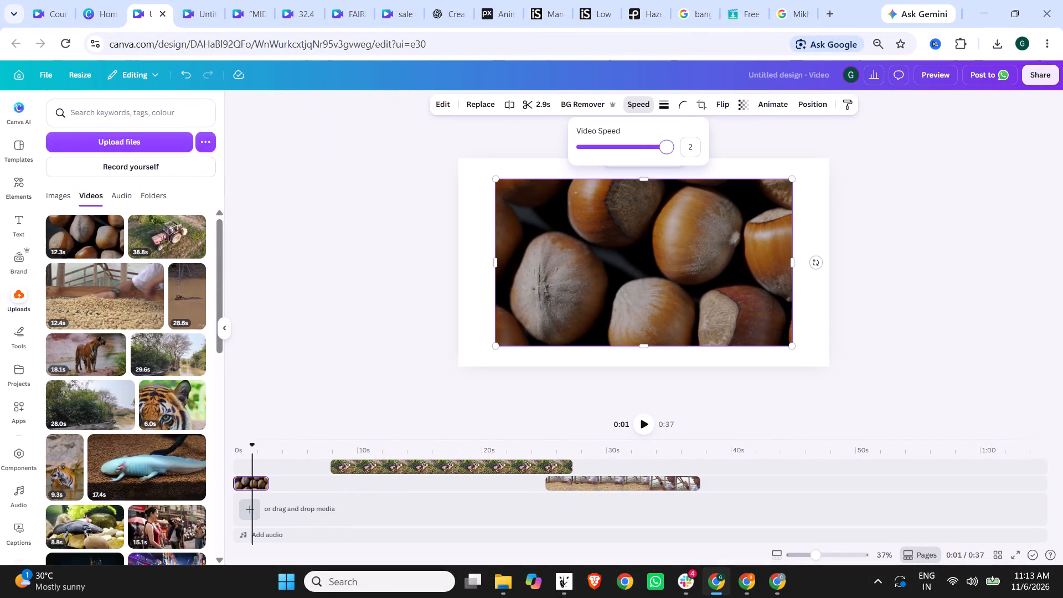
drag(684, 147, 685, 147)
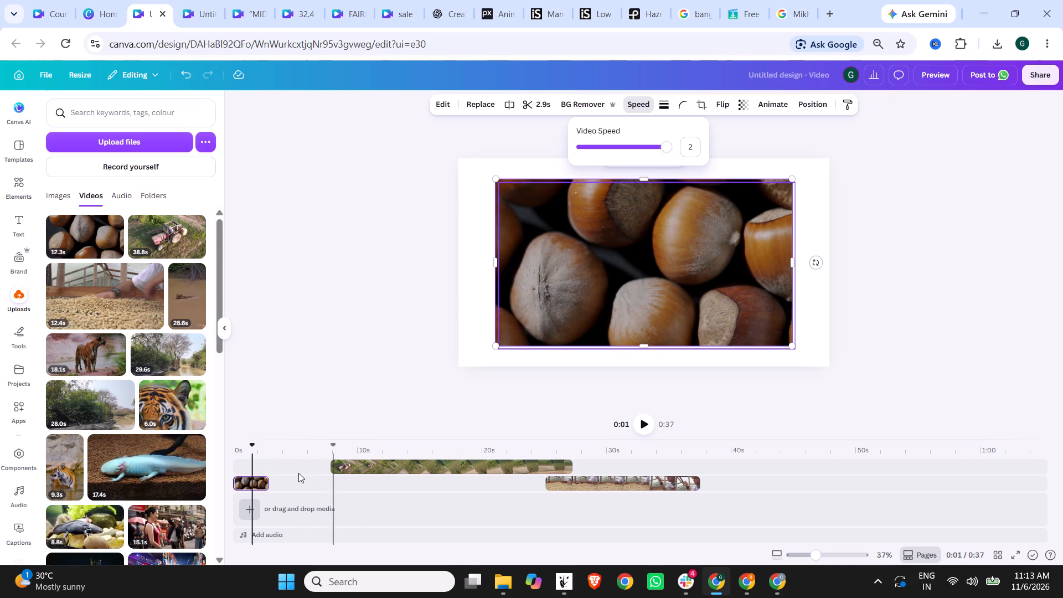
Move the tractor clip earlier on the timeline to overlap the end of the hazelnut clip, starting at about 2 s.
drag(379, 465, 311, 462)
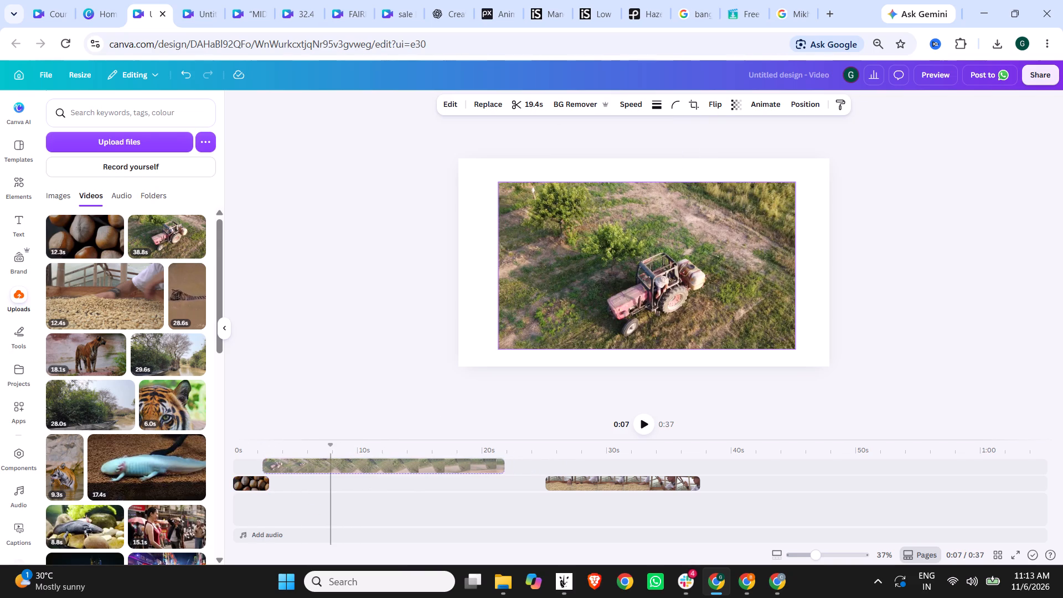
drag(311, 462, 308, 462)
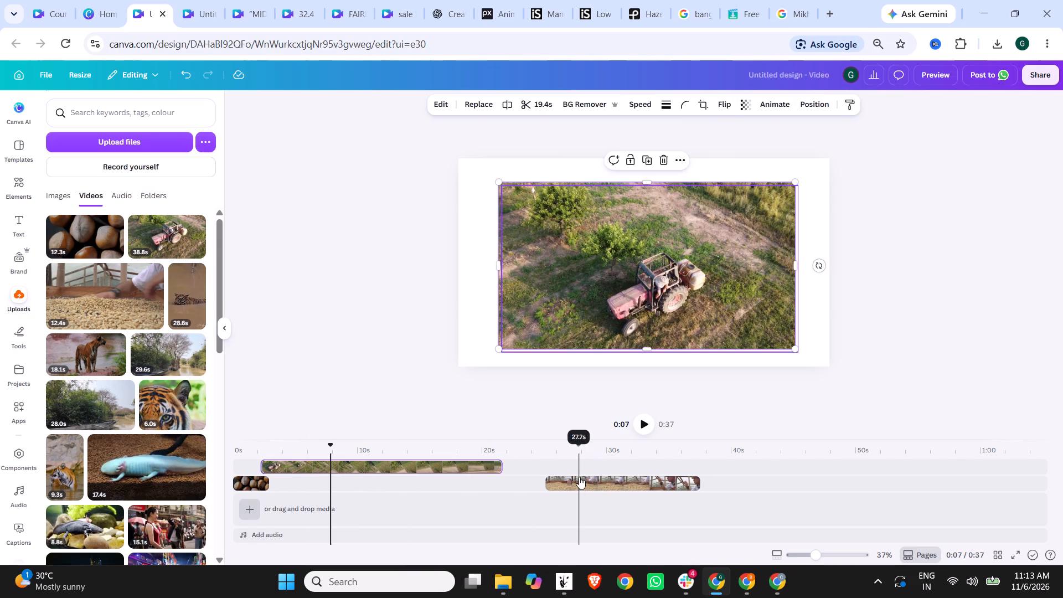
Trim the end of the tractor clip so that it lasts 11.0 s.
click(458, 466)
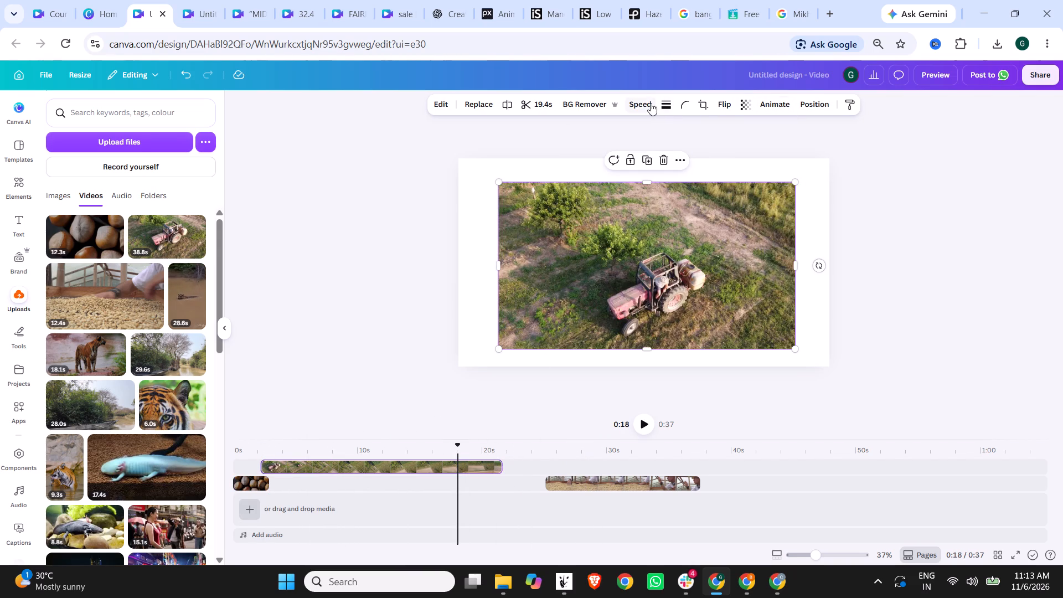
click(651, 103)
click(879, 205)
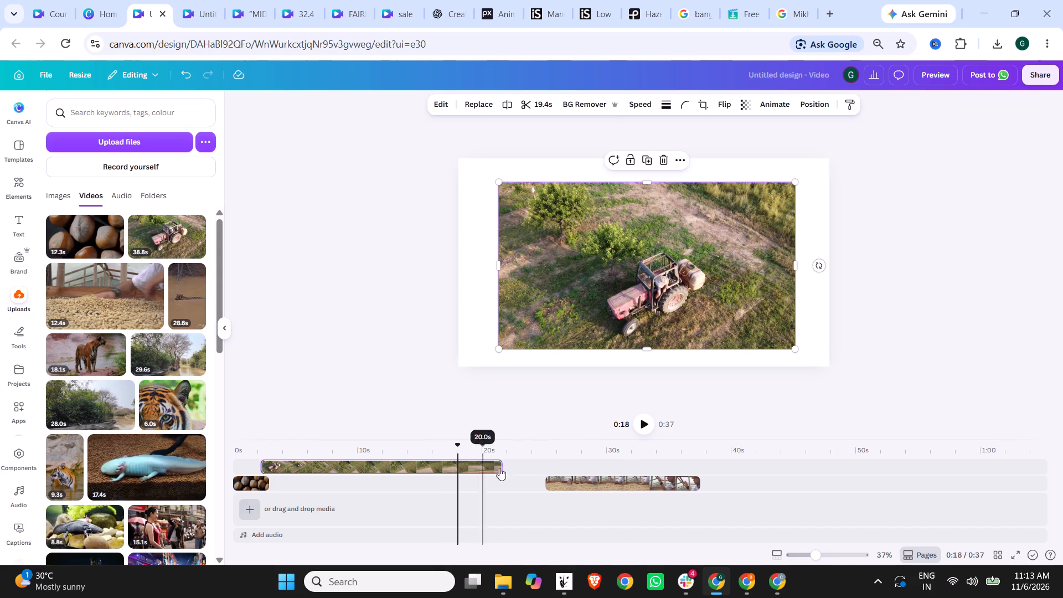
drag(497, 468, 344, 465)
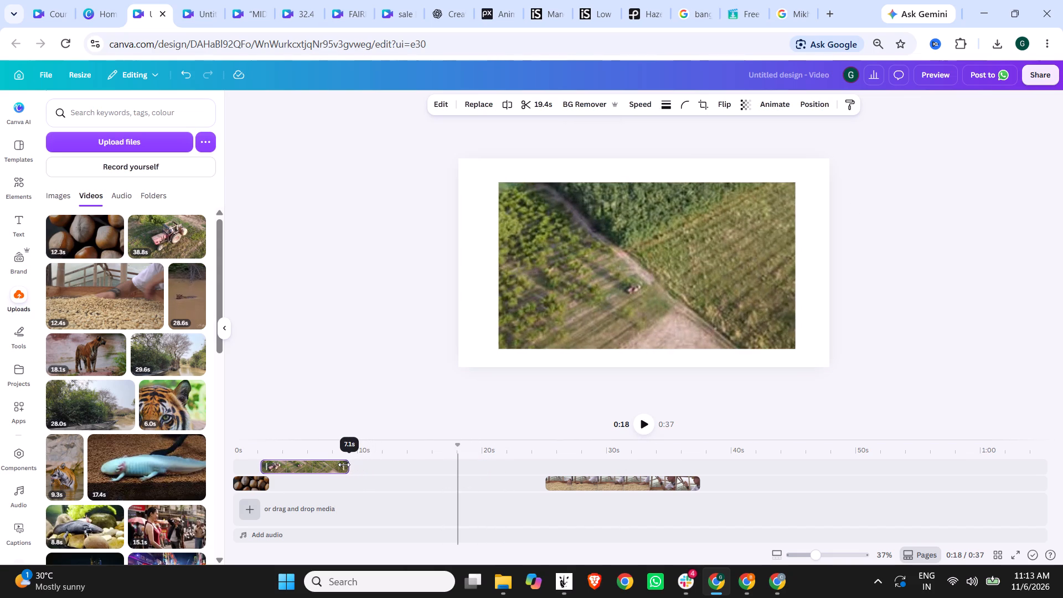
drag(344, 465, 386, 465)
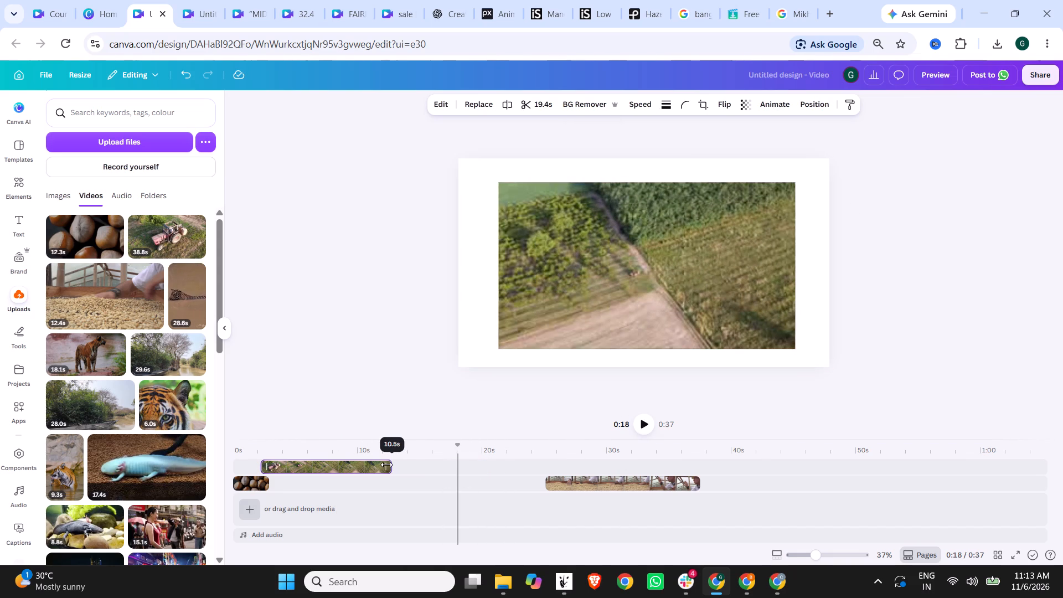
drag(386, 465, 412, 466)
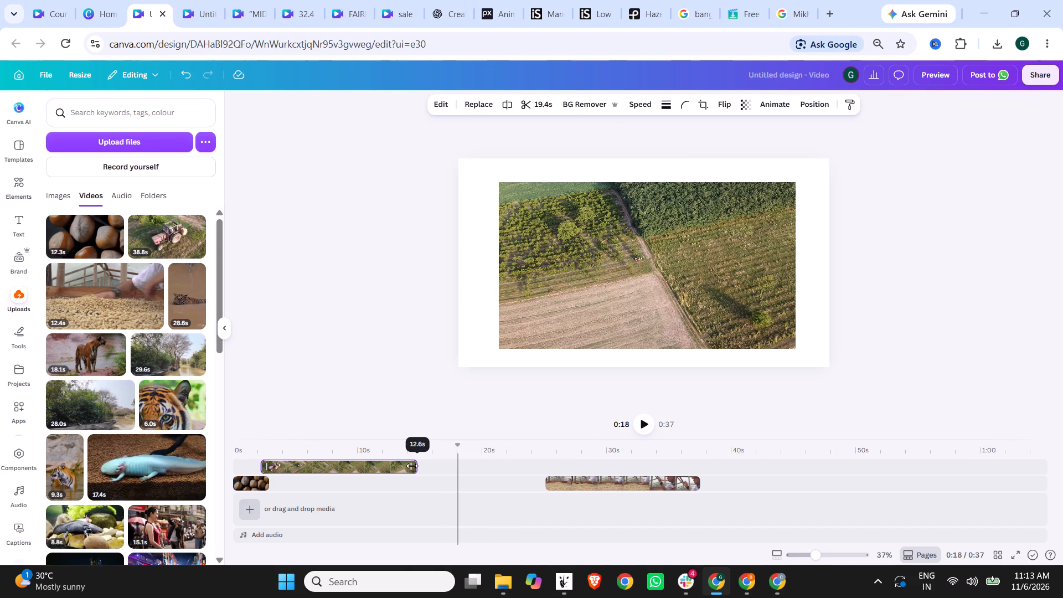
drag(412, 466, 398, 466)
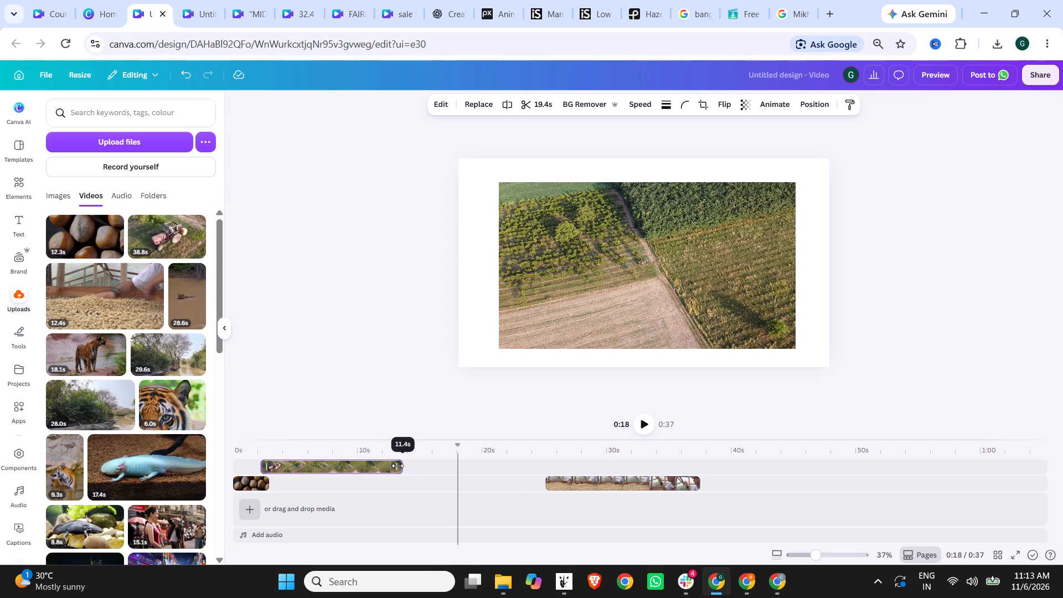
drag(398, 466, 392, 466)
Move the coffee beans clip to overlap the tractor clip's end, starting at about 11.4 s, and shorten it to 6.7 s.
drag(567, 476, 411, 477)
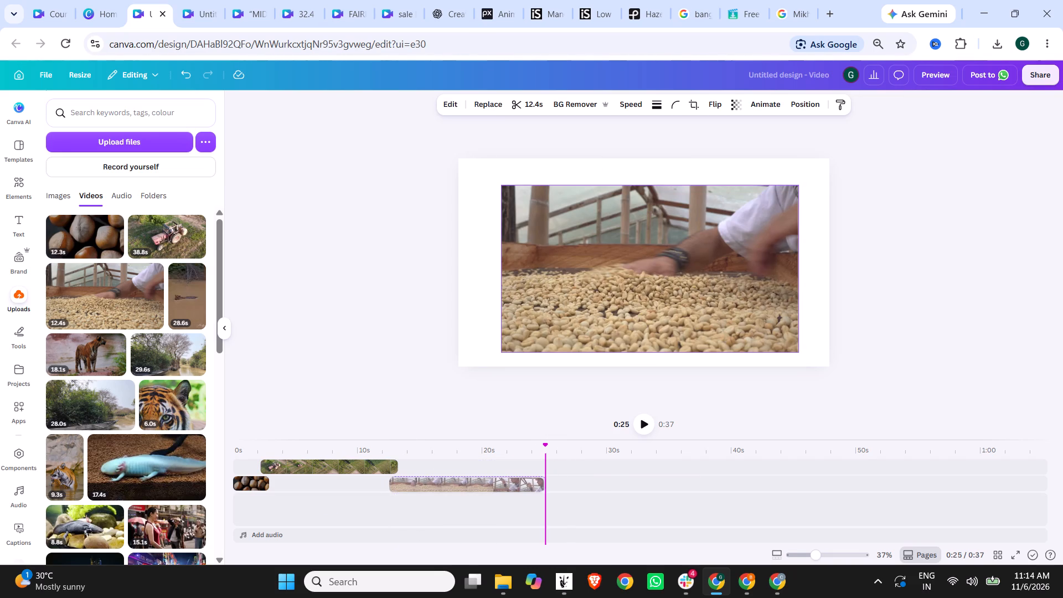
drag(411, 477, 407, 477)
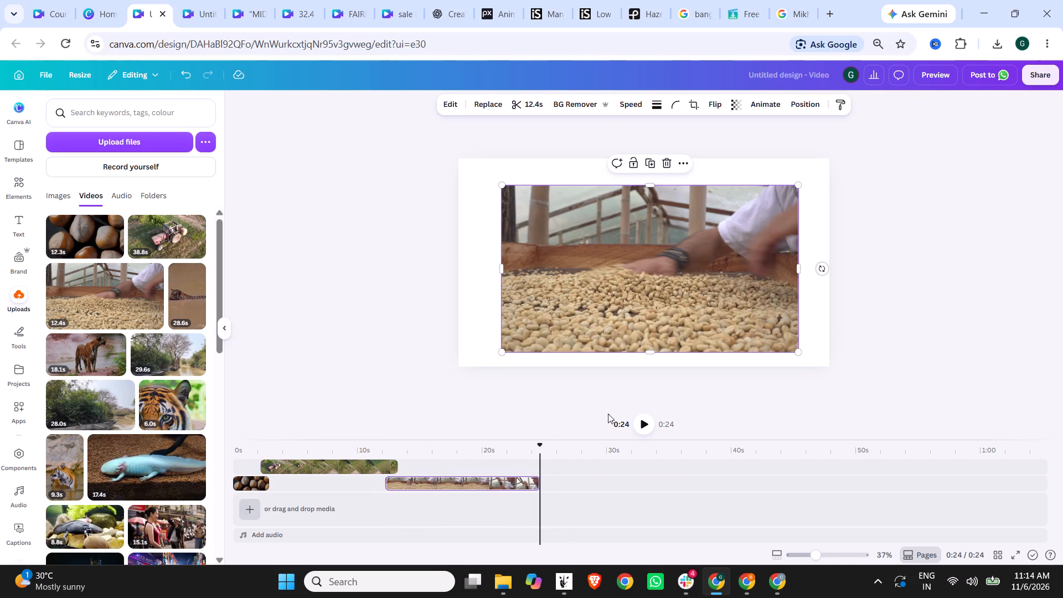
drag(536, 482, 467, 484)
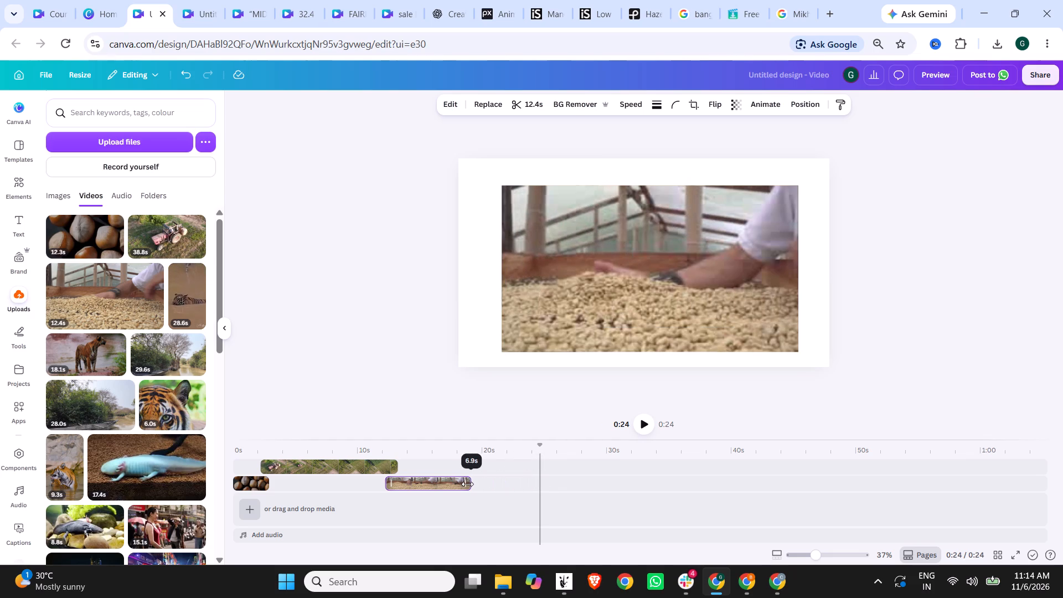
drag(467, 484, 463, 484)
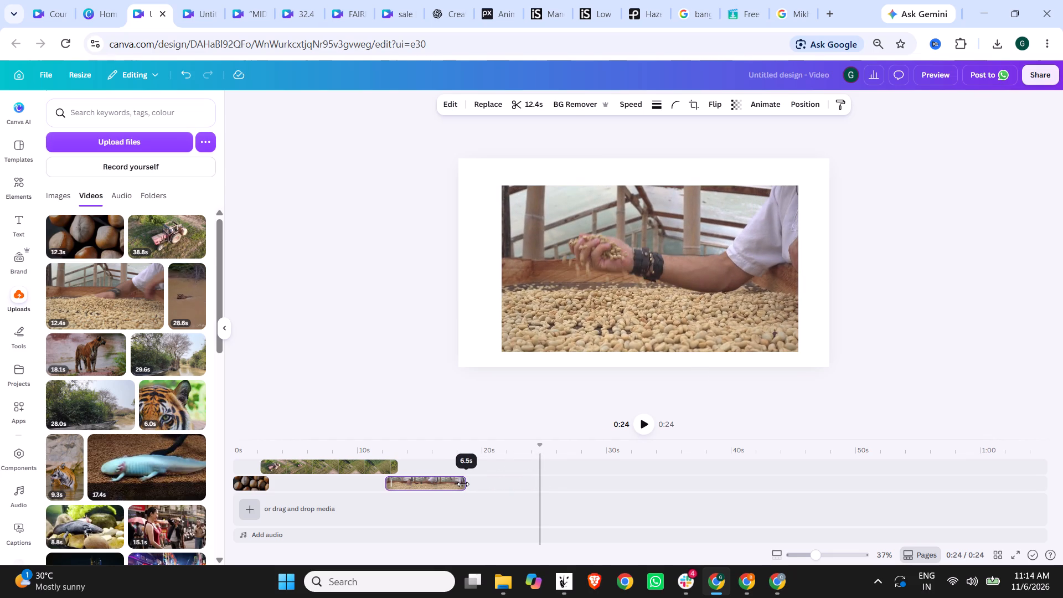
drag(463, 484, 466, 481)
drag(444, 484, 434, 484)
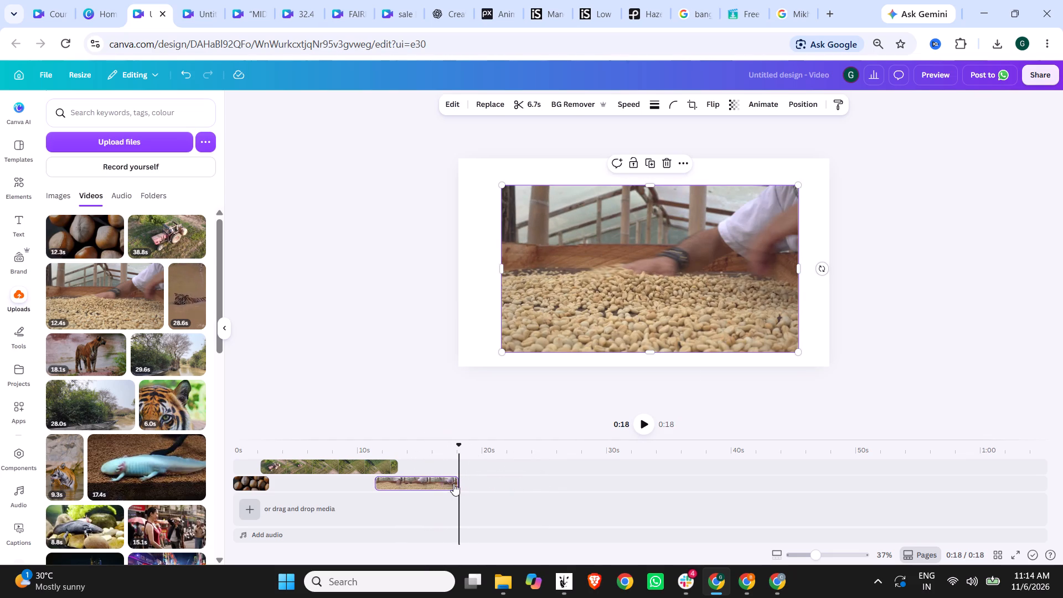
Trim the end of the coffee beans clip further so that it lasts 5.8 s.
drag(458, 482, 441, 482)
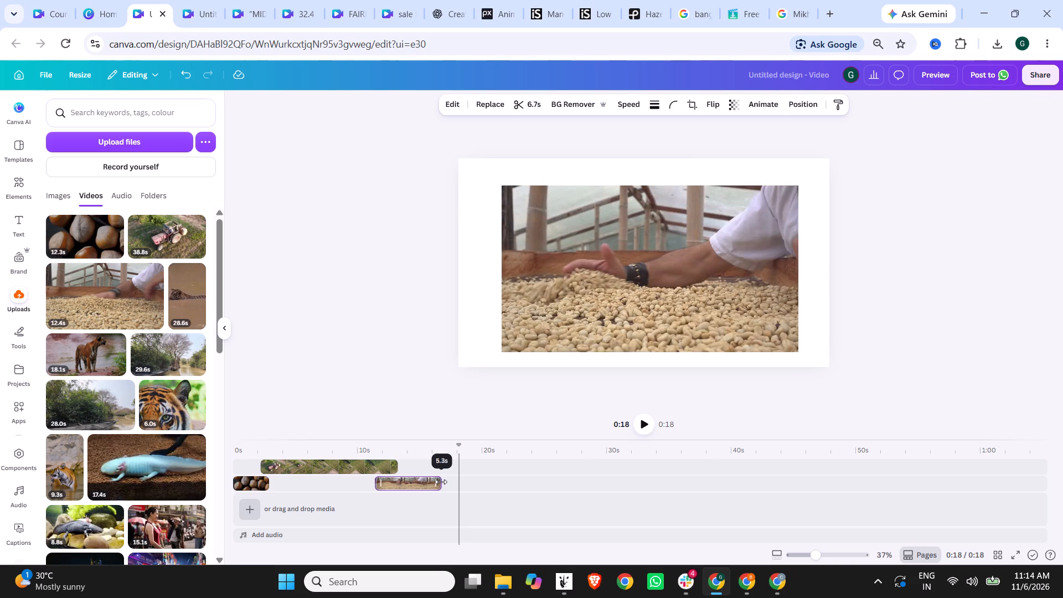
drag(441, 482, 429, 481)
click(427, 451)
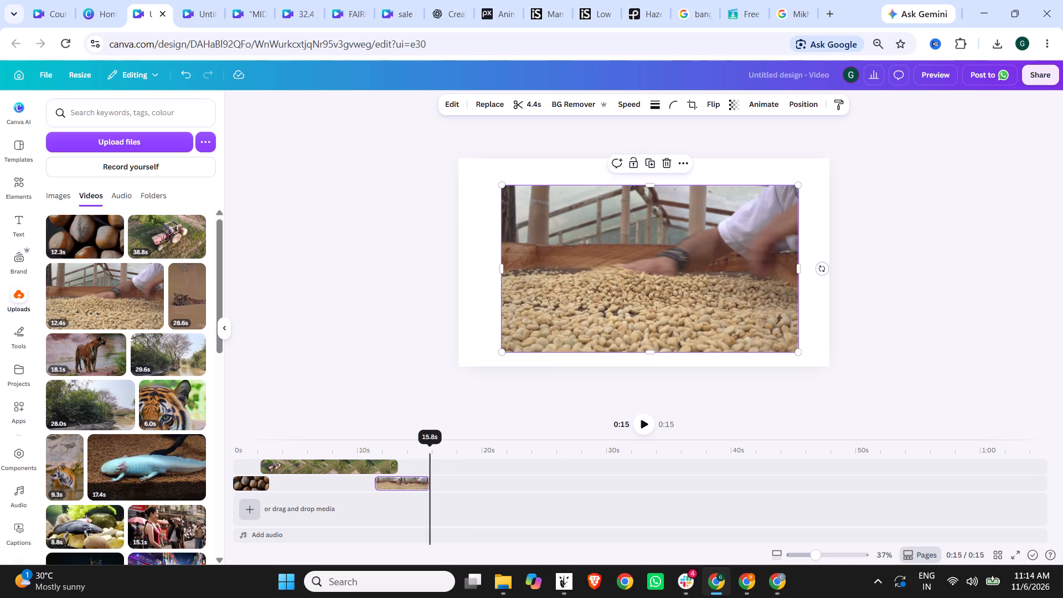
drag(427, 480, 440, 481)
drag(440, 481, 446, 481)
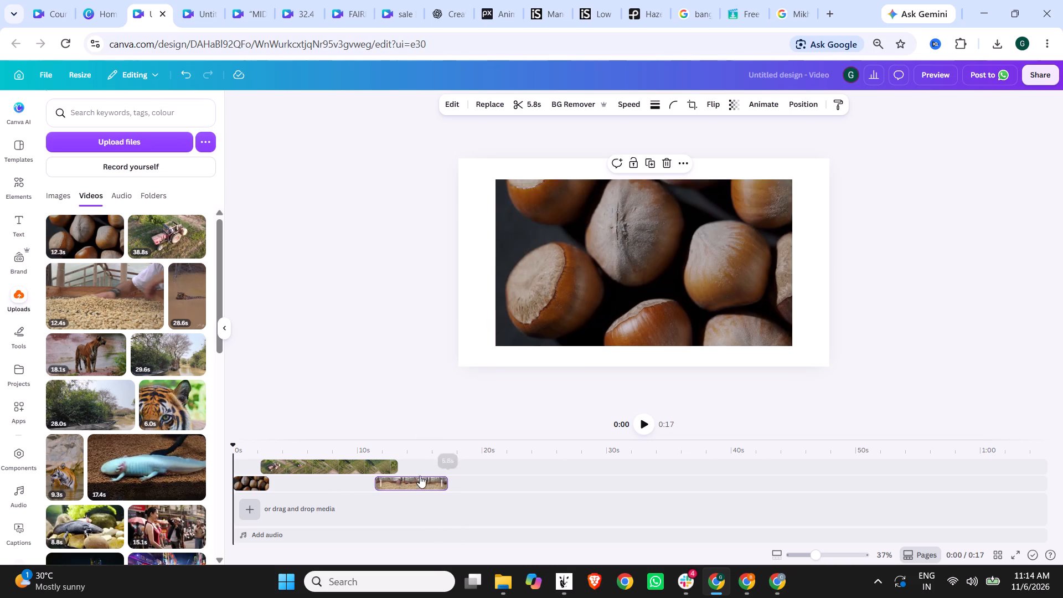
Preview the design to check the sequence of the three clips, and close the preview.
click(946, 75)
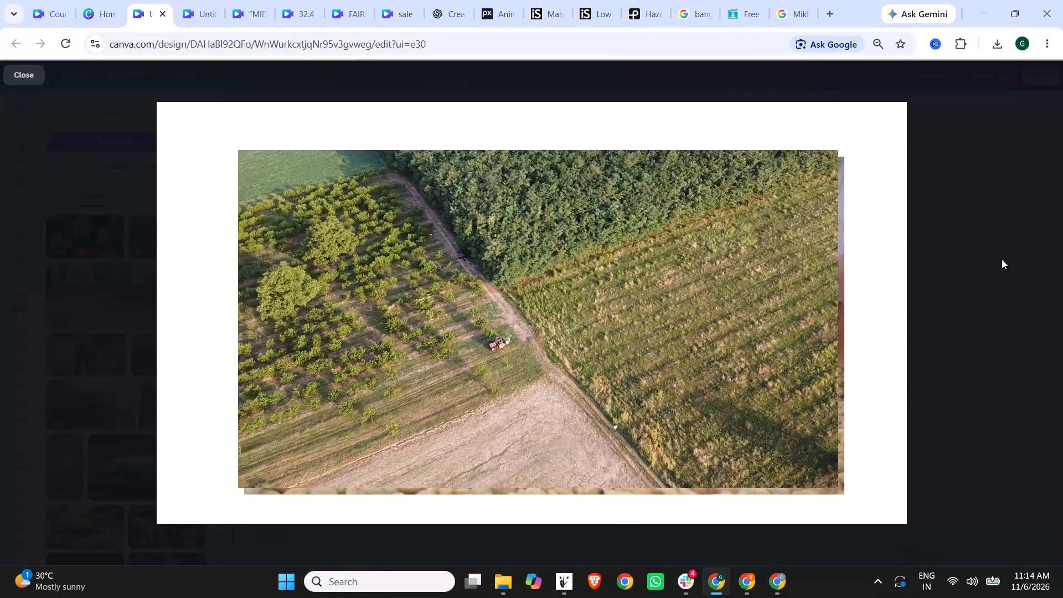
click(1002, 259)
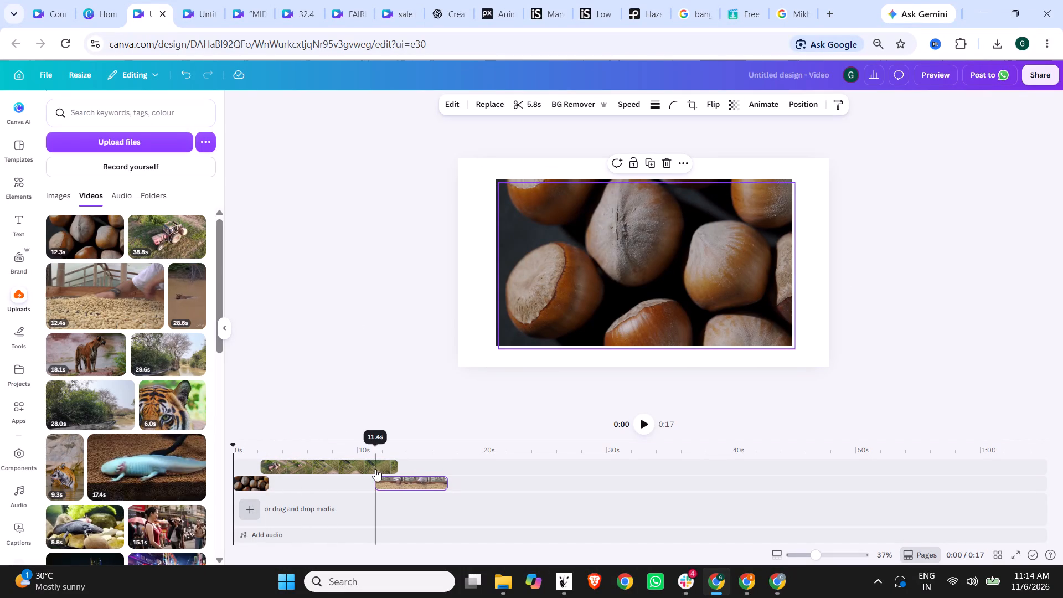
Apply the Pan animation to the tractor clip.
click(290, 465)
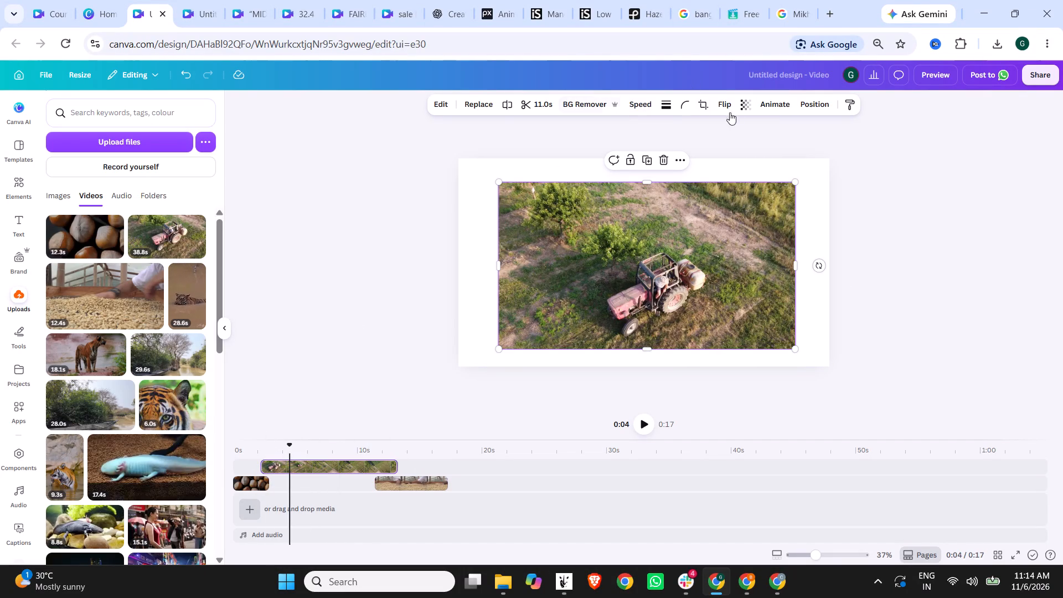
click(773, 105)
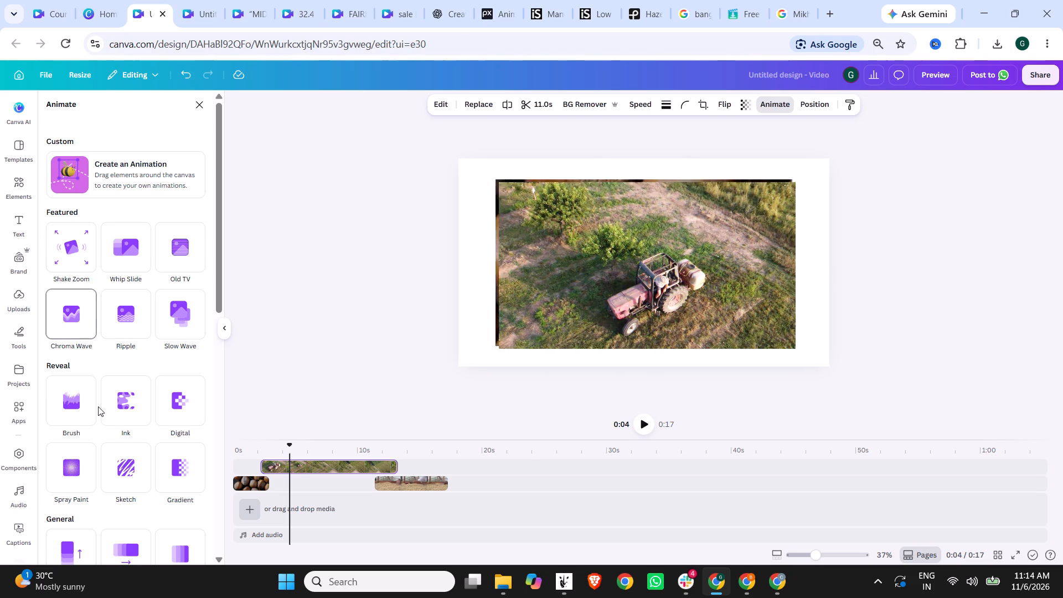
scroll(97, 415, down, 2)
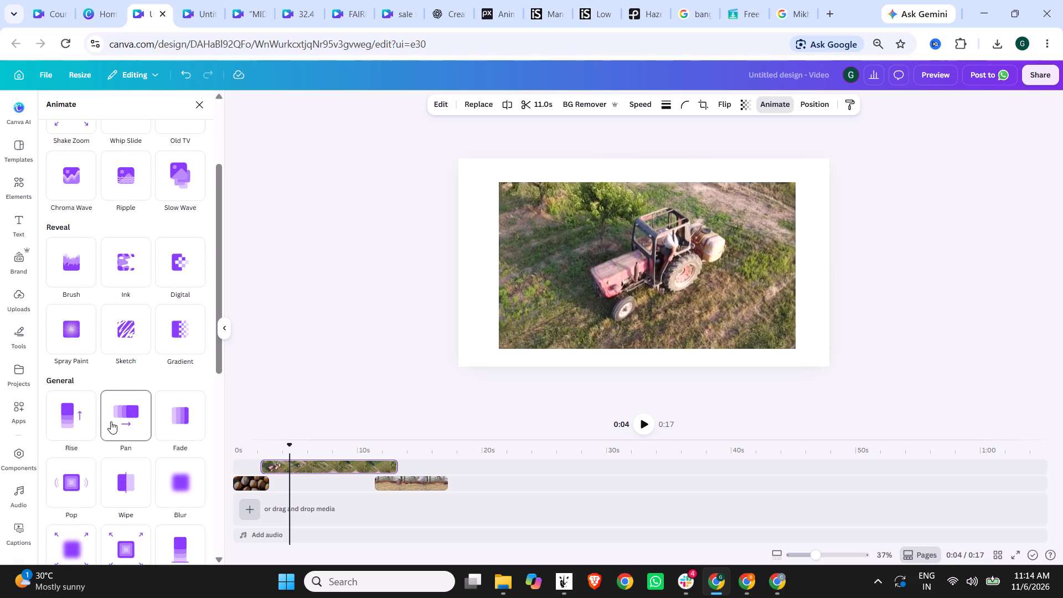
click(111, 421)
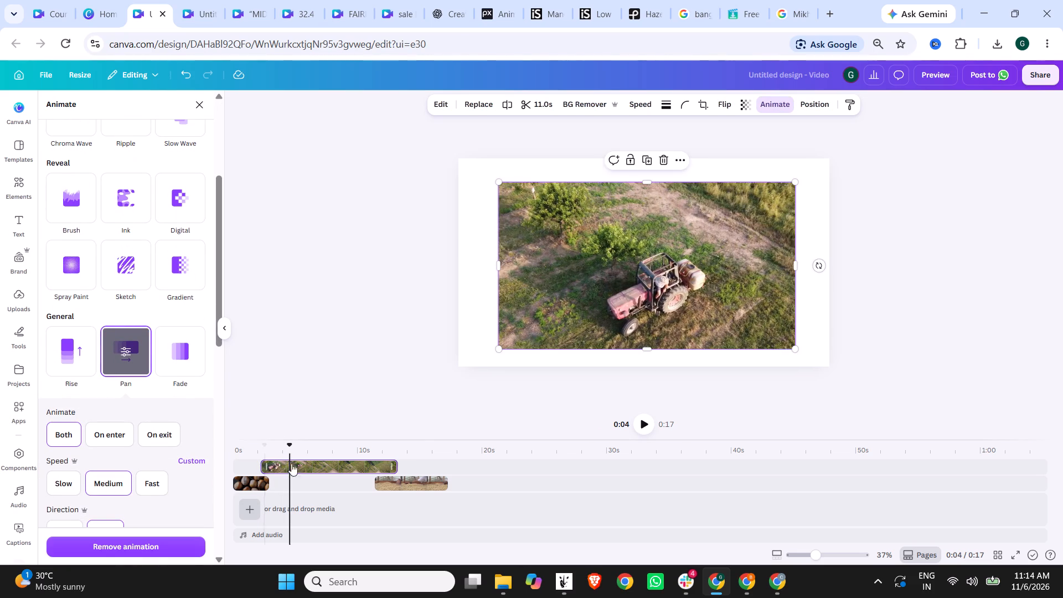
Apply the Blur animation to the coffee beans clip.
click(403, 484)
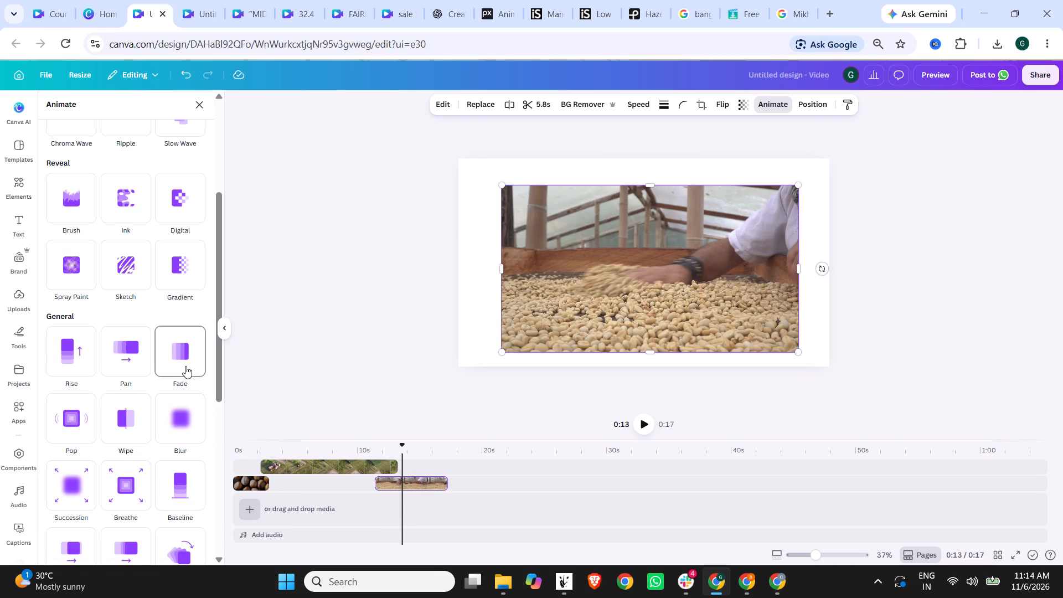
click(186, 420)
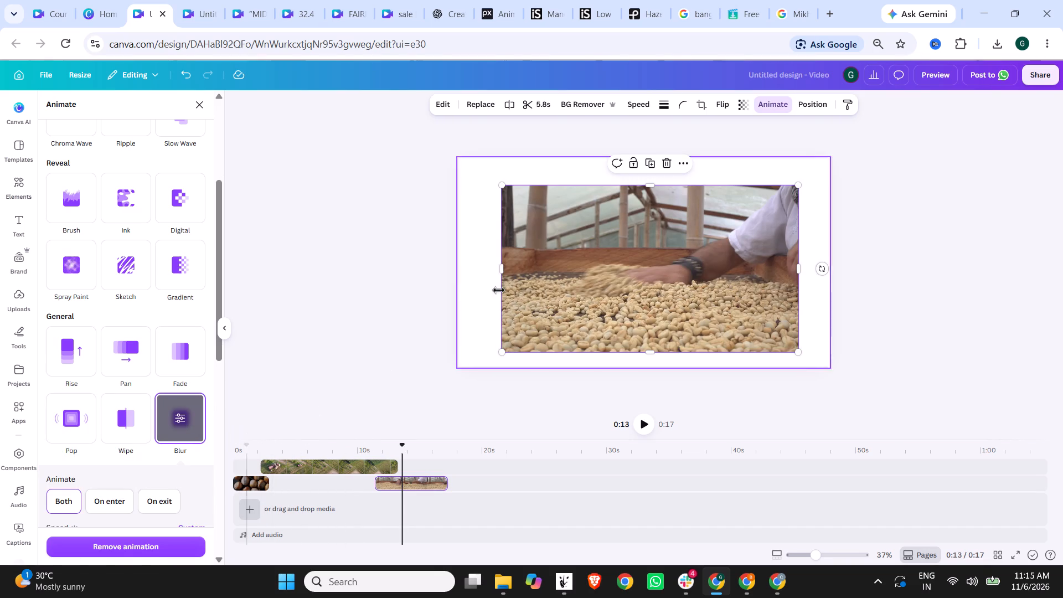
Enlarge the coffee beans video to cover the whole canvas, and deselect it.
drag(503, 187, 451, 161)
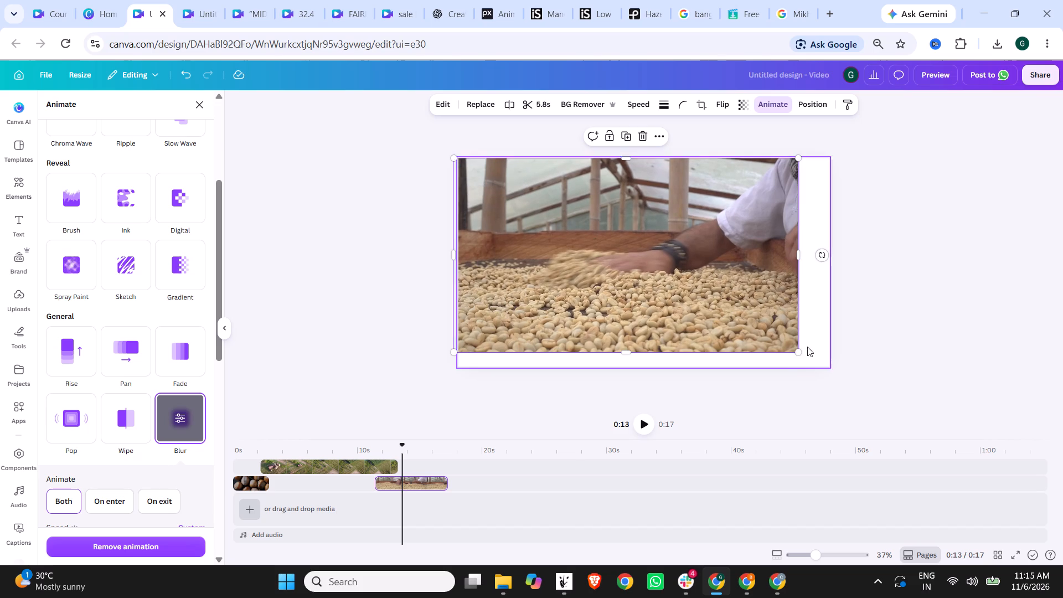
drag(796, 353, 837, 372)
click(923, 332)
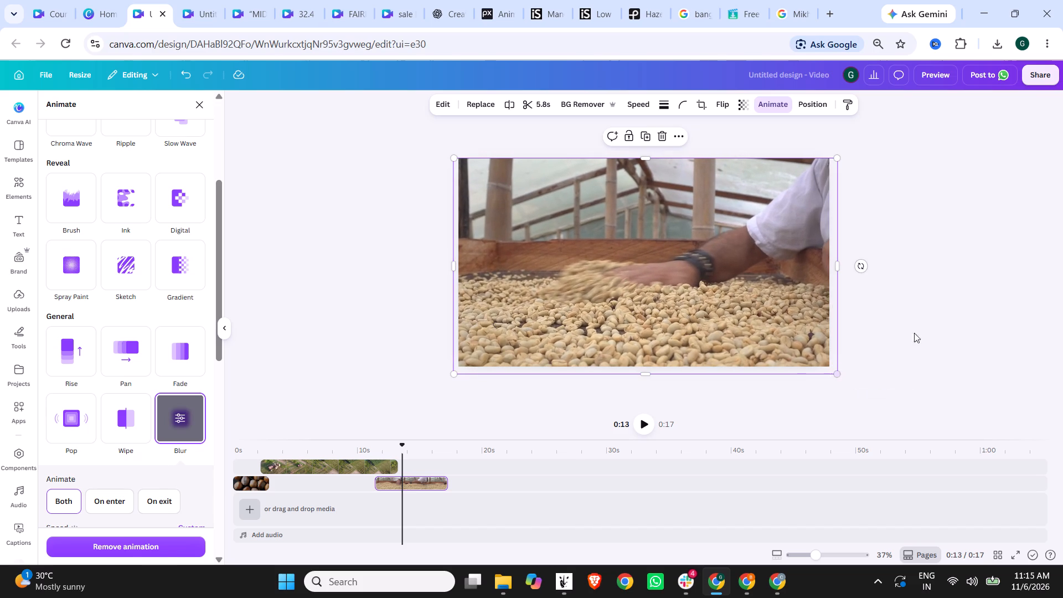
click(599, 313)
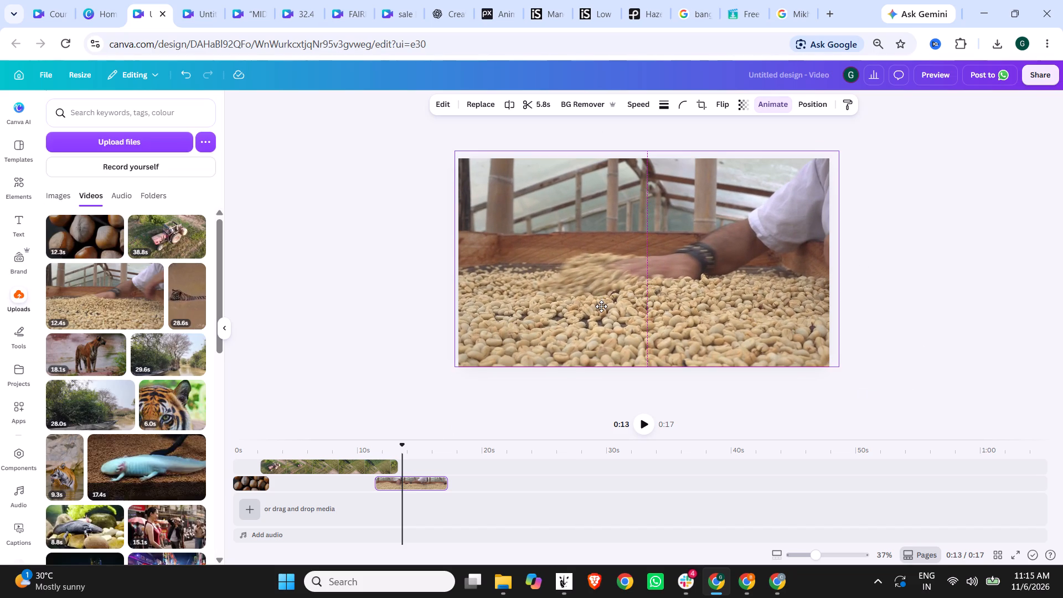
click(418, 312)
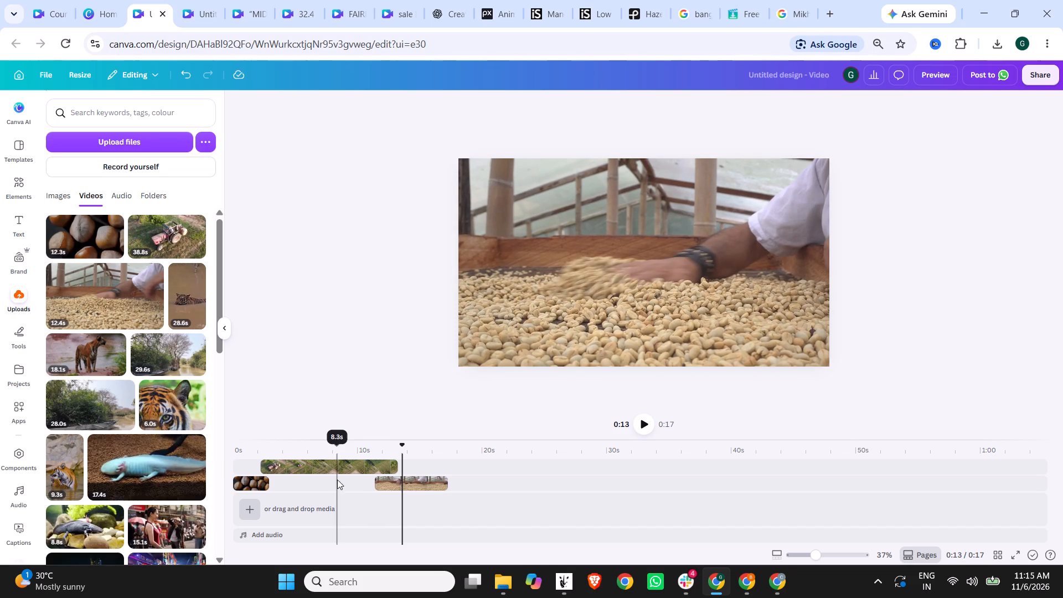
Move the tractor video to the canvas's upper-left corner and enlarge it to cover the whole canvas.
click(336, 470)
drag(652, 250, 607, 222)
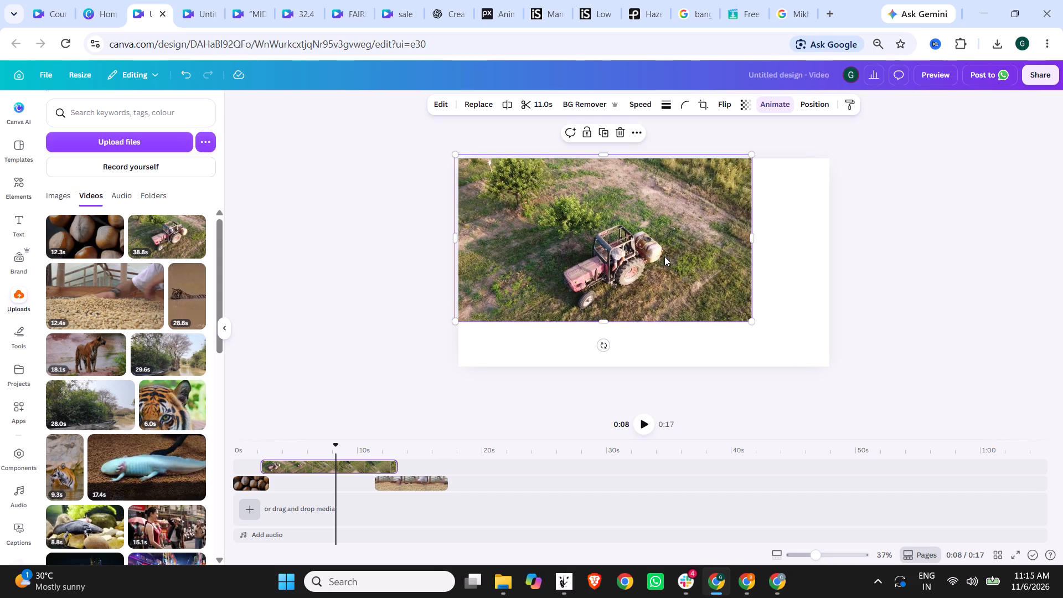
drag(750, 325, 832, 378)
Move the hazelnut video to the canvas's upper-left corner and enlarge it to cover the whole canvas.
click(249, 483)
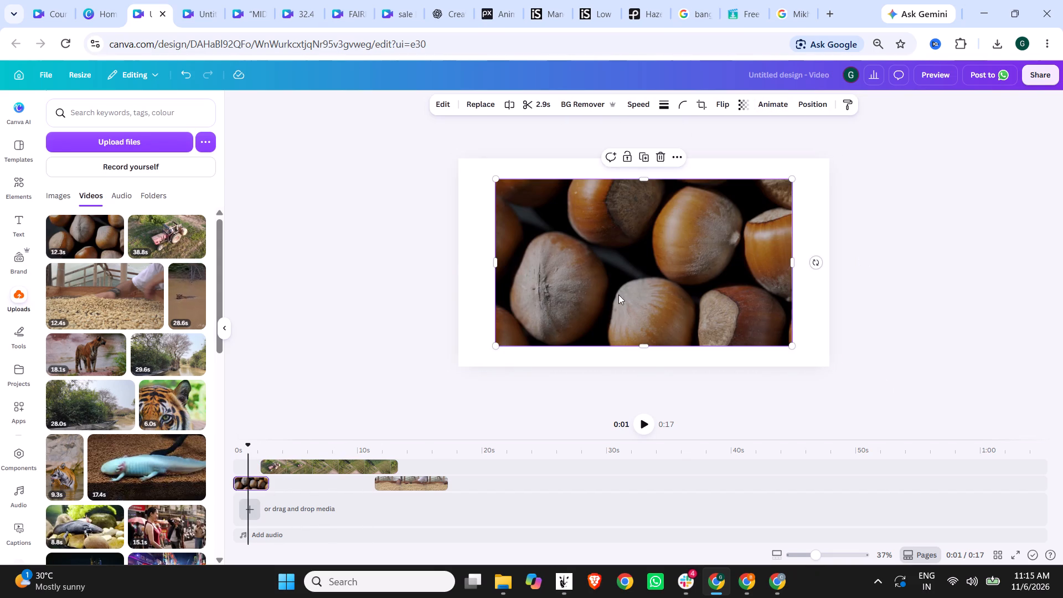
drag(620, 284, 580, 258)
drag(750, 321, 781, 330)
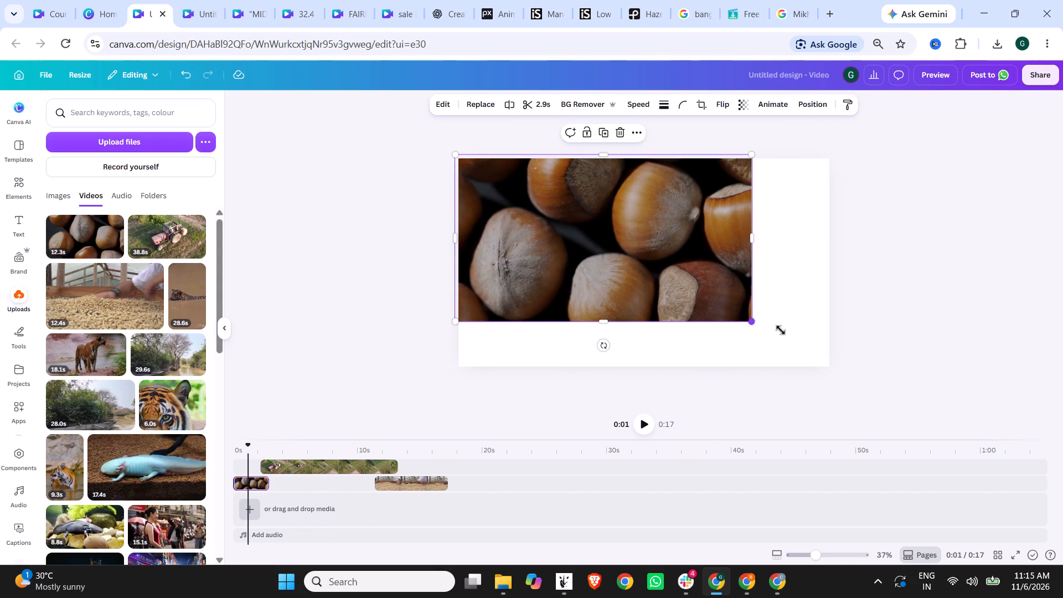
drag(781, 330, 838, 367)
click(886, 342)
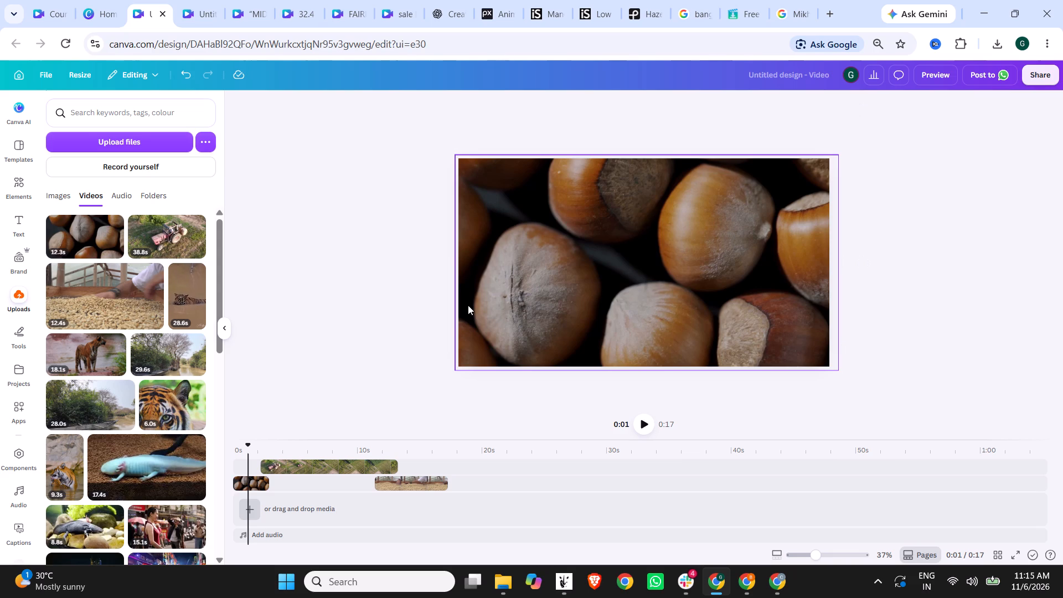
Preview the design to check the full-canvas clips and their animations, and close the preview.
click(930, 74)
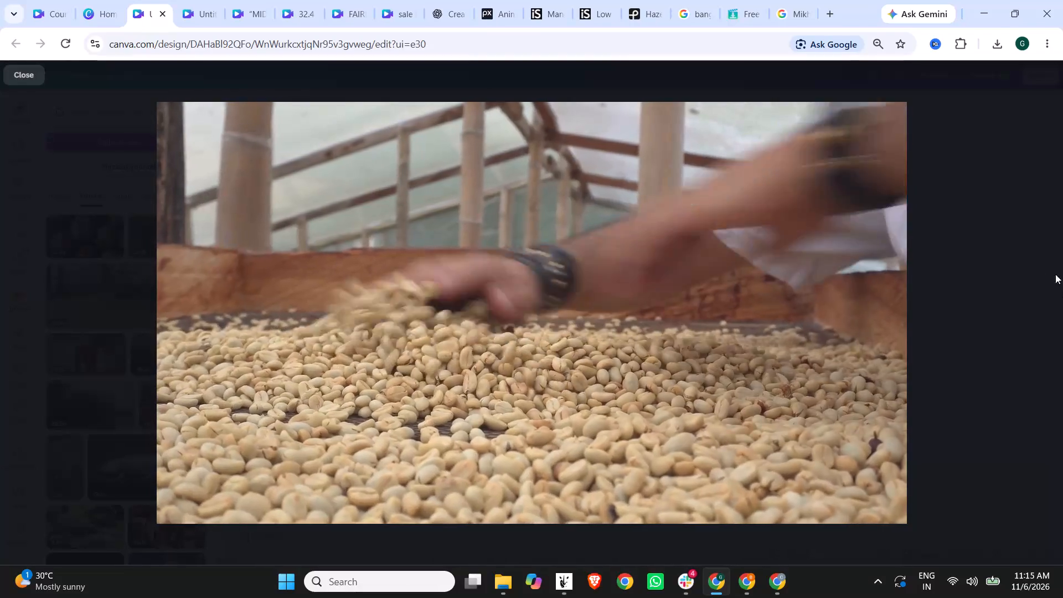
click(1015, 257)
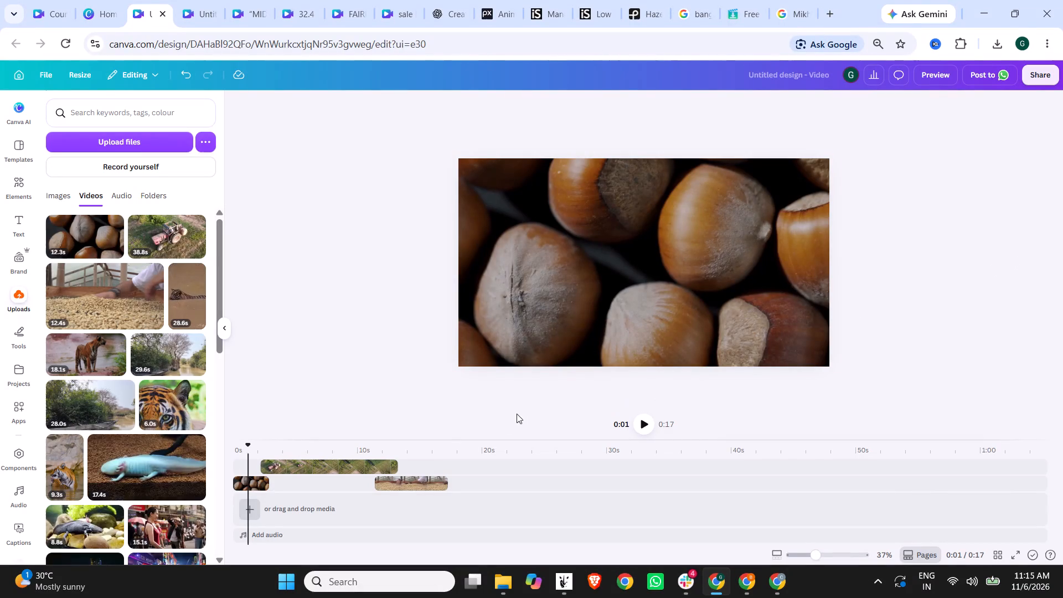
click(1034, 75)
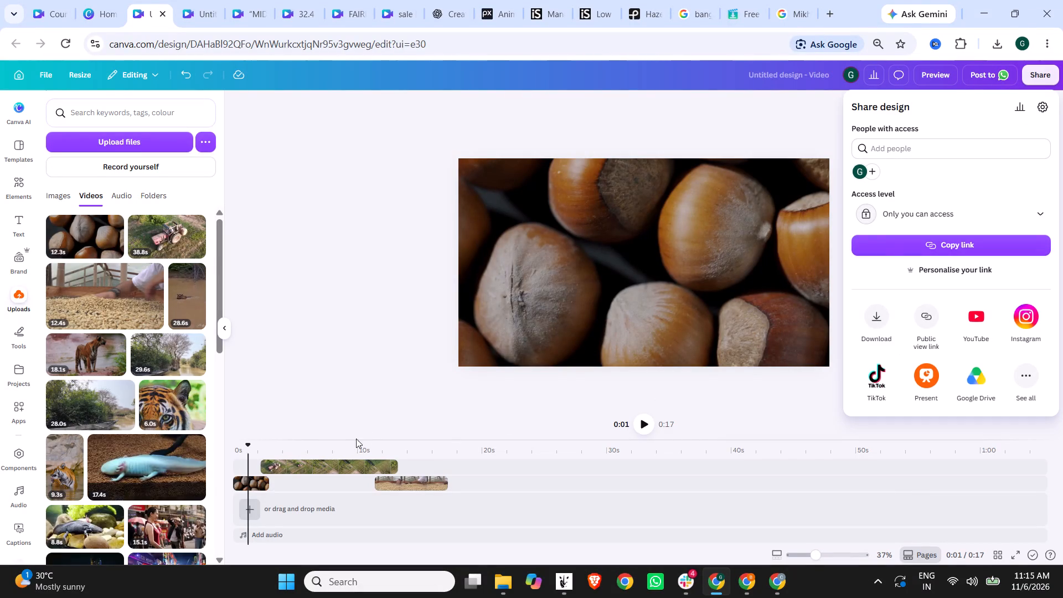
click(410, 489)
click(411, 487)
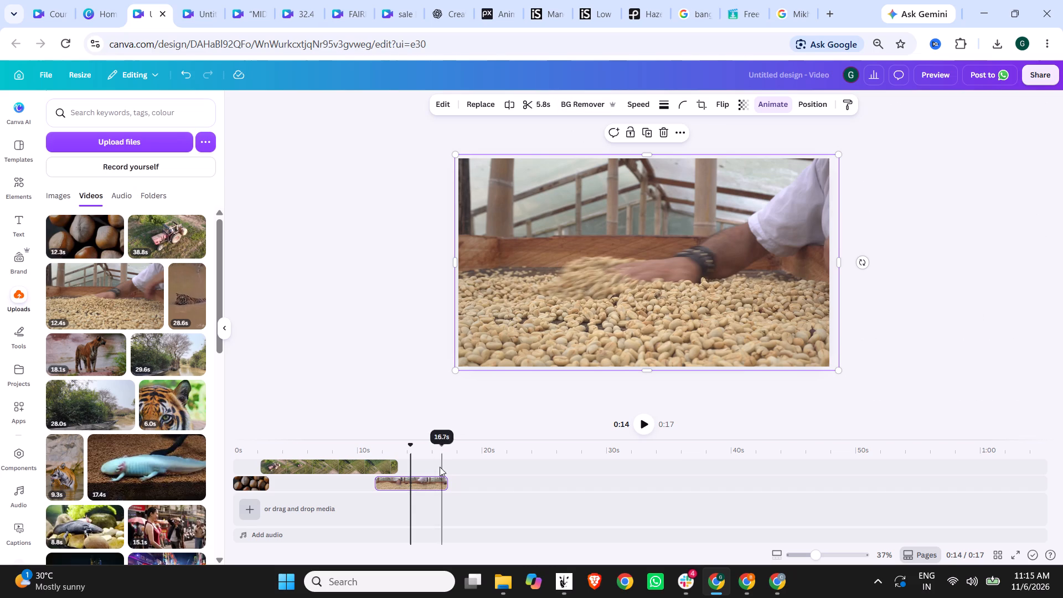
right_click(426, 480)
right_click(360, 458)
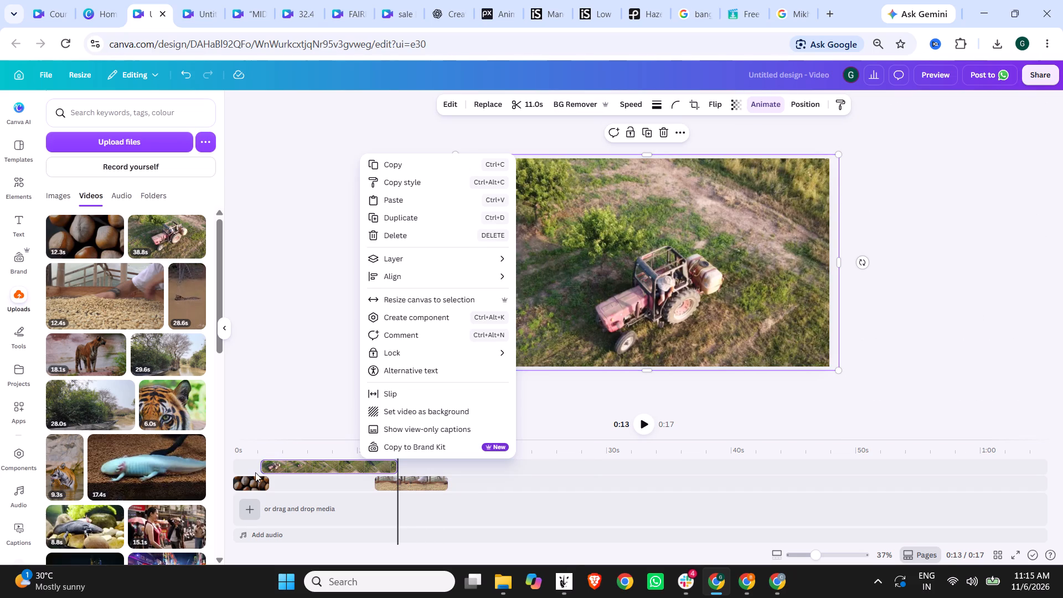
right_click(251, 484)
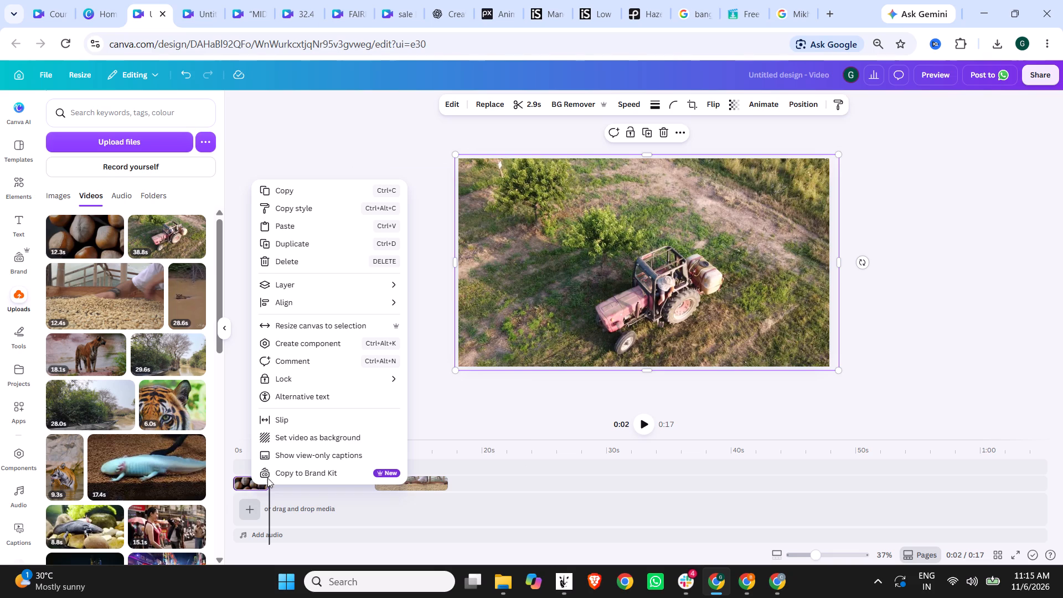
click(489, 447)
Download the assembled hazelnut clips design as a 1080p MP4 video.
click(1038, 66)
click(881, 326)
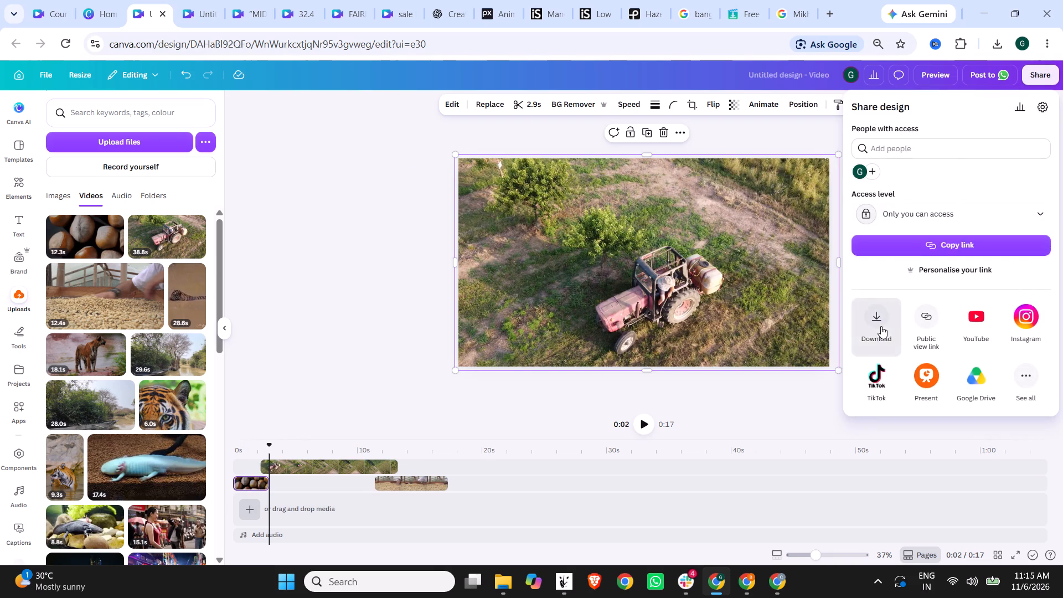
click(943, 235)
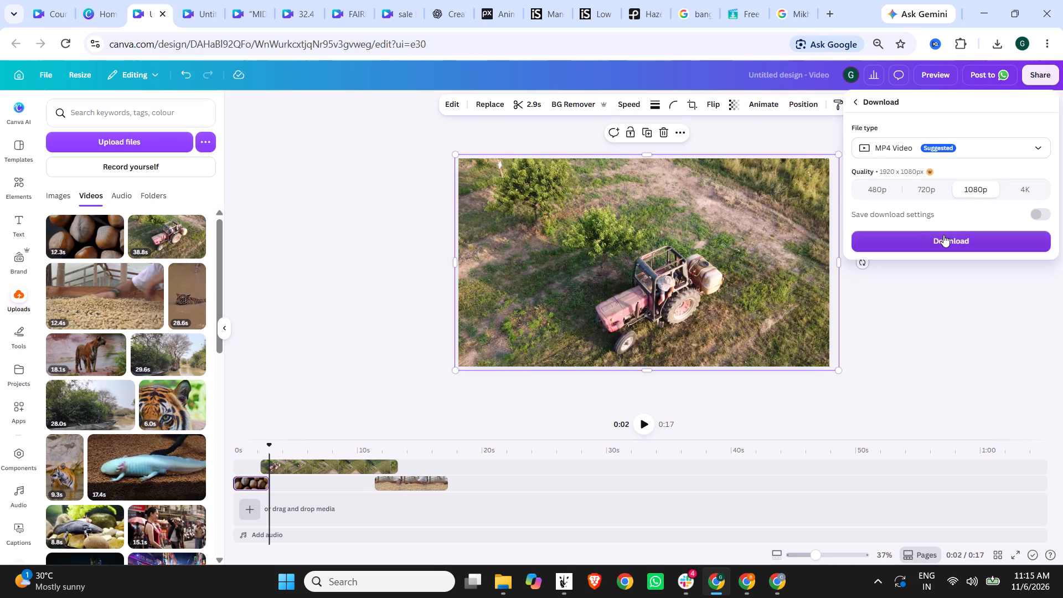
Return to the open Google Images search and change the query from Bangladesh to "Turkey flag".
click(110, 0)
click(54, 0)
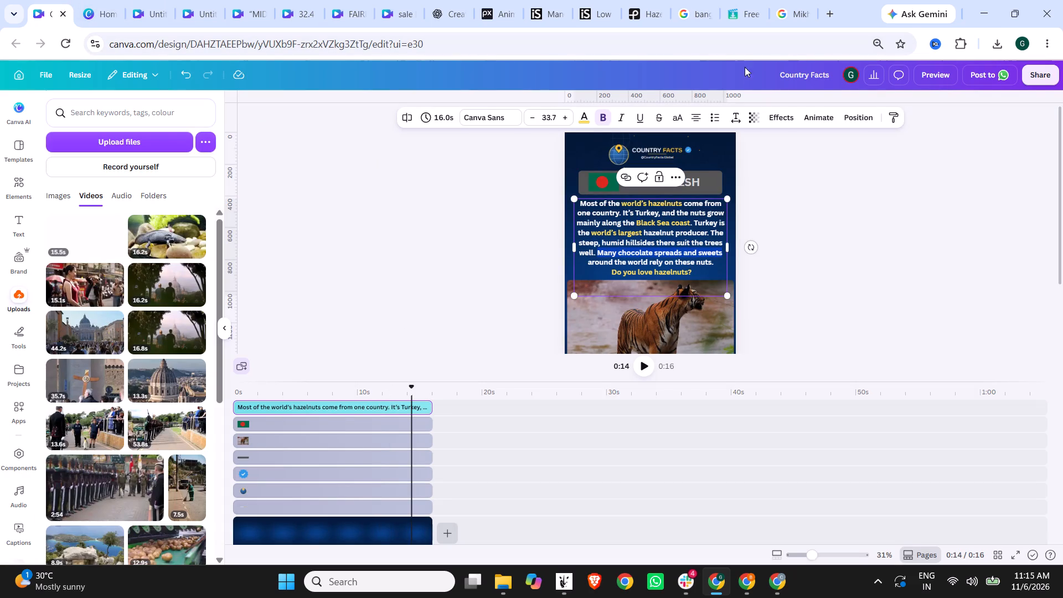
click(703, 0)
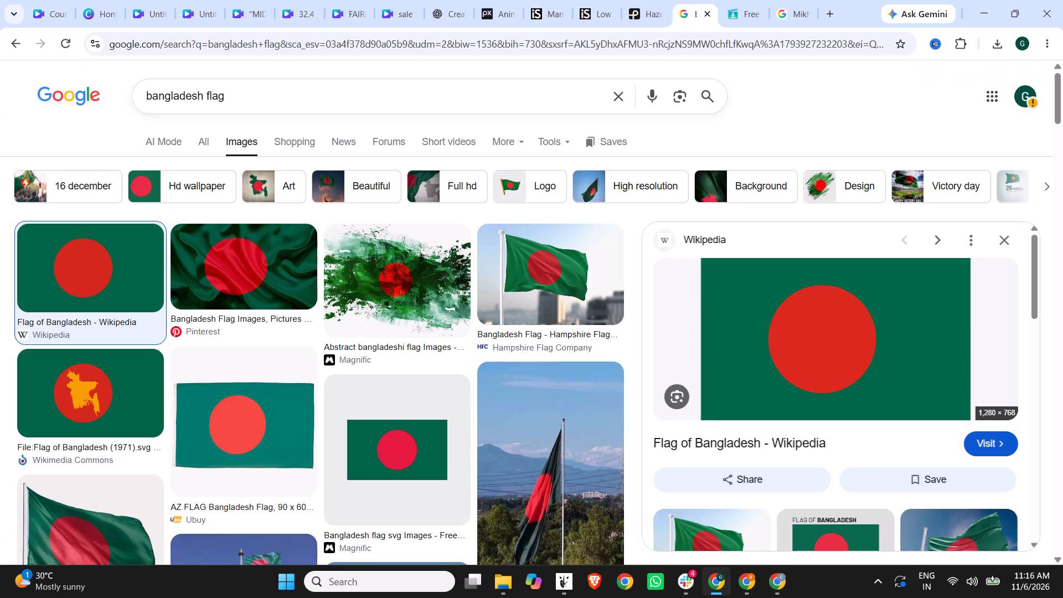
drag(199, 91, 51, 91)
key(BackSpace)
key(BackSpace)
text(Trukey)
key(BackSpace)
key(BackSpace)
key(BackSpace)
key(BackSpace)
key(BackSpace)
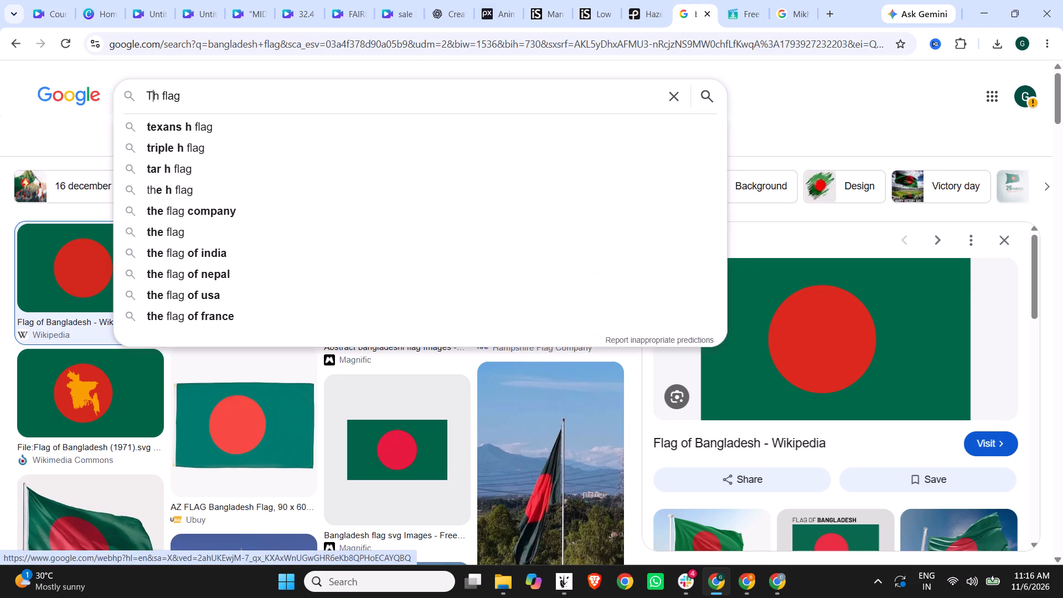
text(urkey)
key(Delete)
key(Return)
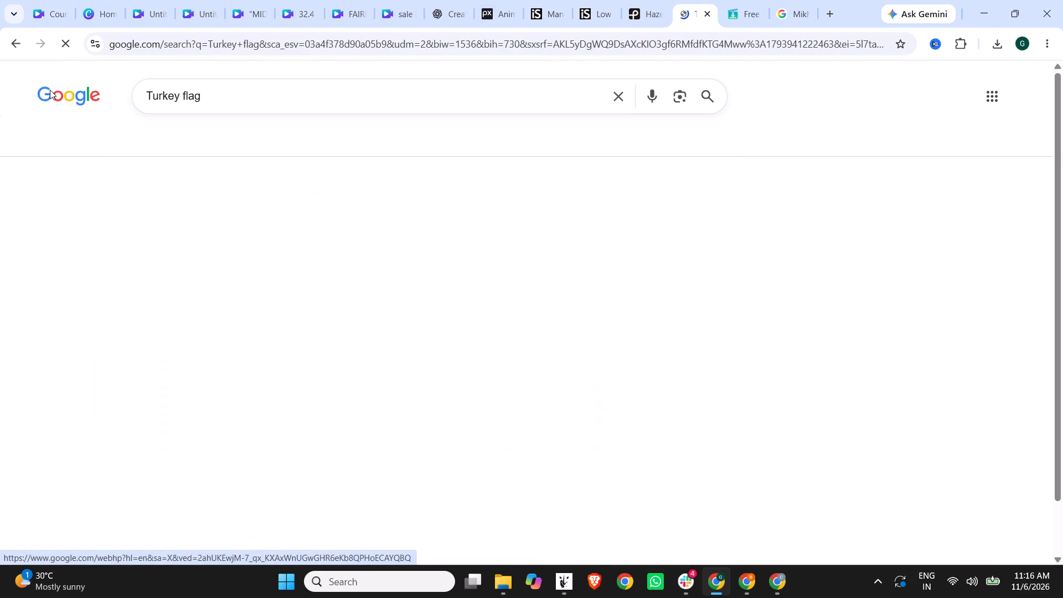
Copy the Wikipedia image of the Turkish flag and paste it into the Country Facts design.
click(48, 317)
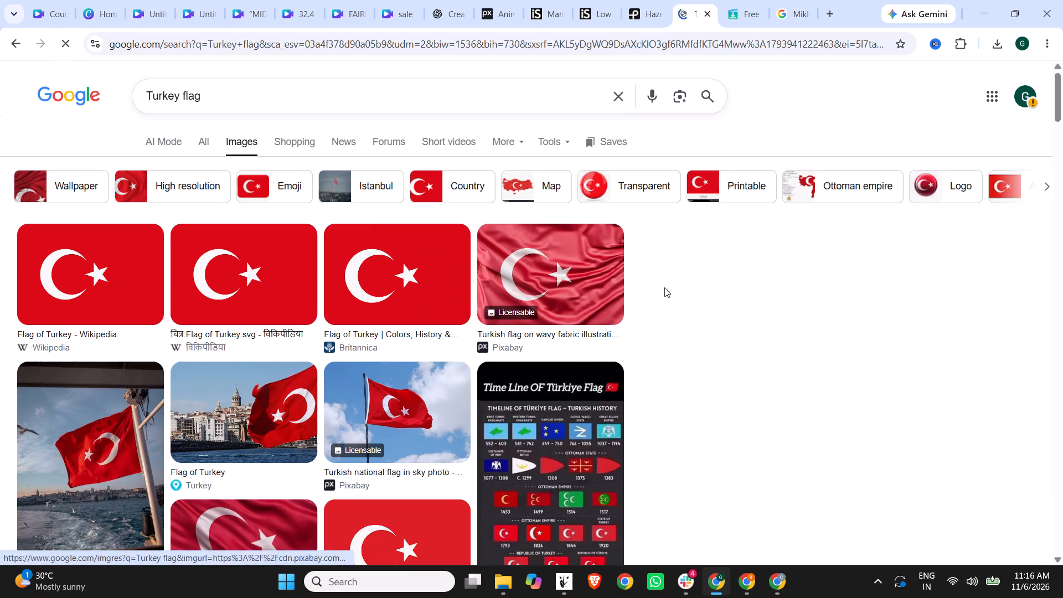
right_click(788, 323)
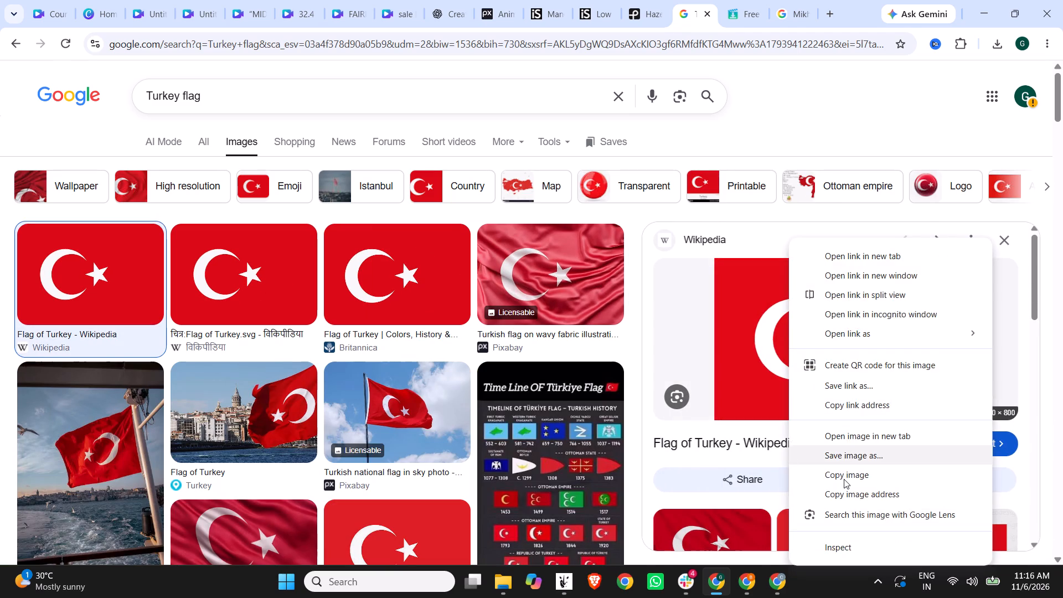
click(844, 479)
click(65, 0)
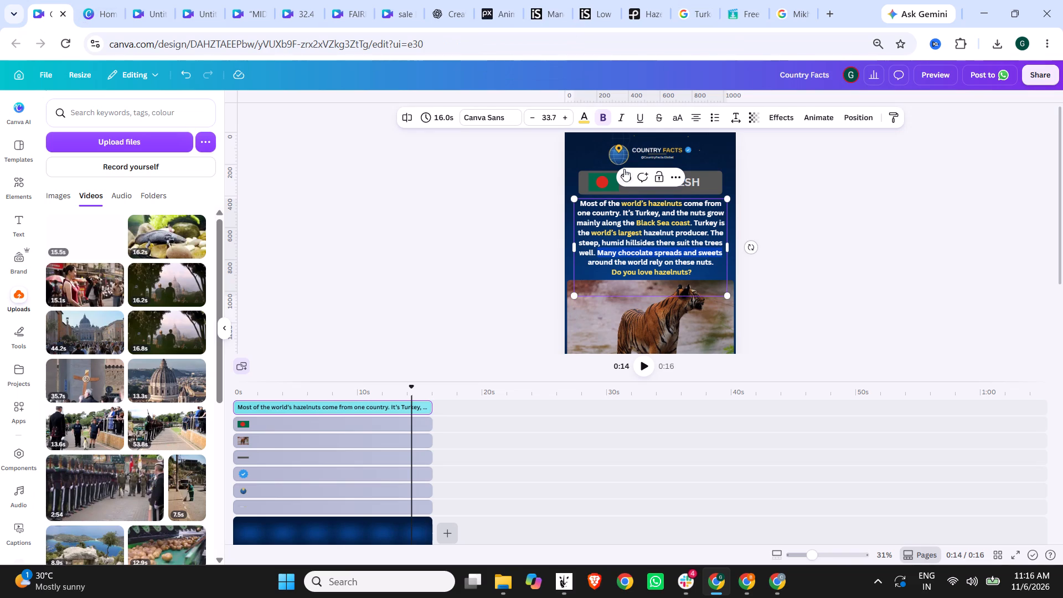
click(598, 178)
key(ctrl+v)
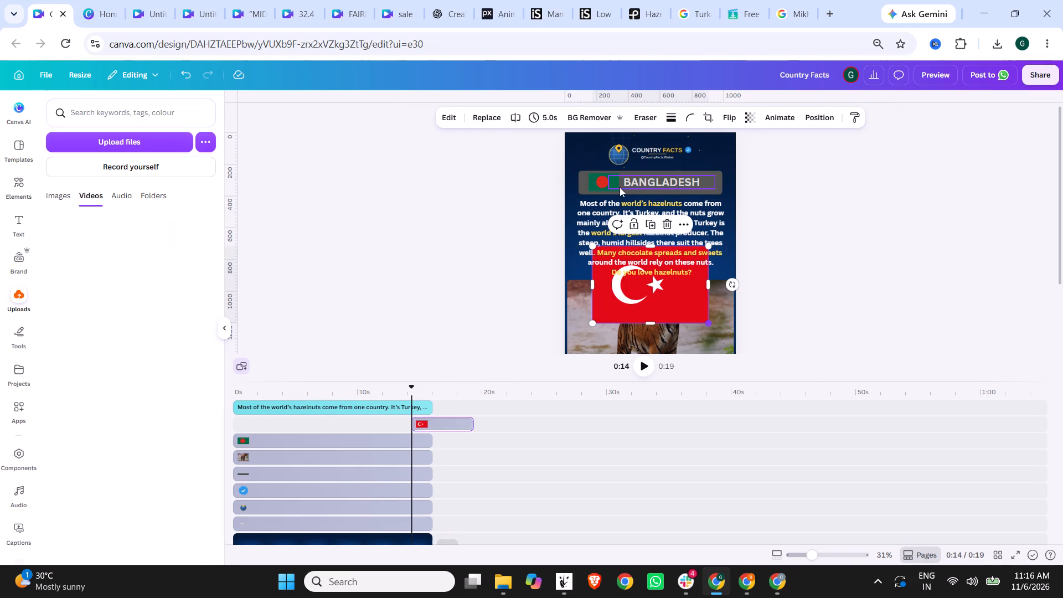
Shrink the Turkish flag to about 182 × 121 and position it over the Bangladesh flag in the heading bar.
drag(664, 315, 663, 240)
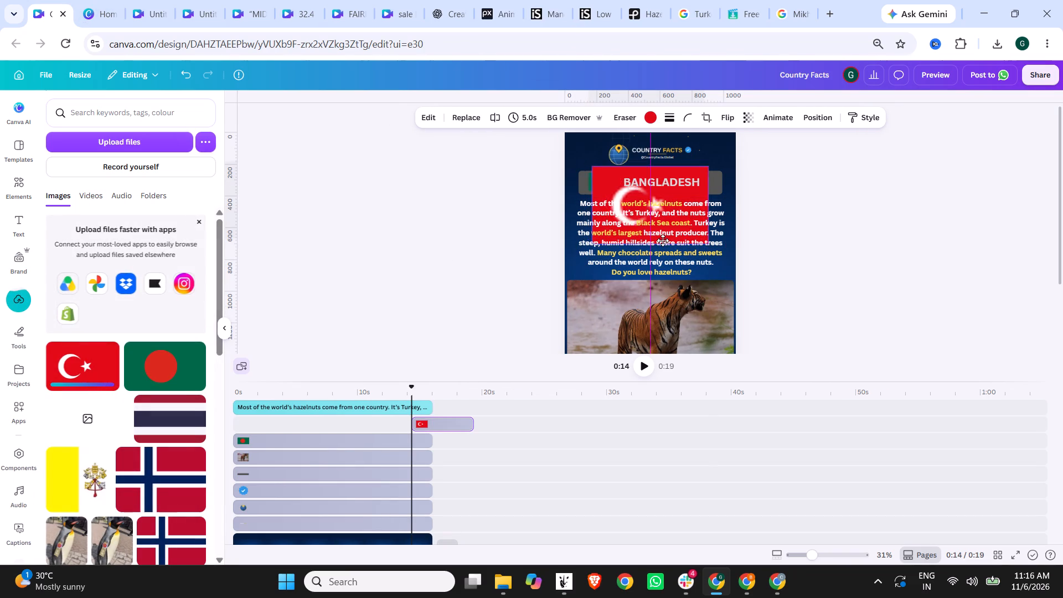
drag(663, 240, 663, 243)
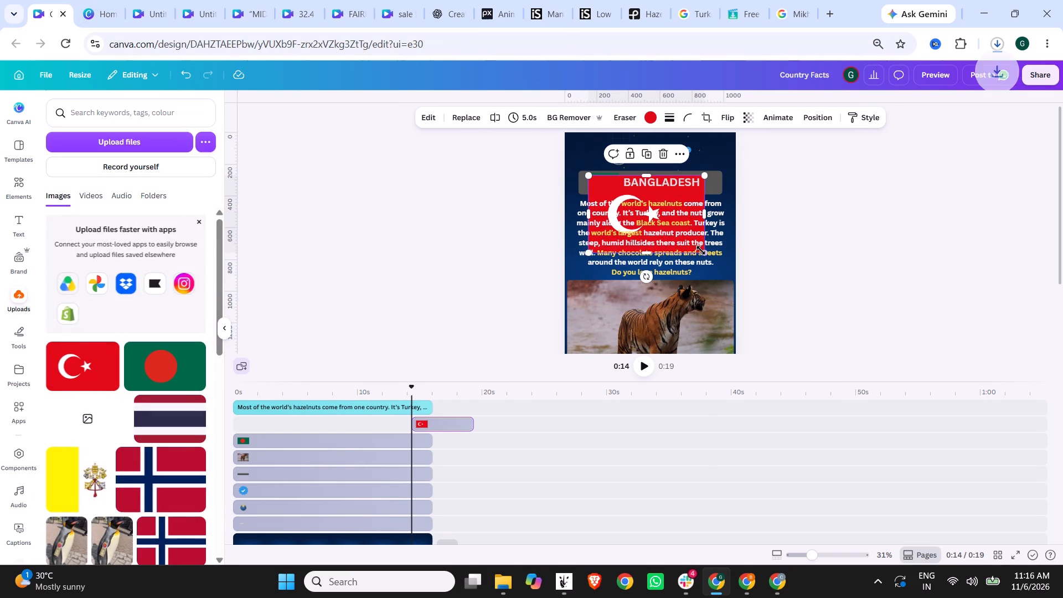
drag(701, 250, 607, 188)
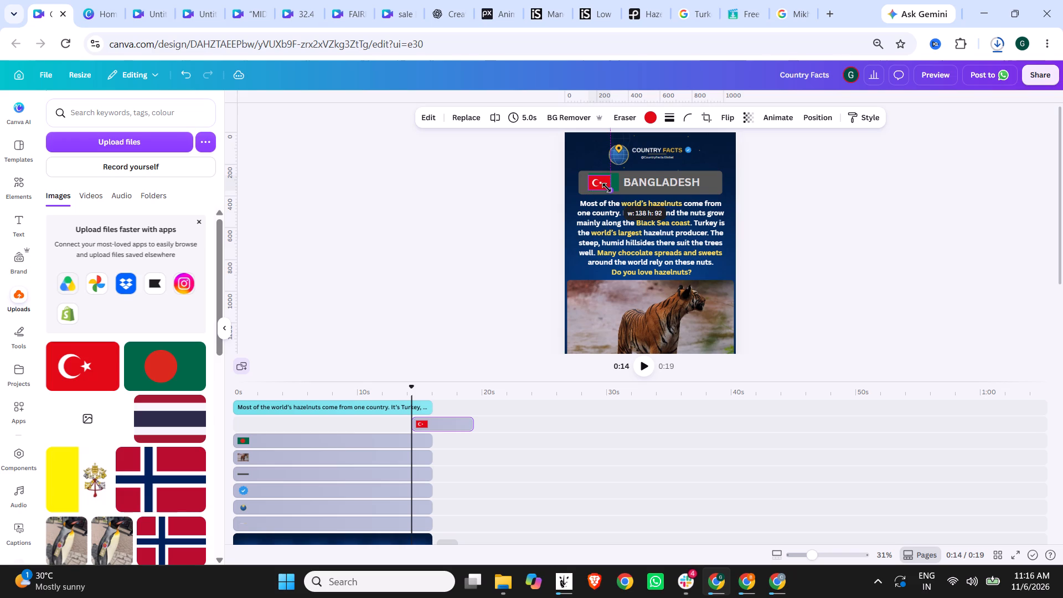
drag(607, 188, 612, 188)
click(601, 181)
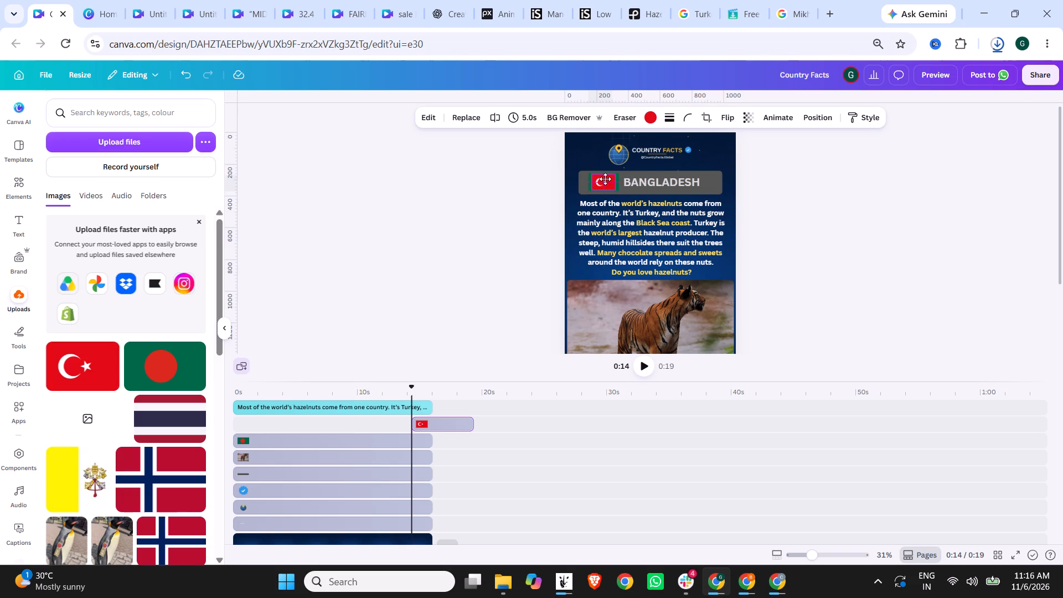
drag(613, 190, 617, 190)
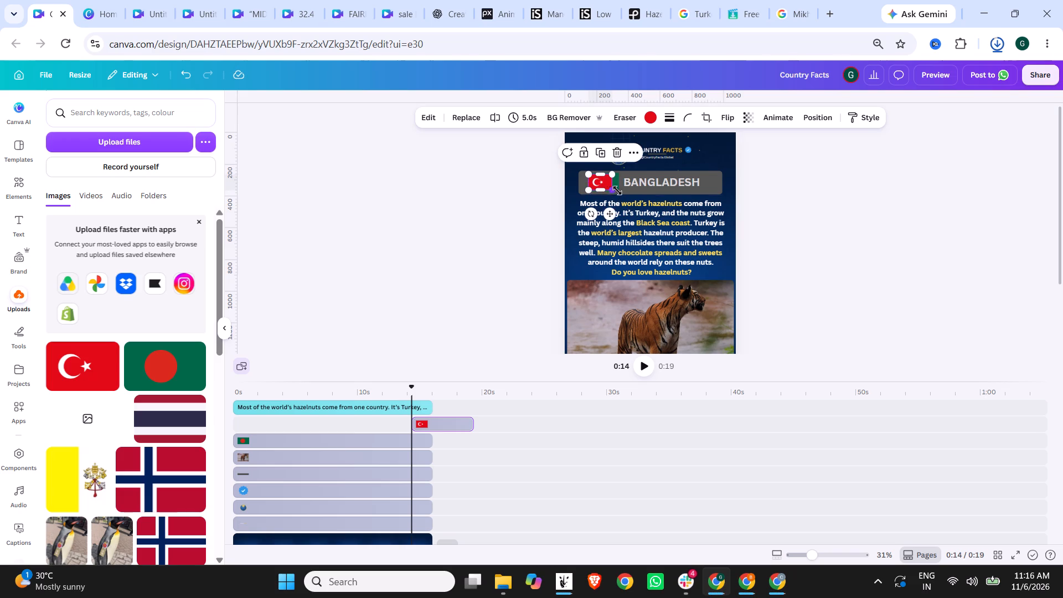
drag(617, 190, 618, 188)
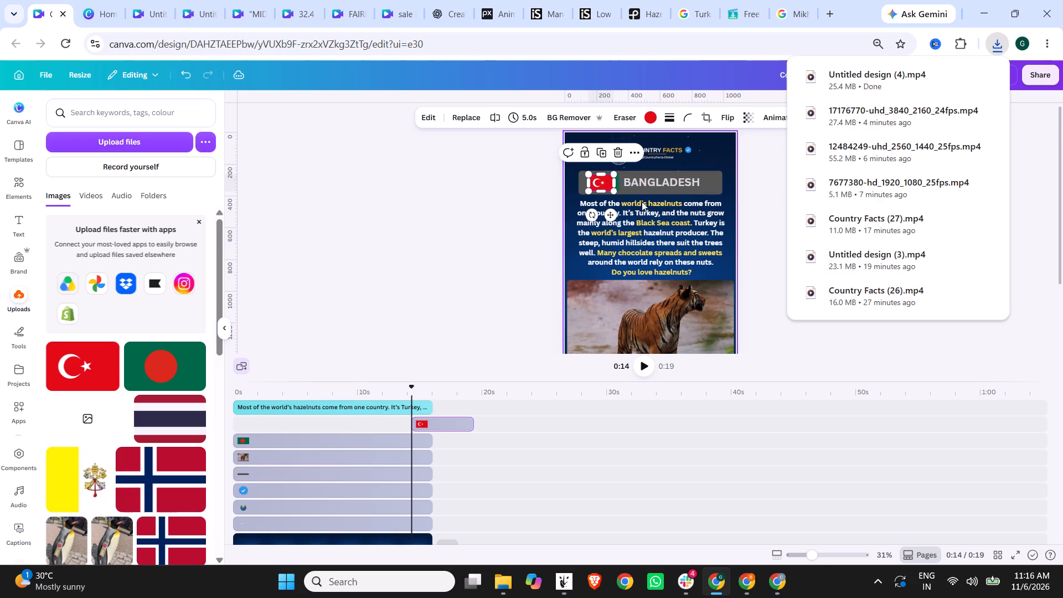
ctrl+scroll(642, 202, up, 4)
drag(578, 181, 586, 184)
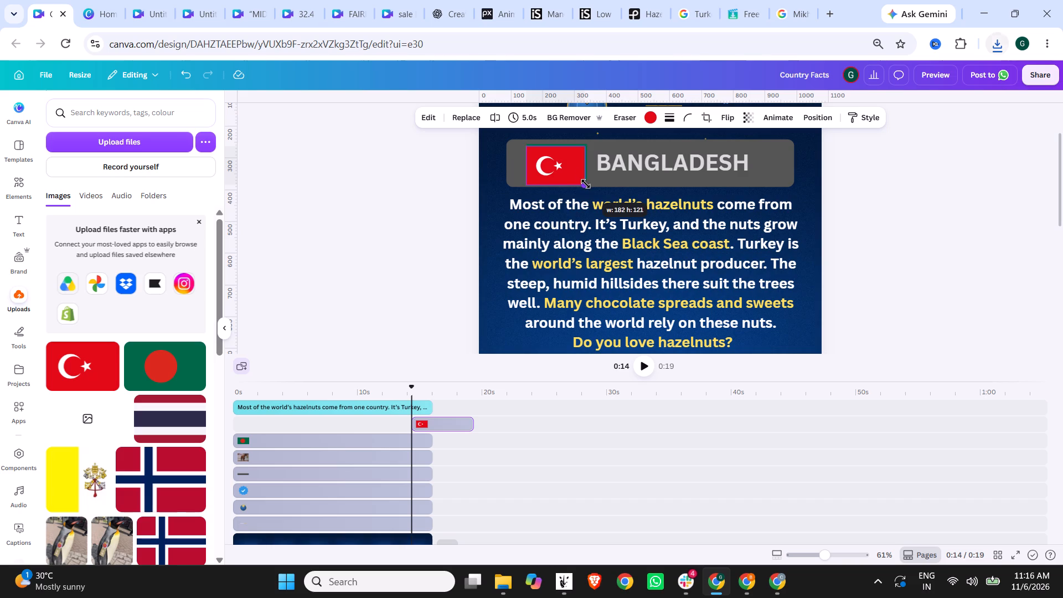
click(569, 168)
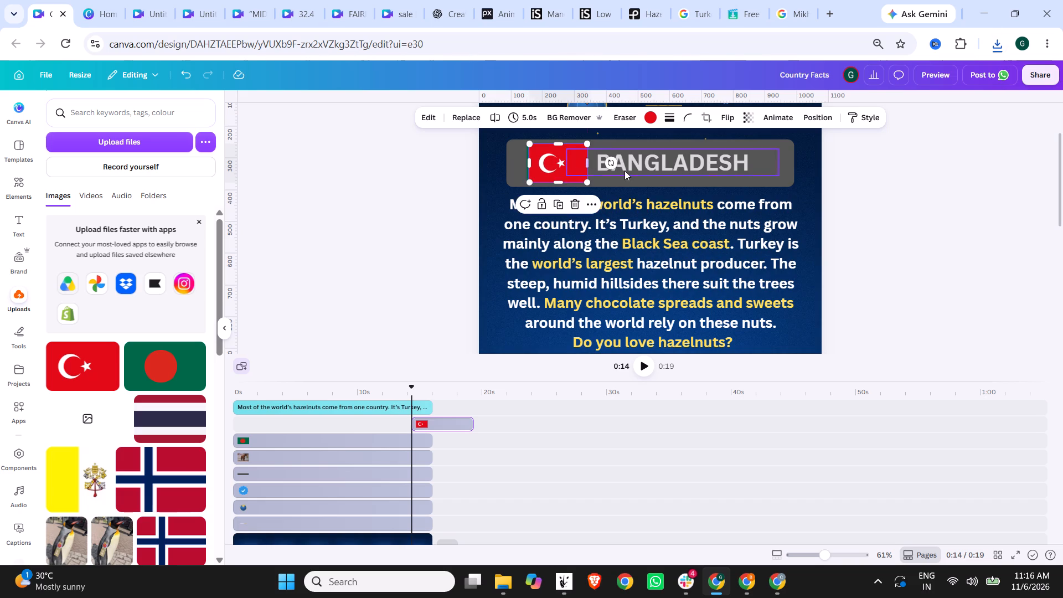
Replace the country name in the heading bar with "TURKEY".
click(629, 164)
double_click(657, 162)
text(TRU)
key(shift+BackSpace)
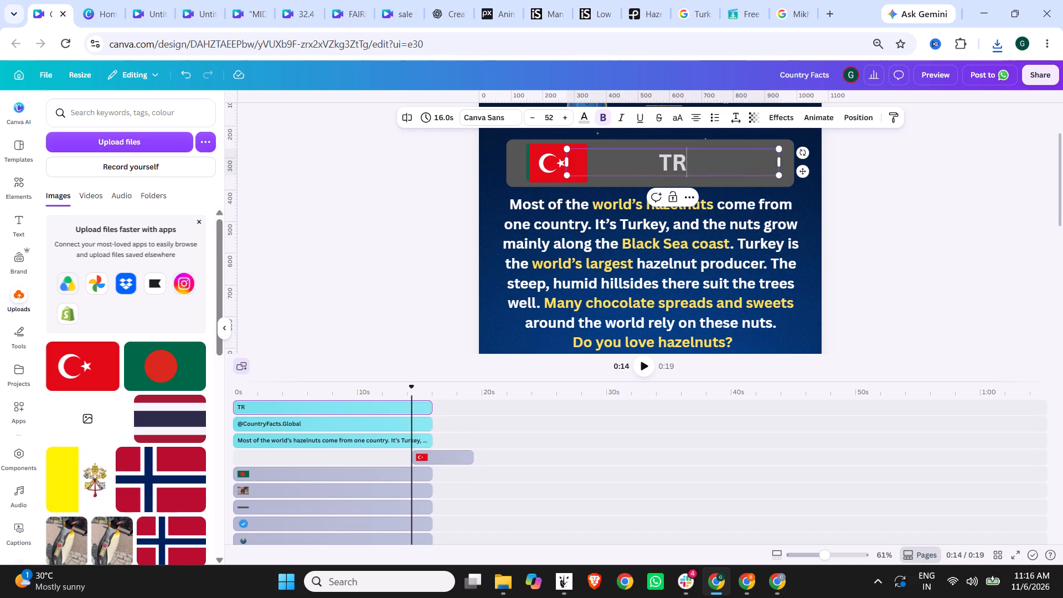
key(shift+BackSpace)
text(URKEY)
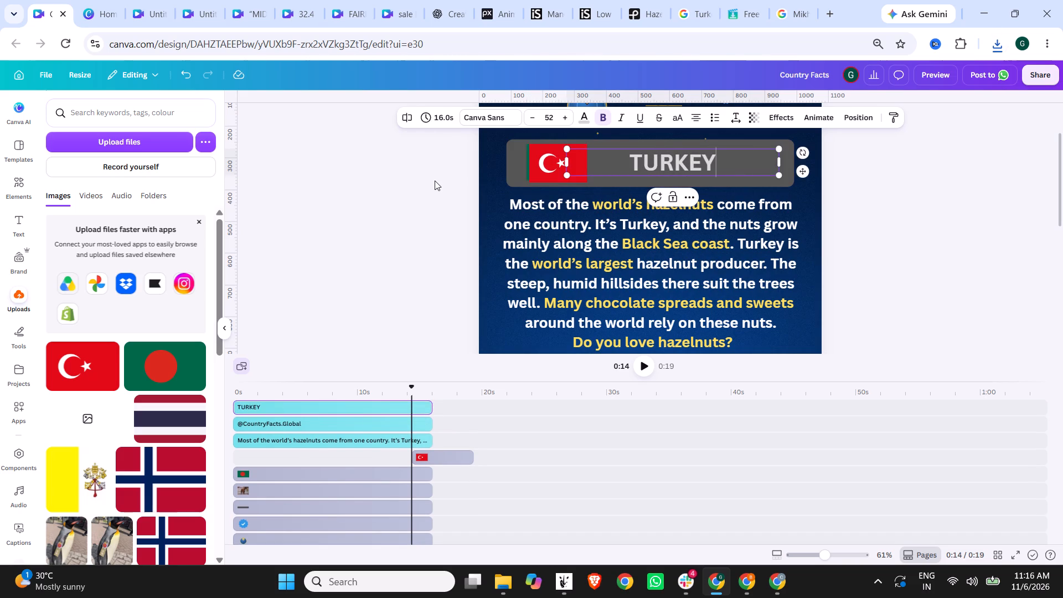
click(435, 181)
Move the Turkish flag's clip to the start of the timeline and extend its duration to 16.0 s.
drag(440, 458, 324, 456)
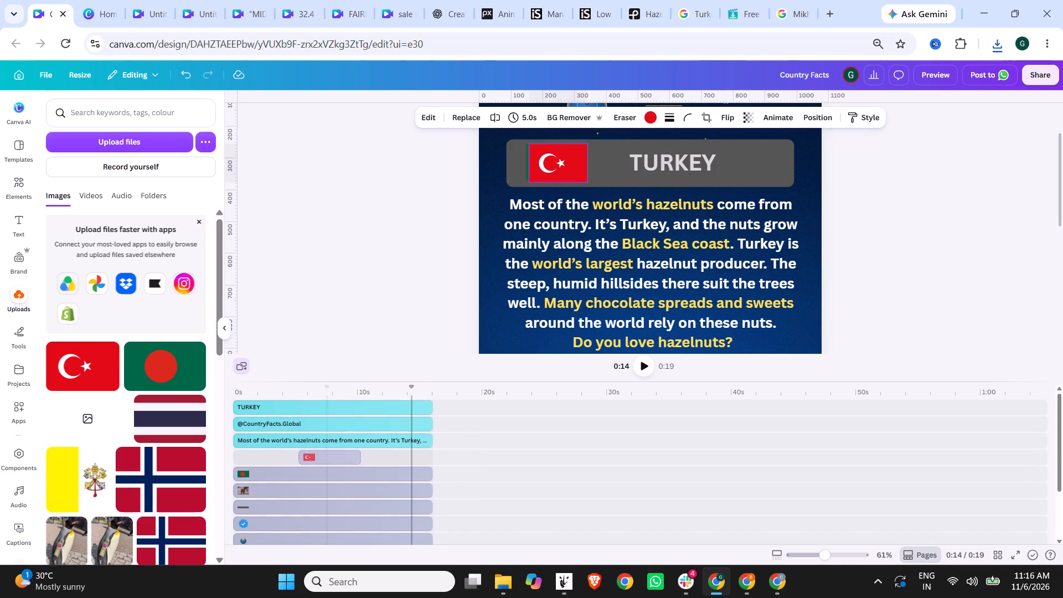
drag(324, 456, 265, 456)
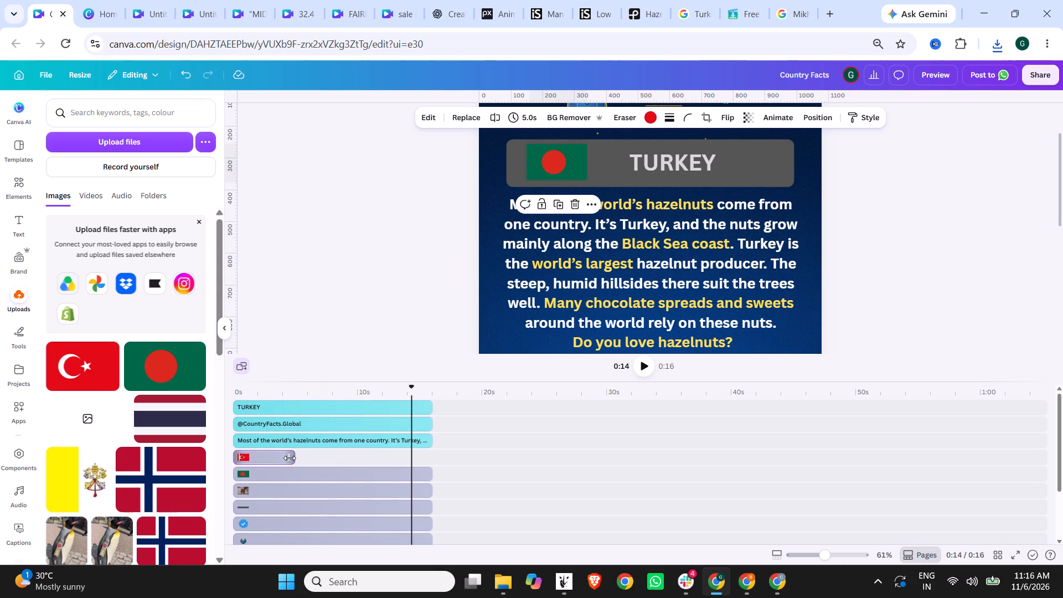
drag(291, 456, 425, 454)
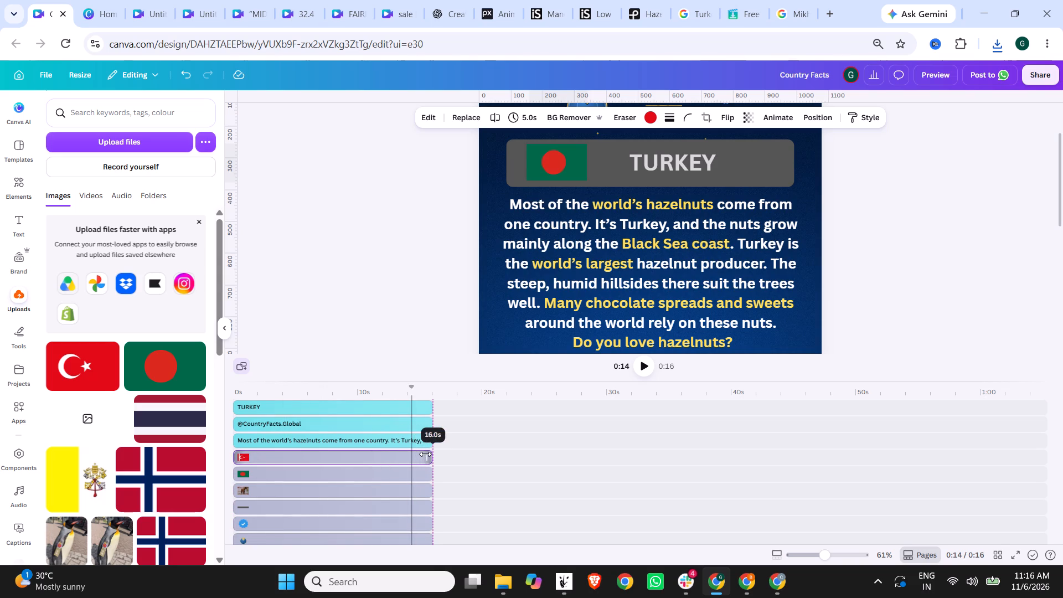
drag(425, 454, 426, 454)
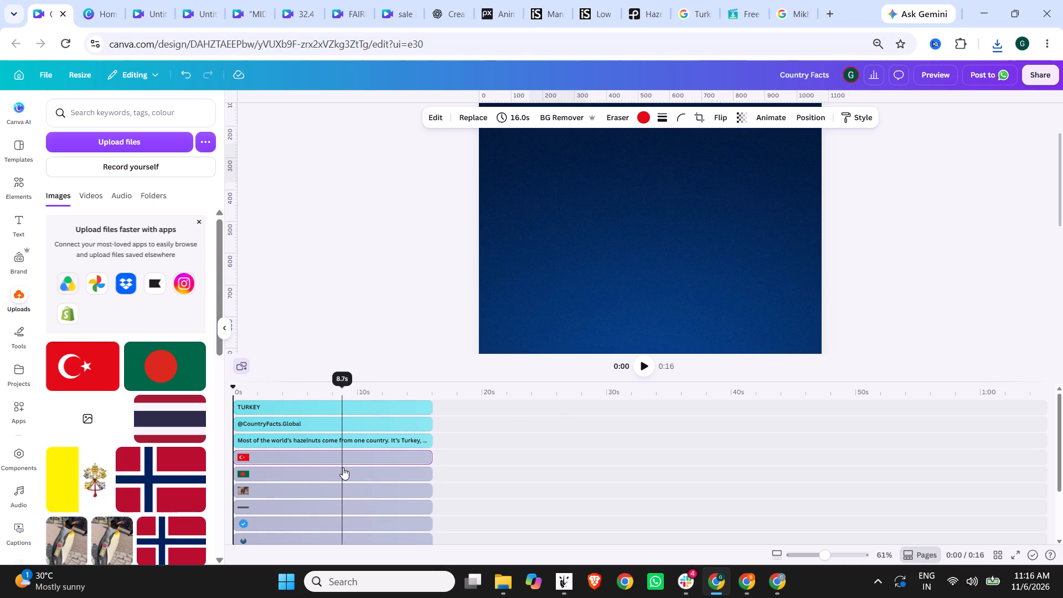
Delete the Bangladesh flag from the design.
click(331, 469)
key(Delete)
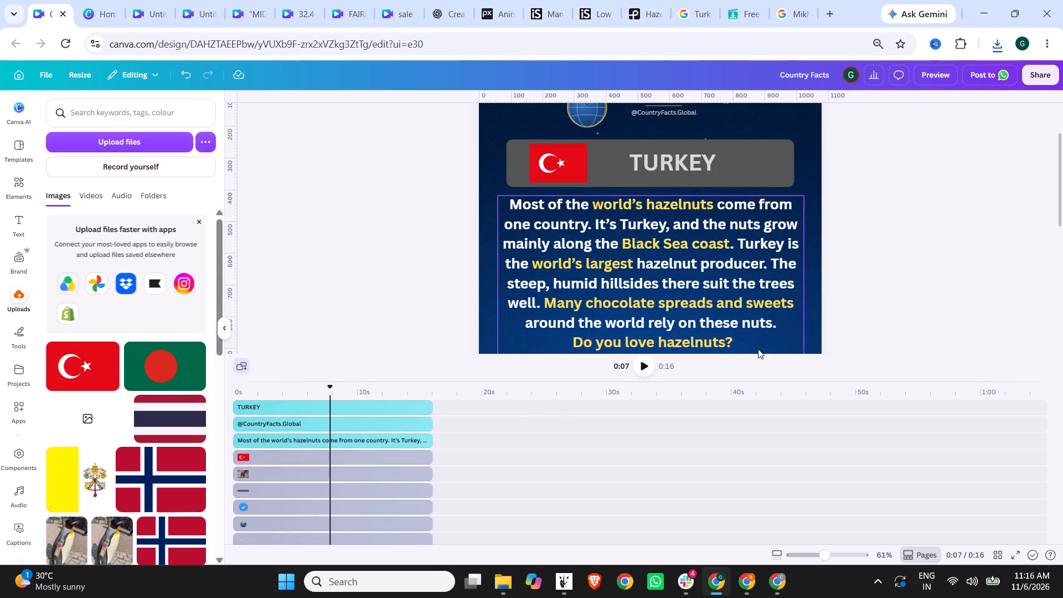
Upload the exported hazelnut video and use it in place of the tiger video below the text.
scroll(822, 266, up, 2)
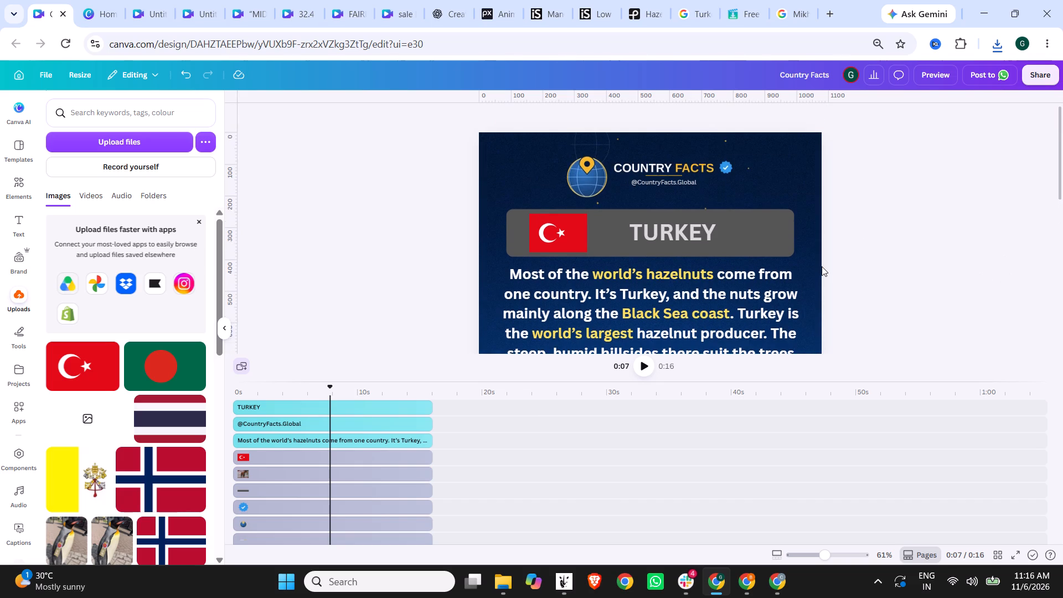
scroll(534, 260, down, 5)
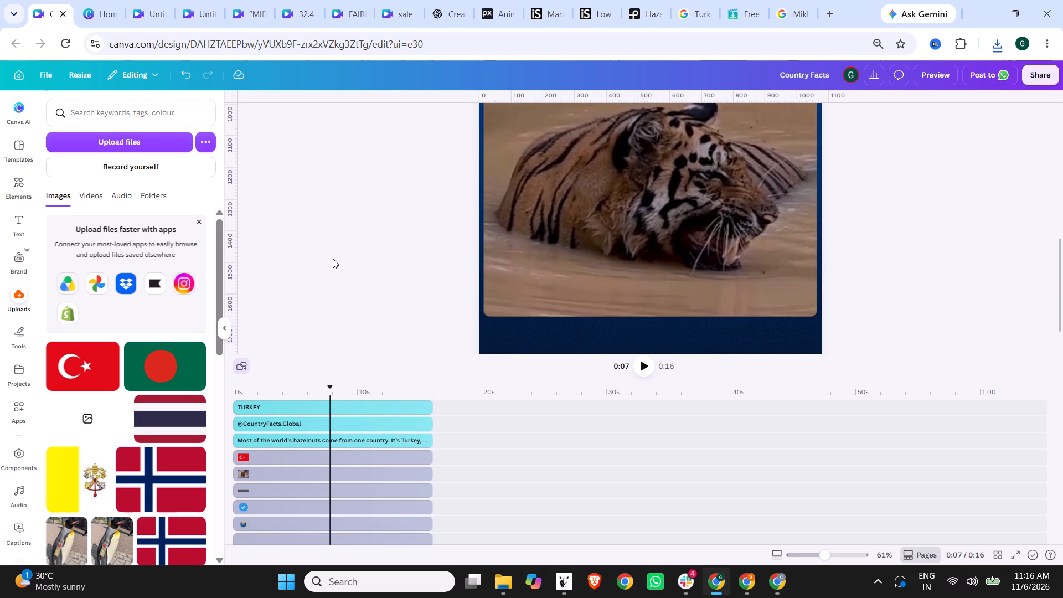
click(333, 259)
click(109, 147)
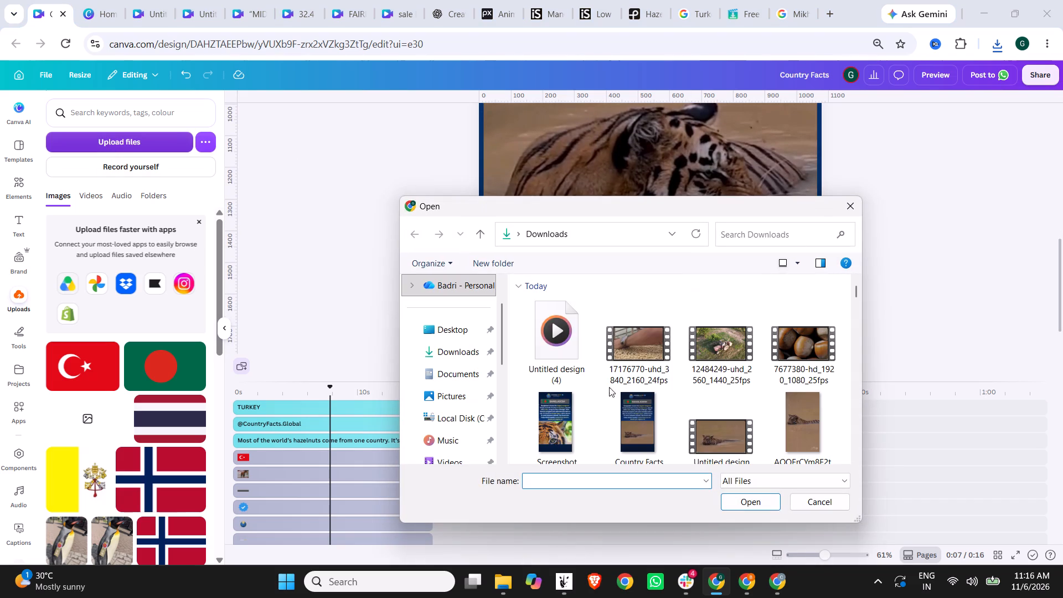
Upload the exported video "Untitled design (4)" and replace the tiger video below the text with it.
double_click(539, 337)
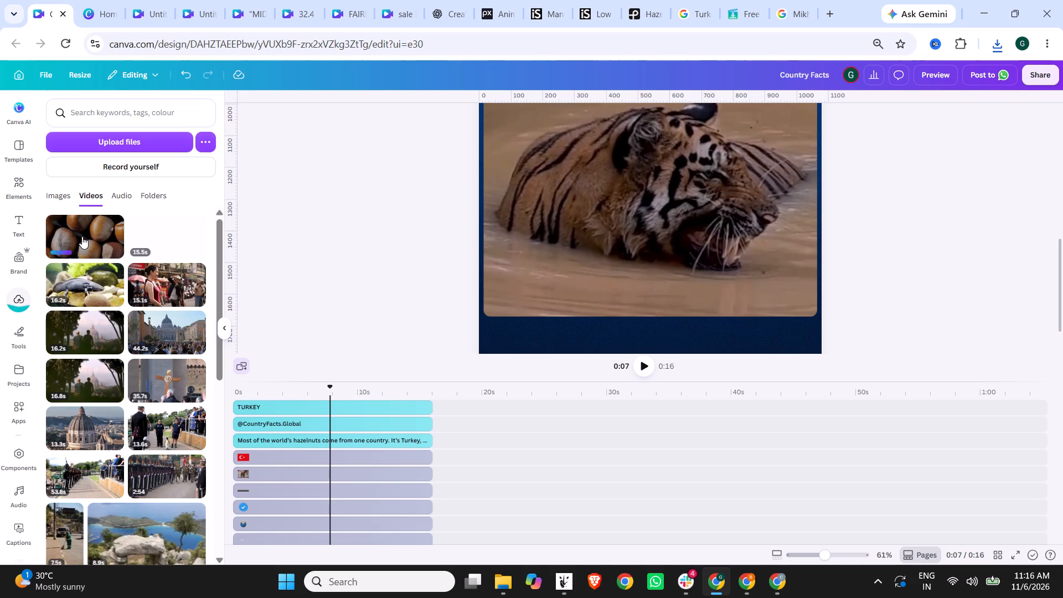
drag(61, 232, 406, 382)
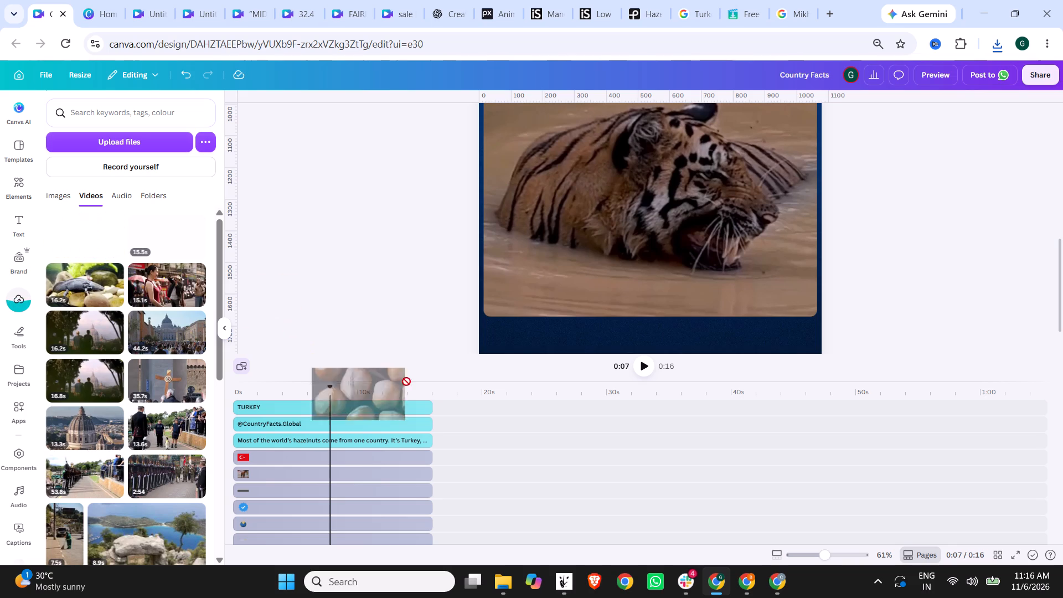
drag(406, 382, 670, 236)
click(880, 238)
Review the Turkey design's layout and preview the full video from its beginning to check the text and hazelnut footage.
scroll(219, 244, up, 1)
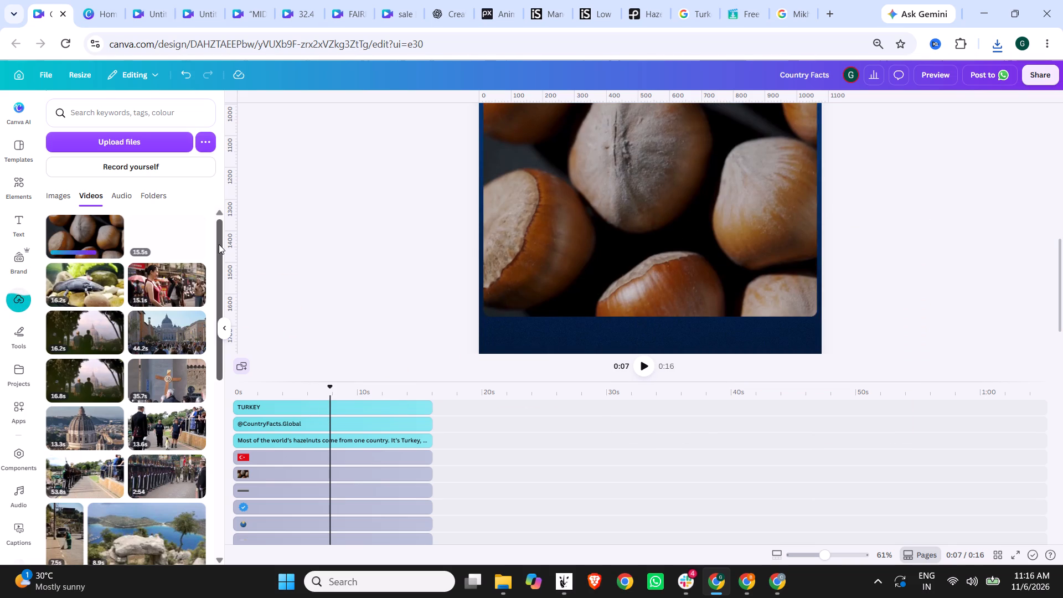
scroll(219, 244, up, 1)
scroll(466, 235, up, 3)
scroll(593, 230, up, 4)
scroll(772, 235, down, 2)
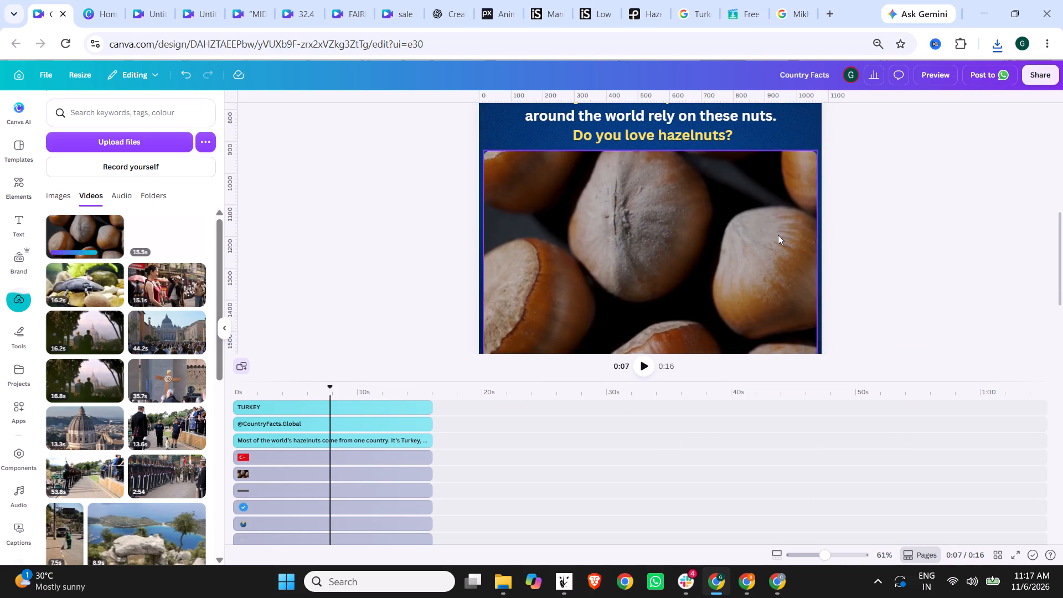
scroll(778, 235, up, 1)
scroll(883, 243, up, 2)
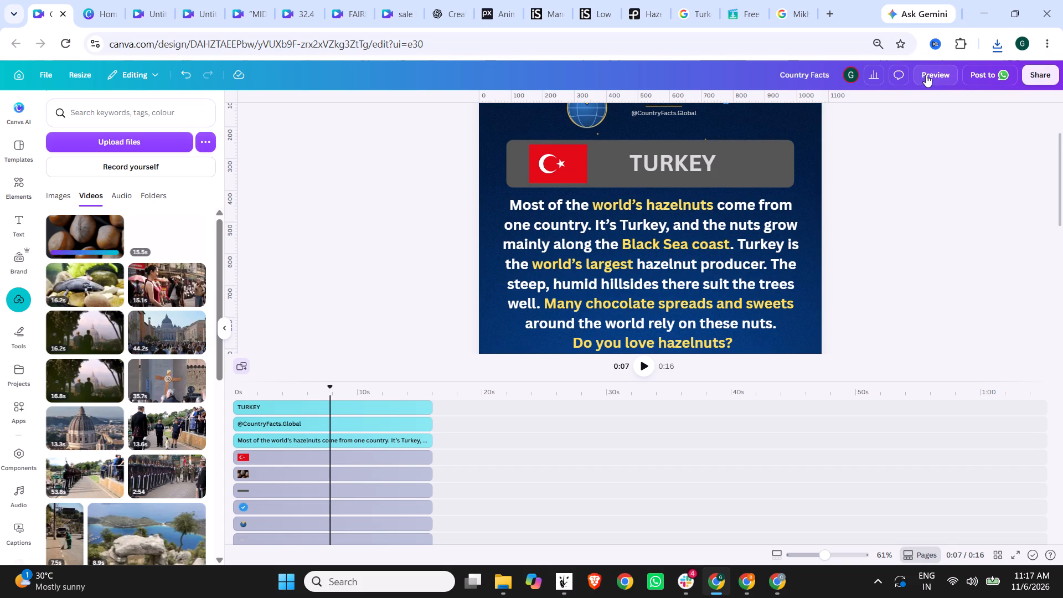
click(776, 0)
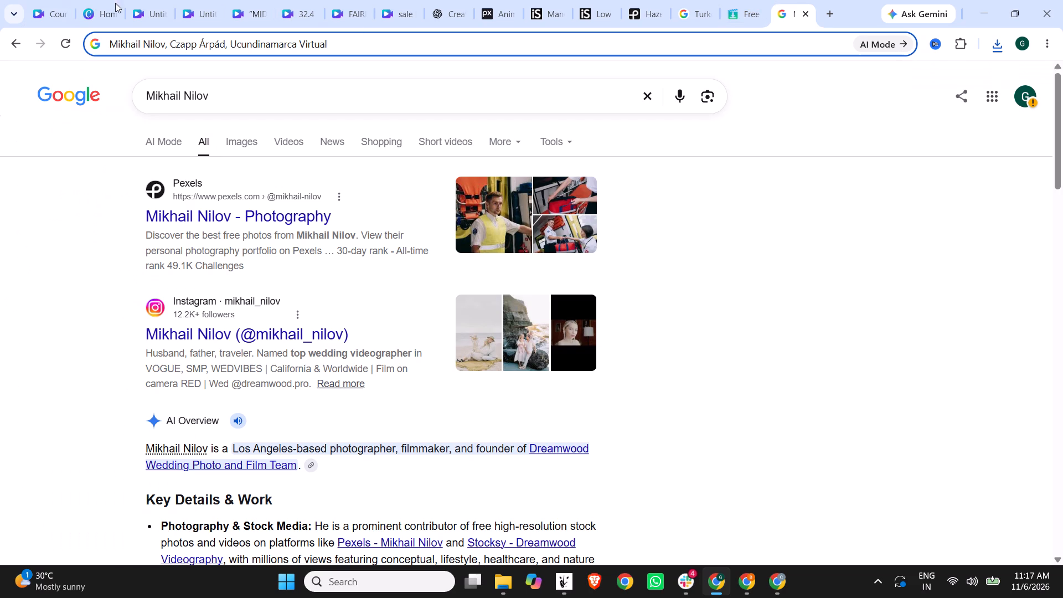
click(48, 0)
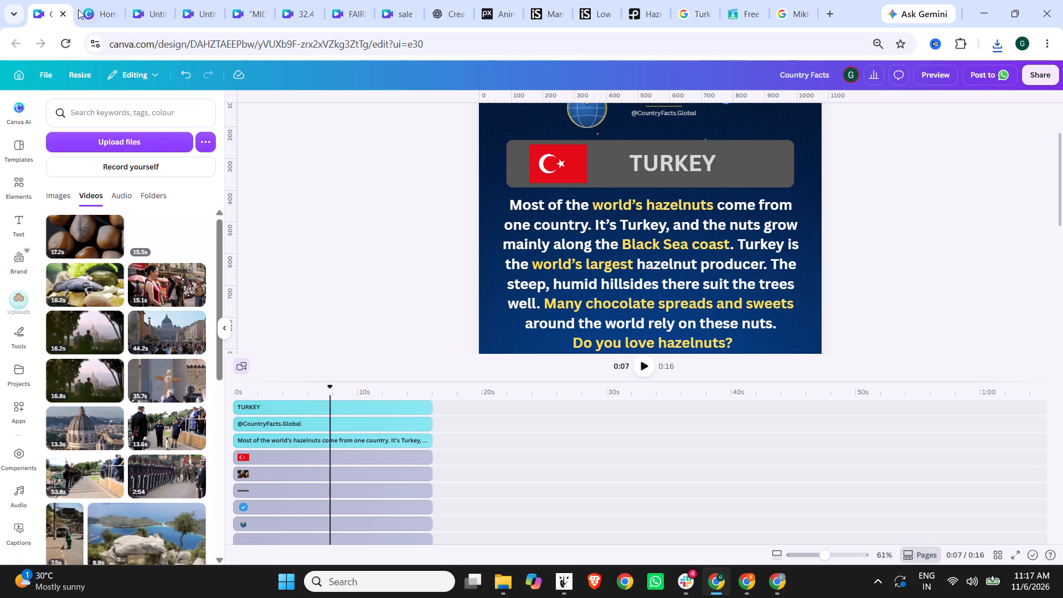
click(927, 70)
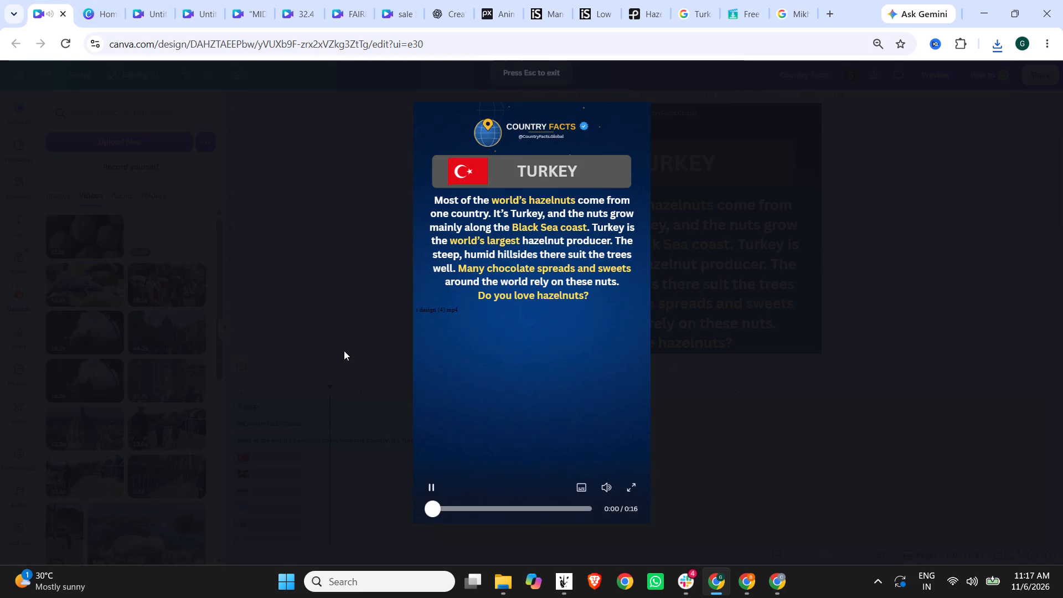
click(830, 315)
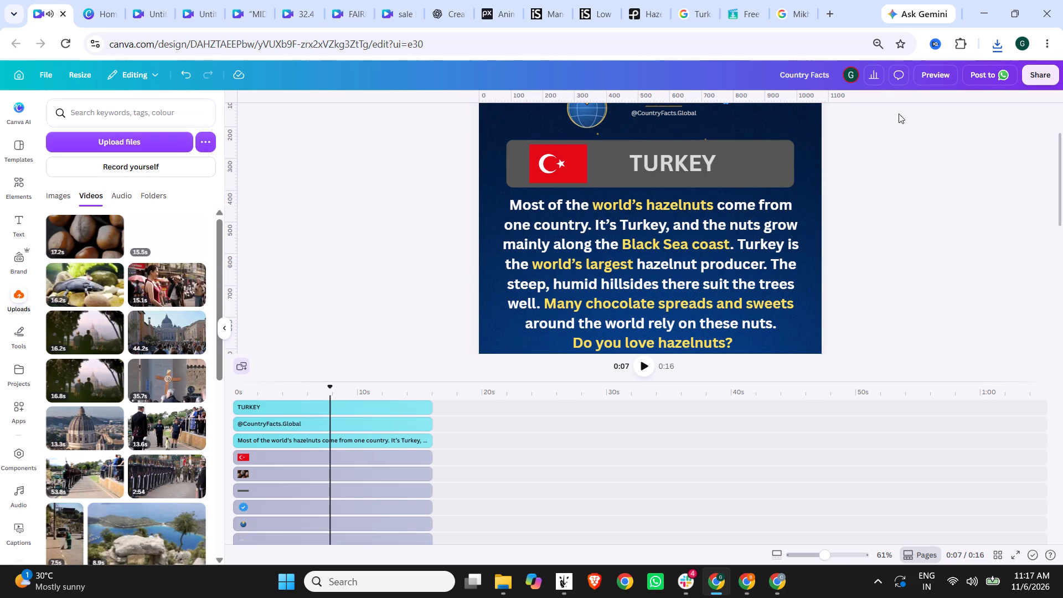
click(935, 82)
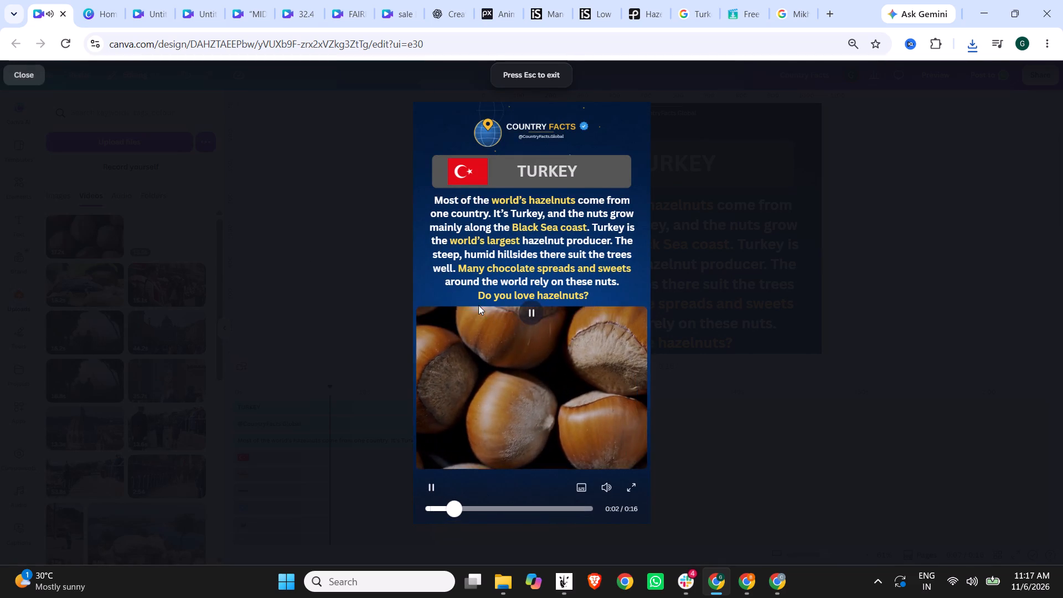
drag(465, 507, 367, 501)
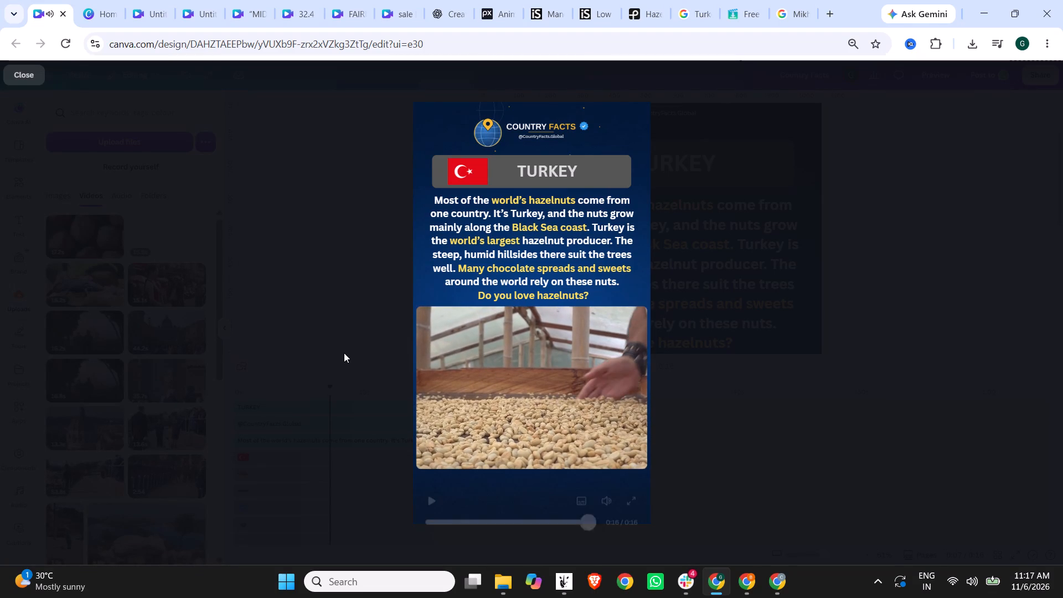
Preview the finished Turkey design through to its end, and close the preview.
click(344, 353)
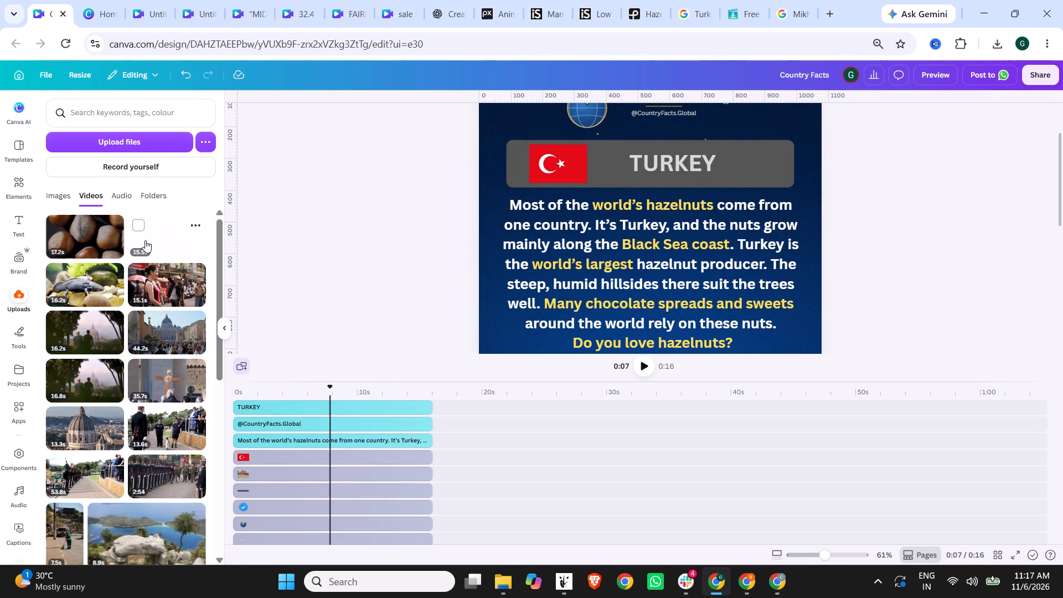
Download the Country Facts design as an MP4 video.
click(1045, 74)
click(887, 316)
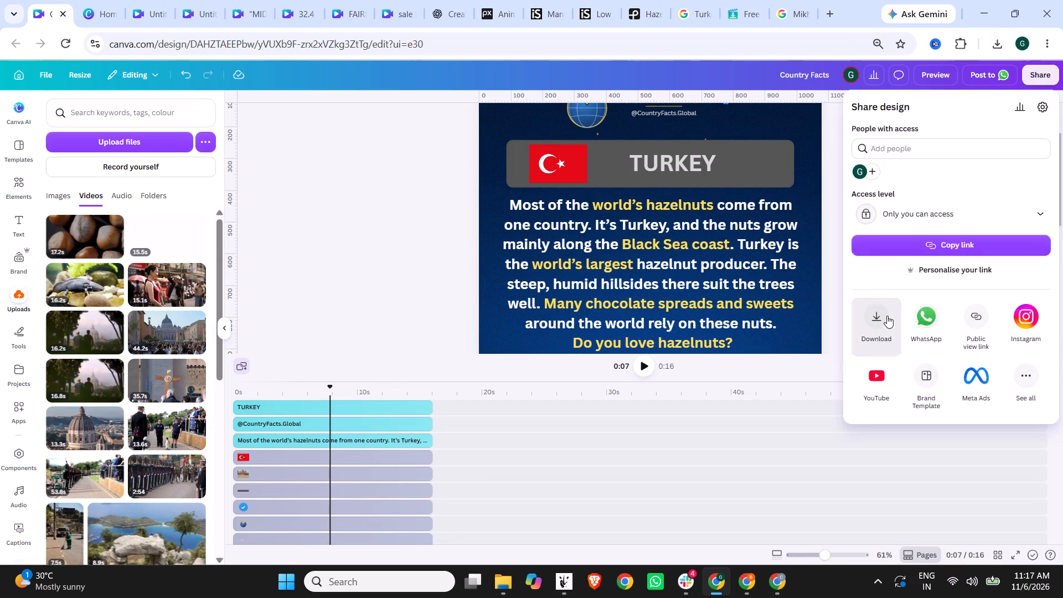
click(957, 241)
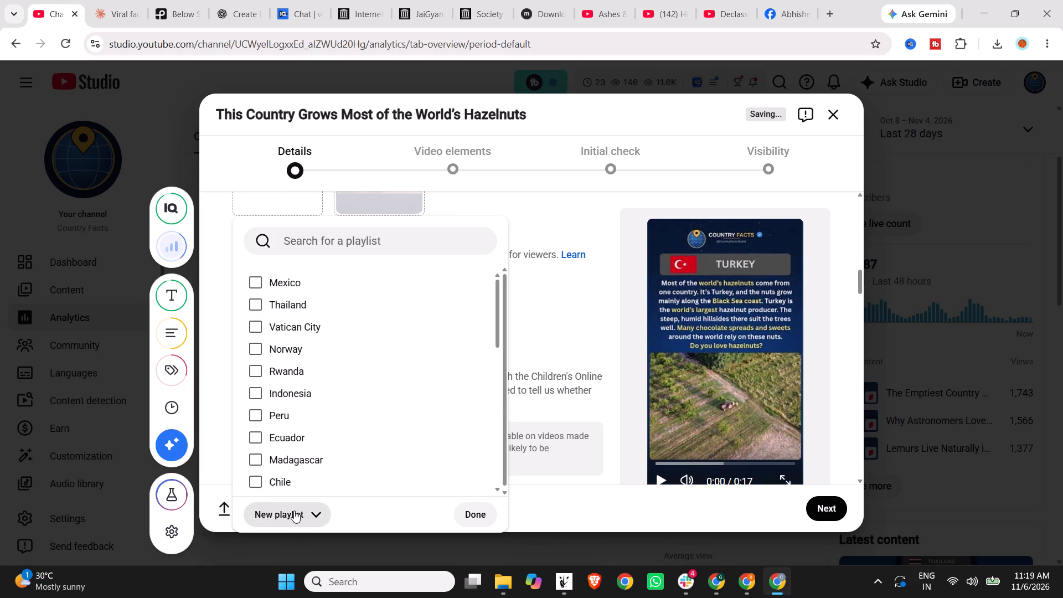
click(294, 511)
click(332, 438)
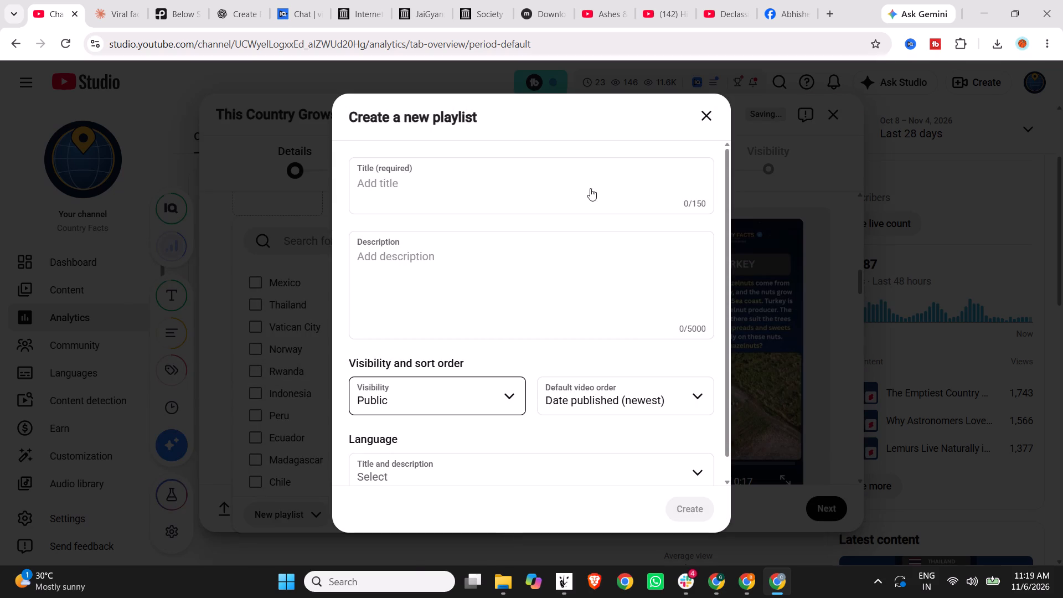
click(544, 186)
text(Turkey)
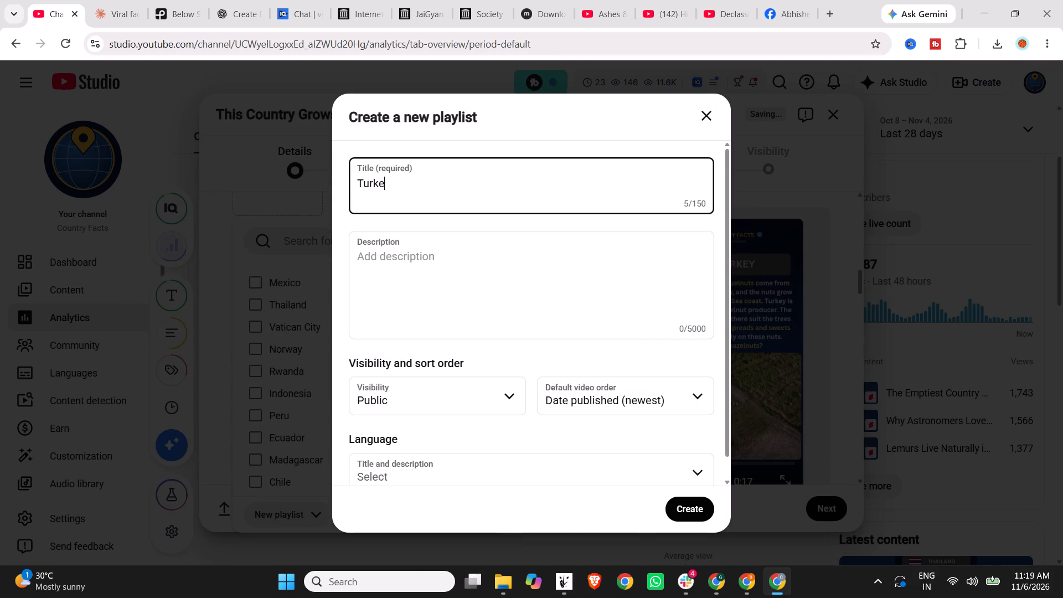
click(689, 507)
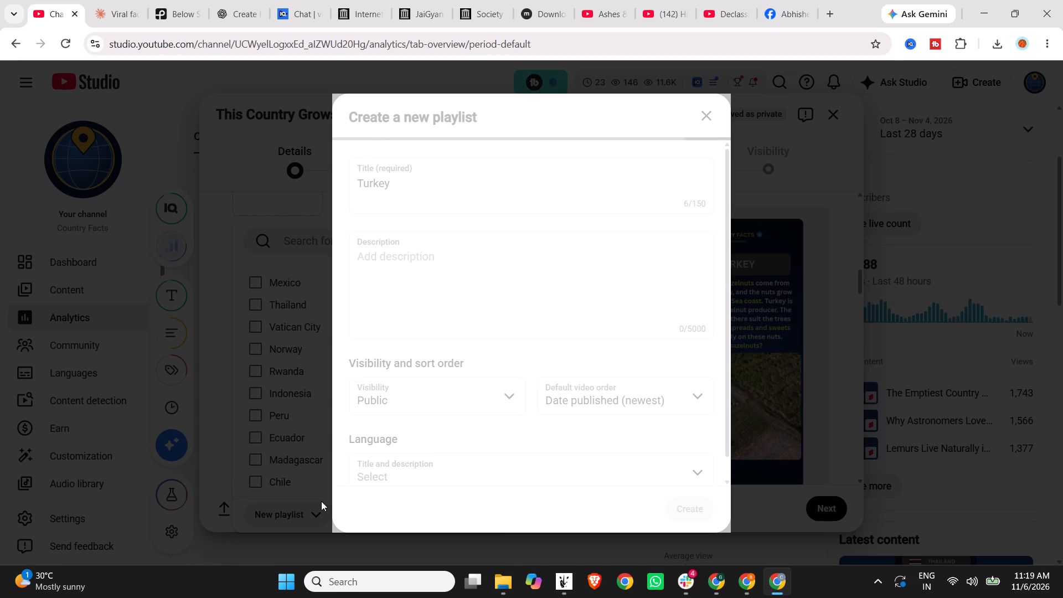
click(472, 511)
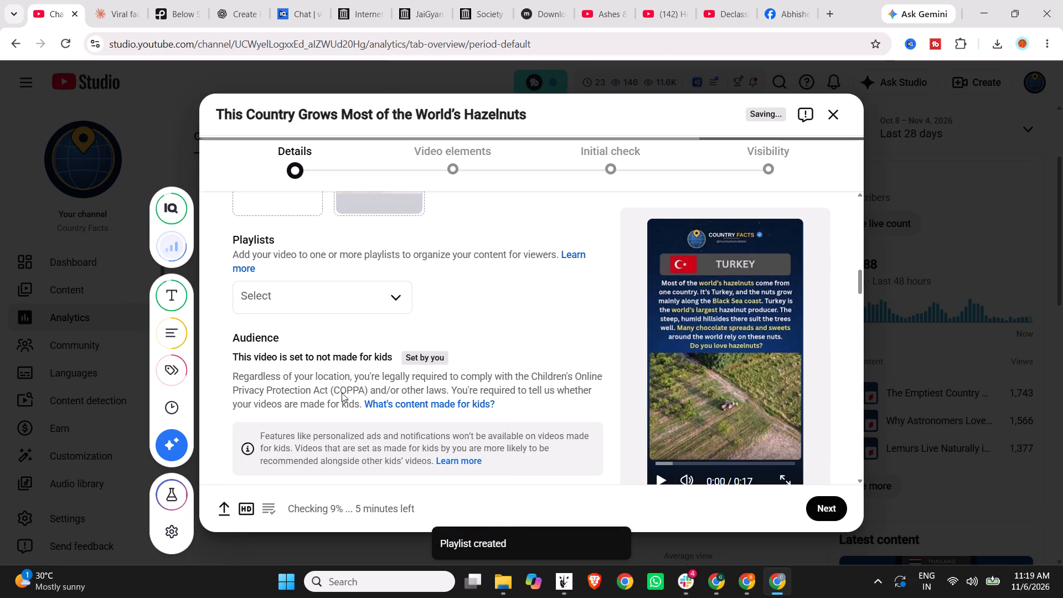
Declare that the video doesn't include paid promotion and answer No to the AI use question.
scroll(357, 364, down, 6)
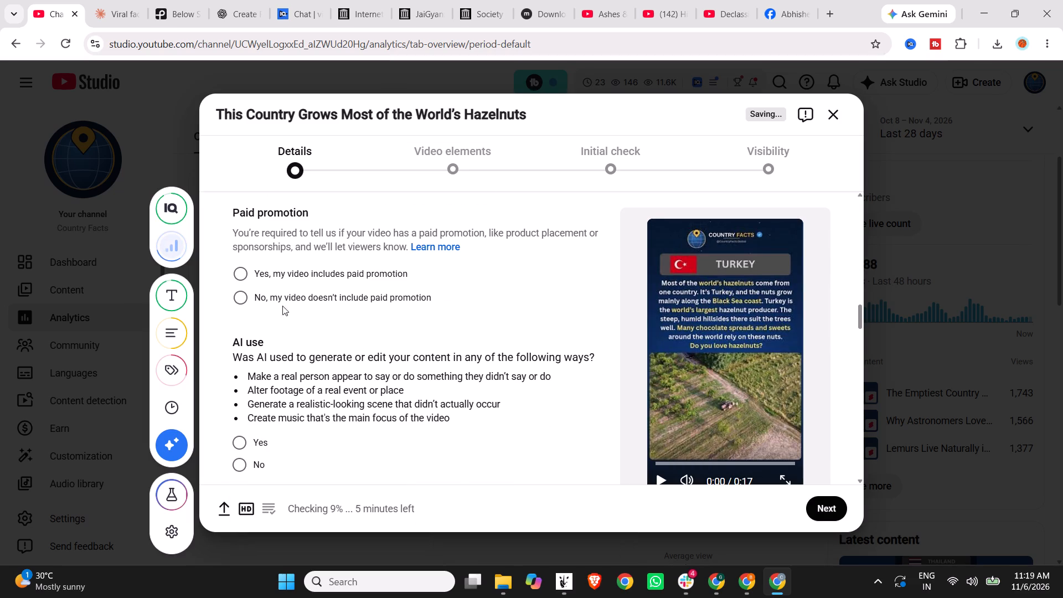
click(287, 292)
click(252, 461)
Add the suggested tags "world geography" and "interesting facts" to the video's tags.
scroll(349, 350, down, 4)
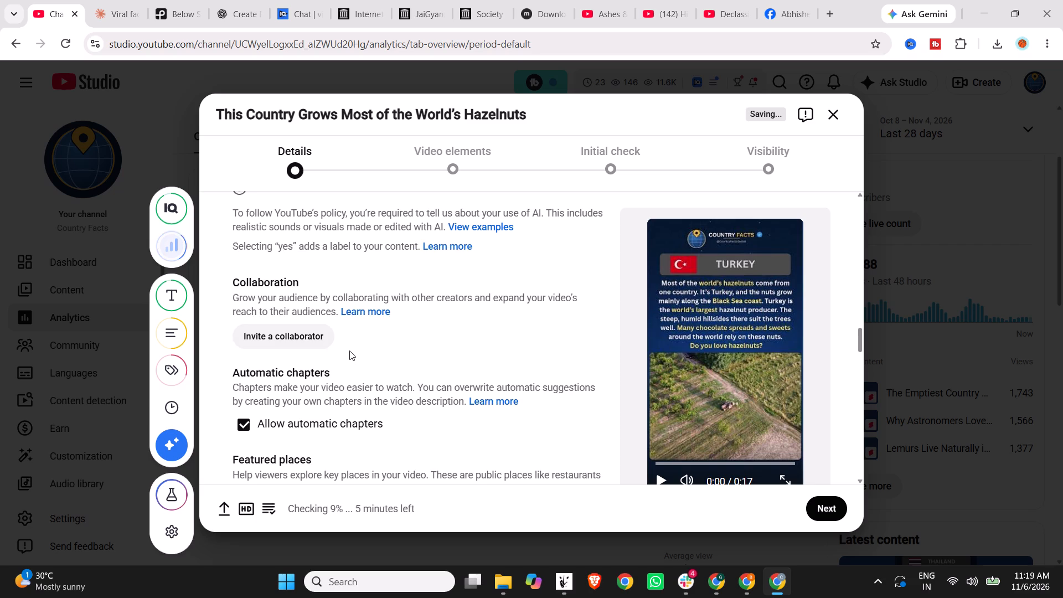
scroll(347, 393, down, 4)
scroll(319, 347, down, 2)
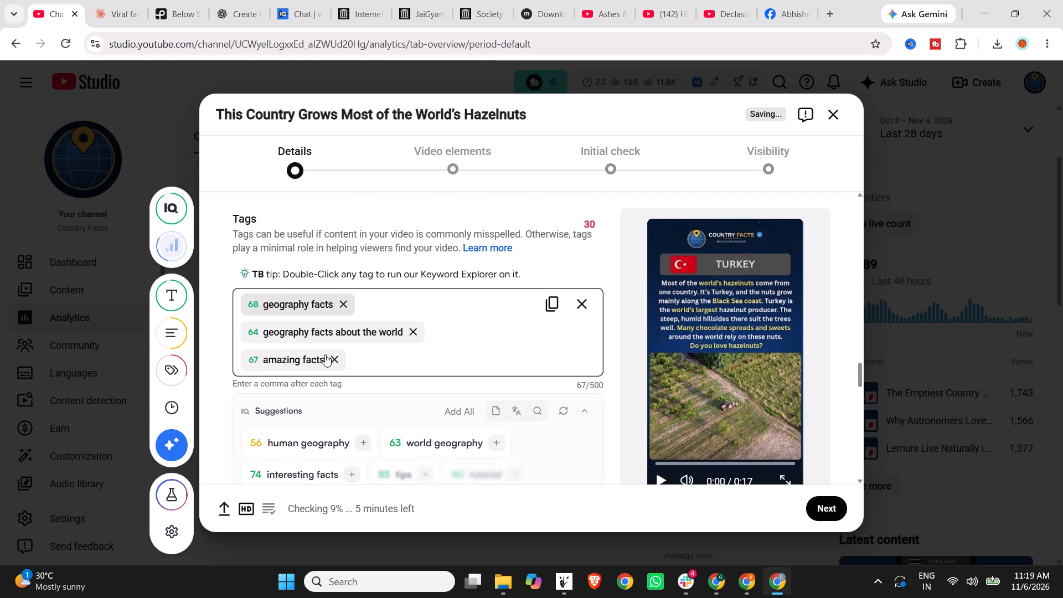
click(494, 446)
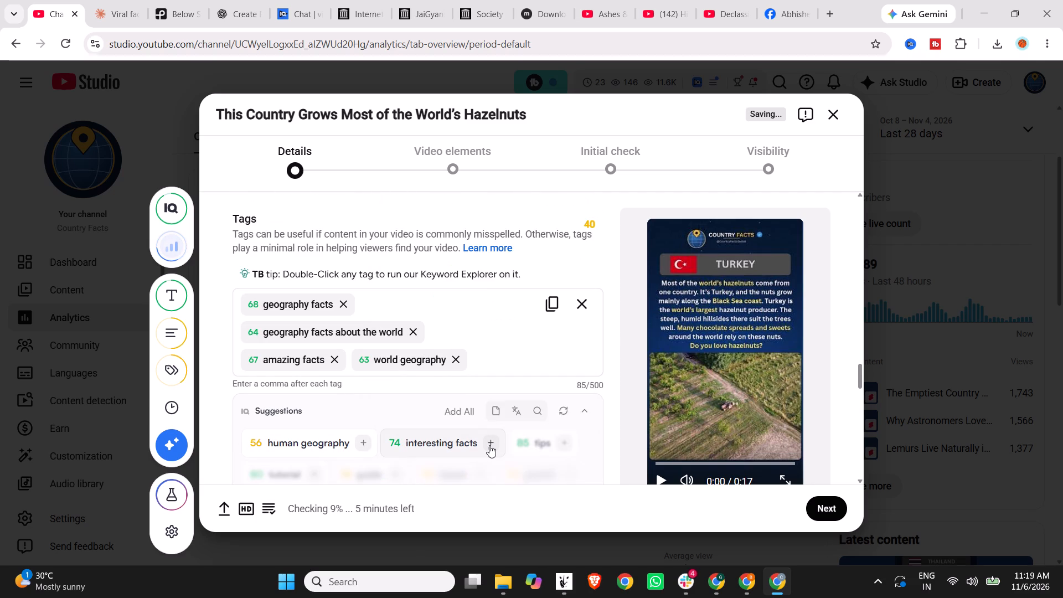
click(489, 445)
Paste the copied keyword list into the video's tags after "interesting facts".
scroll(283, 255, up, 2)
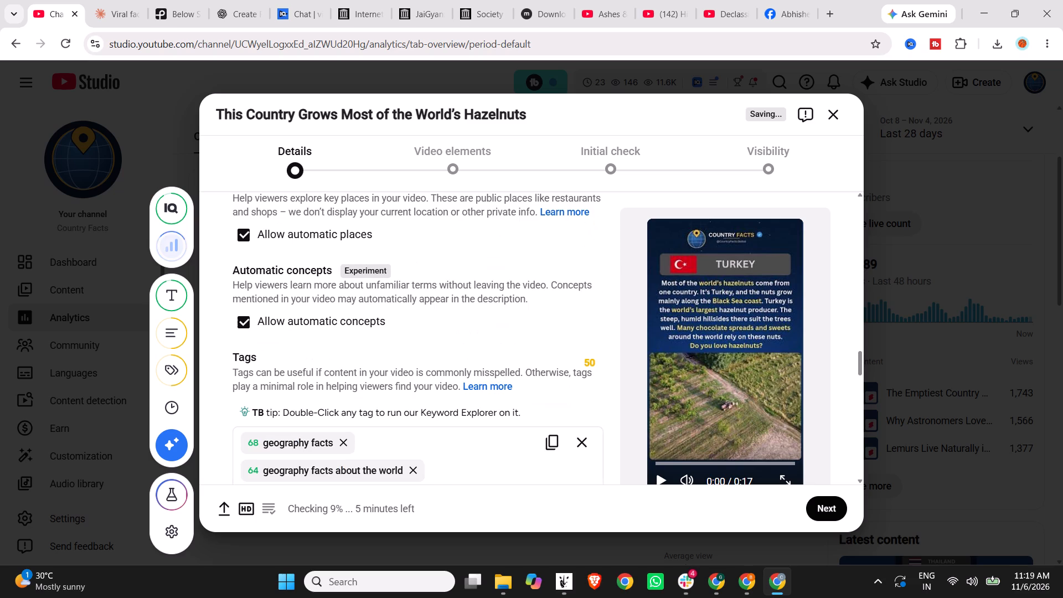
scroll(360, 365, down, 1)
scroll(423, 365, up, 3)
scroll(423, 365, down, 10)
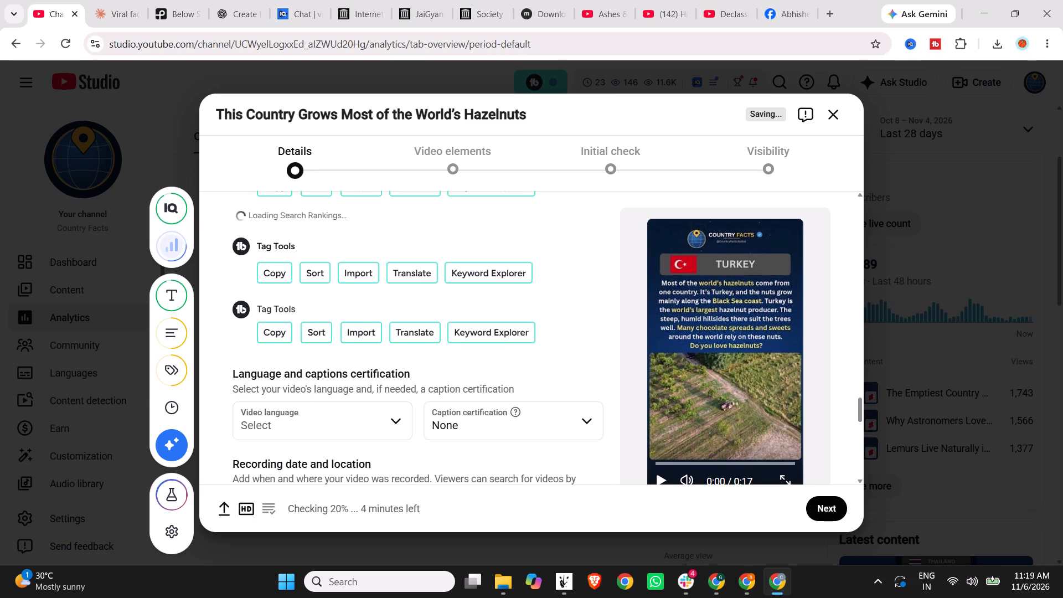
scroll(408, 360, up, 6)
click(433, 388)
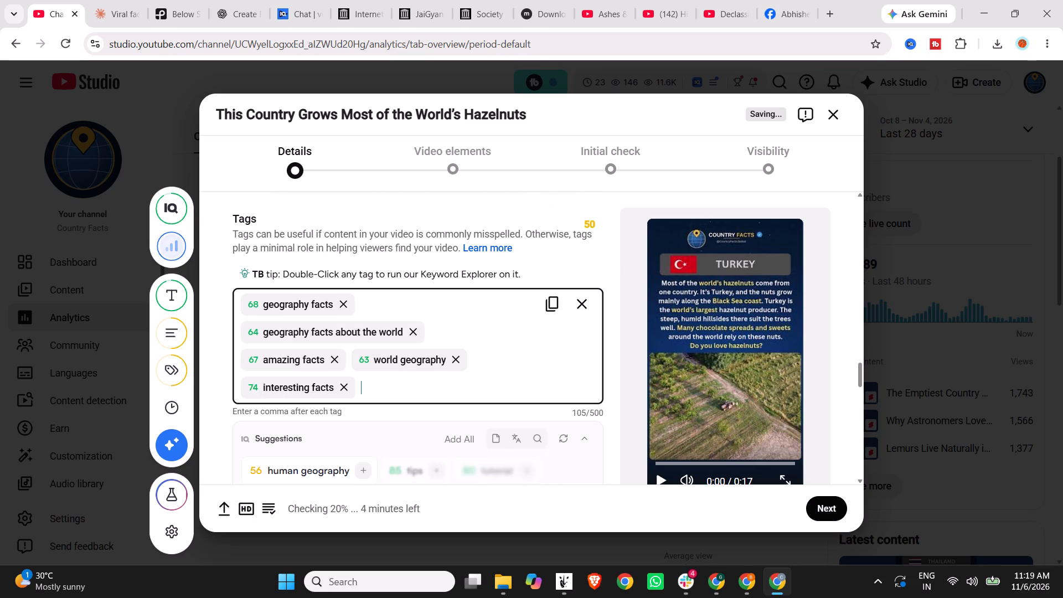
key(ctrl+v)
Add the tags "hazelnut spread" and "hazelnut coffee" after the pasted tags.
scroll(407, 370, down, 2)
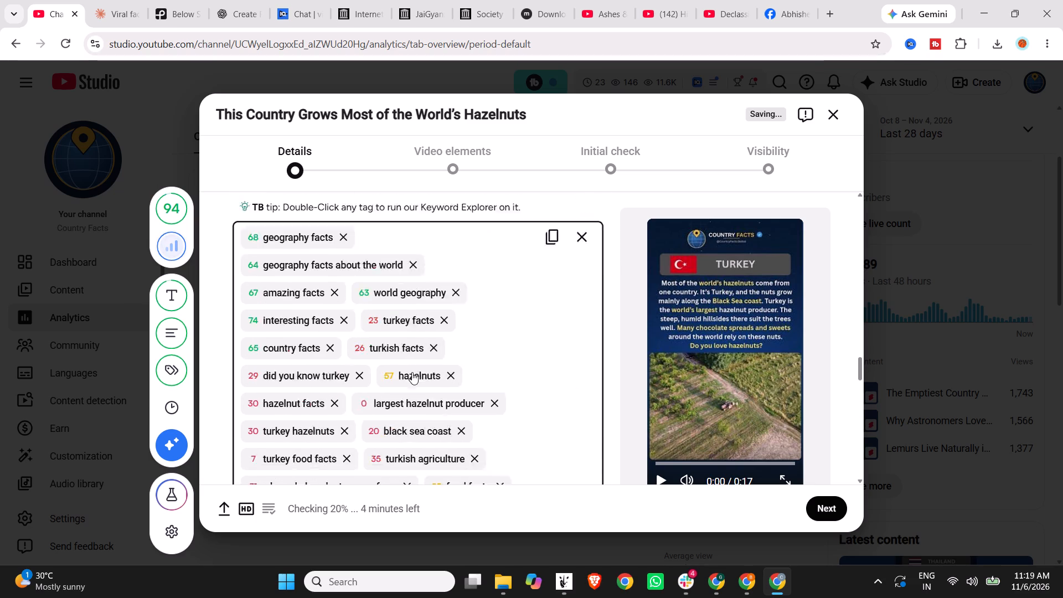
scroll(412, 372, down, 1)
text(hazelnut spread)
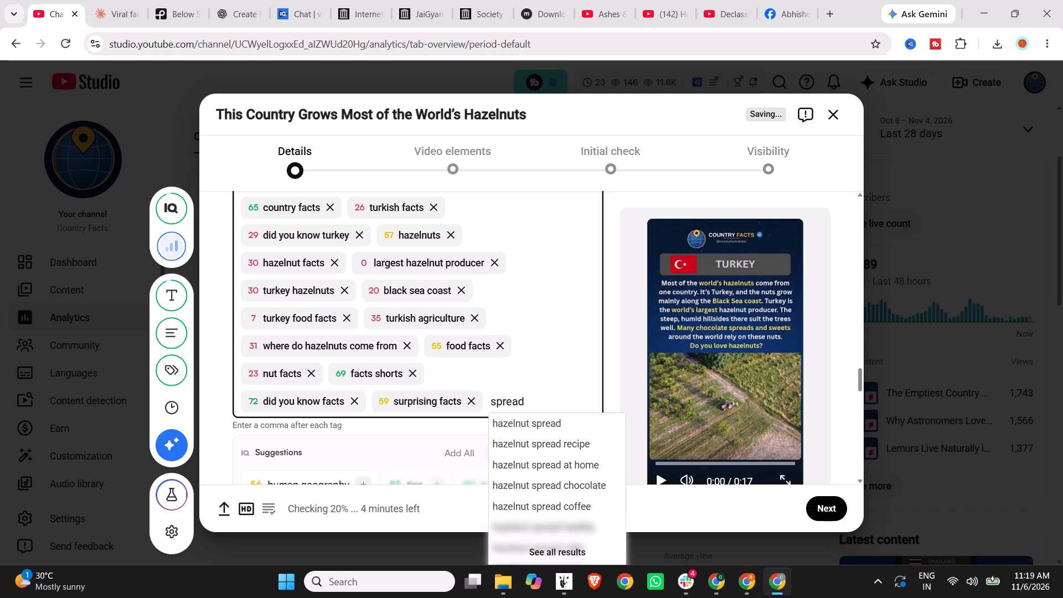
key(Return)
text(hazelnut coffe)
key(Return)
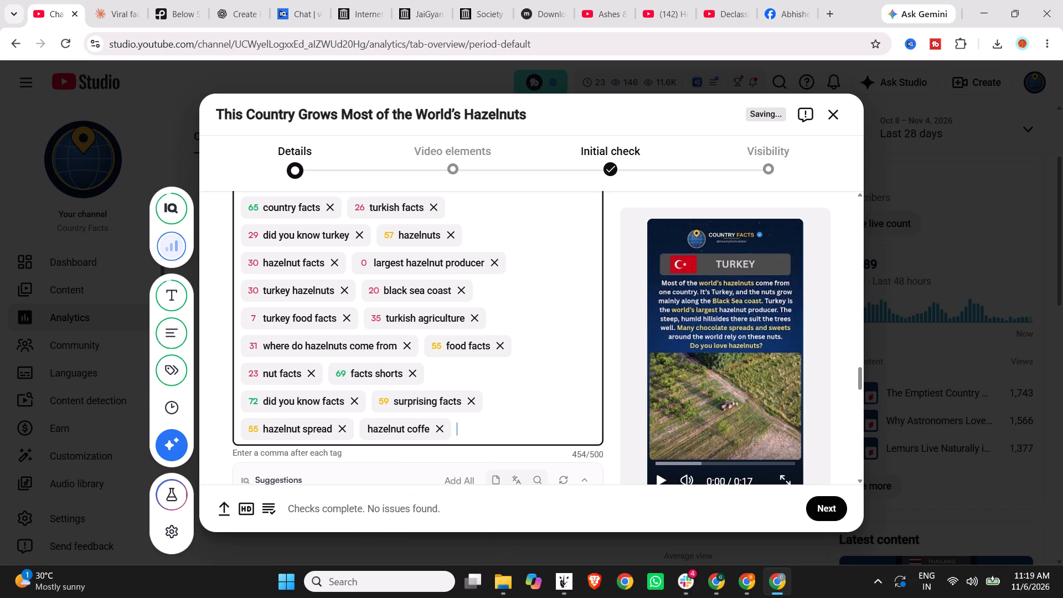
double_click(419, 431)
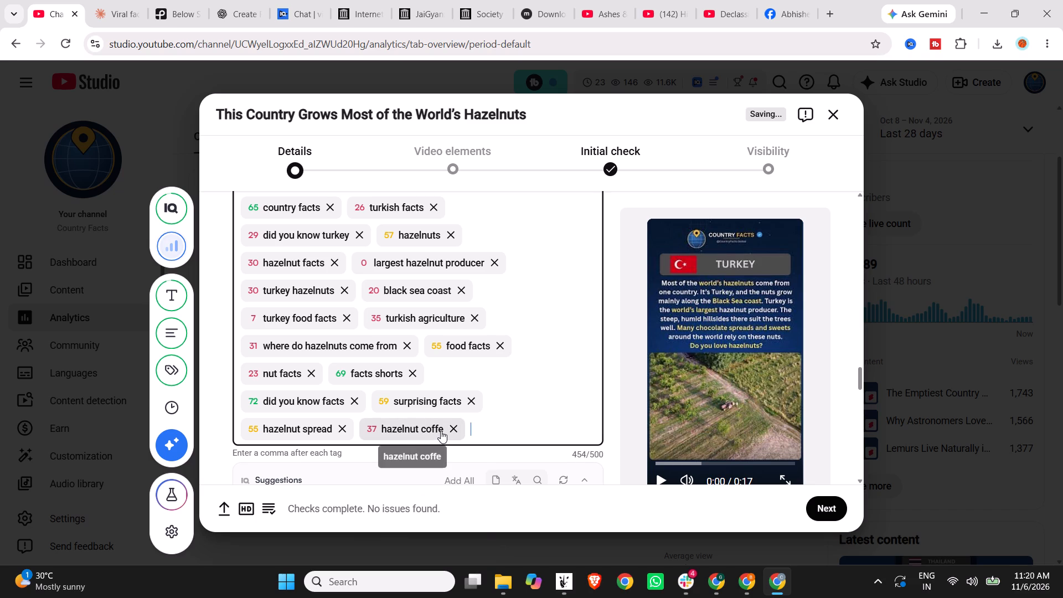
key(e)
click(491, 427)
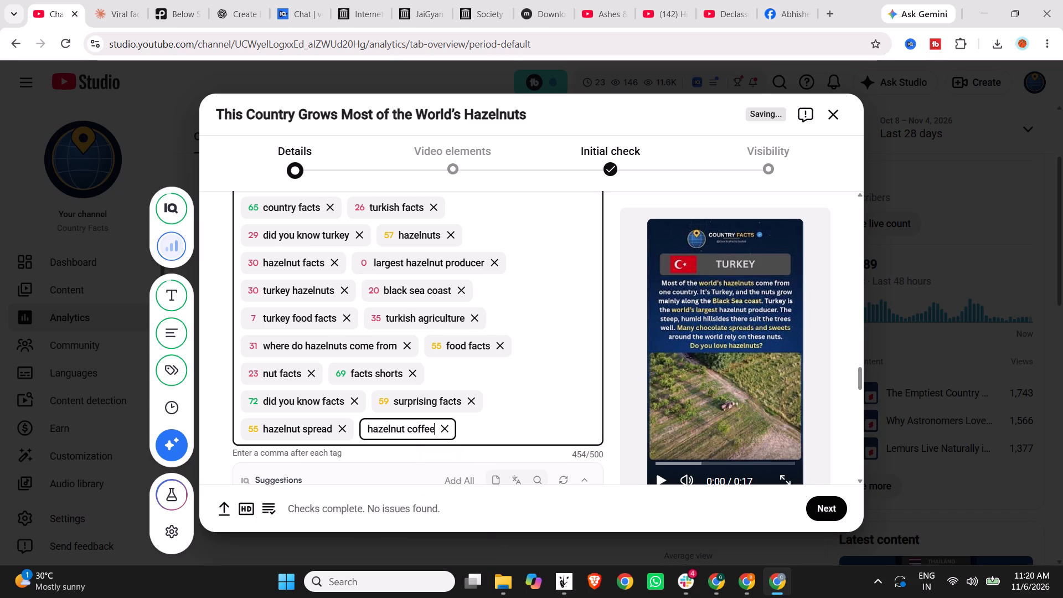
Add the suggested tags "hazelnut cold coffee" and "hazelnut cake", and clear the leftover text after them.
text(hazelnut)
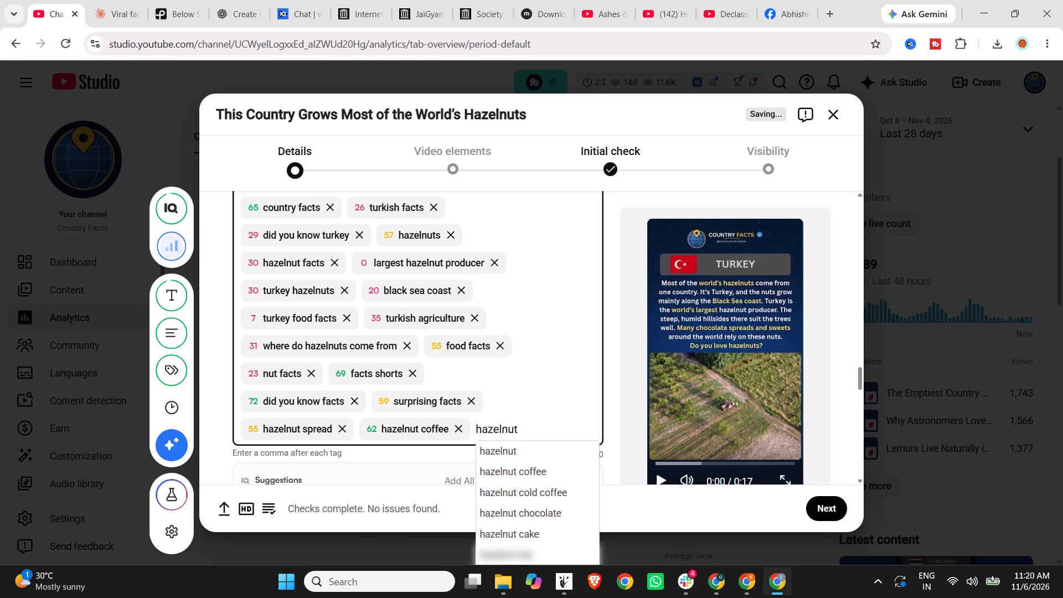
click(578, 491)
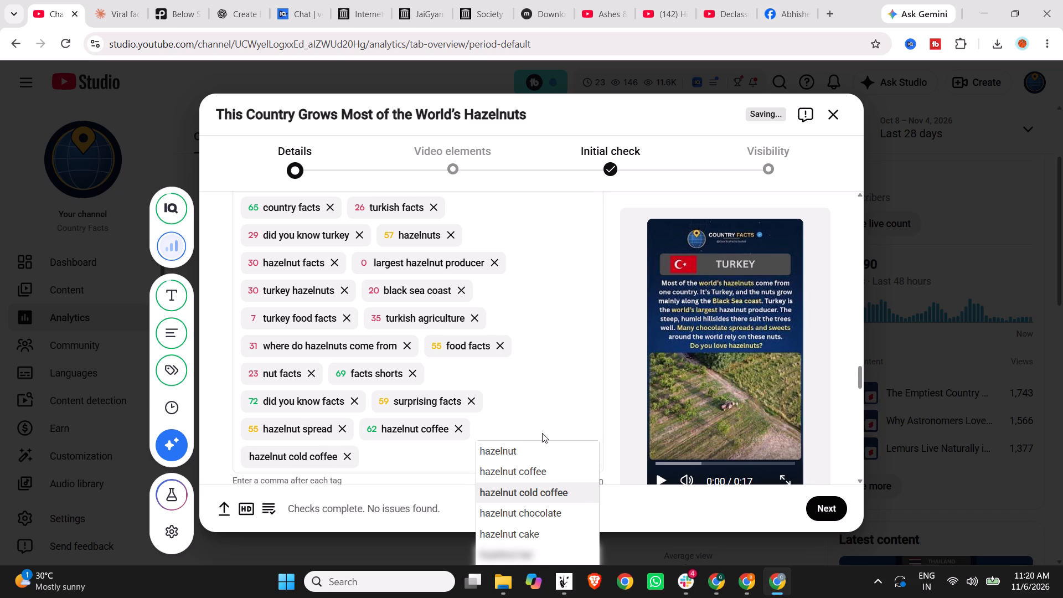
click(451, 456)
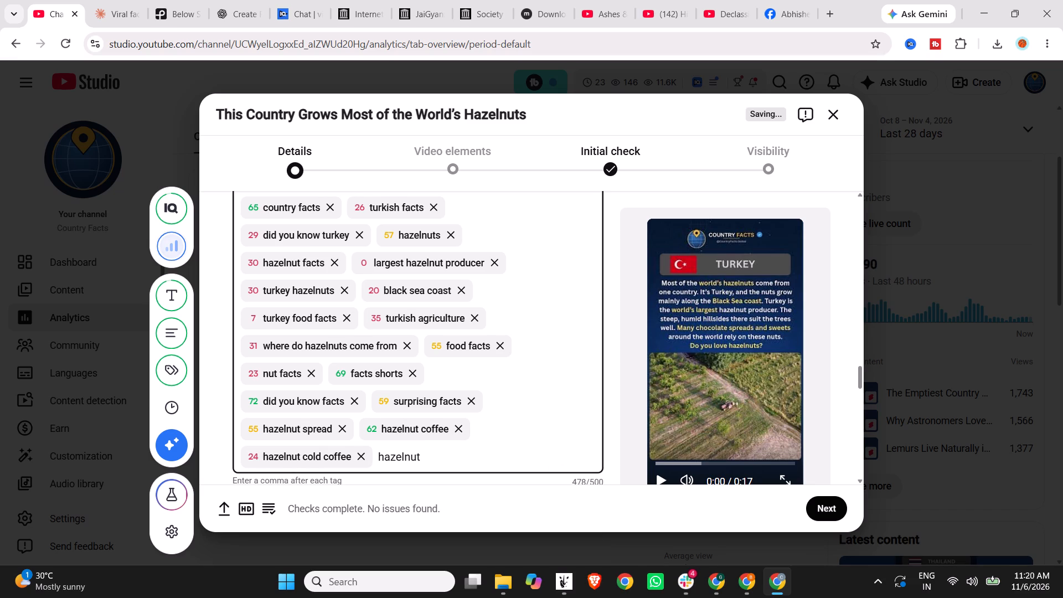
key(space)
click(460, 541)
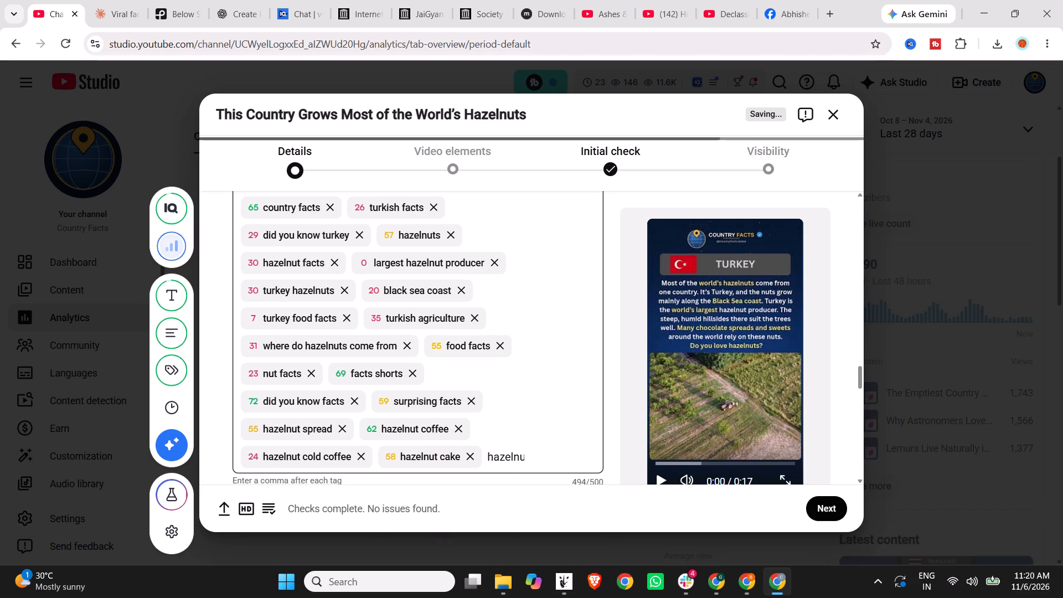
drag(491, 457, 535, 457)
key(BackSpace)
key(BackSpace)
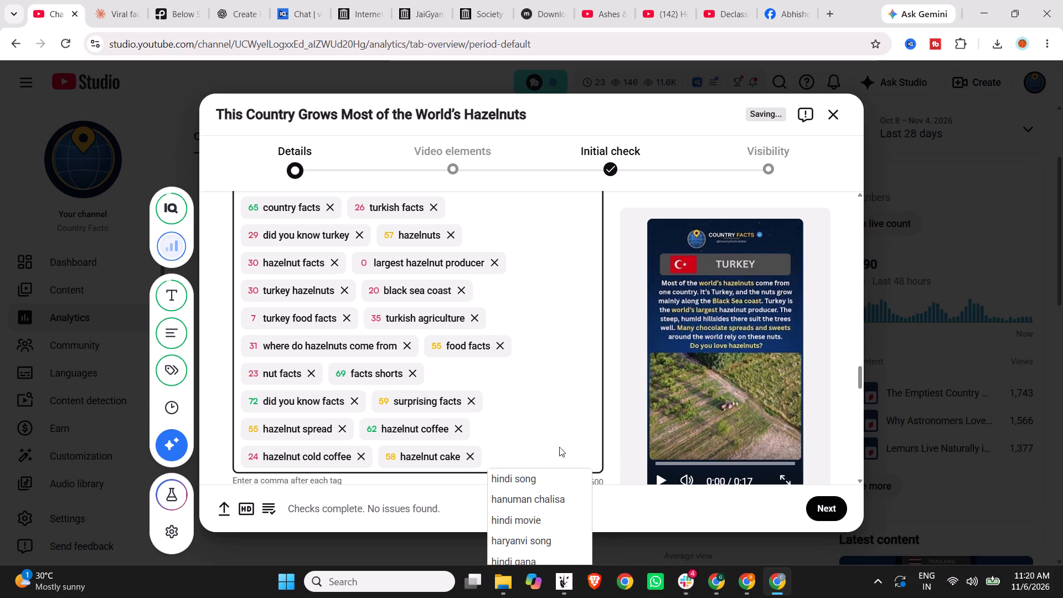
click(623, 434)
Restrict Shorts remixing to audio only and turn off publishing to the subscriptions feed and notifying subscribers.
scroll(459, 331, down, 2)
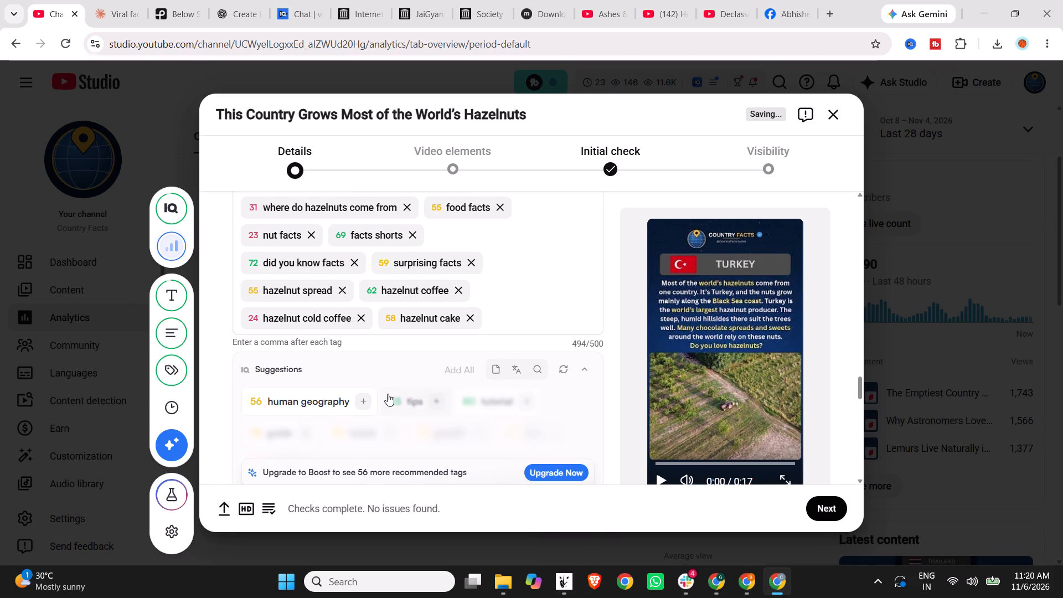
scroll(388, 394, up, 11)
scroll(388, 393, down, 1)
scroll(388, 393, up, 14)
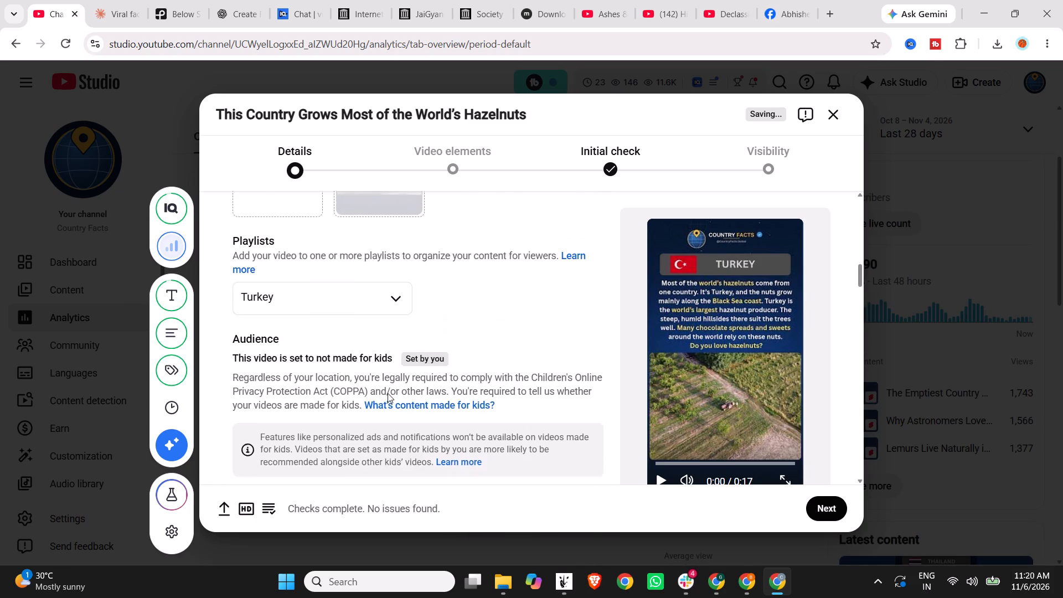
scroll(388, 393, up, 4)
scroll(388, 393, down, 10)
scroll(389, 393, up, 1)
scroll(389, 393, down, 15)
scroll(389, 395, up, 1)
scroll(389, 395, down, 20)
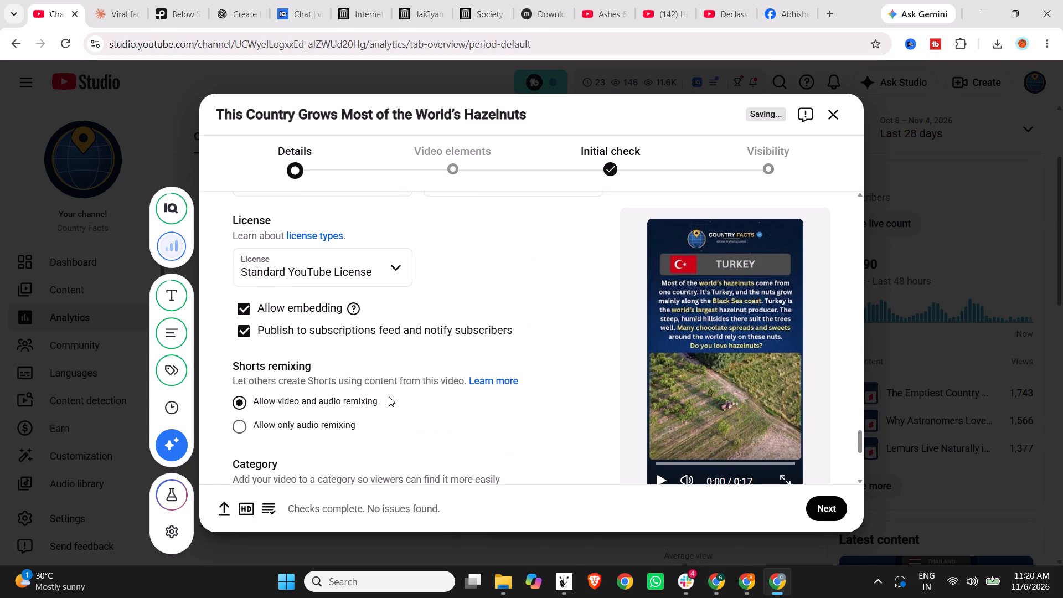
scroll(389, 396, down, 2)
scroll(389, 396, up, 3)
click(308, 329)
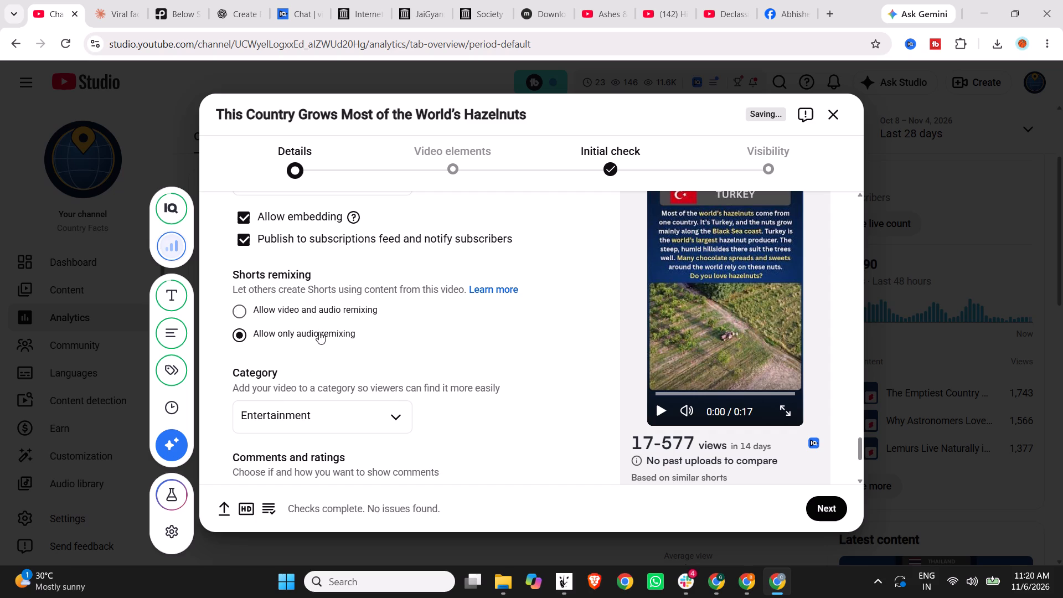
click(388, 232)
scroll(467, 390, down, 6)
scroll(508, 425, up, 7)
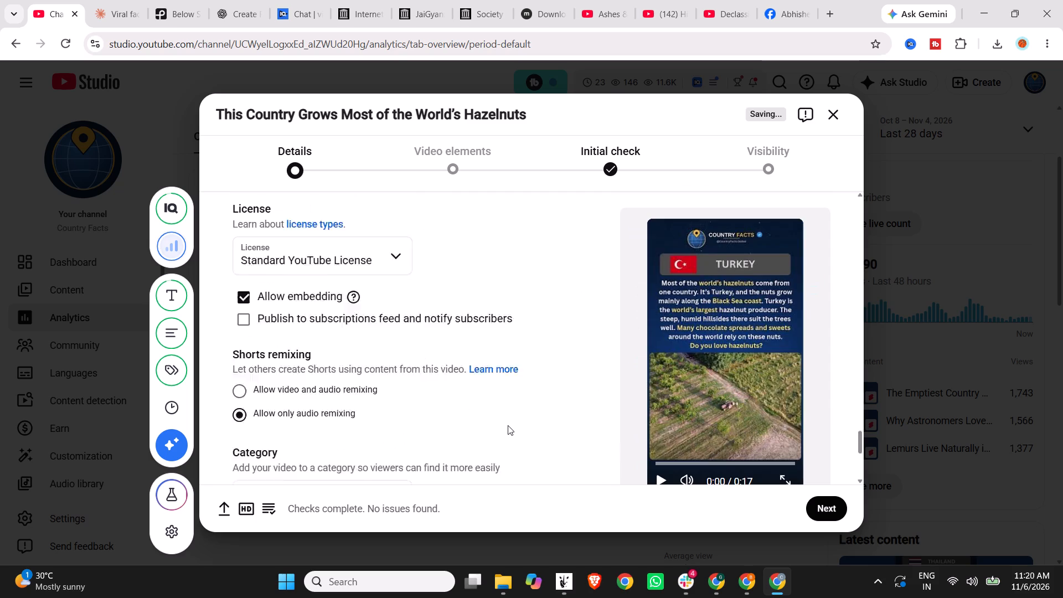
scroll(565, 432, down, 8)
Proceed to the video elements and connect "Peru Has Potatoes in Every Color" as the related video.
click(840, 517)
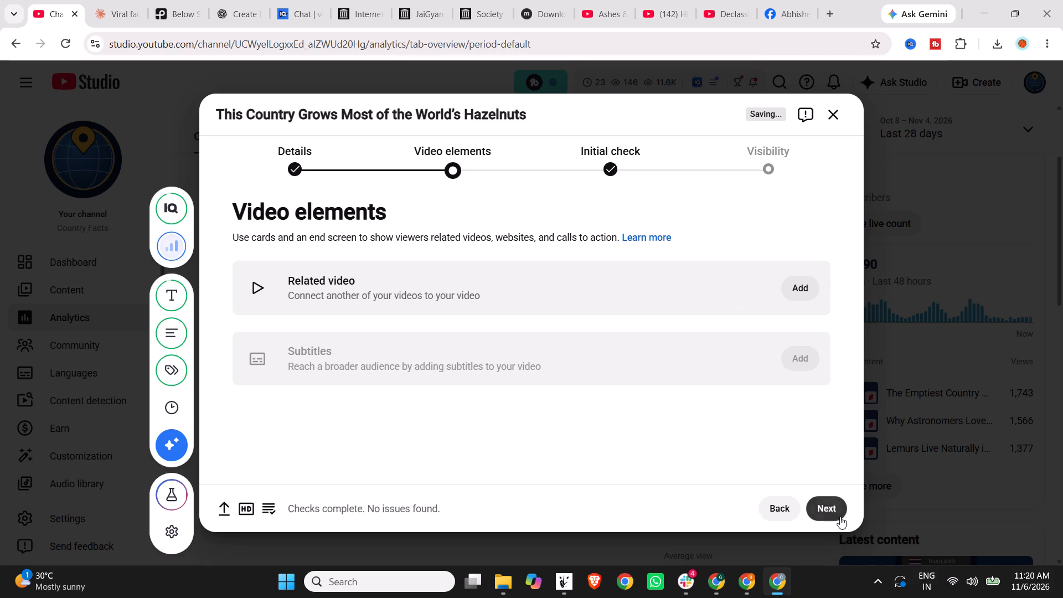
click(835, 513)
click(792, 508)
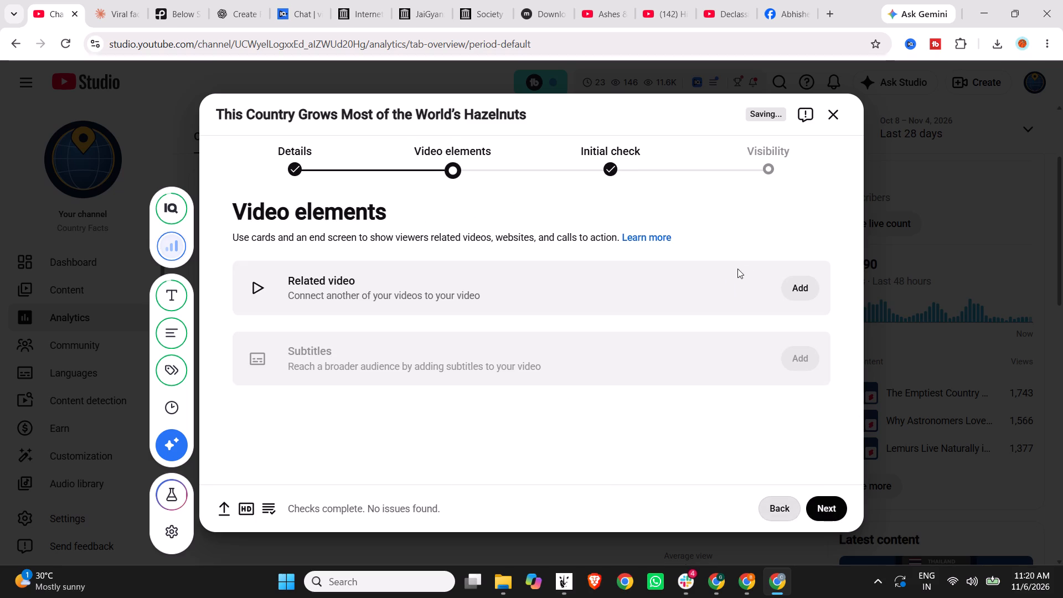
click(801, 285)
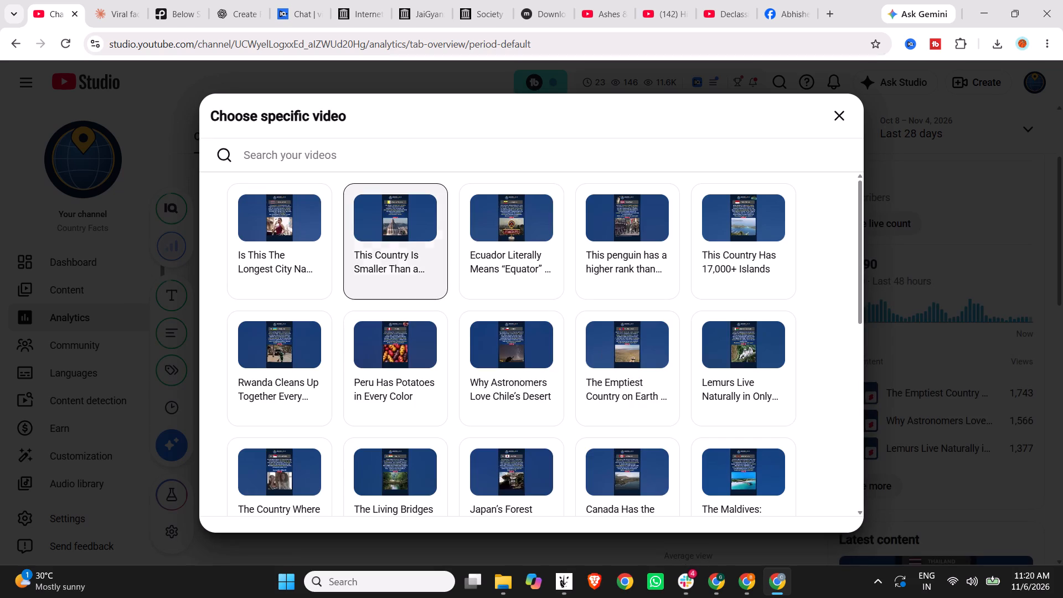
click(393, 377)
Move on to the visibility settings and schedule the hazelnut Short's public release time as 3:30 PM.
click(845, 507)
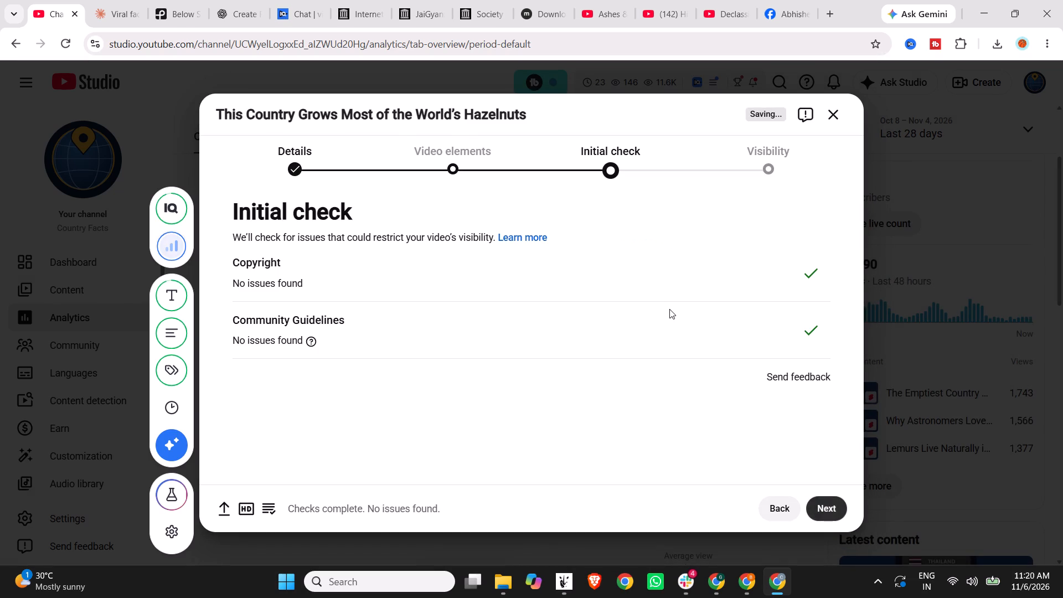
click(845, 512)
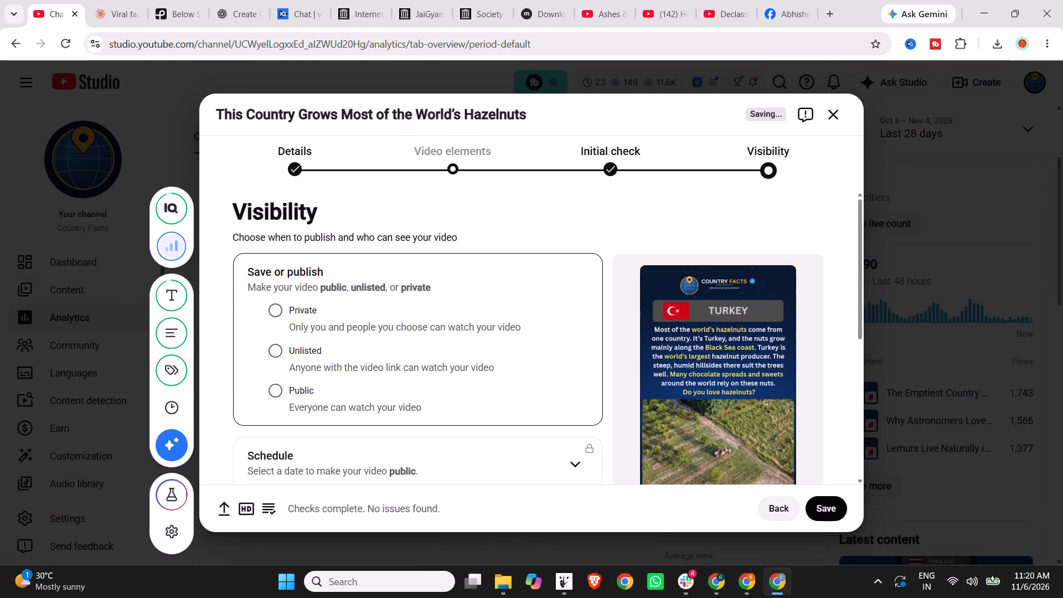
click(303, 397)
scroll(385, 408, down, 3)
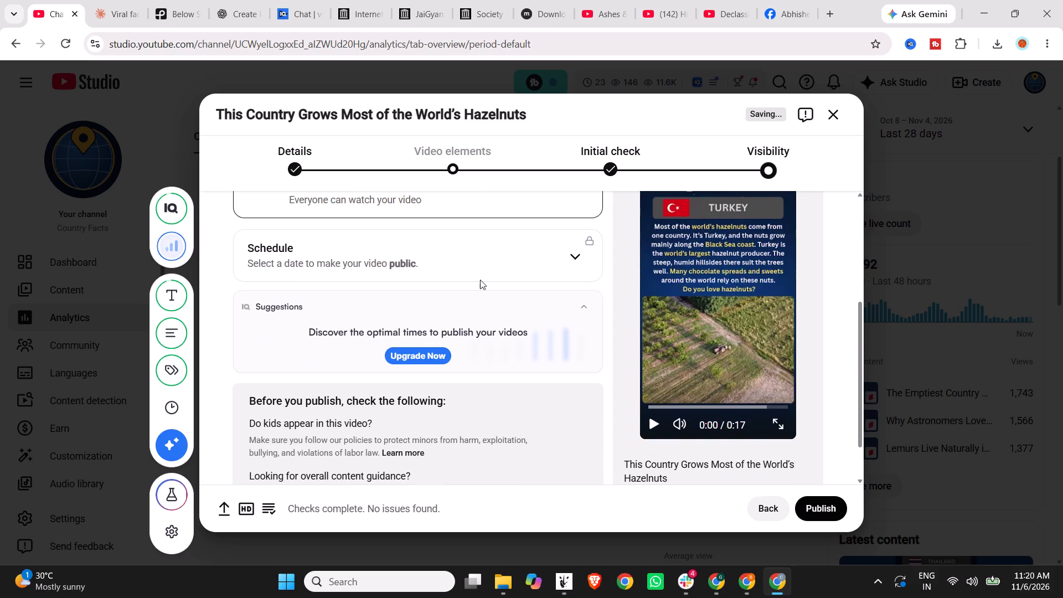
click(475, 260)
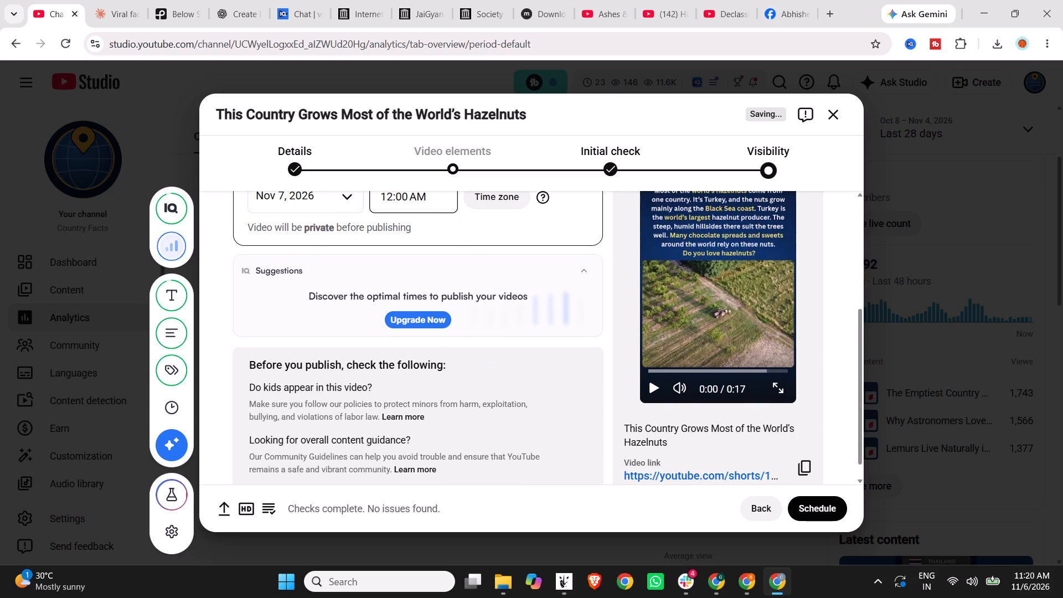
click(394, 197)
scroll(432, 373, down, 7)
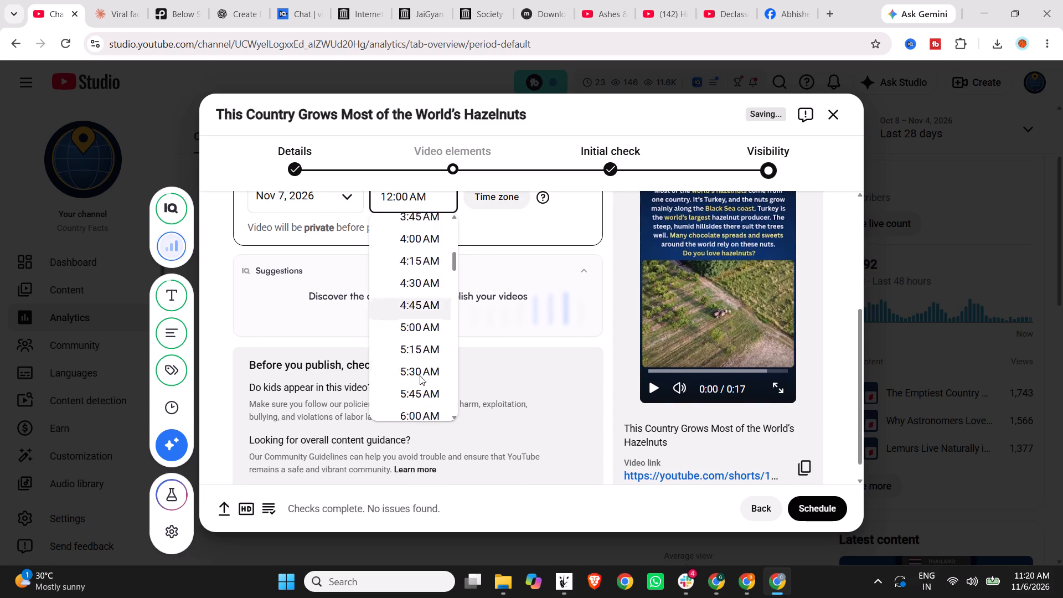
scroll(421, 359, down, 12)
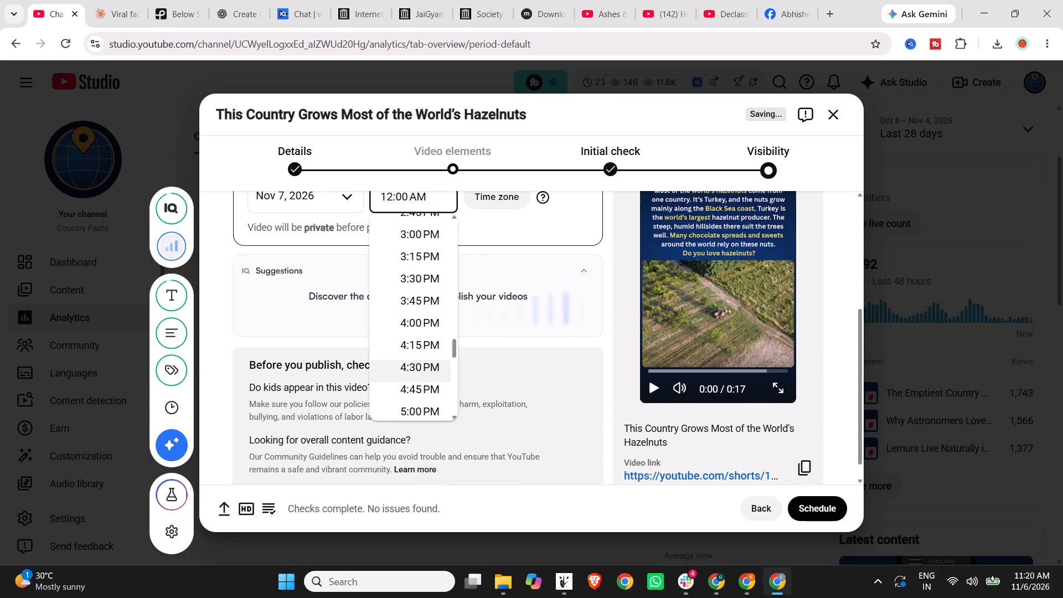
scroll(415, 360, down, 4)
scroll(415, 360, up, 3)
scroll(410, 254, up, 1)
click(417, 285)
Change the release date to Nov 6, 2026 and schedule the hazelnut Short.
click(331, 199)
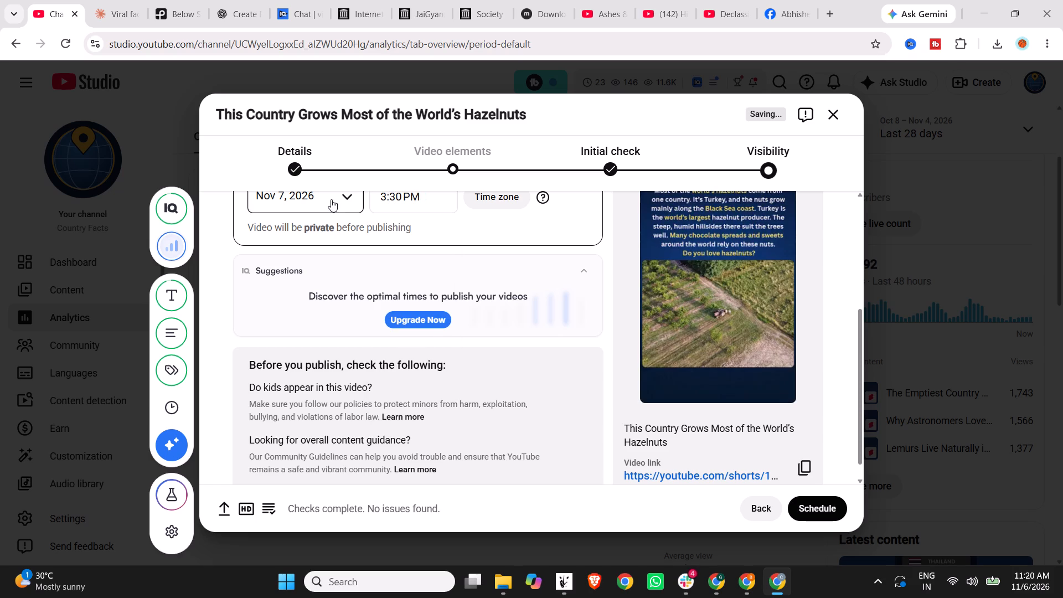
click(392, 275)
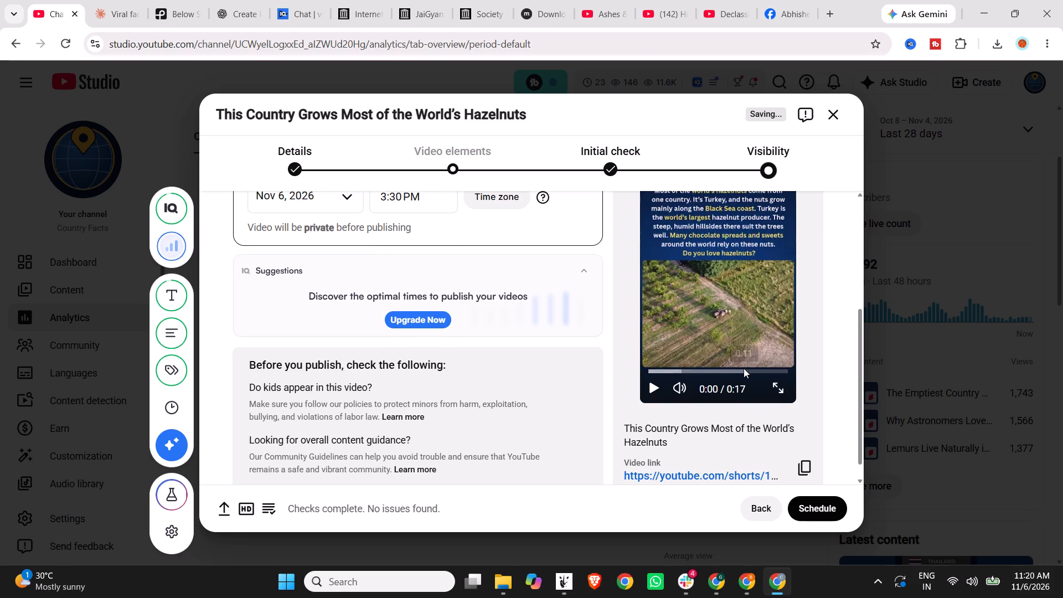
scroll(553, 468, down, 6)
click(837, 506)
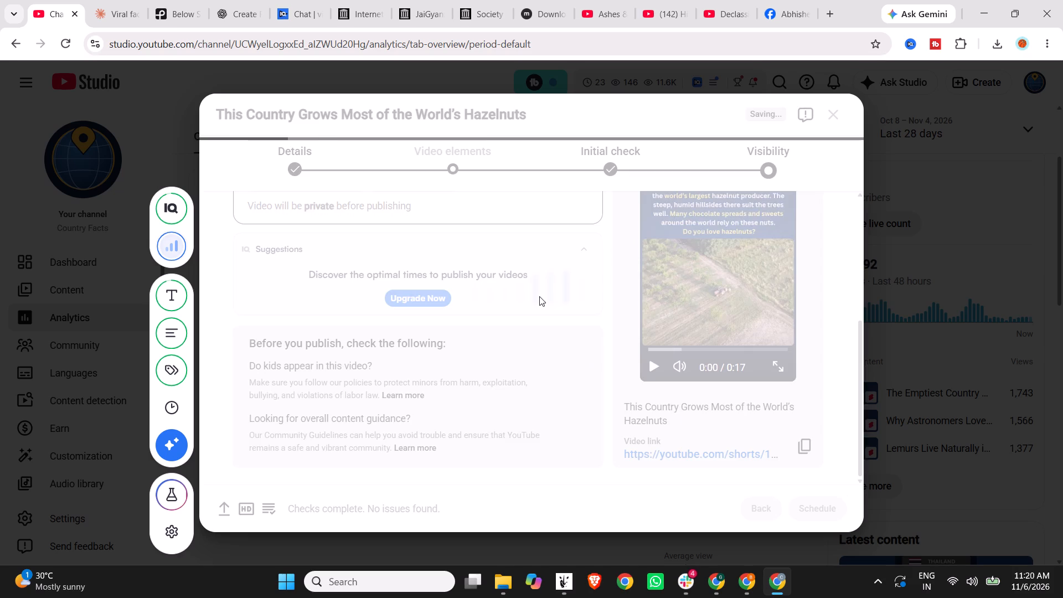
scroll(539, 296, up, 12)
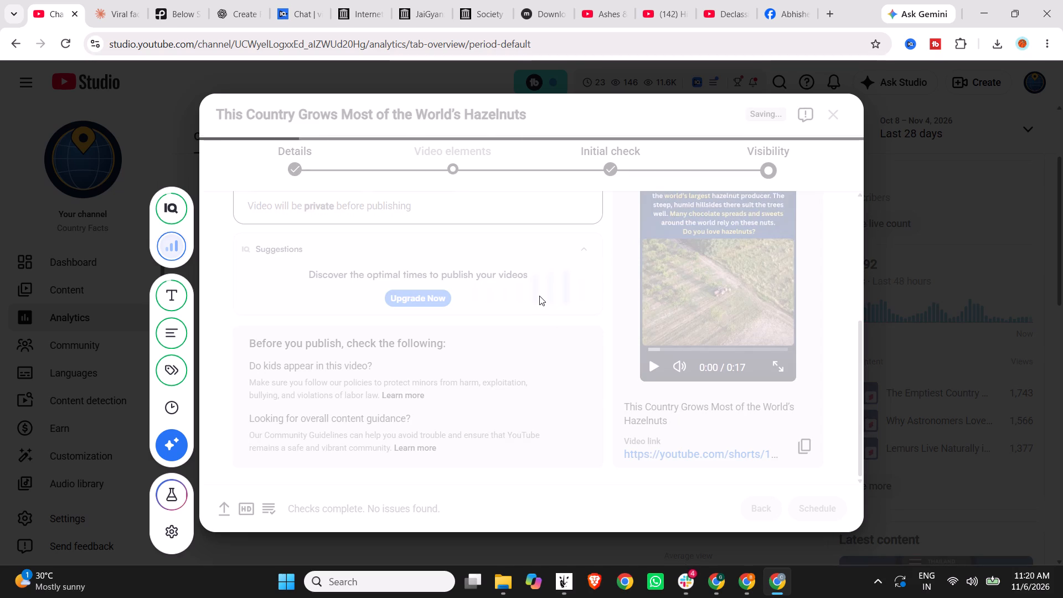
click(689, 210)
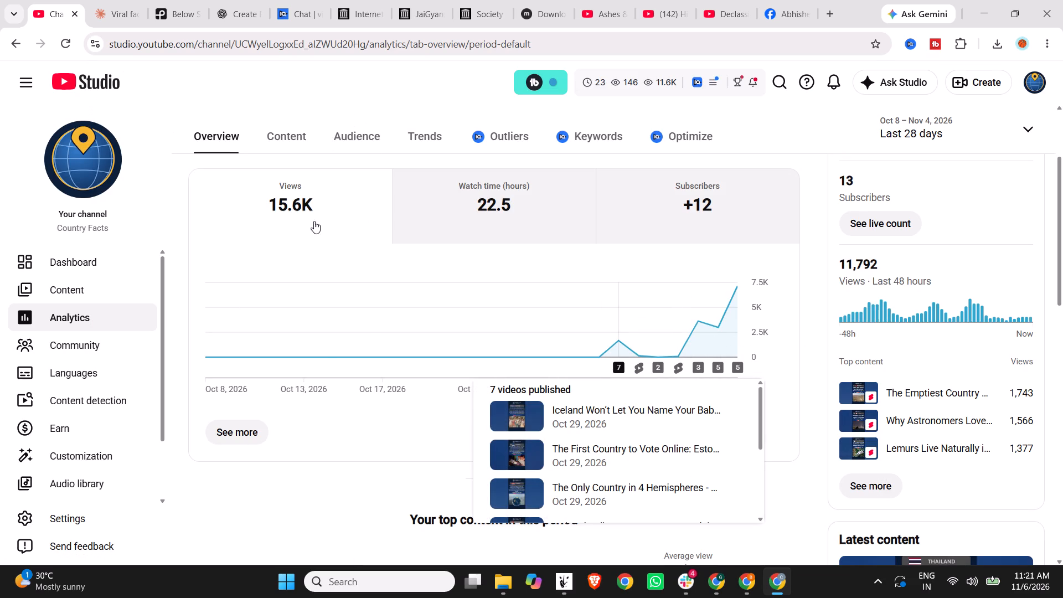
scroll(71, 413, down, 7)
scroll(73, 412, up, 7)
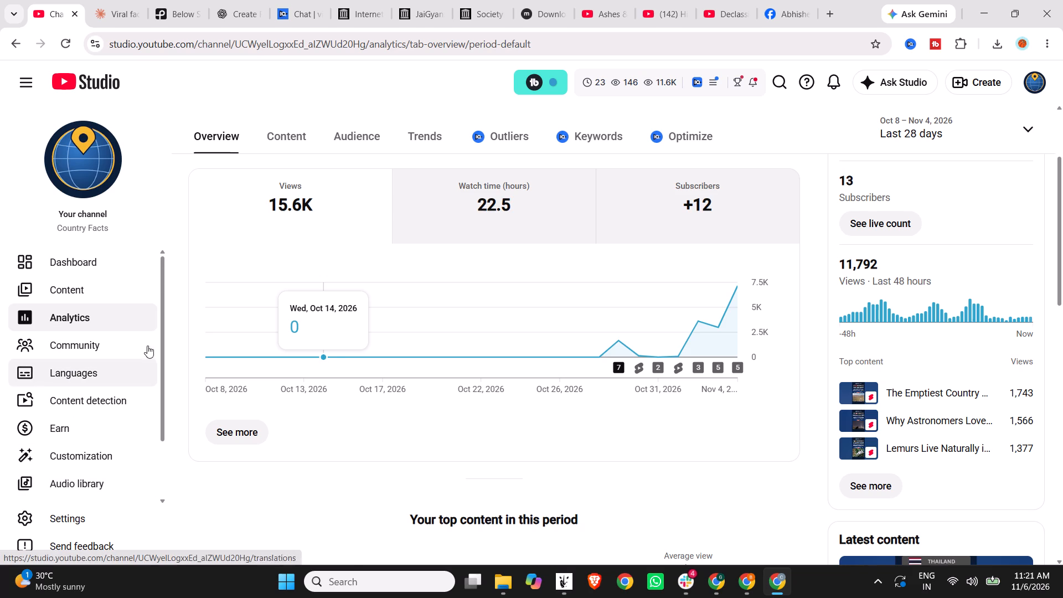
click(18, 270)
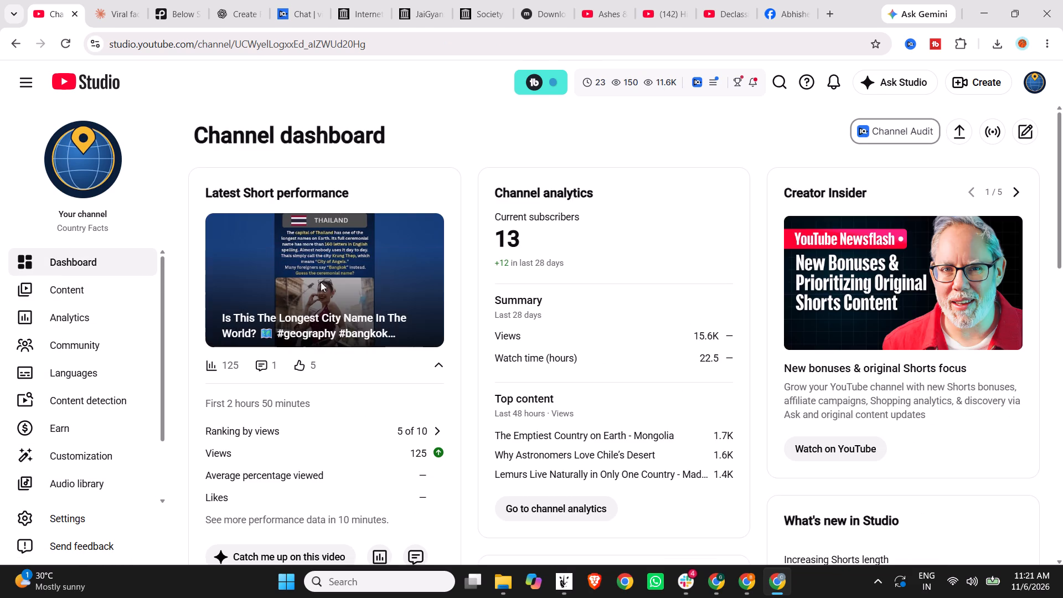
click(115, 295)
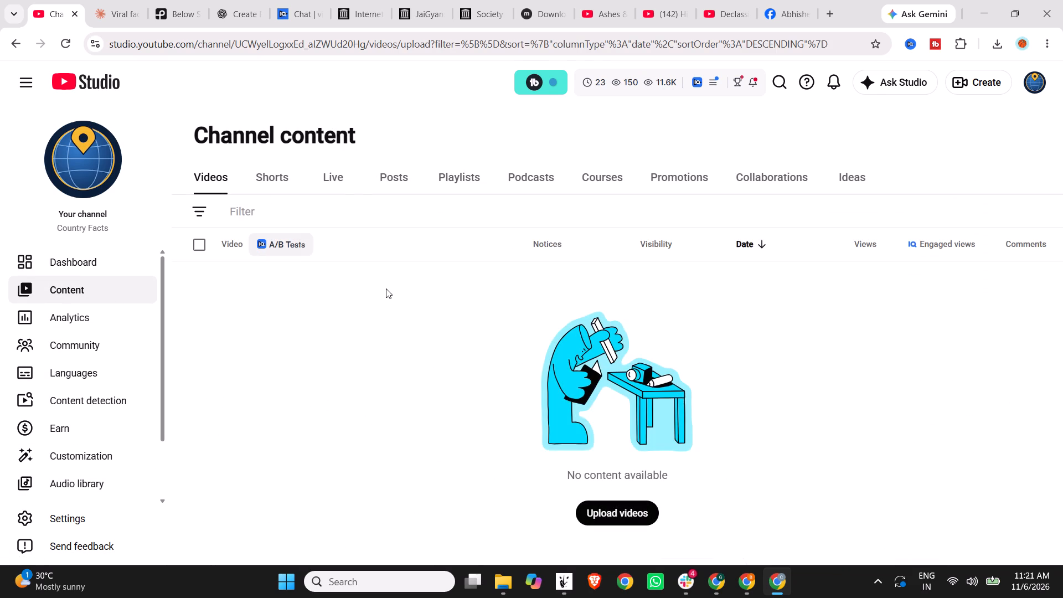
click(267, 181)
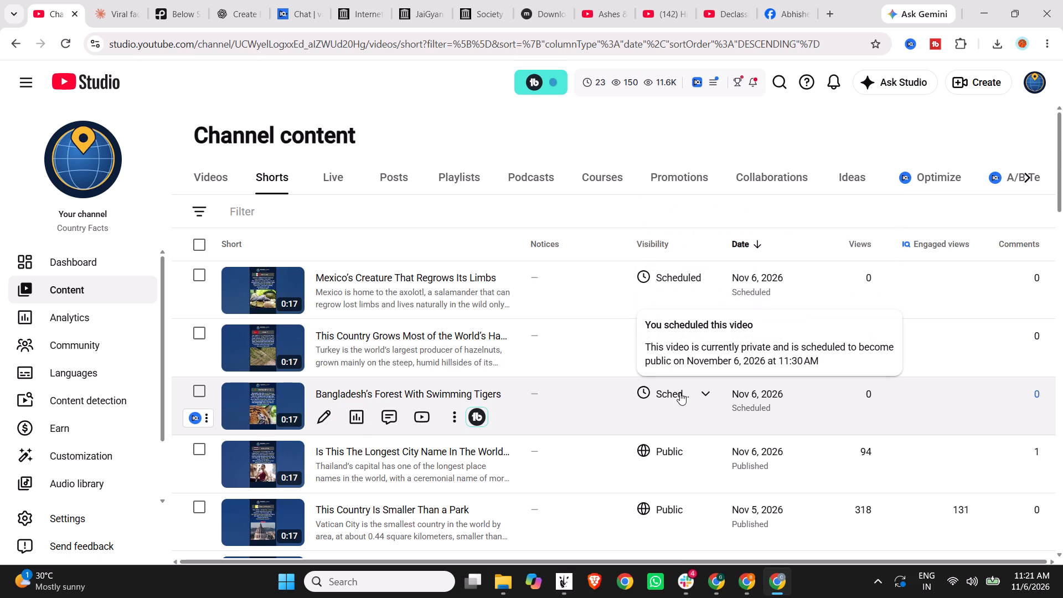
click(701, 276)
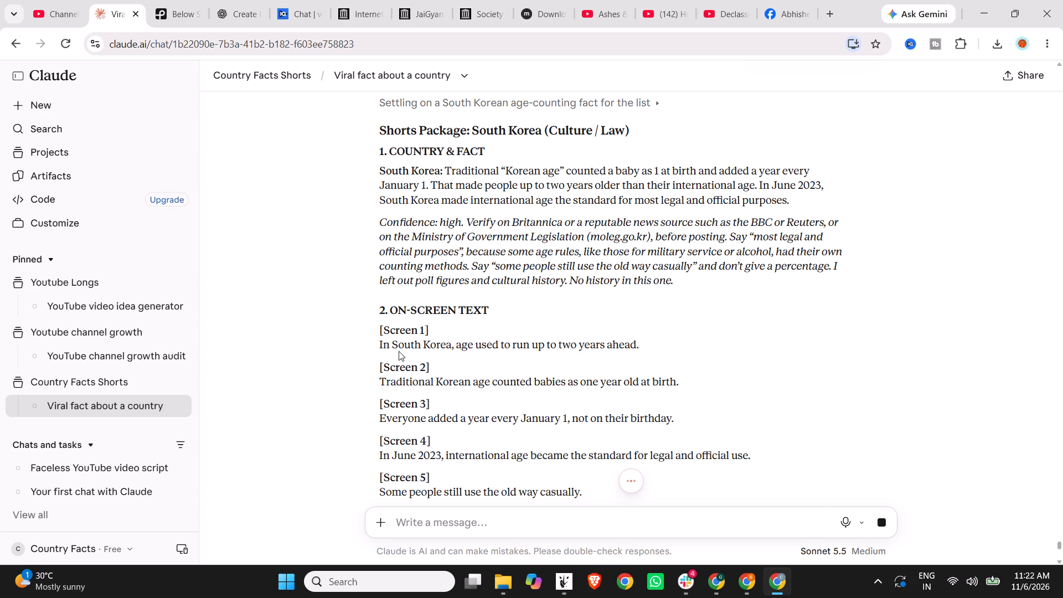
scroll(399, 351, down, 2)
drag(379, 208, 744, 370)
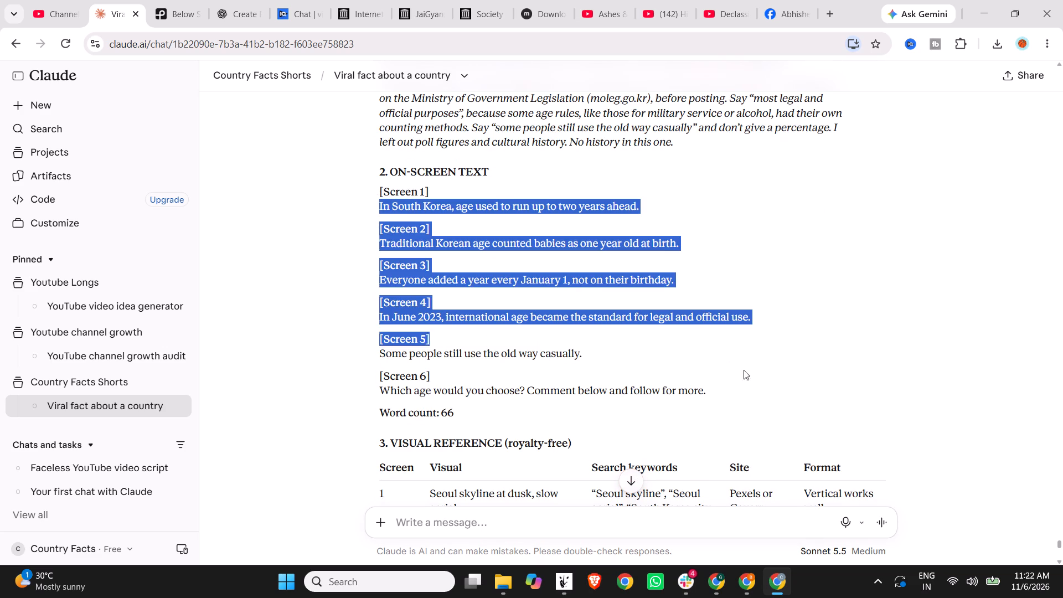
drag(744, 370, 516, 389)
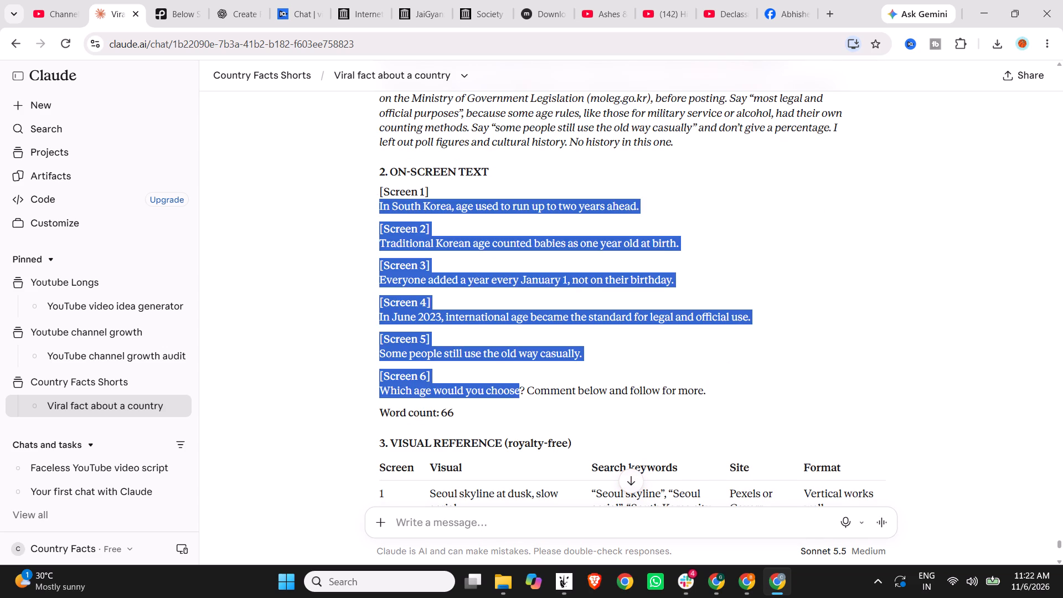
drag(516, 389, 525, 388)
right_click(511, 320)
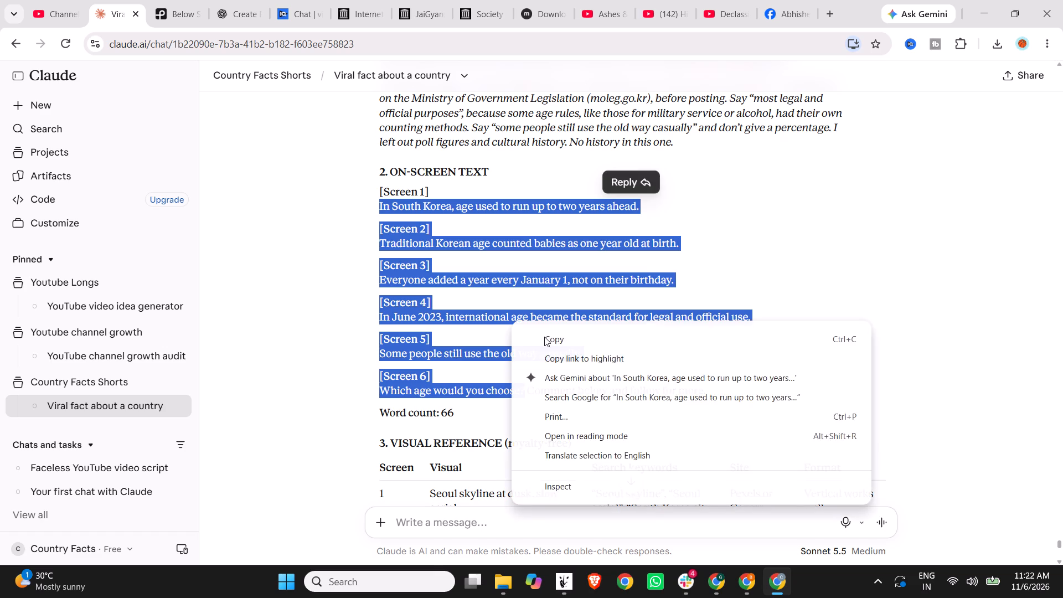
click(544, 337)
Switch to the Country Facts design in Canva.
click(33, 0)
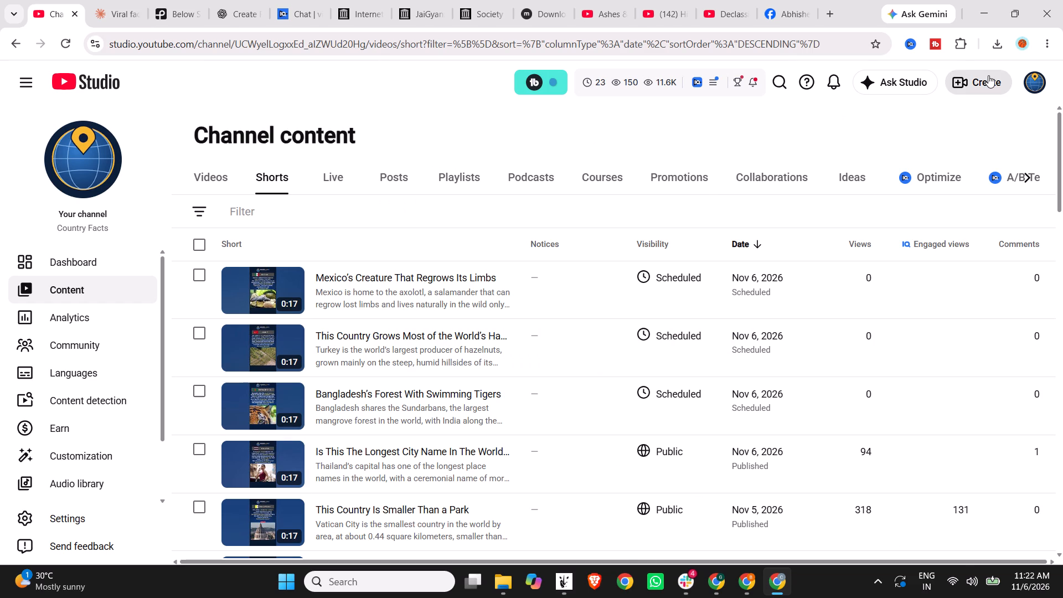
click(727, 582)
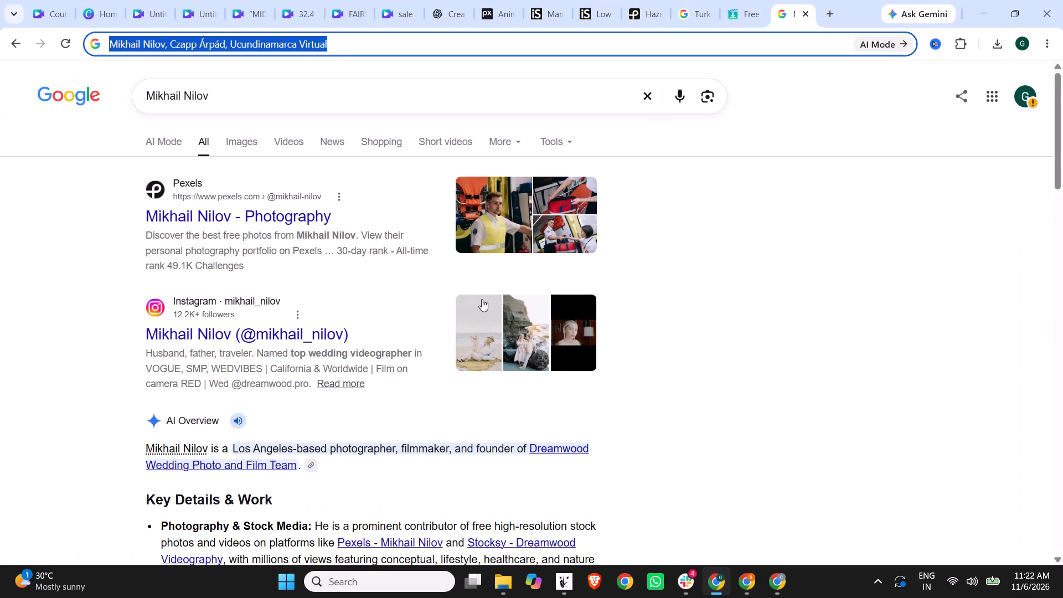
click(44, 0)
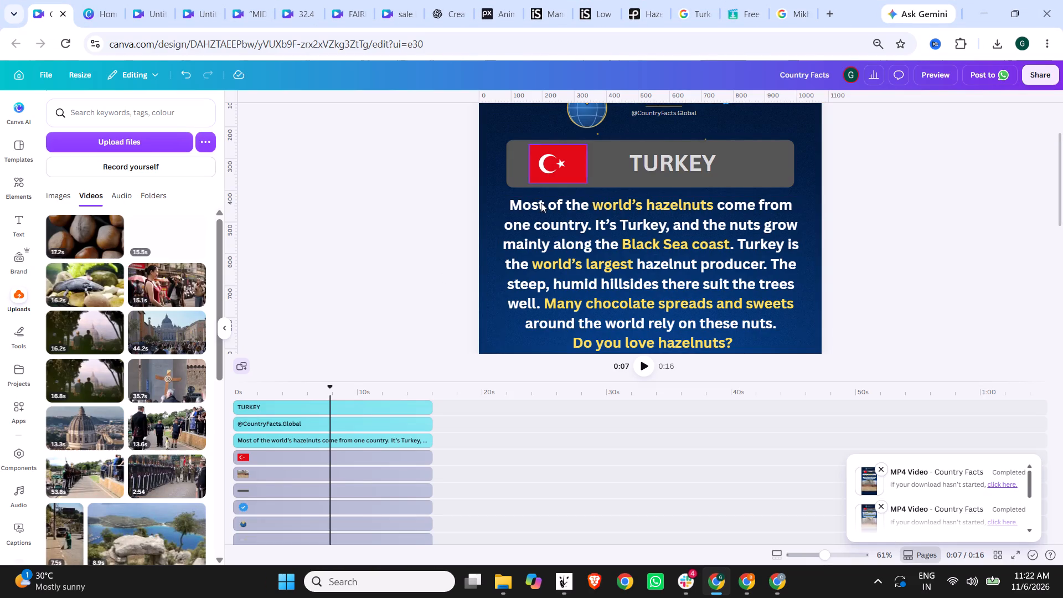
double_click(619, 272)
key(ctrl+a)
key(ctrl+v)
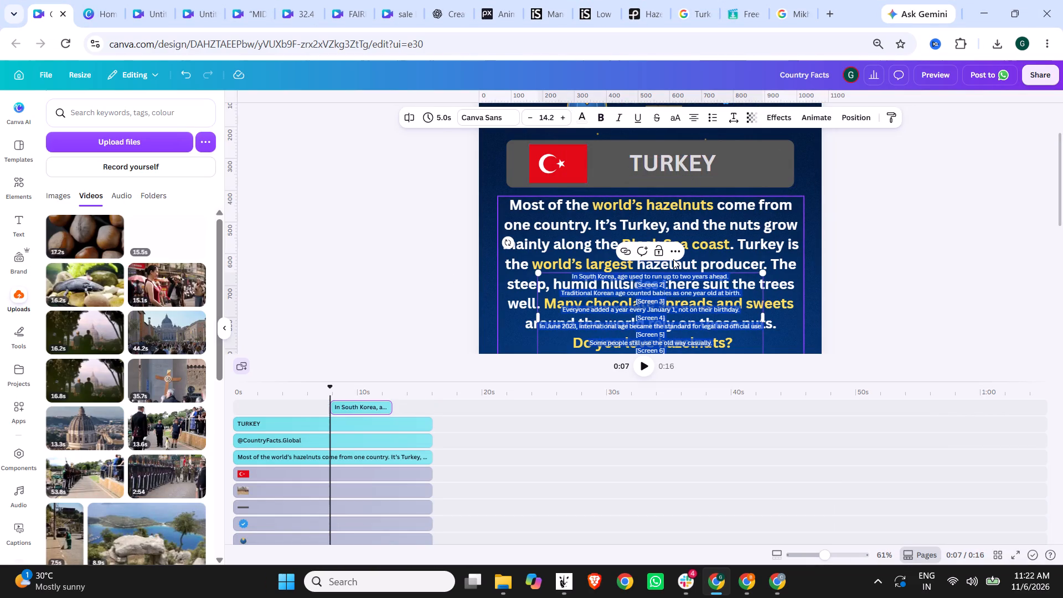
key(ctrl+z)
Replace the hazelnut fact paragraph below the TURKEY heading with the copied South Korea text.
triple_click(672, 248)
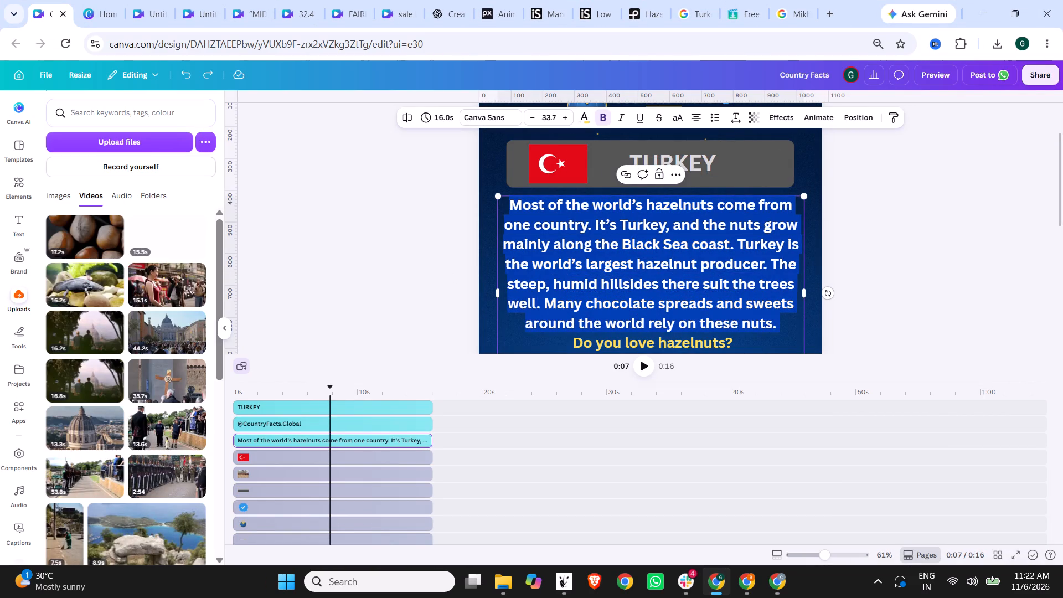
key(ctrl+a)
key(ctrl+v)
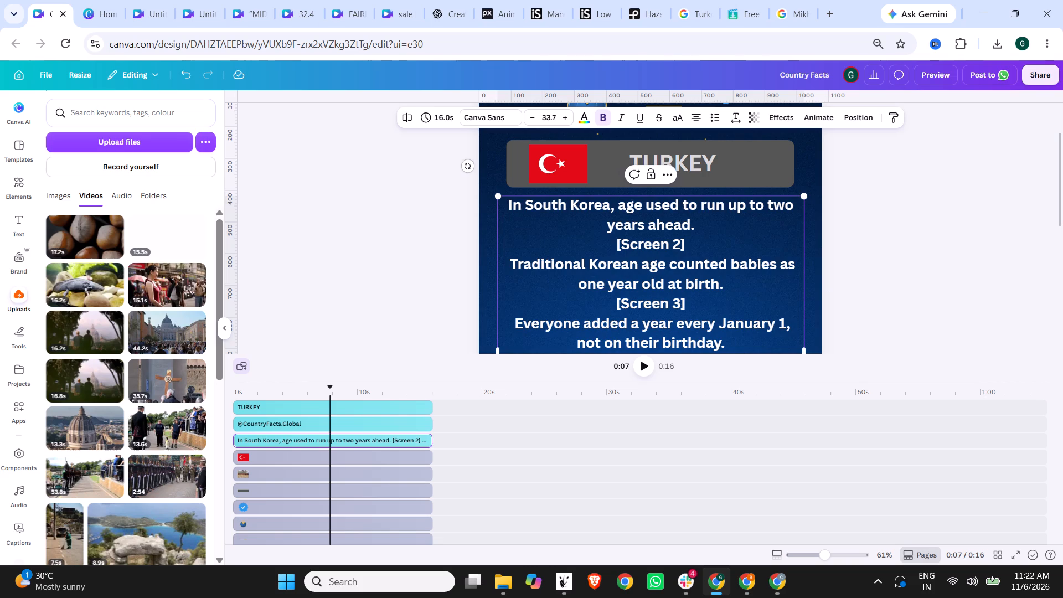
Delete the [Screen 2] label from the fact paragraph and shorten its opening to "Age used to run up to two years ahead.".
drag(699, 240, 601, 244)
key(BackSpace)
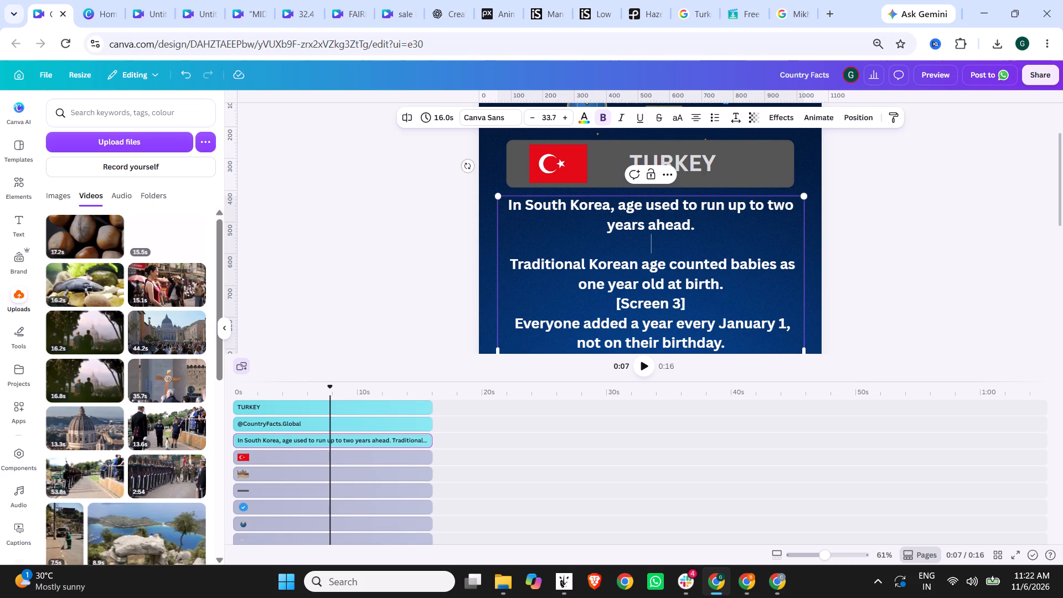
drag(623, 204, 500, 203)
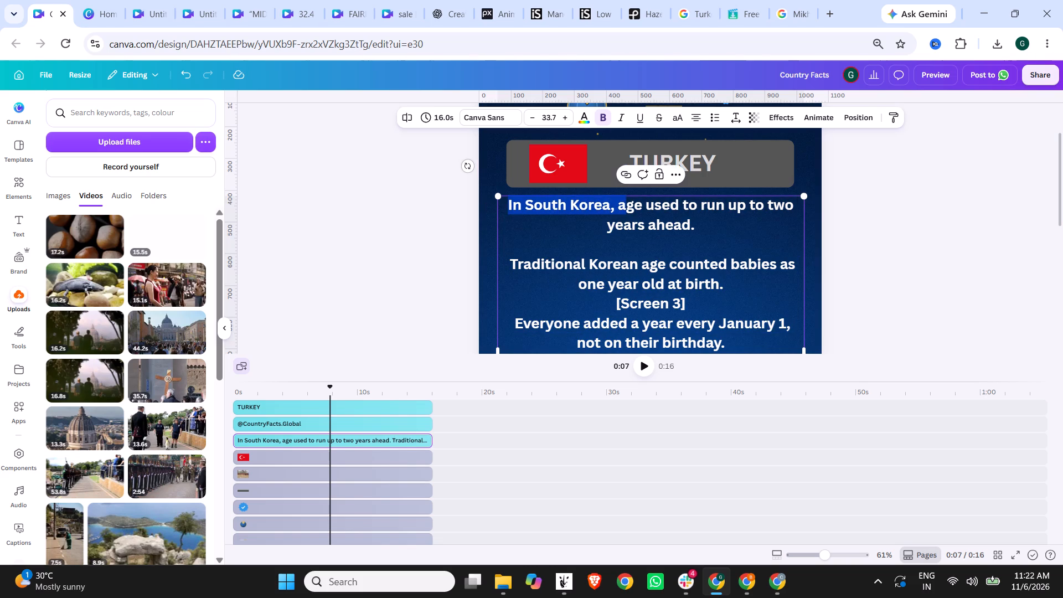
key(shift+a)
click(639, 231)
key(Delete)
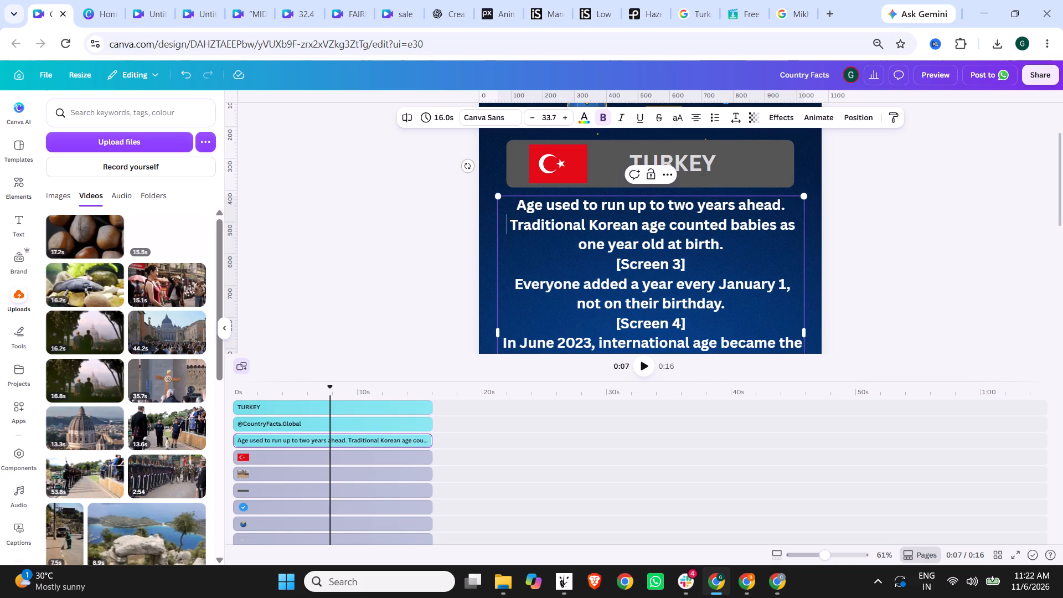
Remove the [Screen 3] and [Screen 4] labels from the fact paragraph and close up the gaps they leave.
drag(703, 266, 514, 266)
key(BackSpace)
key(BackSpace)
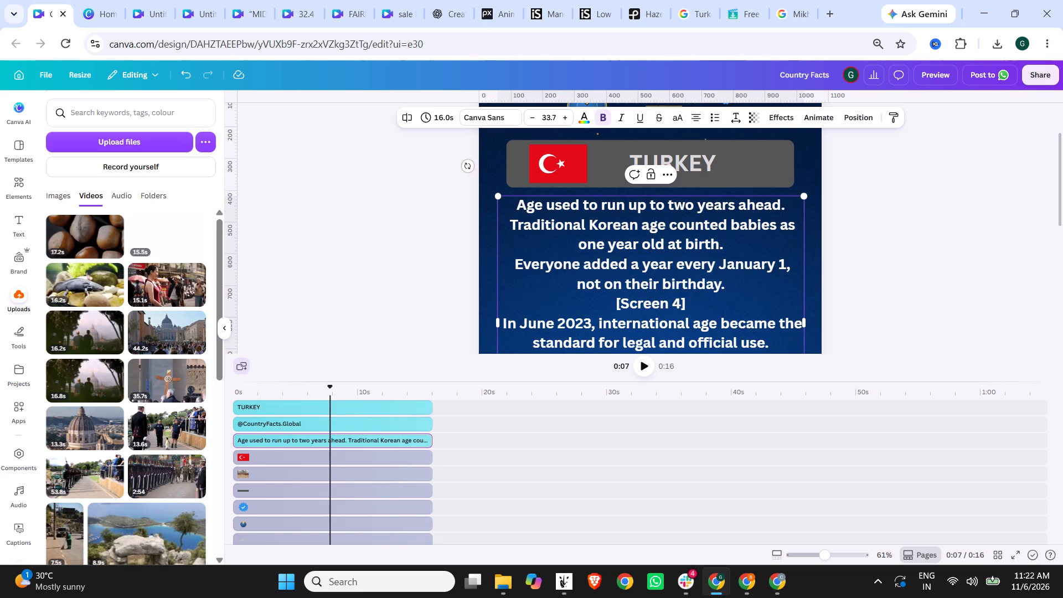
key(Delete)
drag(715, 291, 625, 290)
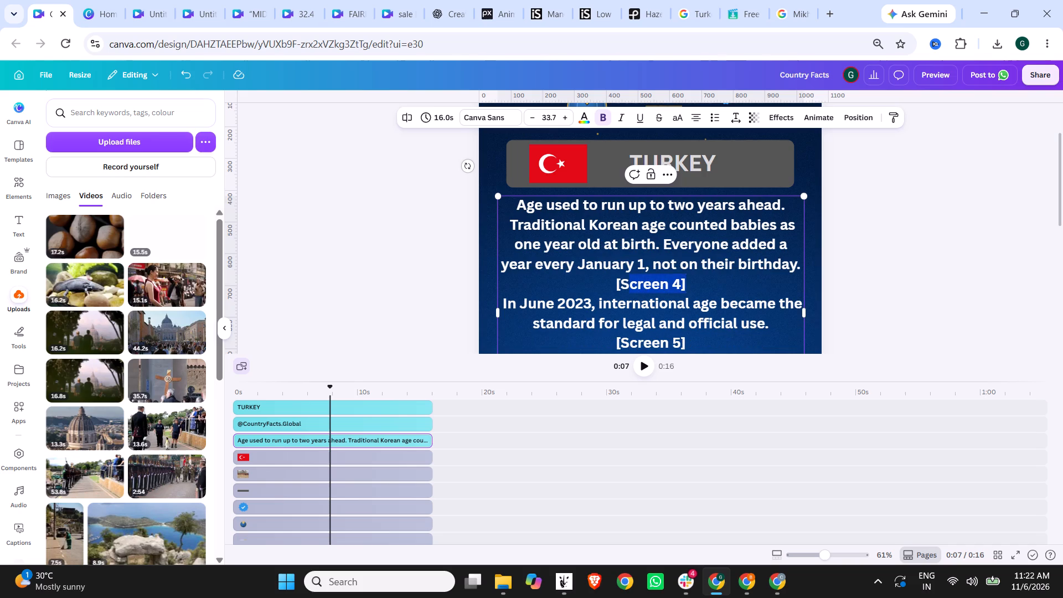
drag(625, 290, 596, 289)
key(BackSpace)
key(BackSpace)
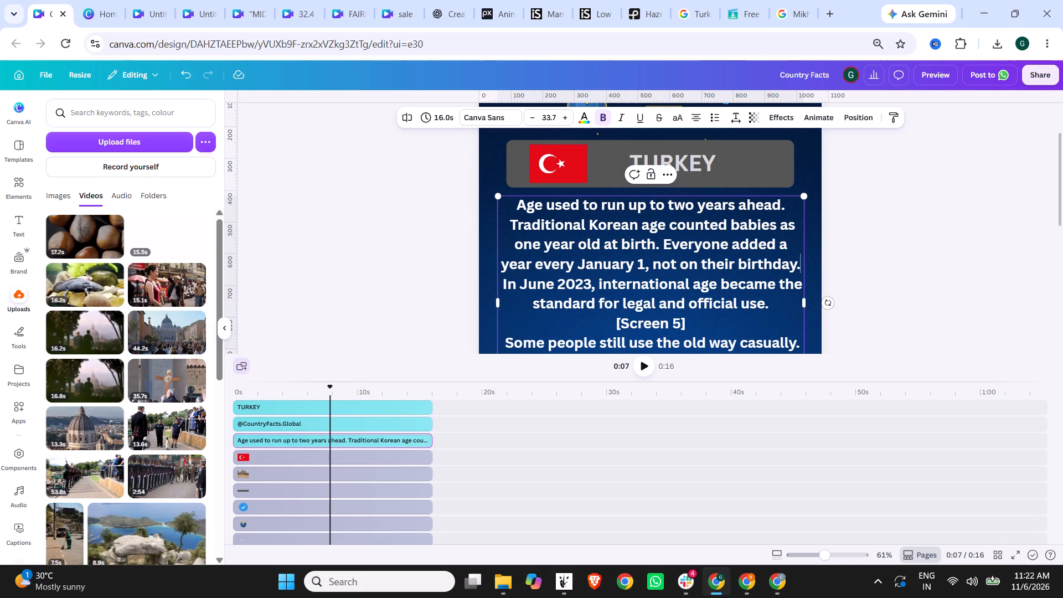
Remove the [Screen 5] and [Screen 6] labels, keeping the closing question on its own line.
drag(714, 327, 598, 321)
key(BackSpace)
key(BackSpace)
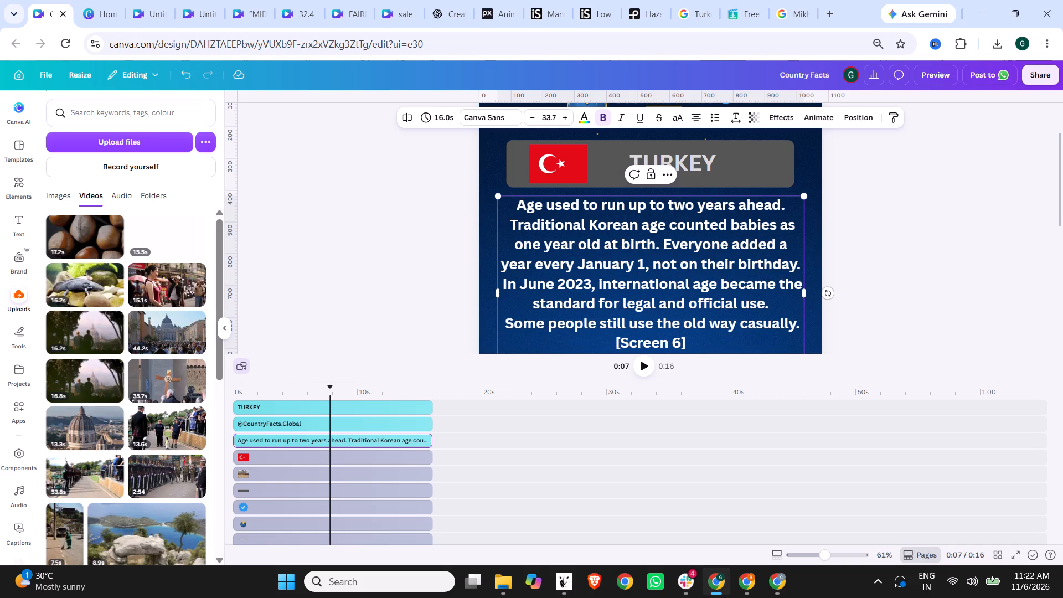
key(Delete)
scroll(745, 333, down, 1)
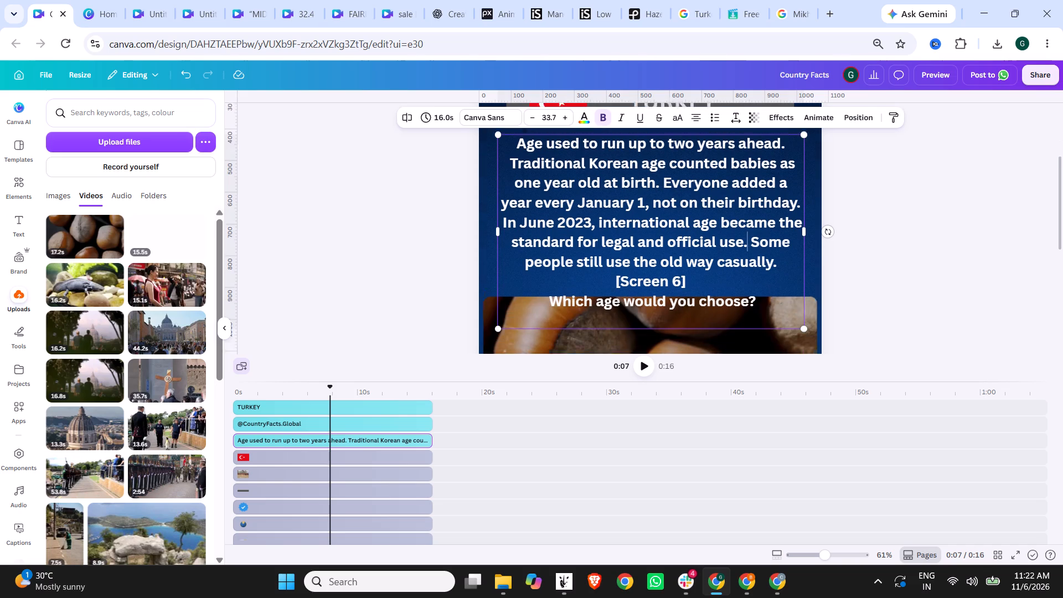
drag(709, 274, 608, 275)
key(BackSpace)
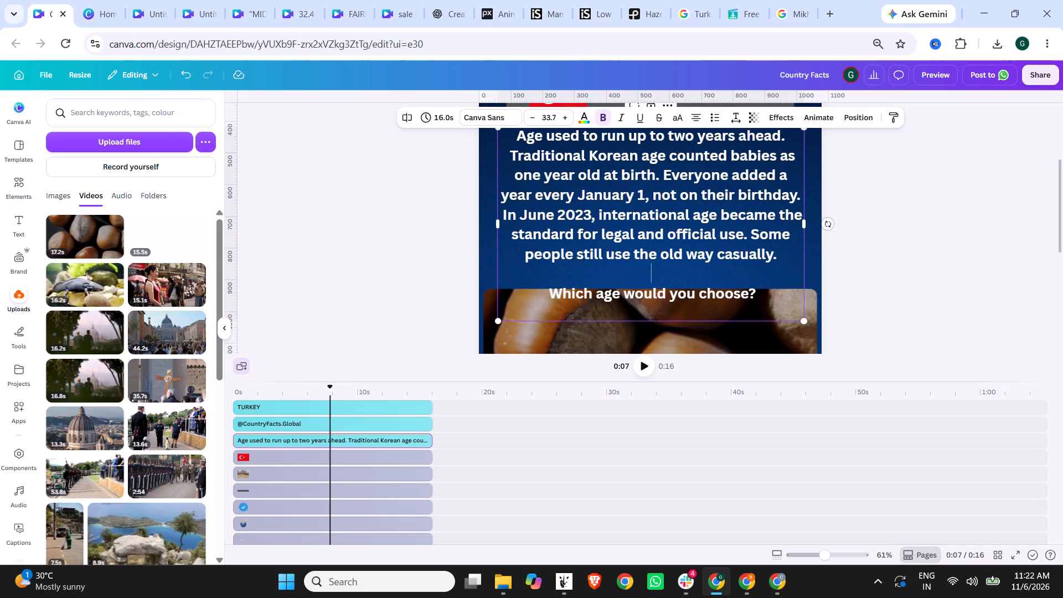
key(Delete)
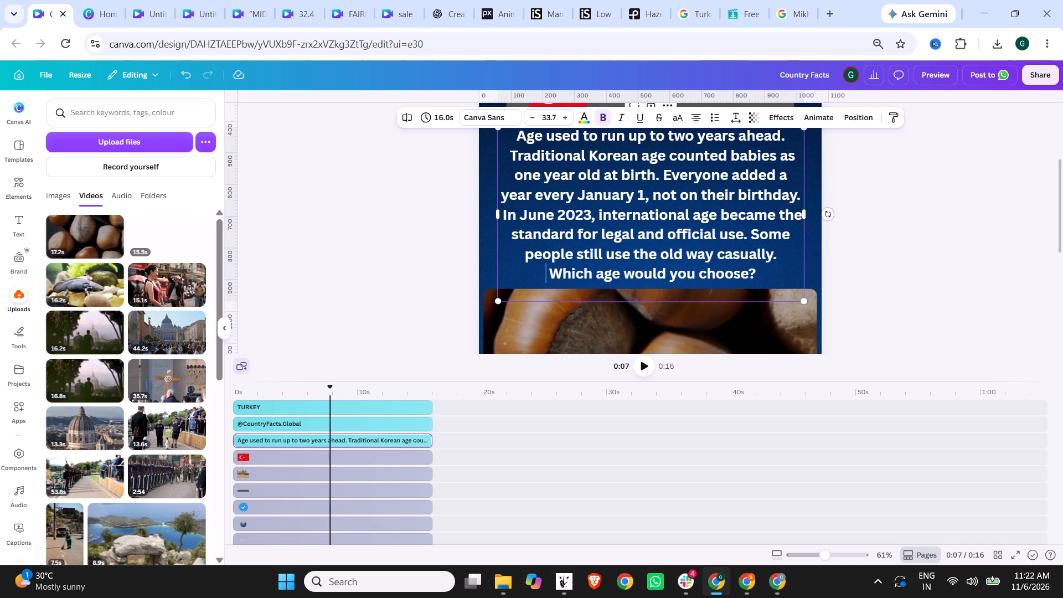
Replace the closing question "Which age would you choose?" with "Weird or Normal?".
drag(771, 278, 530, 272)
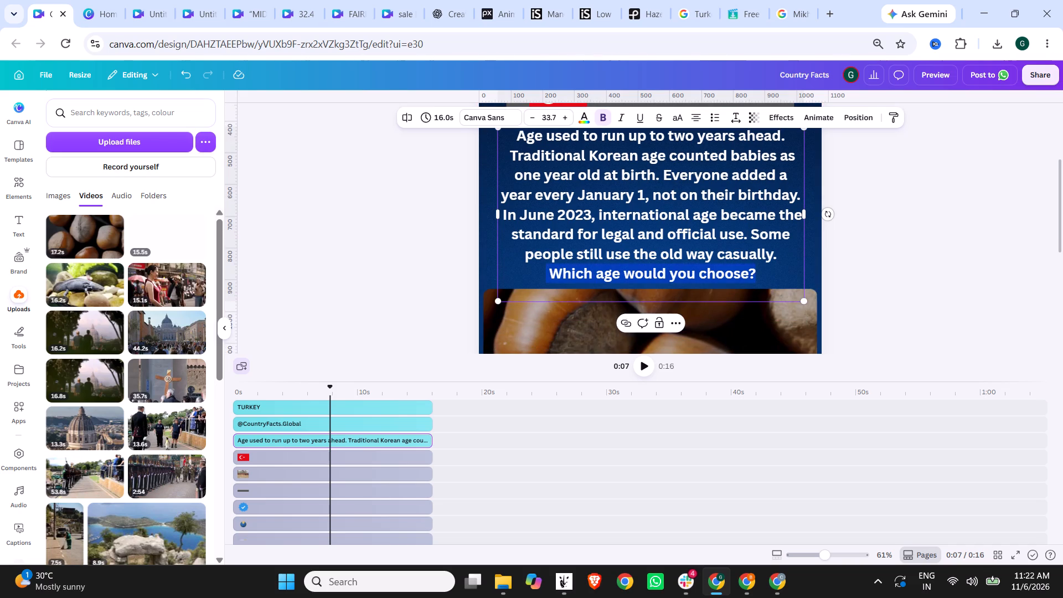
text(Weir)
key(space)
key(BackSpace)
text(d or Normal? Comment)
key(space)
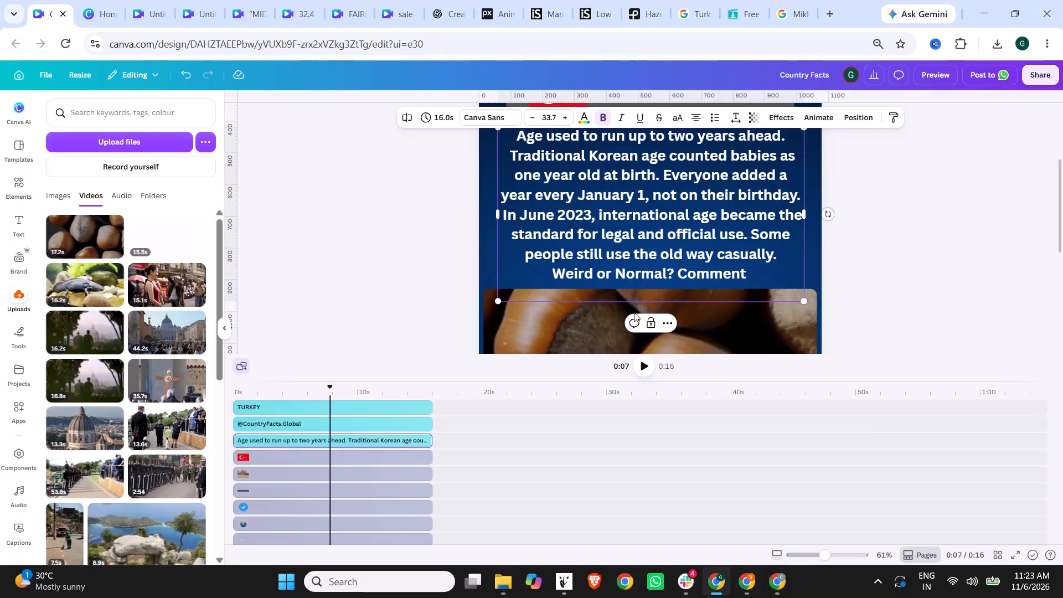
drag(675, 280, 741, 272)
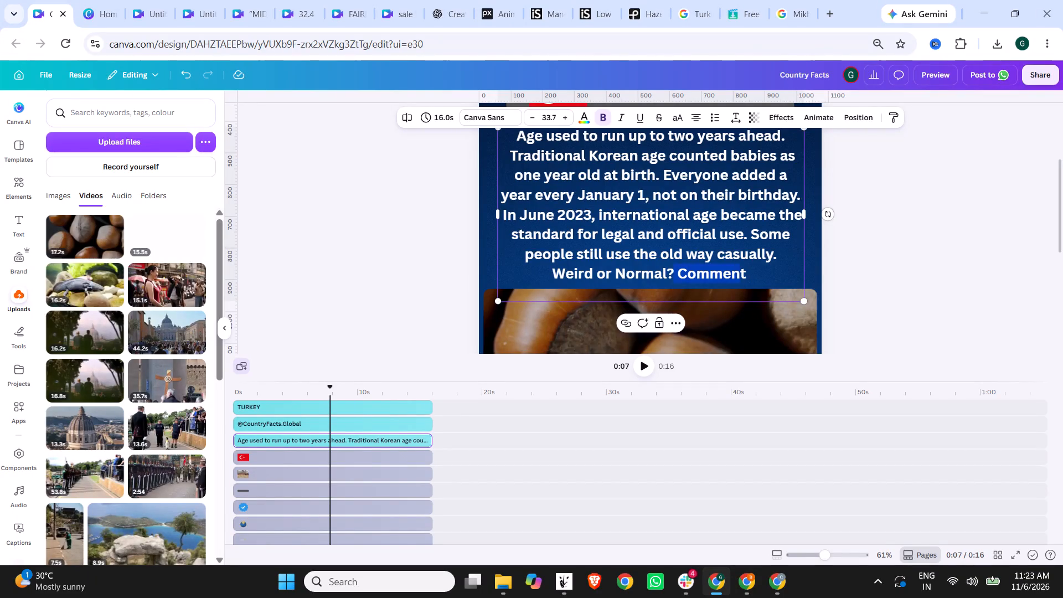
key(Delete)
key(Delete)
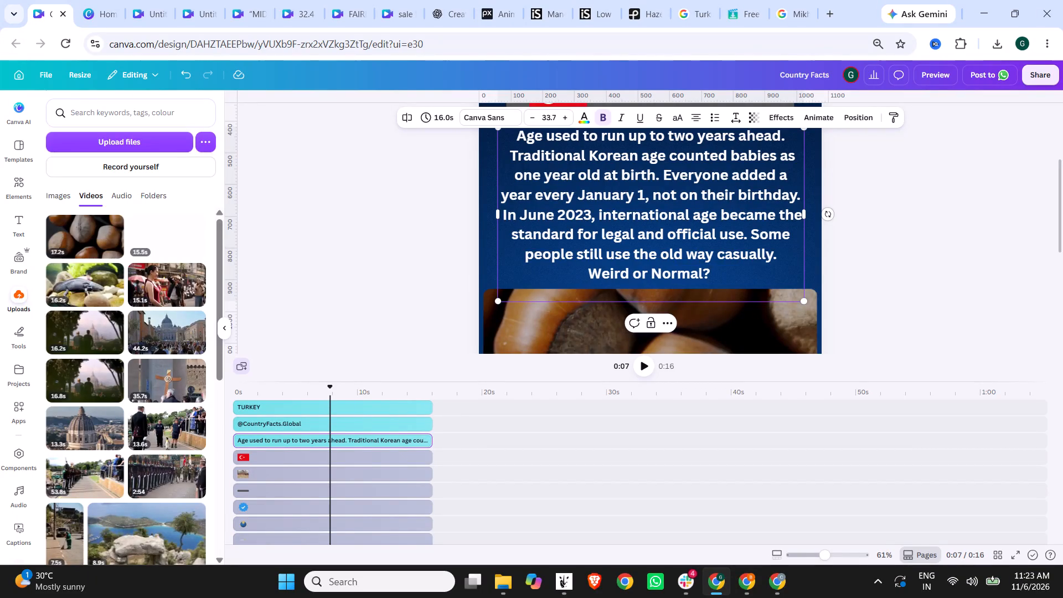
Colour the phrases "two years ahead" and "Traditional Korean age" yellow in the fact paragraph.
scroll(680, 170, up, 1)
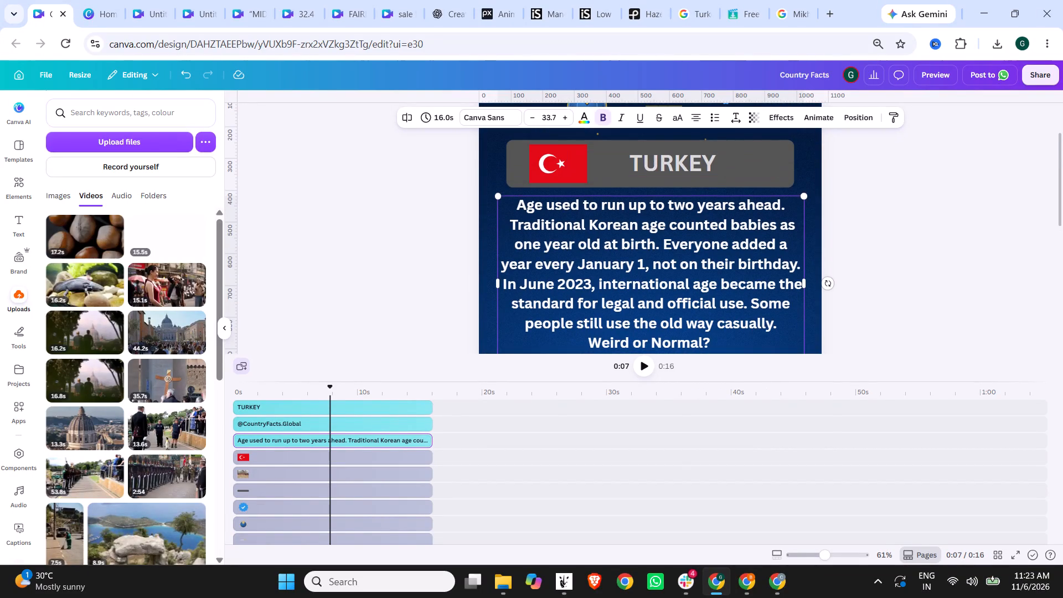
drag(667, 204, 781, 202)
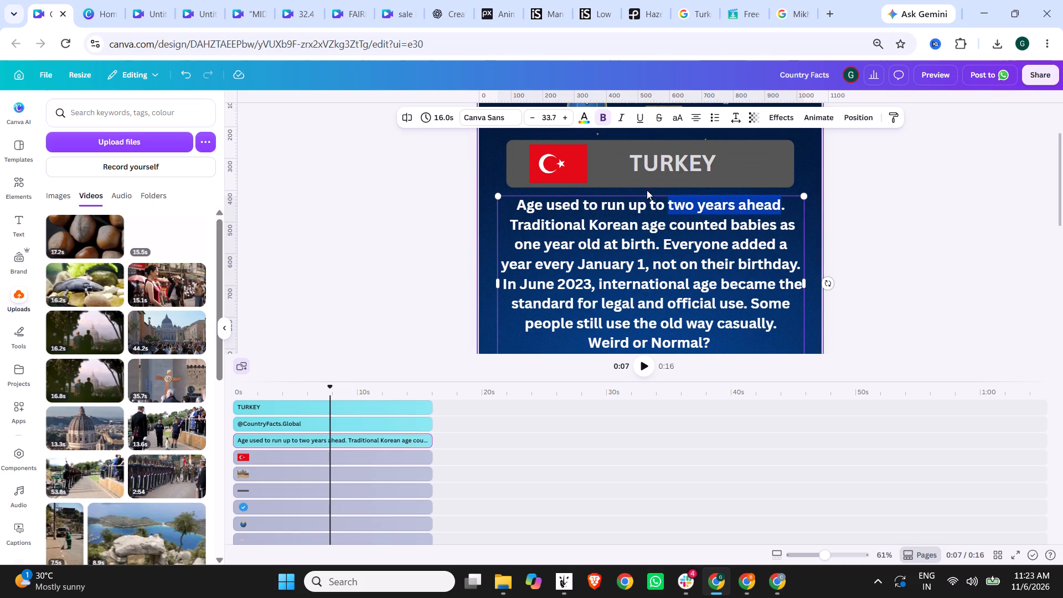
click(586, 123)
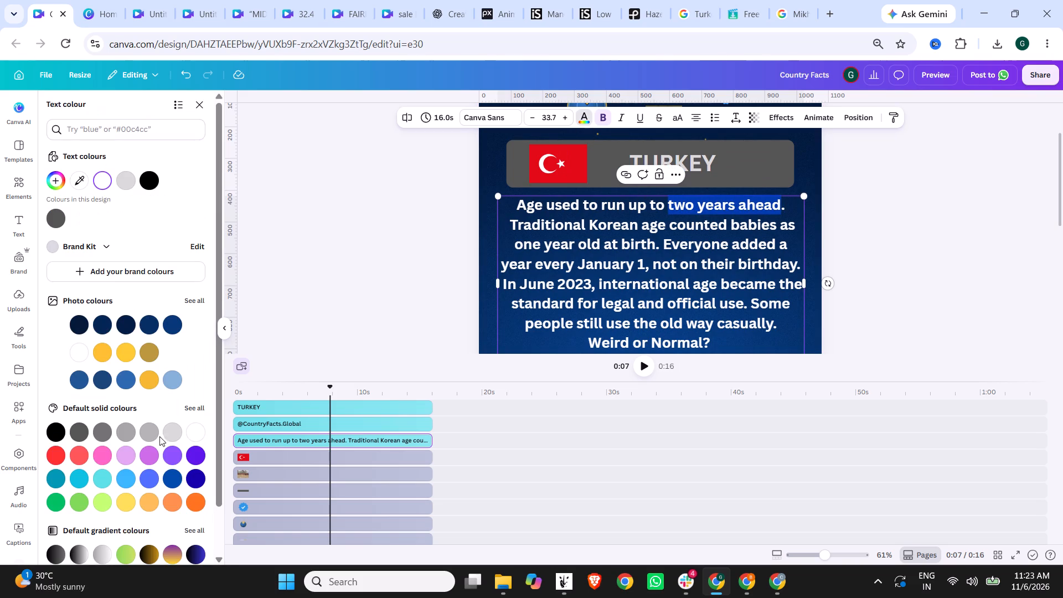
click(117, 496)
click(131, 507)
click(625, 278)
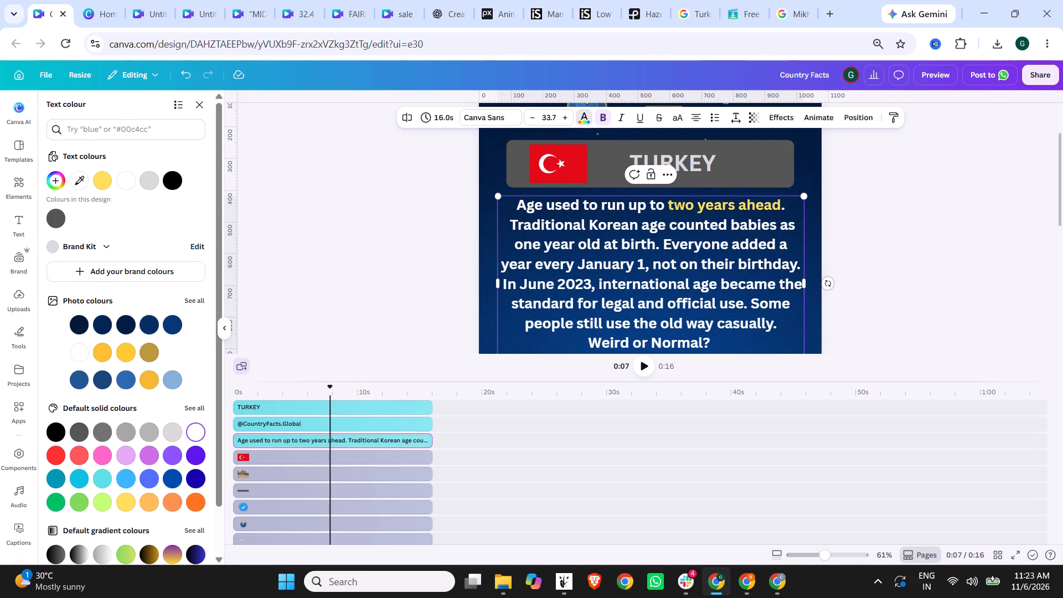
drag(503, 220, 664, 230)
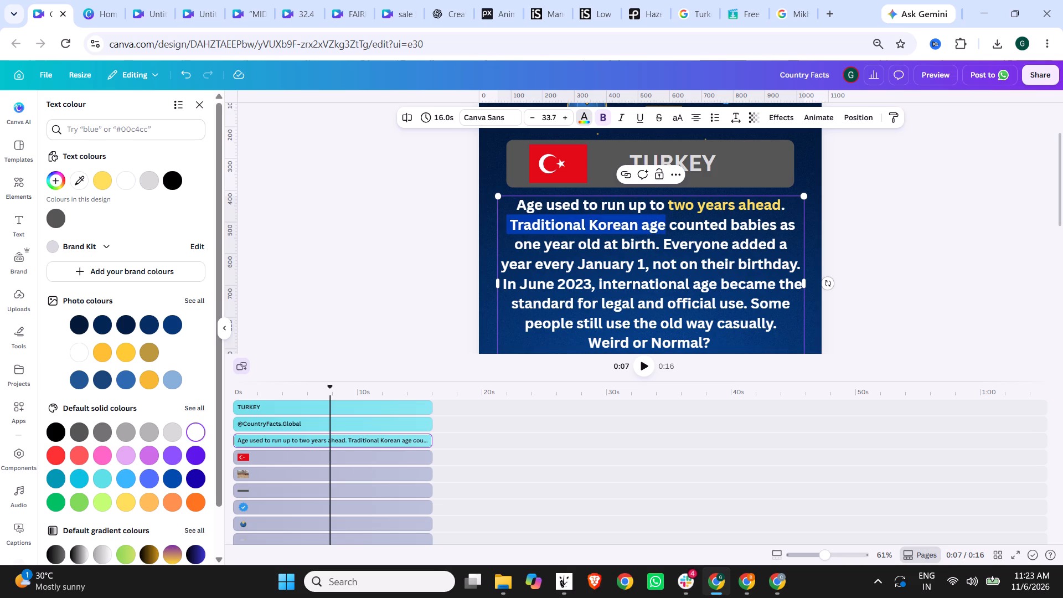
click(133, 501)
click(556, 324)
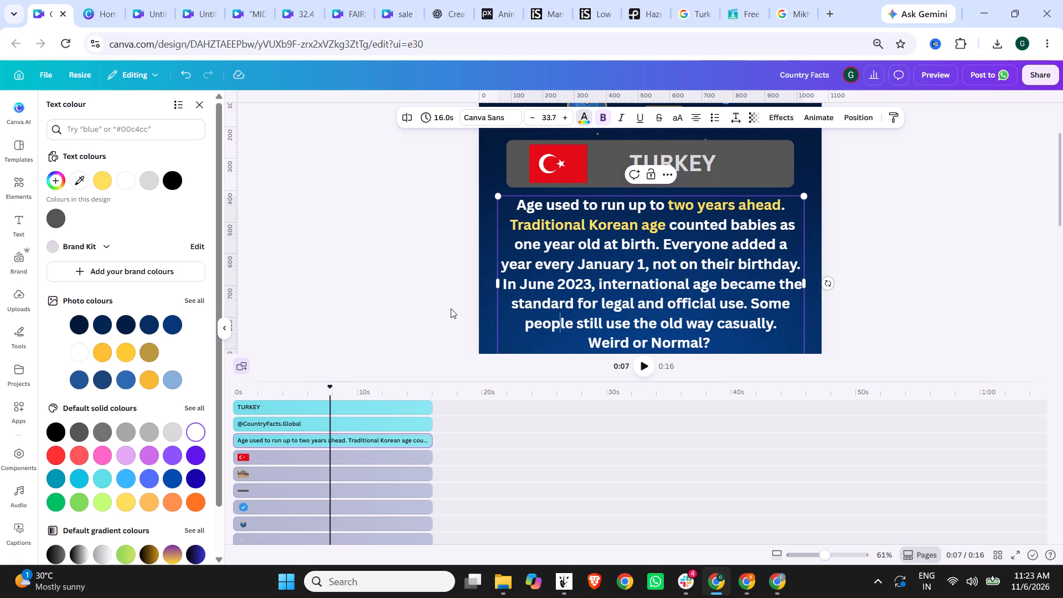
Colour "one year old at birth", "January 1" and "June 2023" the same yellow in the fact paragraph.
drag(515, 247, 652, 244)
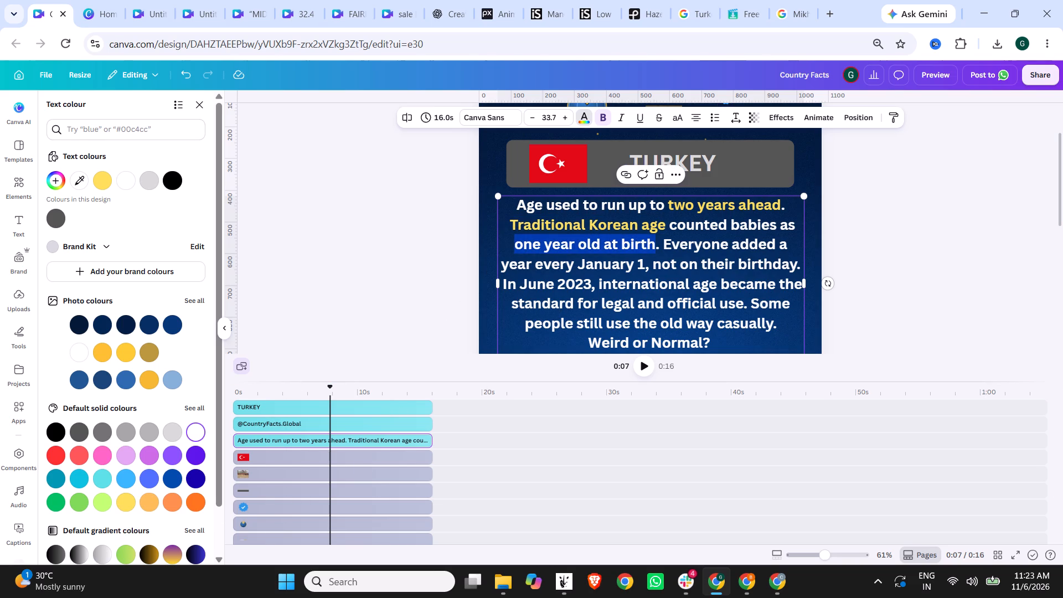
click(126, 506)
click(628, 285)
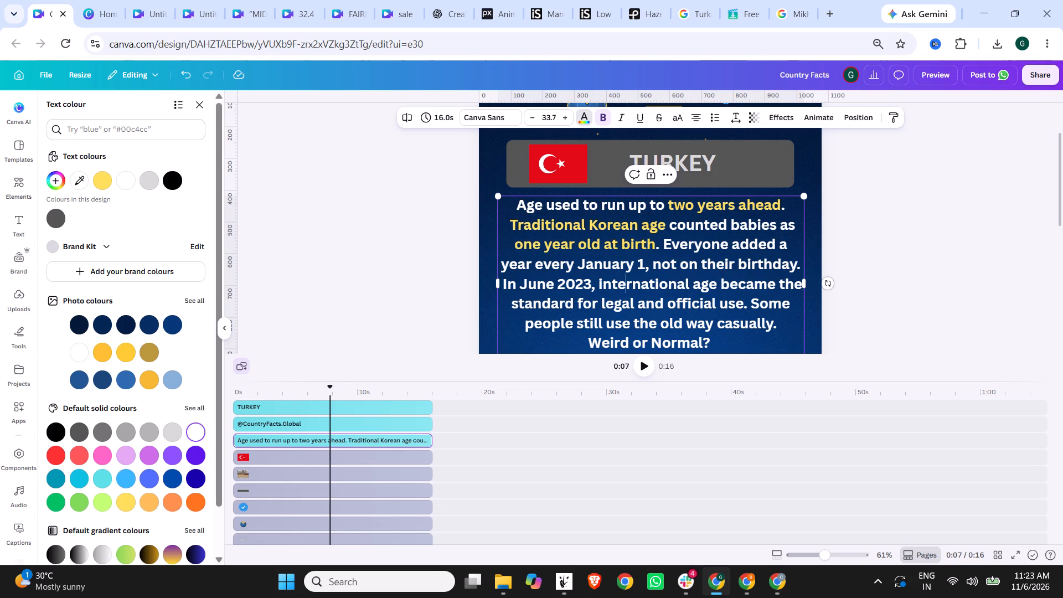
drag(578, 263, 643, 260)
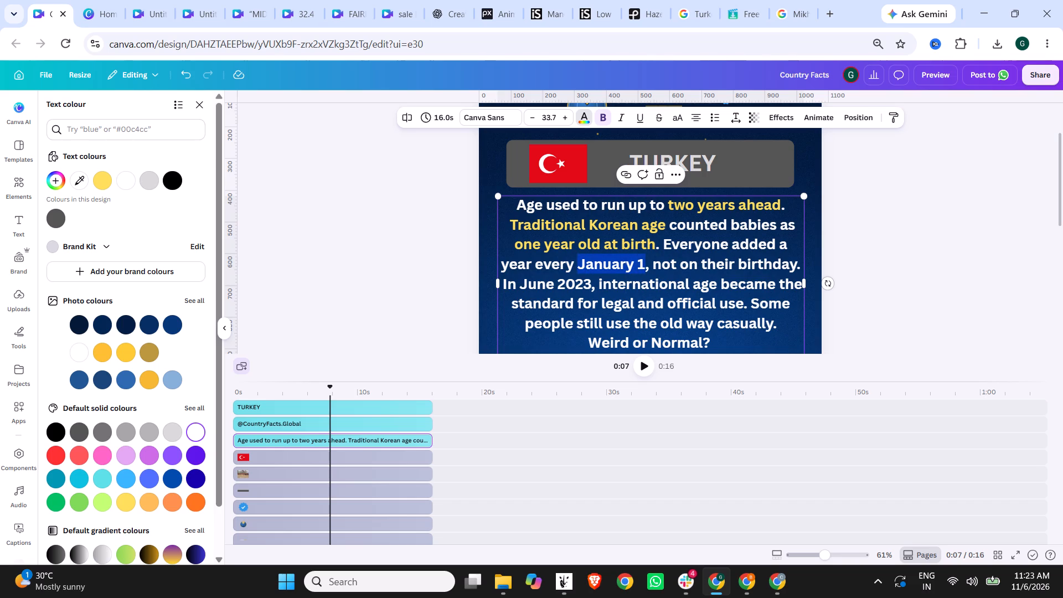
click(125, 505)
drag(521, 283, 590, 282)
click(132, 502)
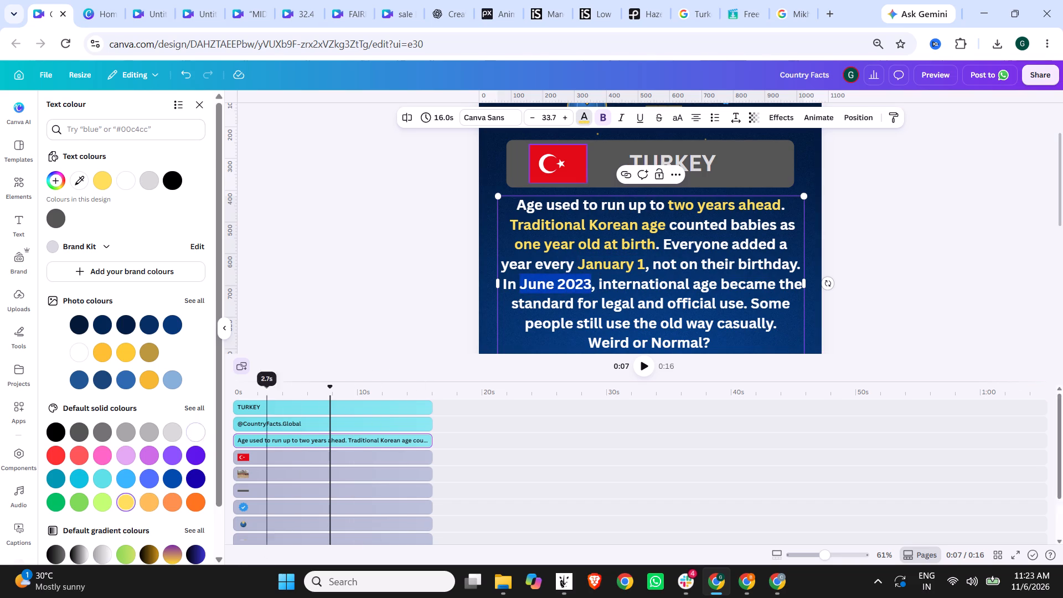
Colour "legal and official use" and the closing question "Weird or Normal?" the same yellow in the fact paragraph.
click(678, 300)
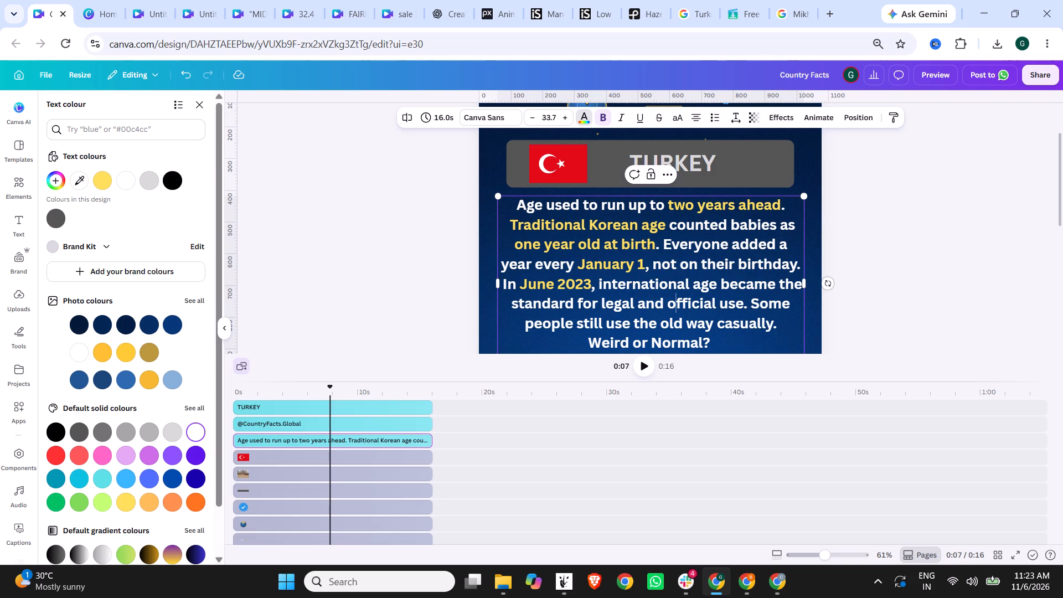
drag(600, 308, 747, 300)
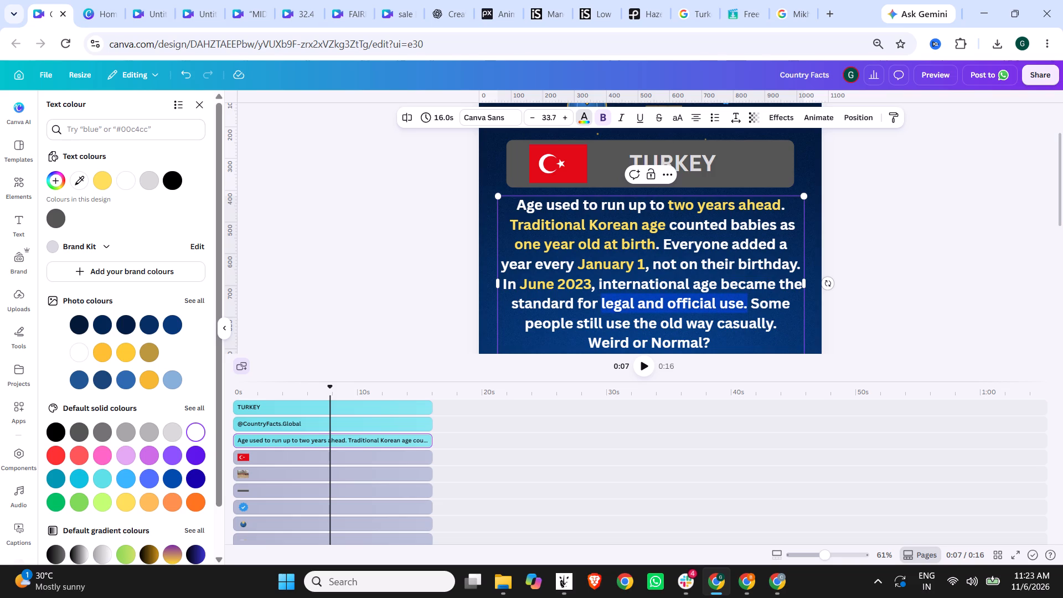
drag(747, 300, 741, 300)
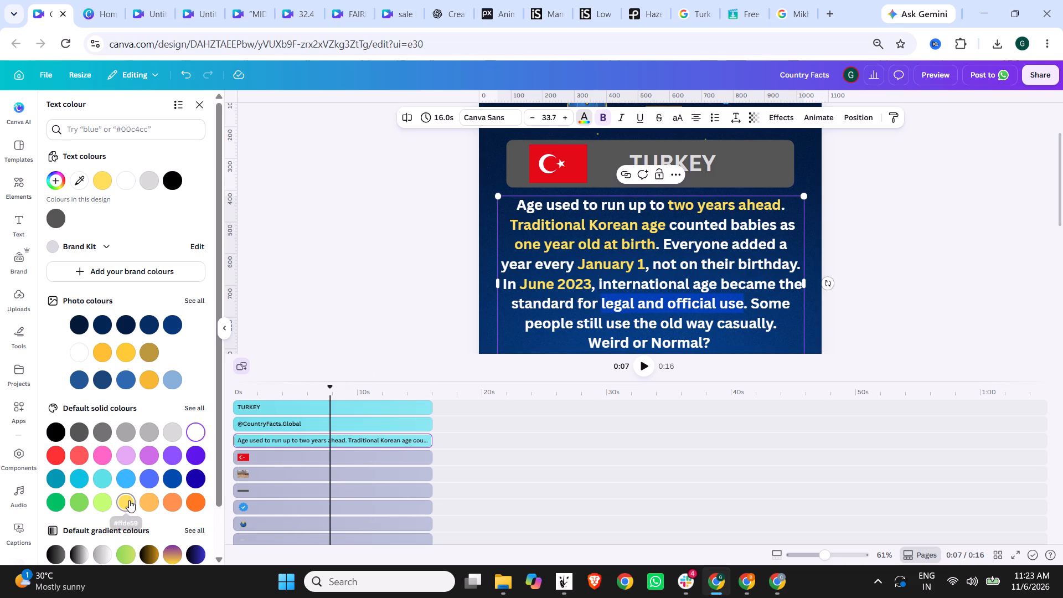
click(130, 500)
click(687, 302)
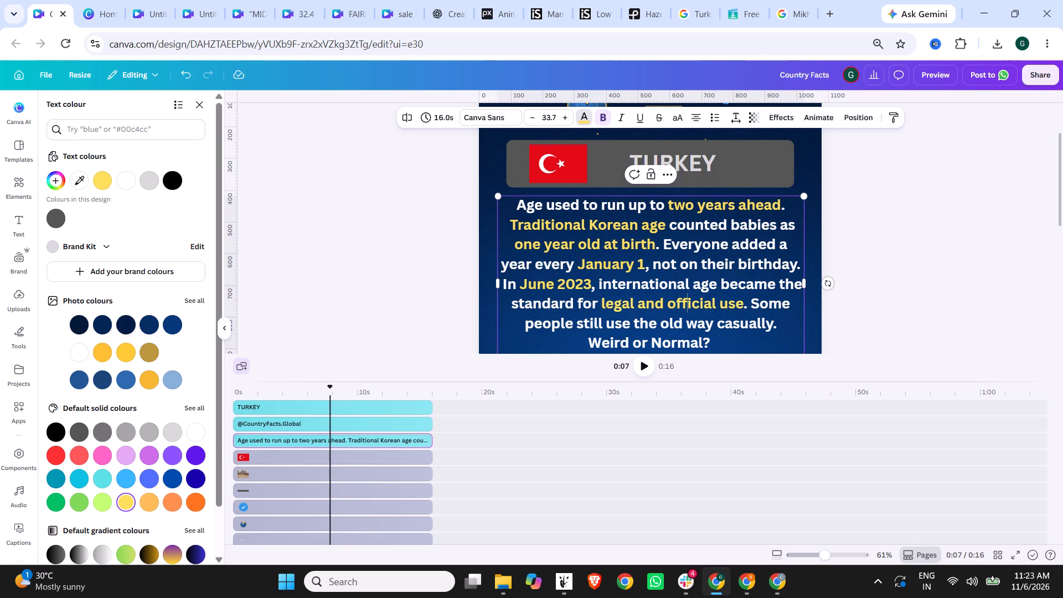
drag(734, 336, 584, 345)
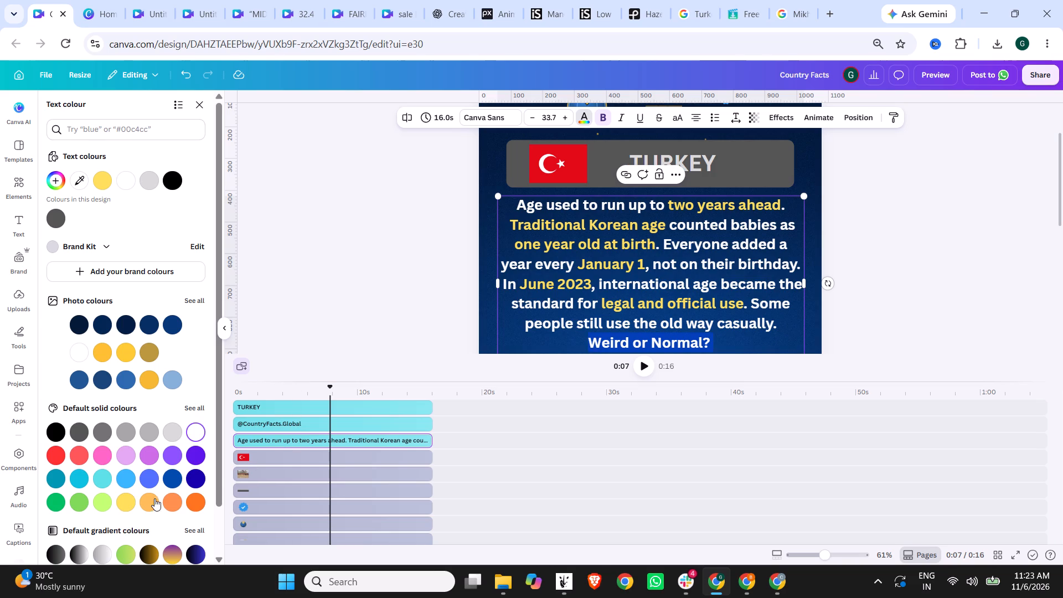
click(130, 501)
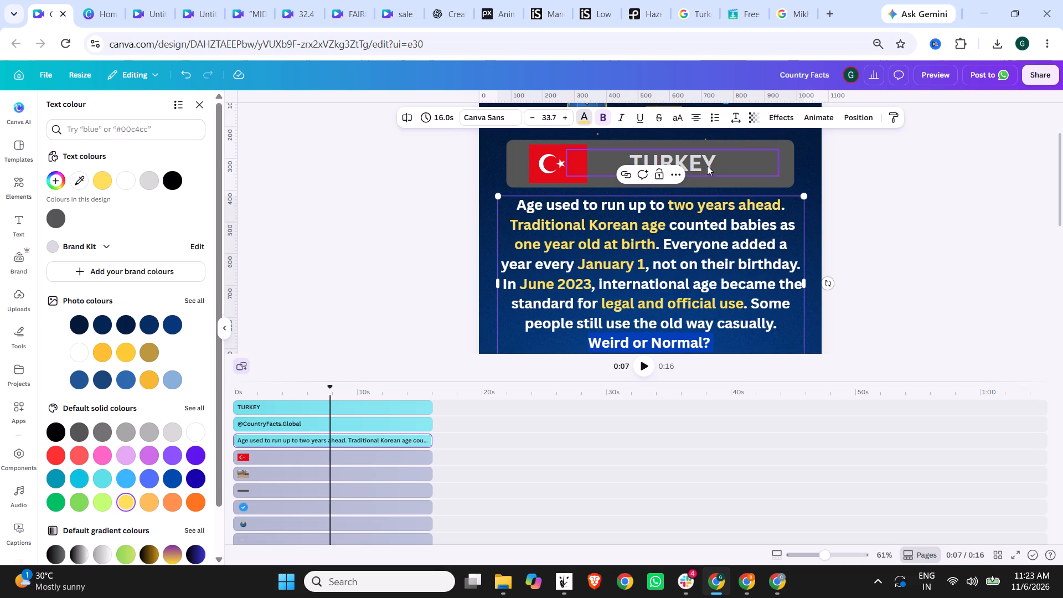
Replace the country heading beside the flag with "South Korea".
double_click(707, 166)
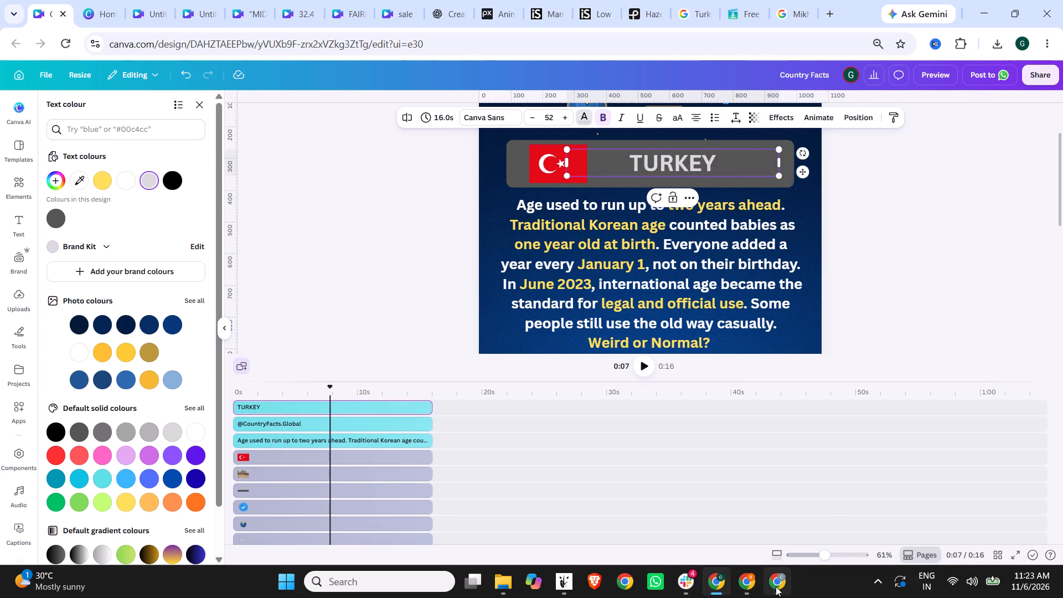
click(776, 586)
click(776, 586)
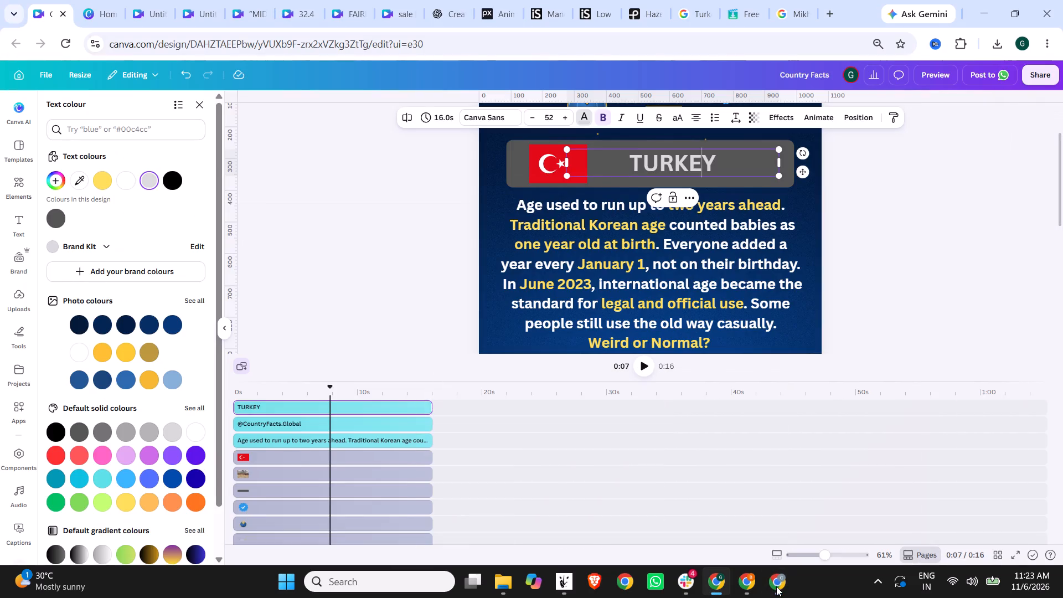
click(776, 586)
click(116, 0)
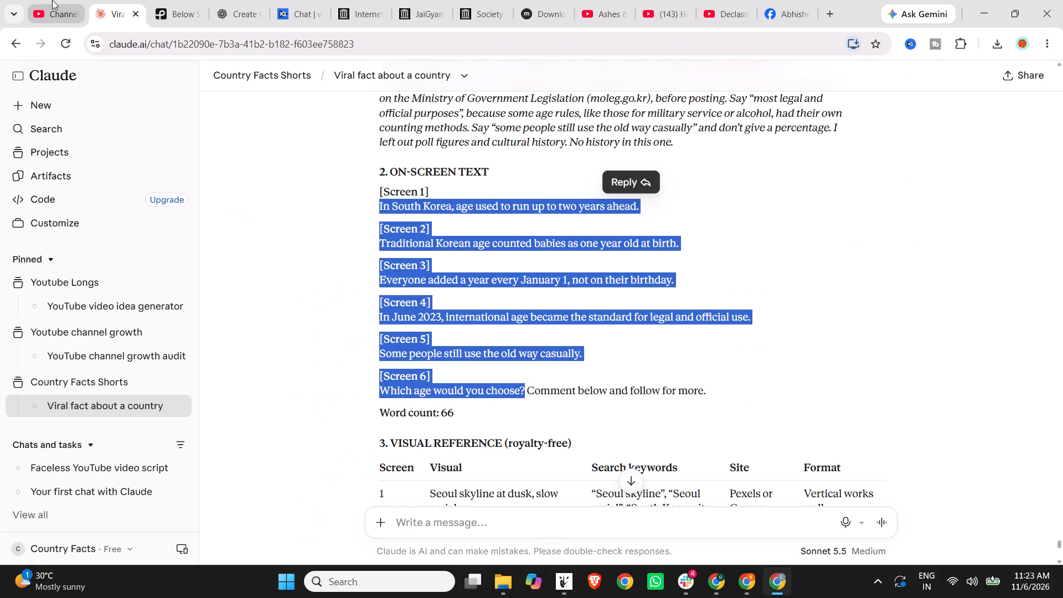
click(52, 0)
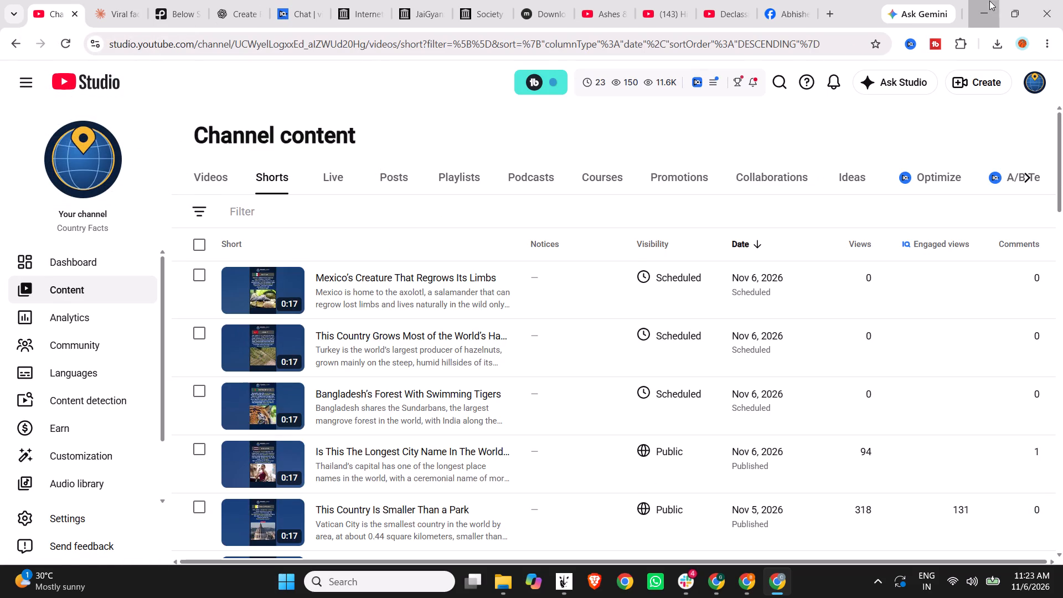
click(989, 1)
drag(727, 156, 629, 156)
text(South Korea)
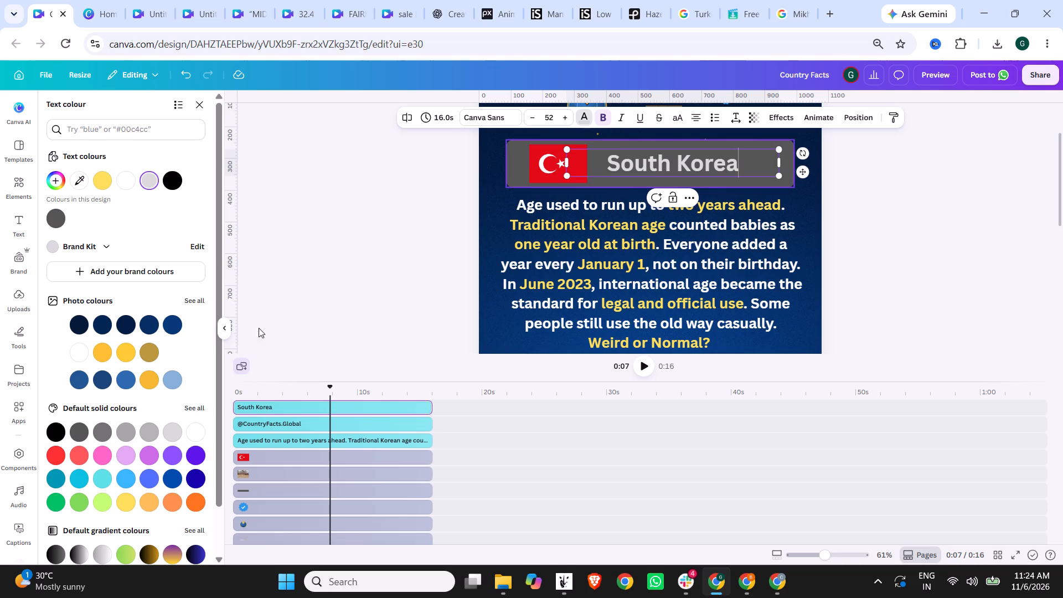
click(327, 265)
click(952, 256)
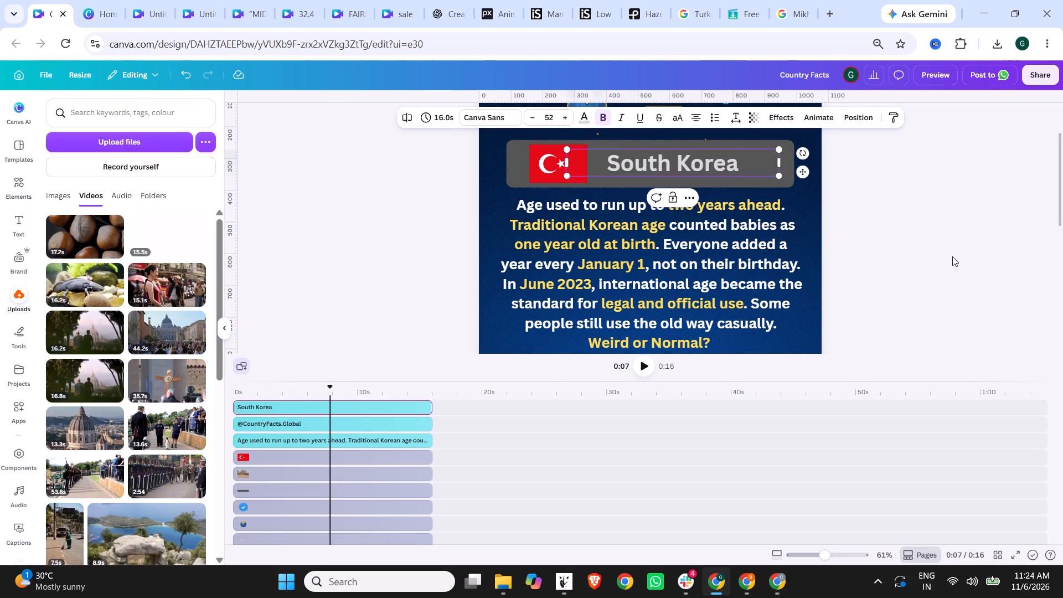
Search Google Images for "south korea flag" and copy the Wikipedia flag image.
click(566, 174)
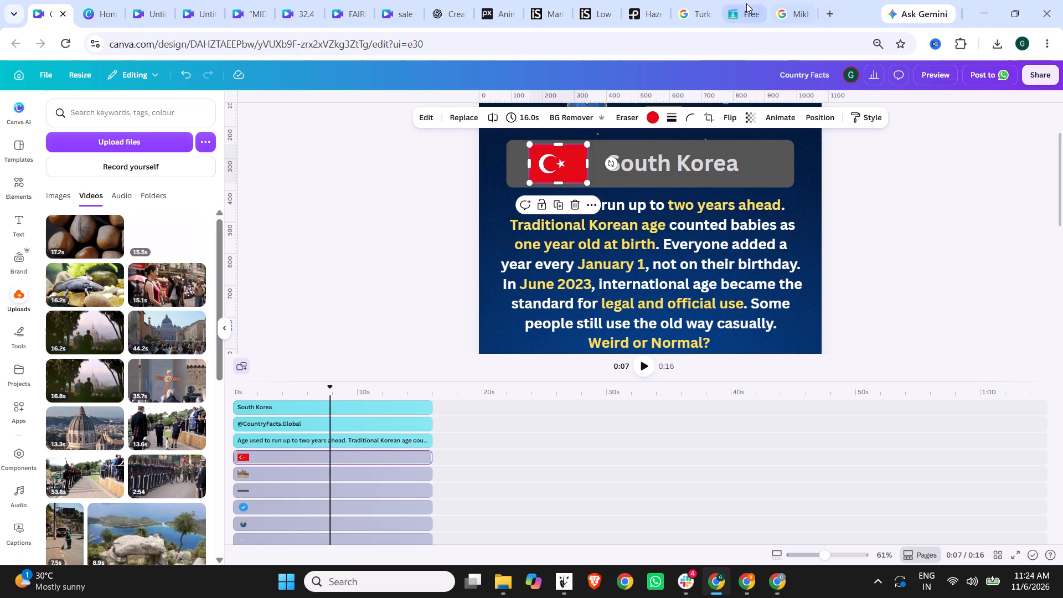
click(696, 0)
drag(184, 94, 80, 94)
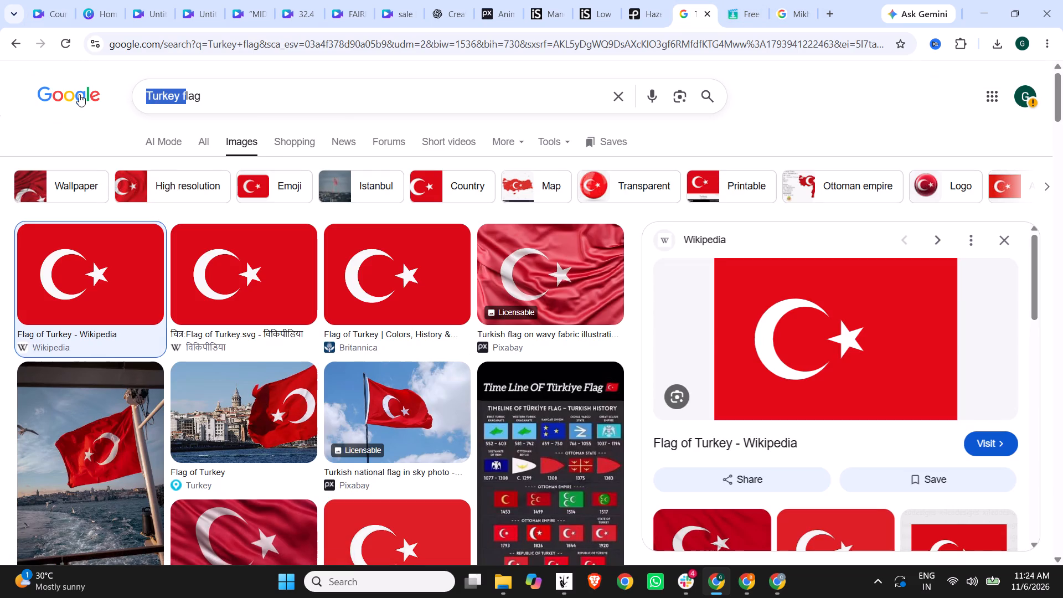
text(south korea f)
key(Return)
click(89, 267)
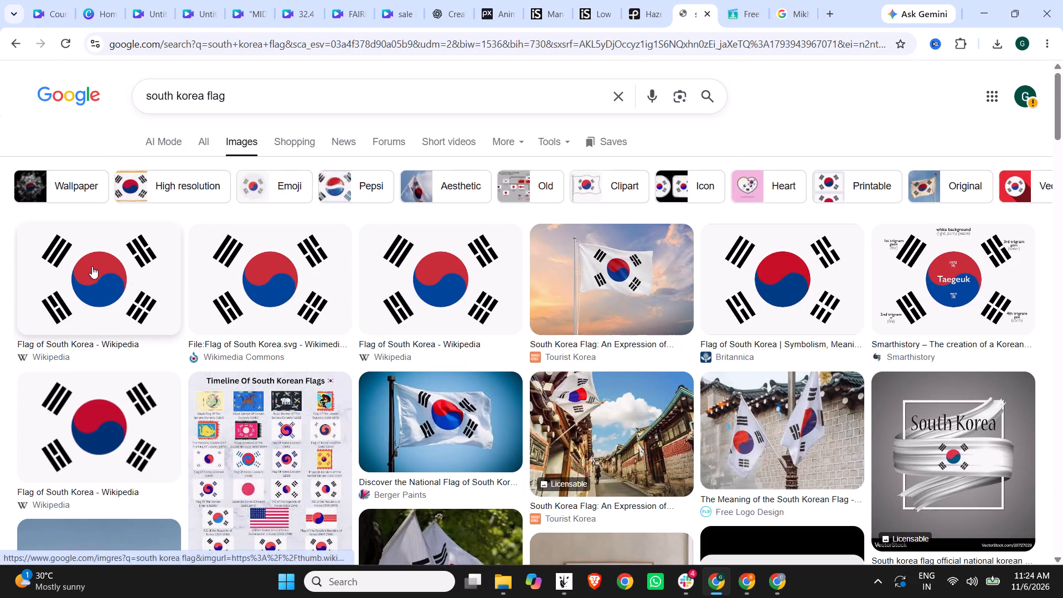
right_click(869, 320)
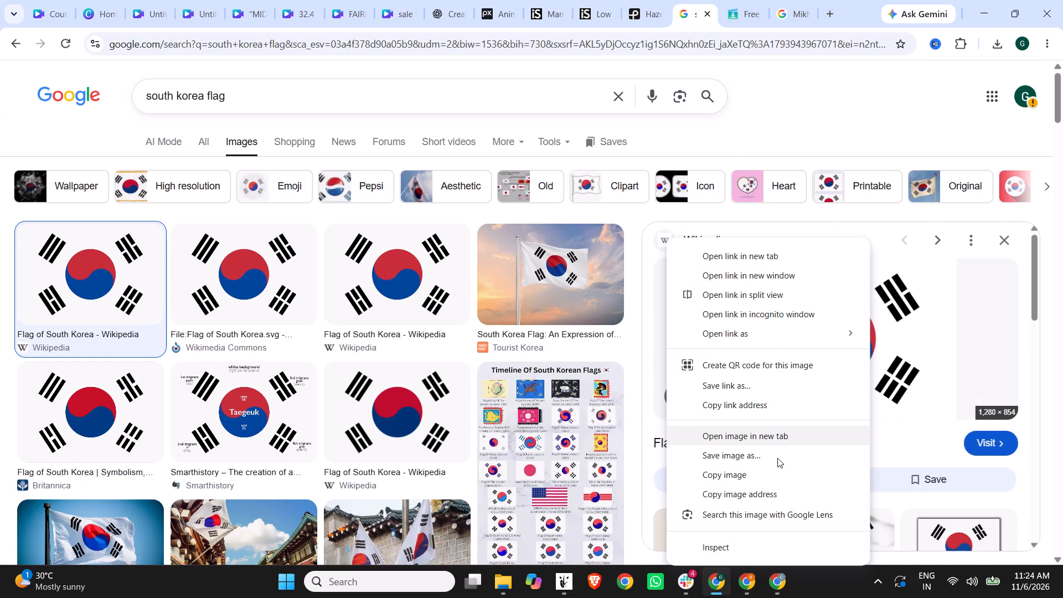
click(763, 471)
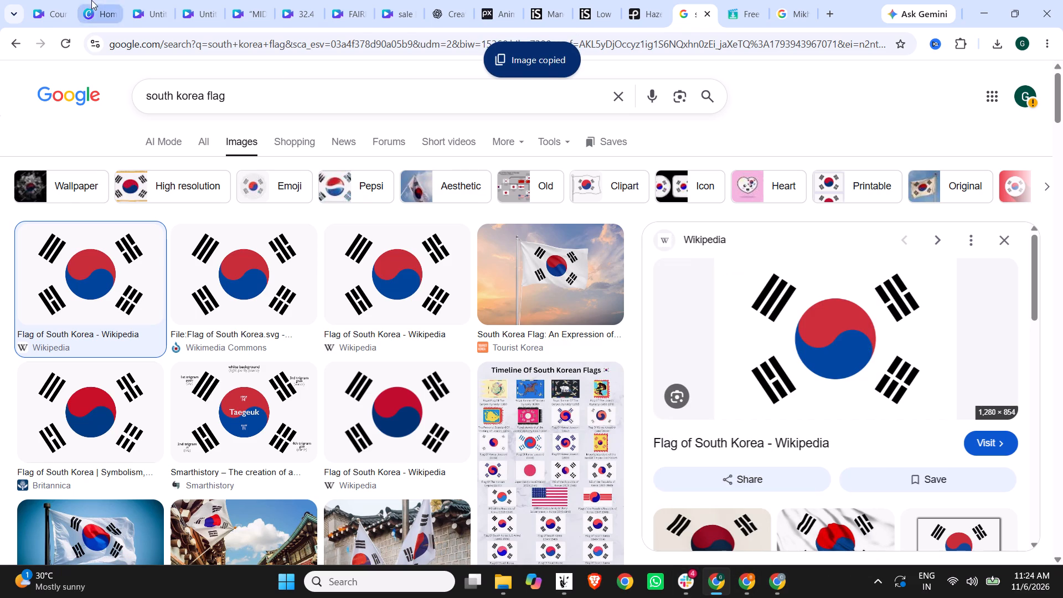
Return to the Canva design, paste the South Korean flag and scale it to cover the Turkish flag beside the heading.
click(50, 0)
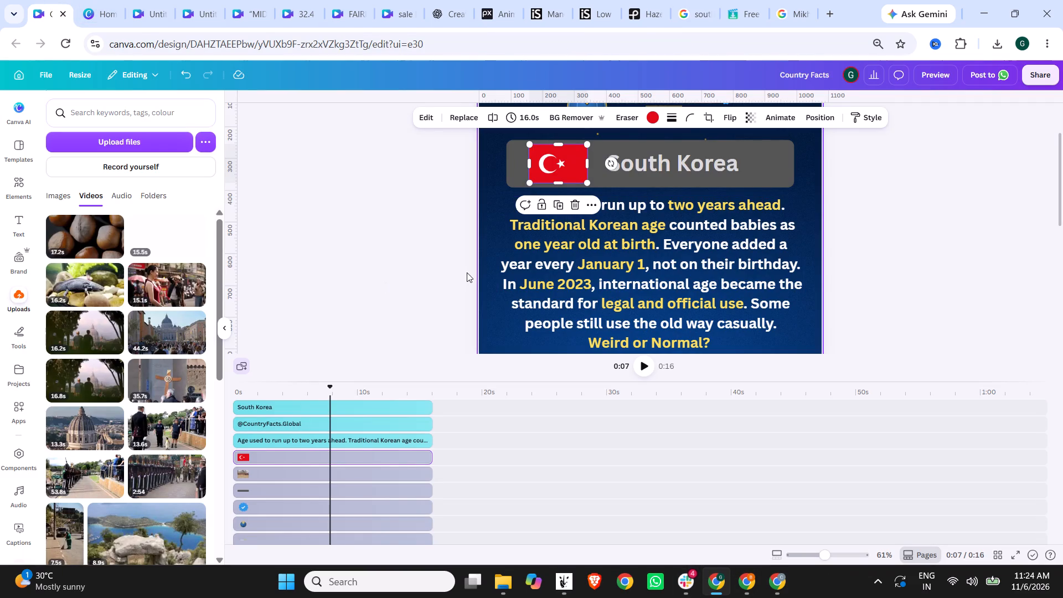
key(ctrl+v)
drag(565, 307, 530, 155)
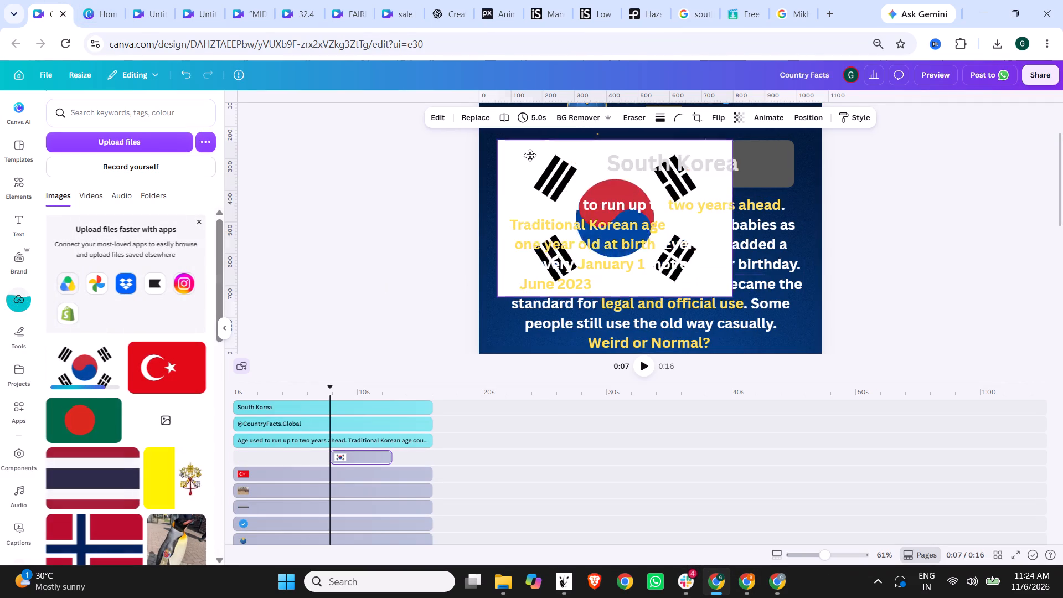
drag(530, 155, 560, 162)
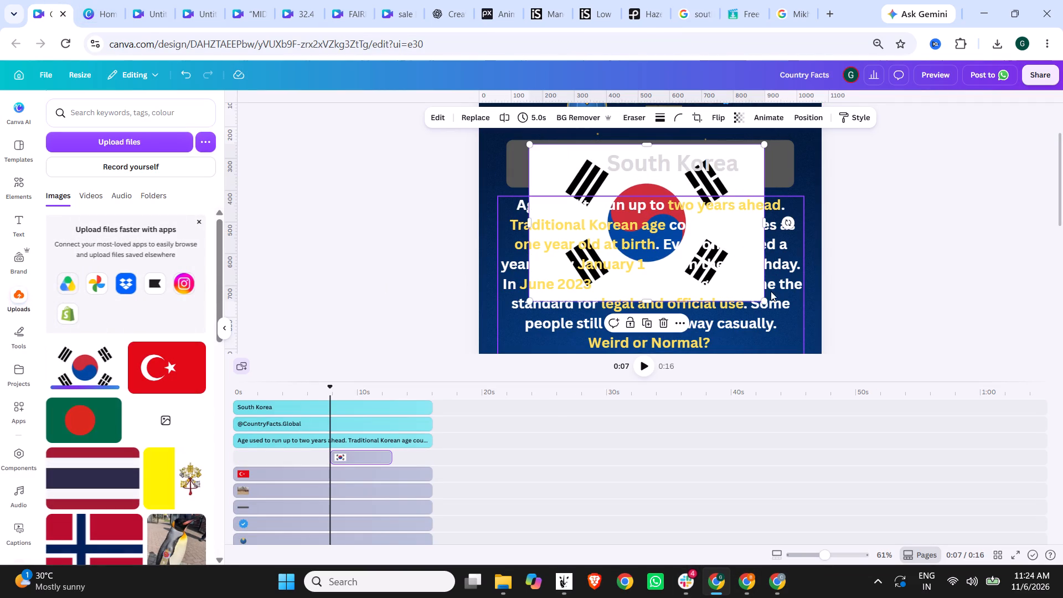
drag(766, 298, 591, 174)
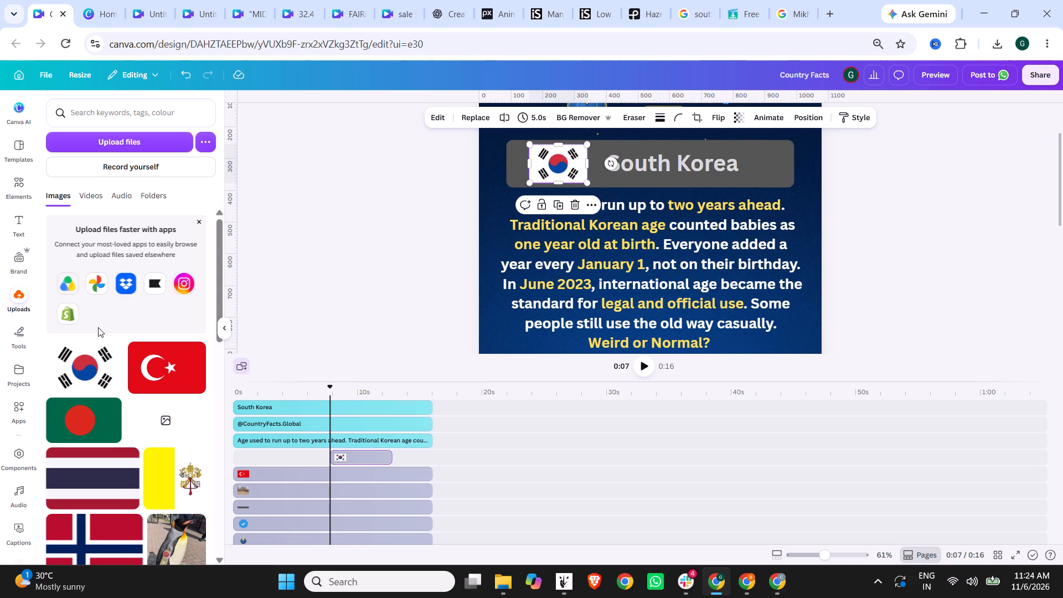
Delete the Turkish flag layer hidden behind the South Korean flag.
click(296, 469)
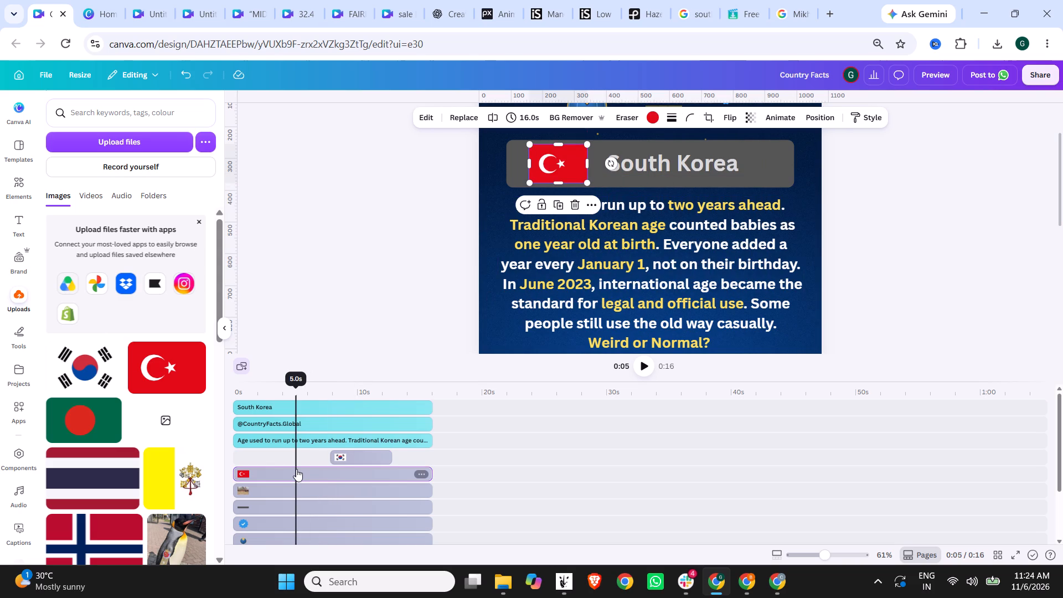
key(Delete)
Move the South Korean flag's timeline clip to the start and extend it to the full 16.0 s.
drag(353, 452, 292, 452)
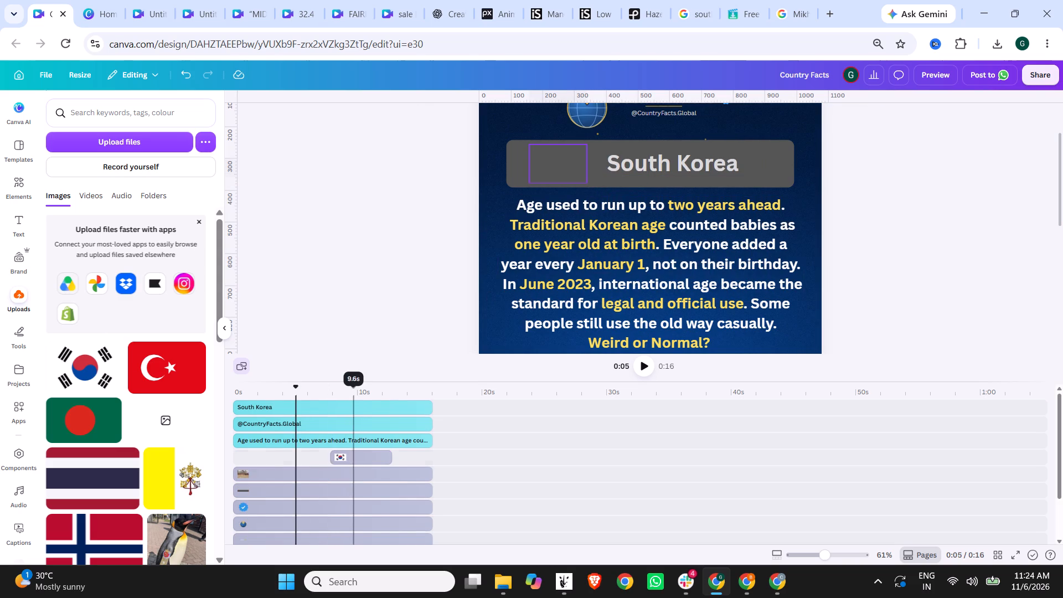
drag(292, 452, 259, 452)
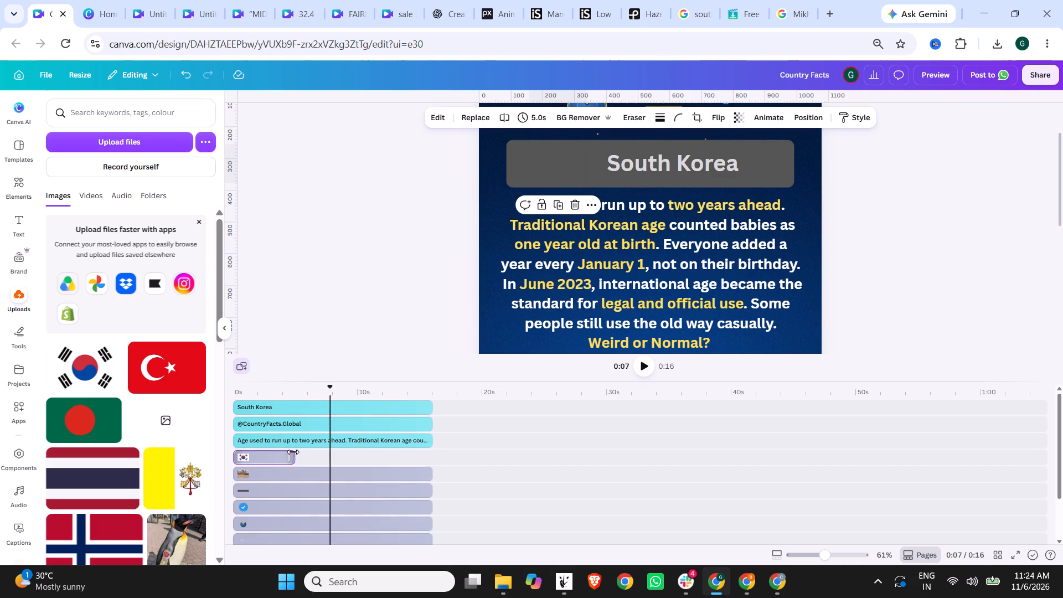
drag(293, 452, 426, 457)
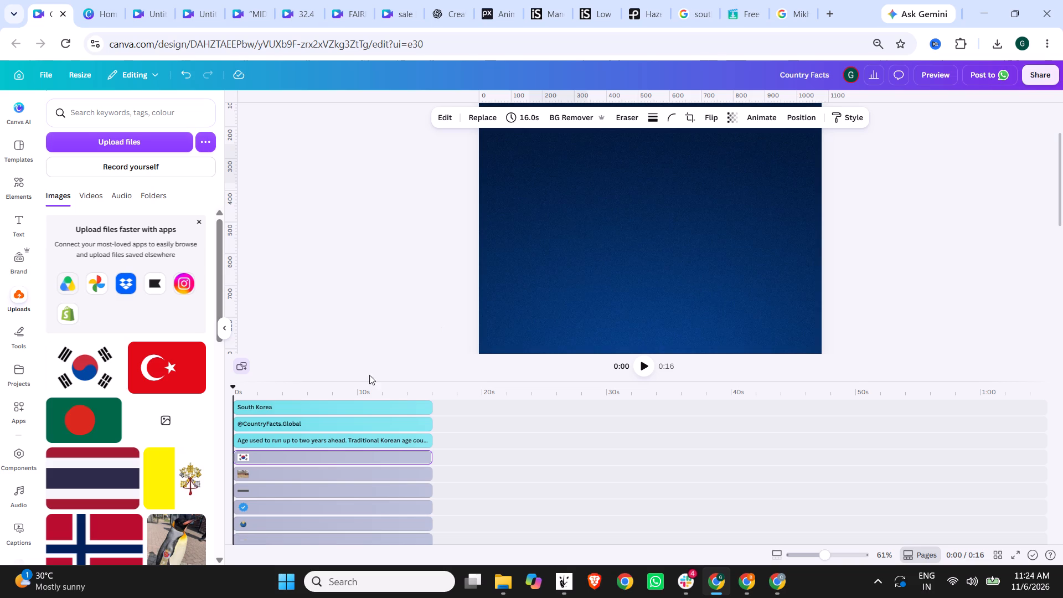
click(321, 388)
scroll(638, 285, down, 3)
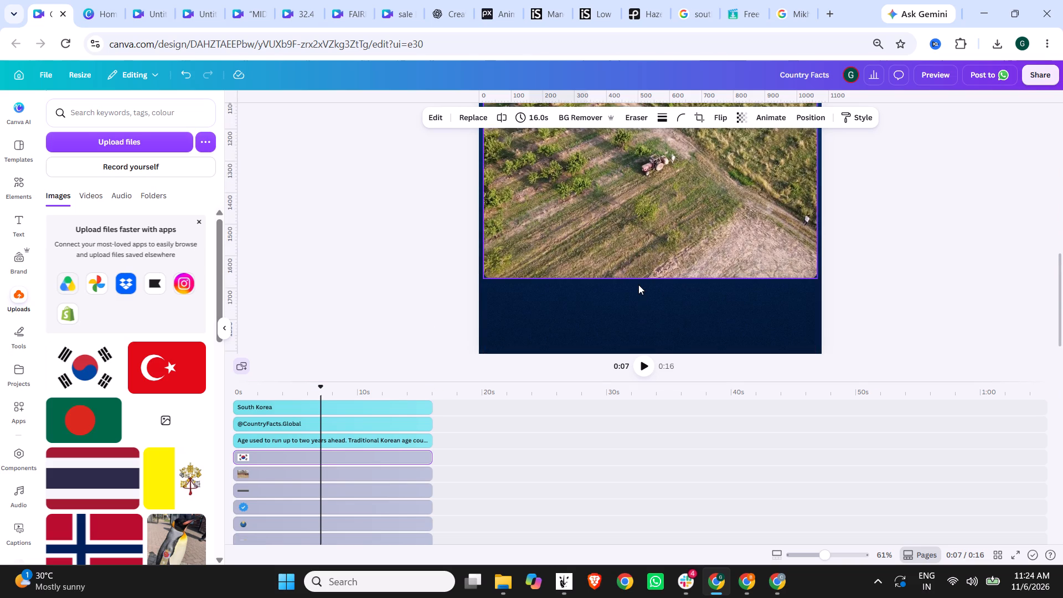
Switch to Pexels, close the open hazelnut-search clip and its donation pop-up, and search videos for "south korea age".
click(655, 0)
click(727, 87)
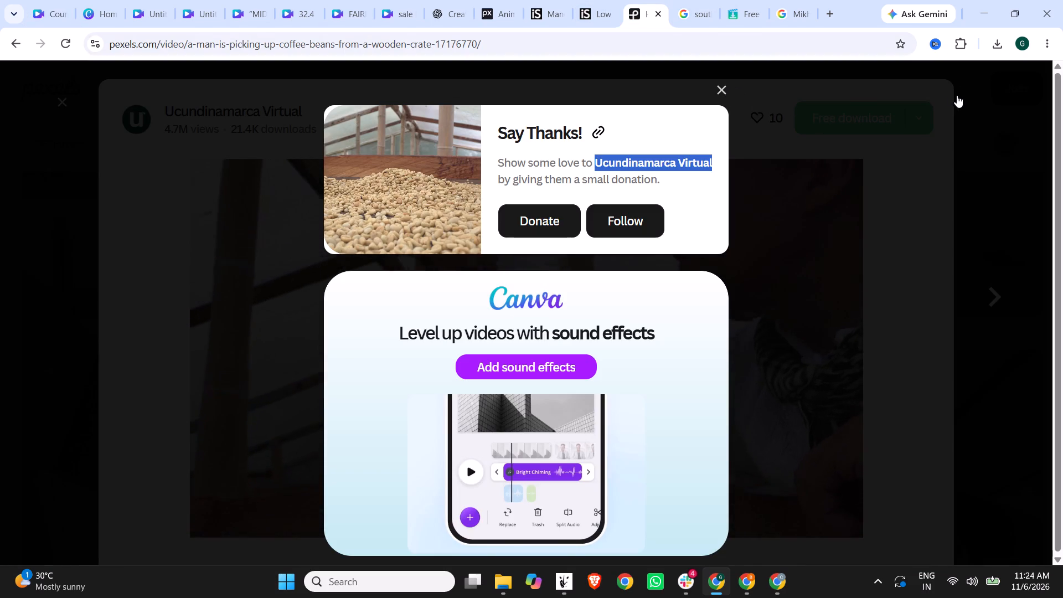
click(959, 95)
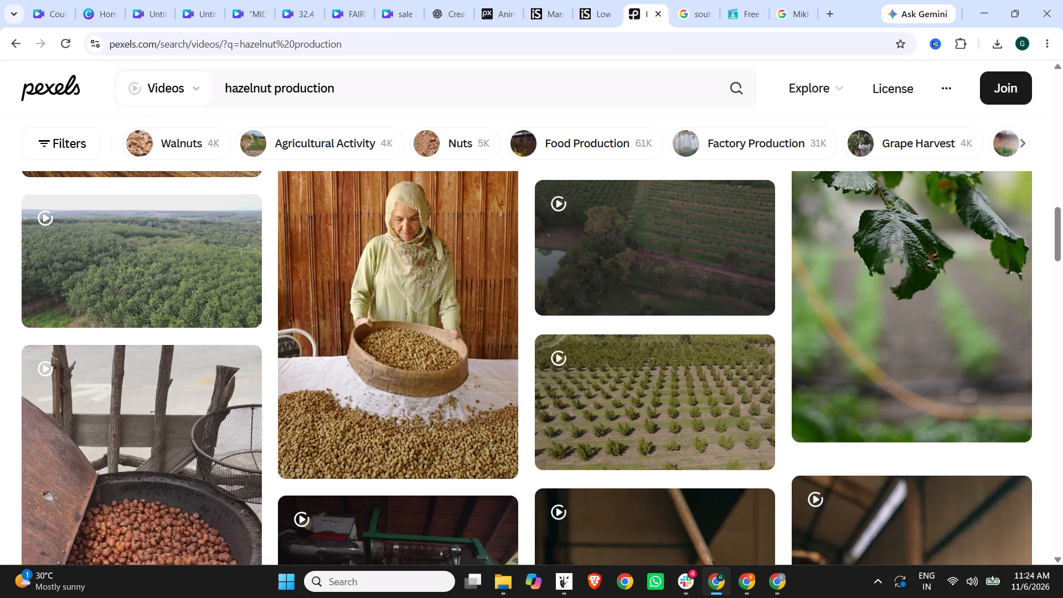
drag(420, 86, 165, 78)
text(south korea age)
key(Return)
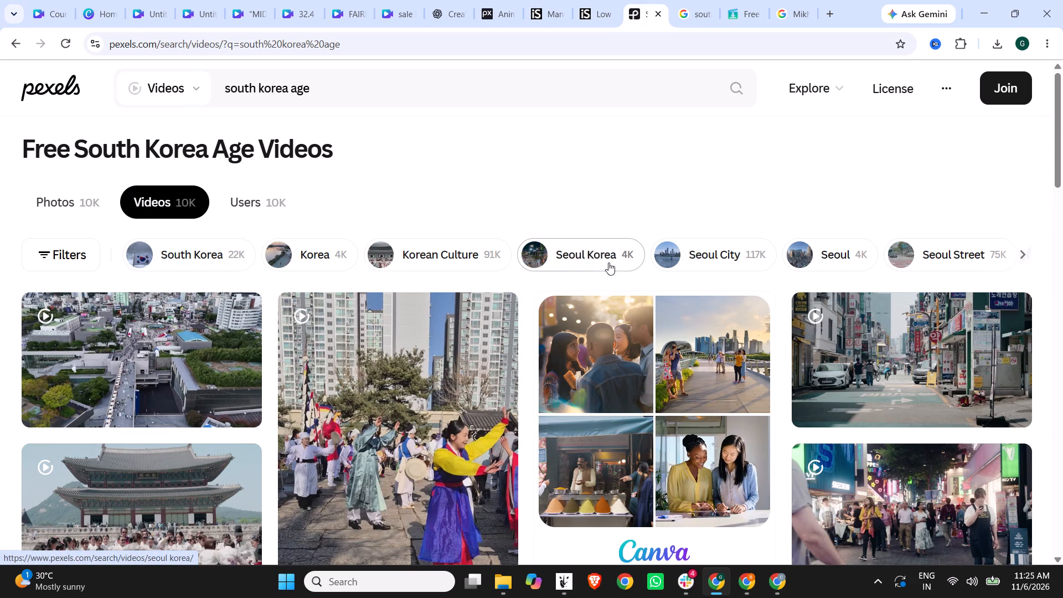
scroll(648, 272, down, 1)
Search Pexels videos for "south korea children" and look through the results for footage suited to the age fact.
drag(292, 85, 390, 74)
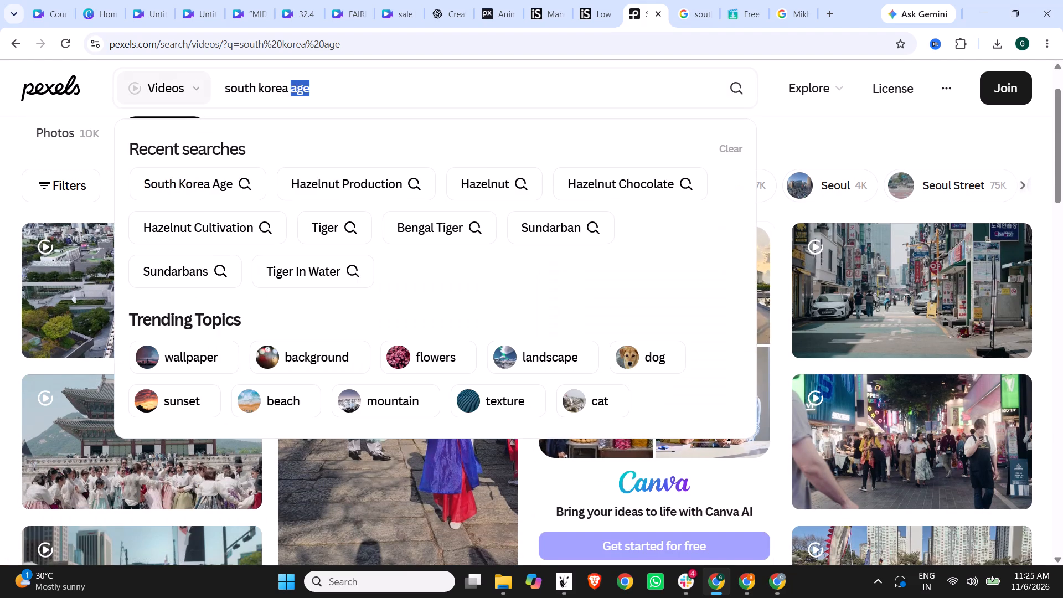
text(children)
key(Return)
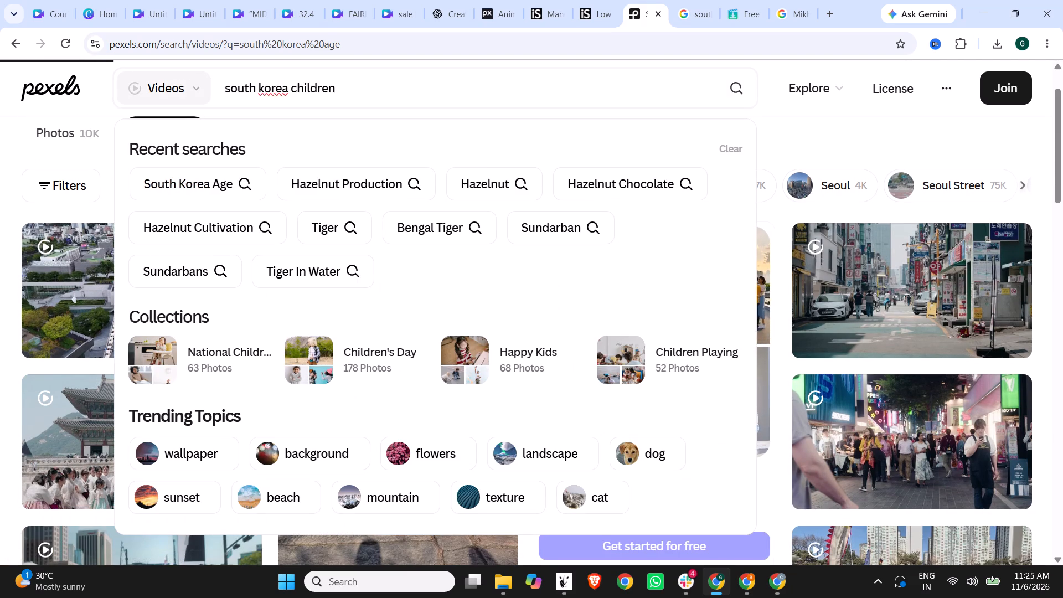
scroll(394, 178, down, 1)
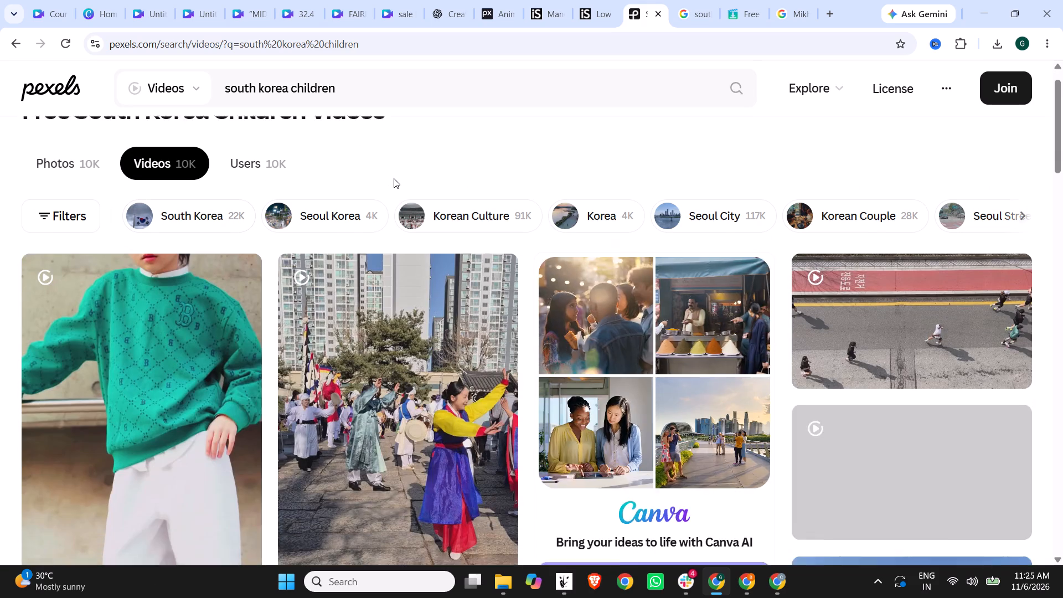
scroll(190, 340, down, 1)
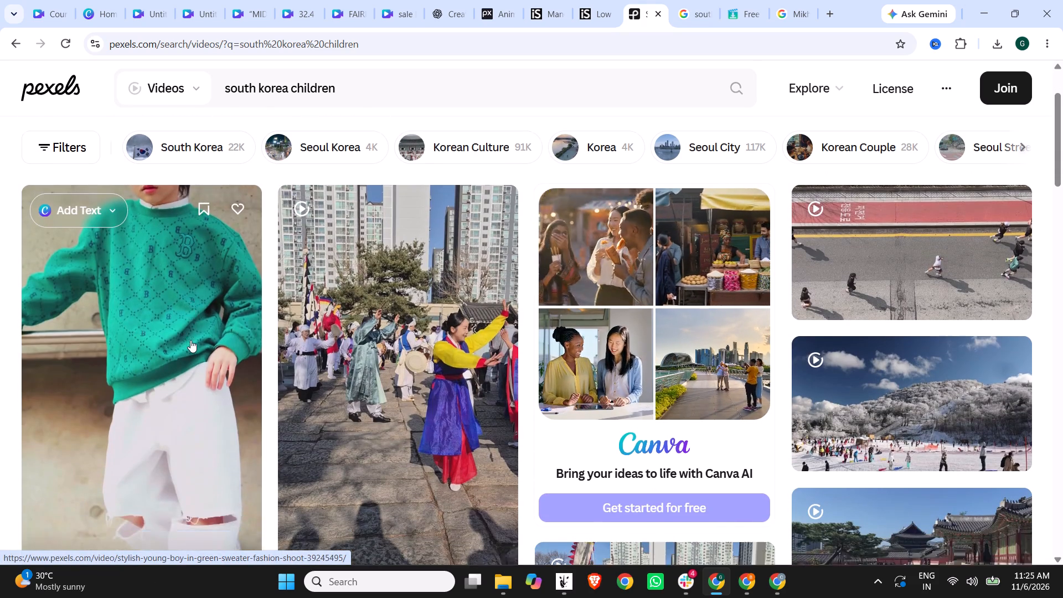
scroll(190, 340, down, 4)
scroll(133, 379, down, 2)
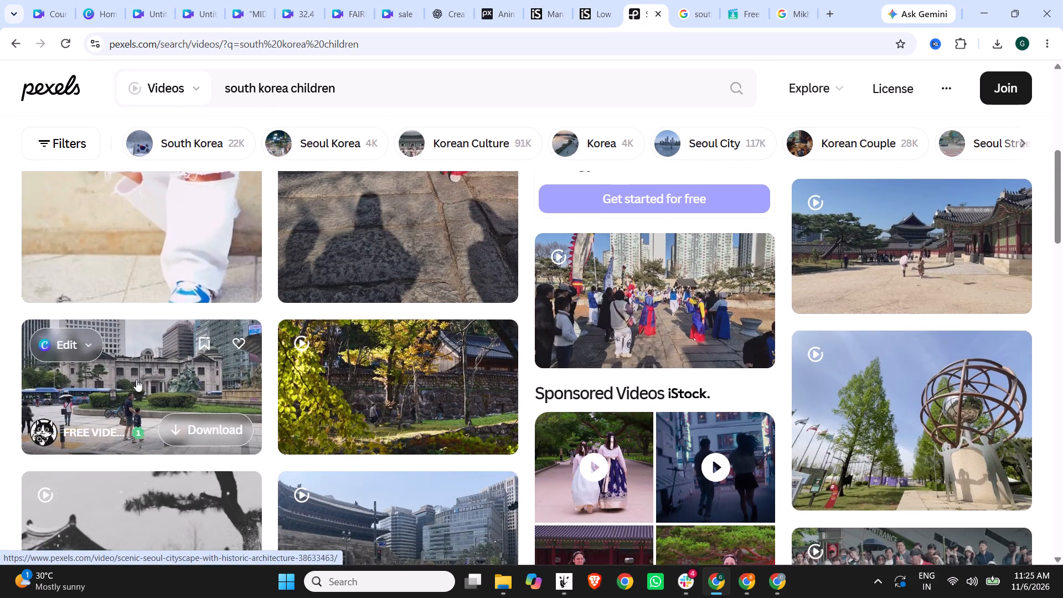
scroll(162, 359, down, 1)
scroll(572, 338, down, 3)
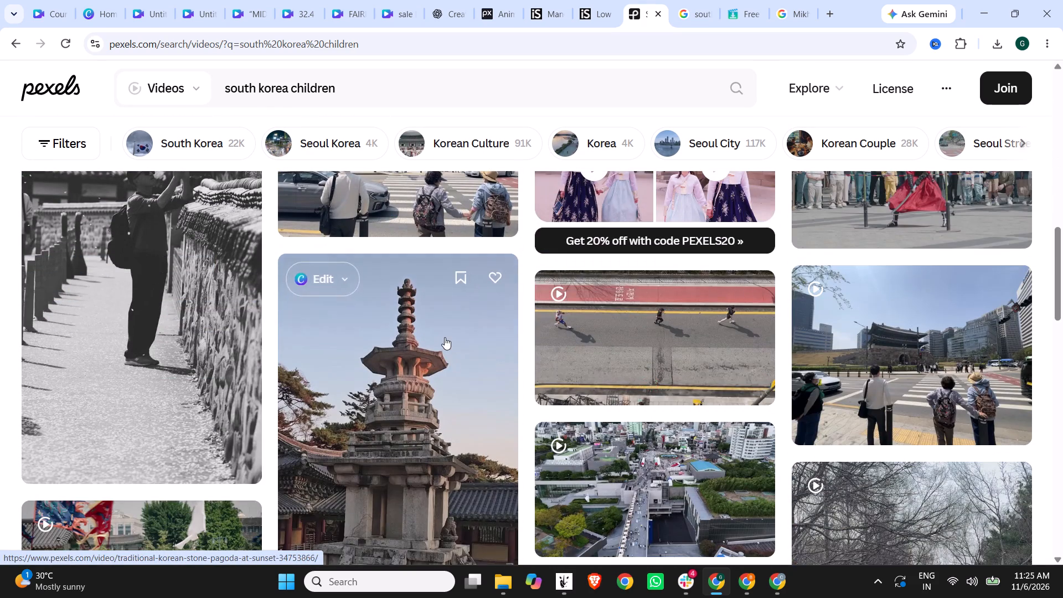
scroll(445, 337, down, 15)
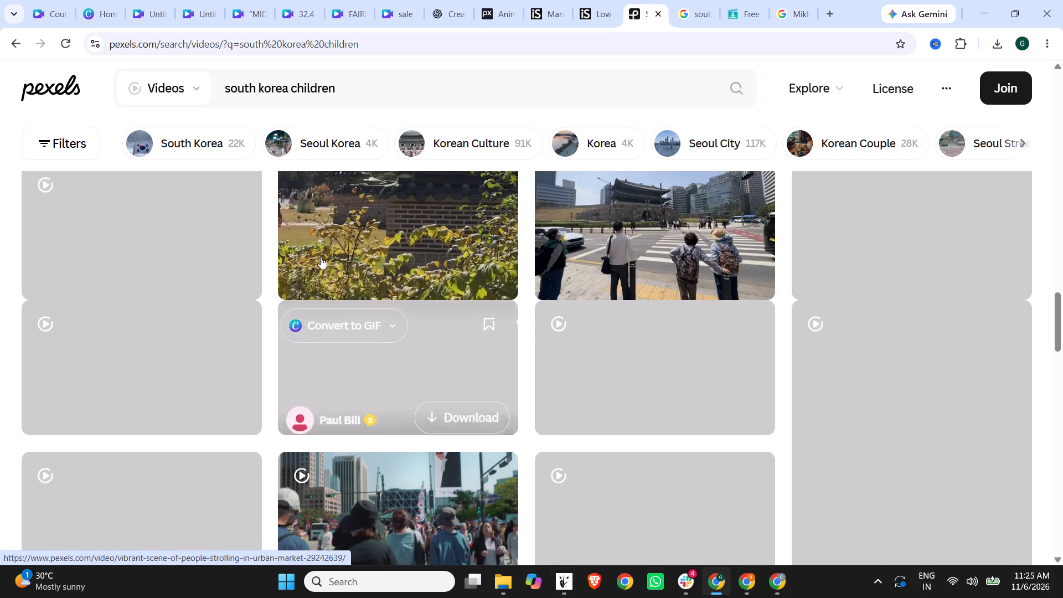
Search Pexels videos for "south korea baby" and look through the results for a fitting baby or family clip.
drag(291, 92, 471, 91)
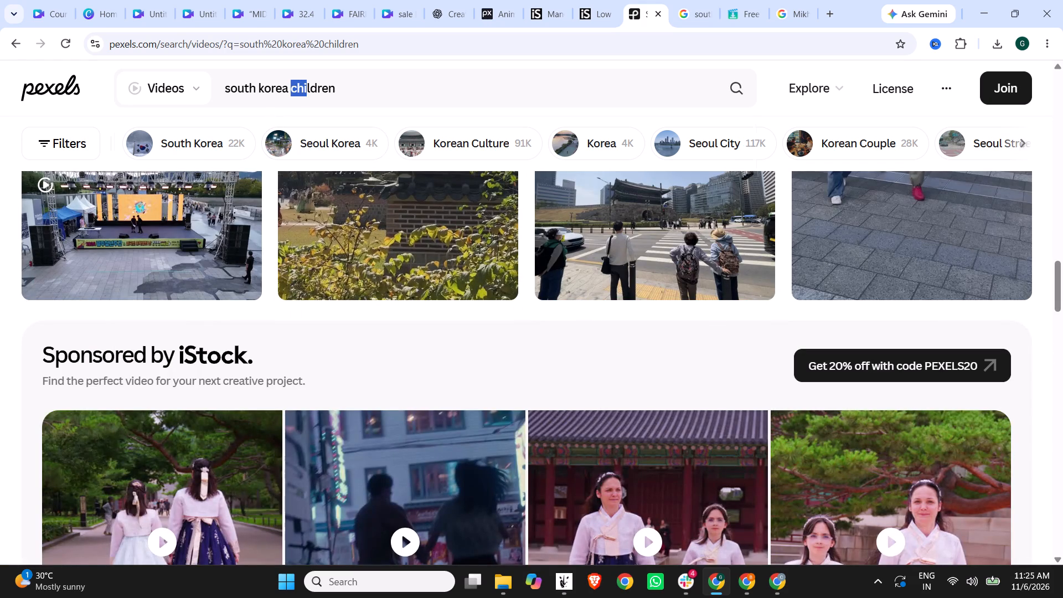
text(baby)
key(Return)
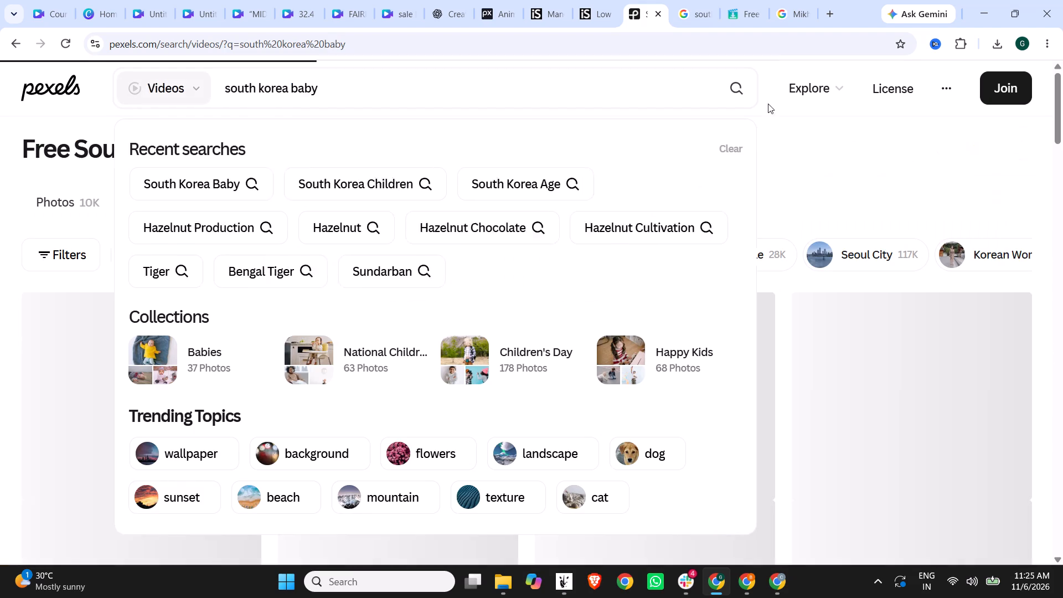
scroll(3, 262, down, 2)
scroll(56, 282, down, 4)
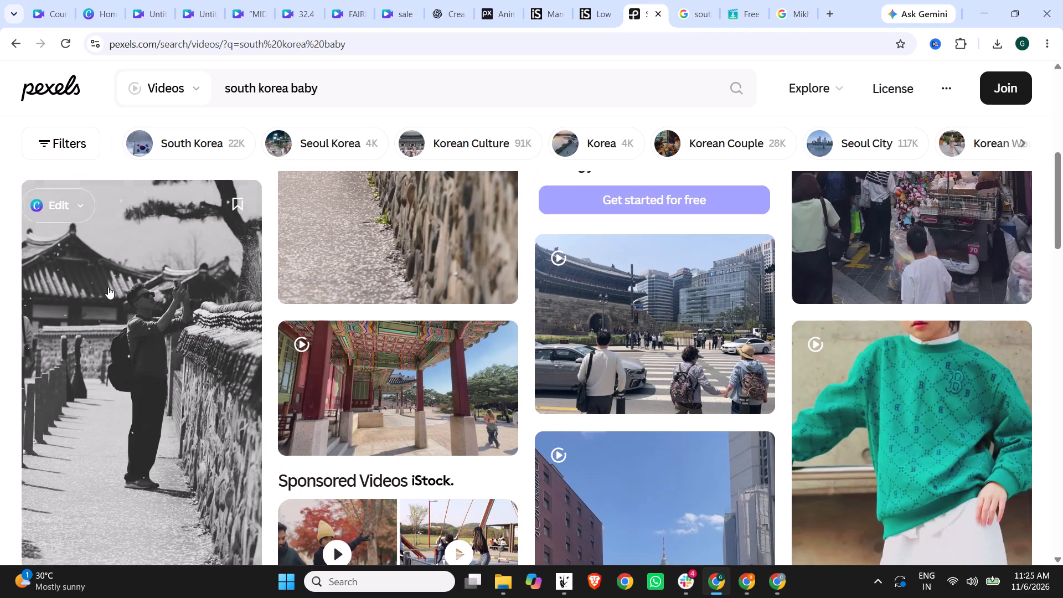
scroll(193, 269, down, 15)
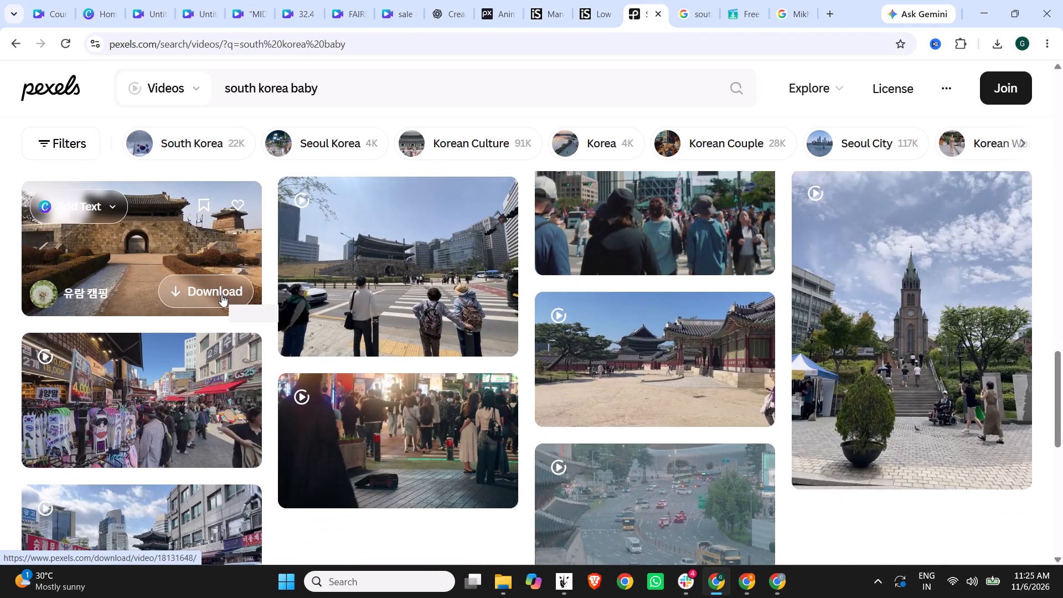
scroll(221, 295, down, 9)
scroll(222, 295, up, 2)
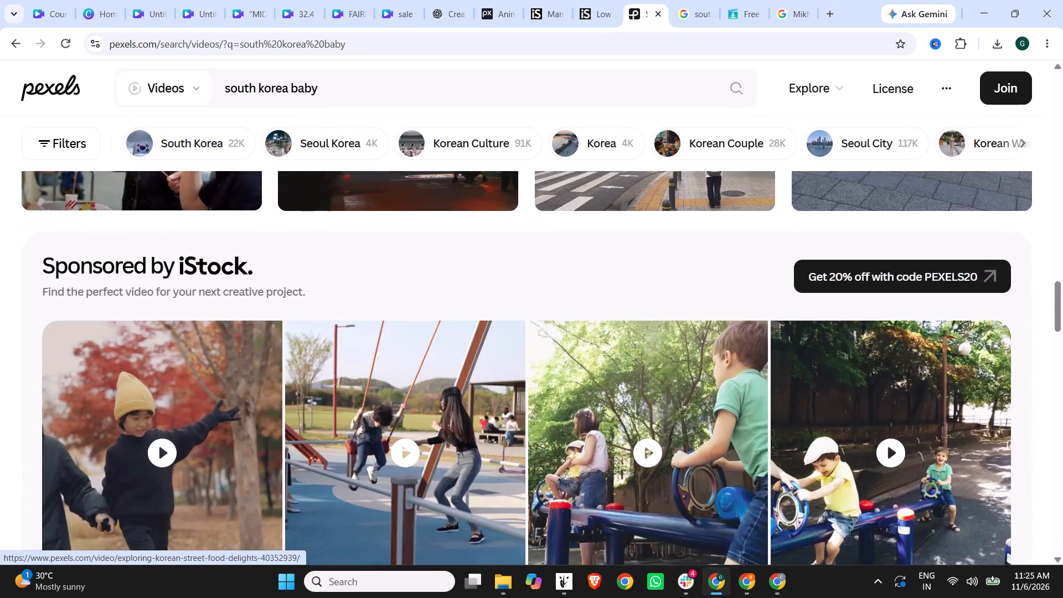
scroll(222, 295, up, 1)
scroll(244, 296, down, 5)
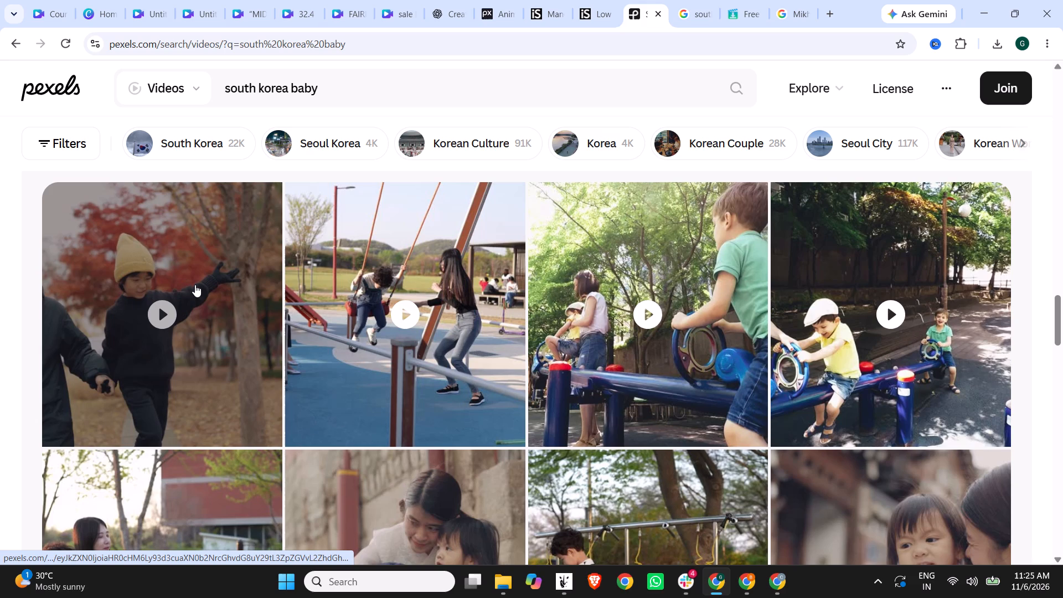
scroll(916, 296, down, 3)
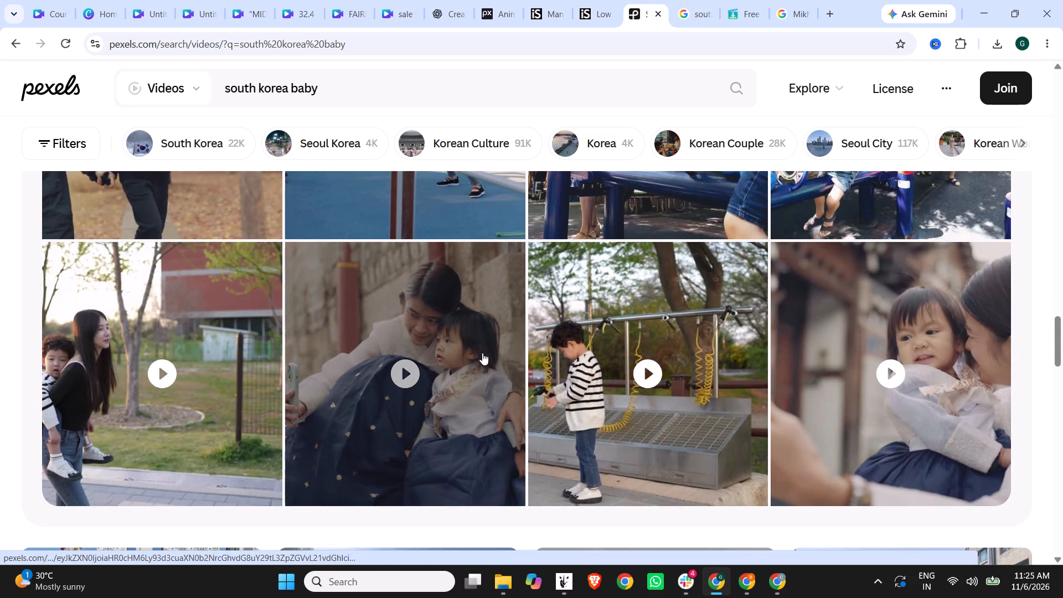
scroll(348, 350, down, 8)
scroll(491, 339, up, 1)
scroll(491, 339, down, 9)
scroll(493, 339, up, 1)
scroll(493, 339, down, 6)
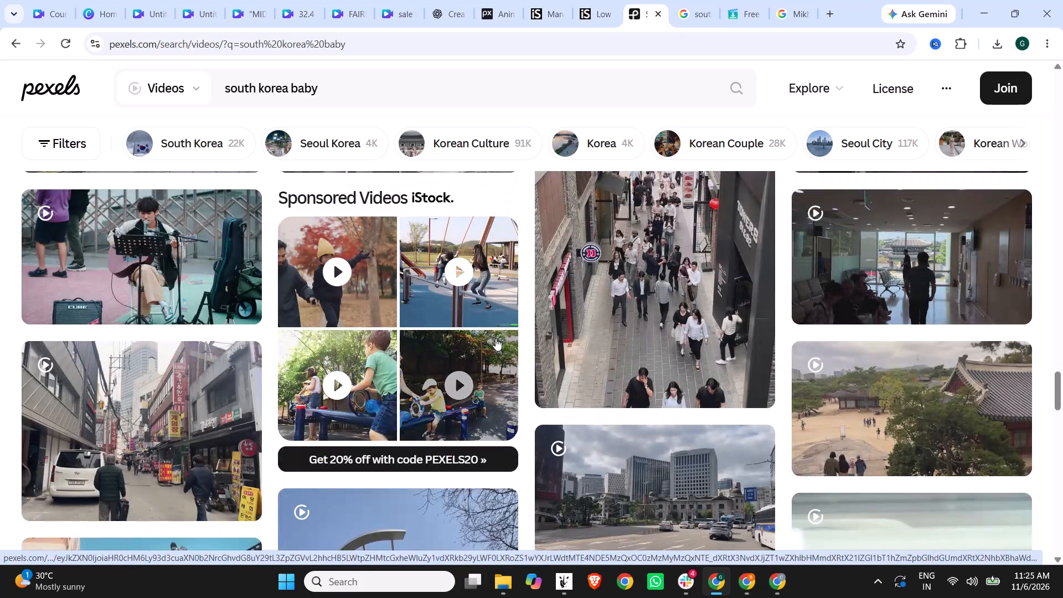
scroll(496, 338, down, 10)
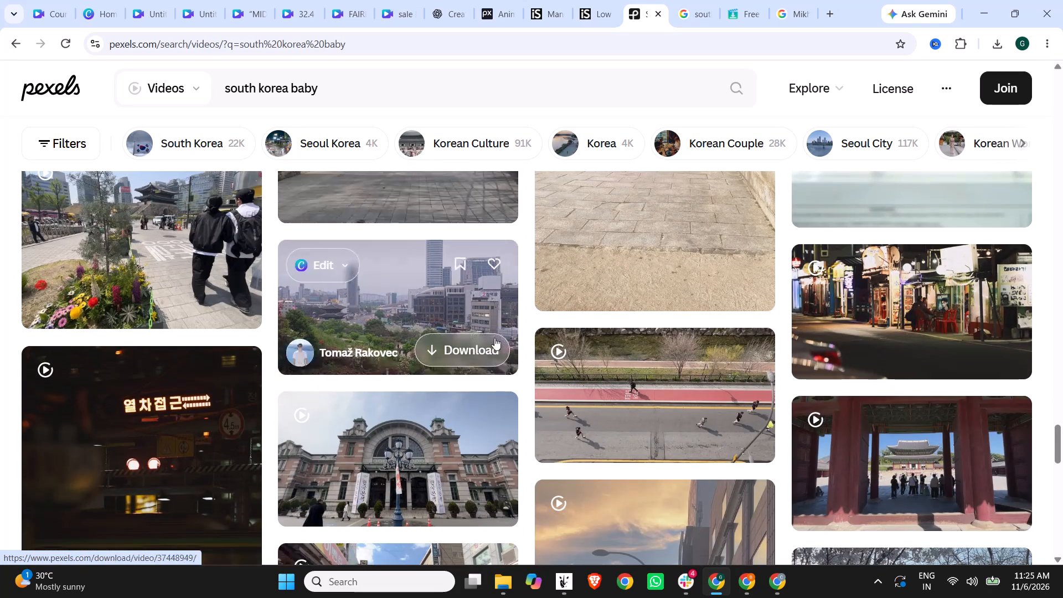
scroll(698, 341, up, 3)
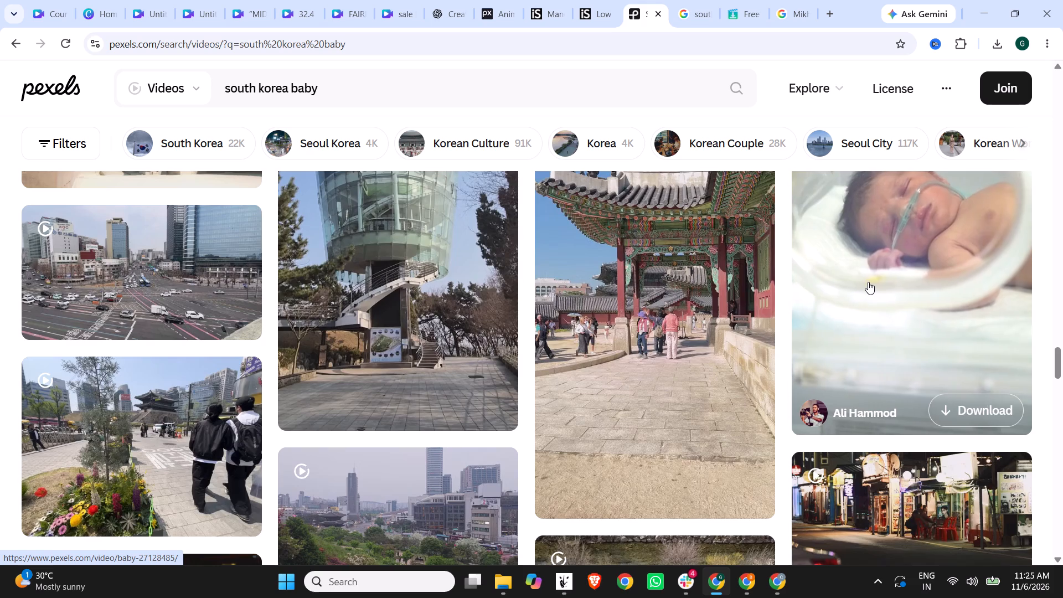
scroll(868, 282, down, 6)
scroll(634, 270, down, 4)
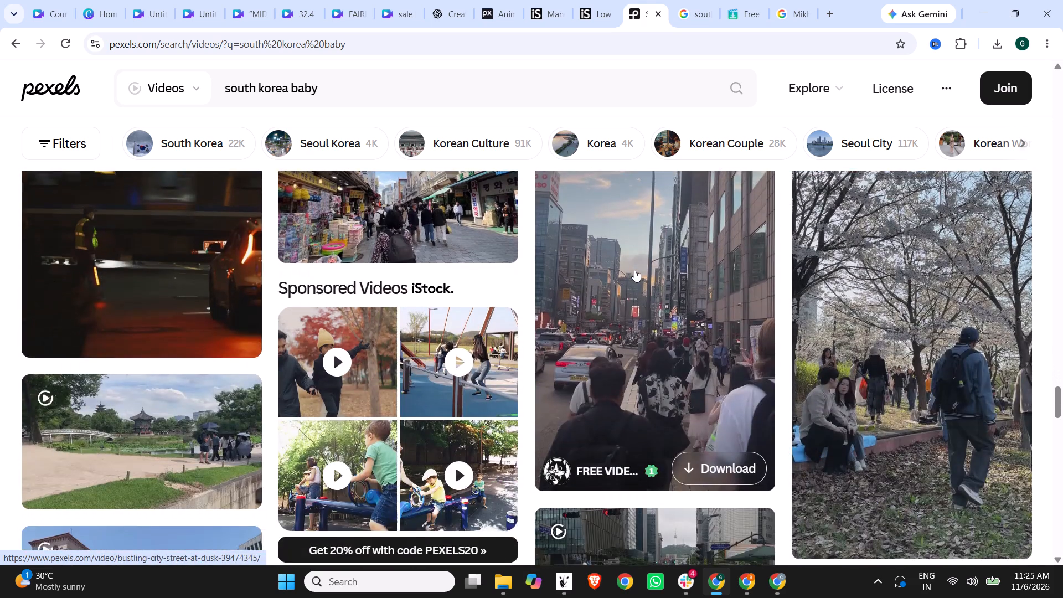
scroll(634, 270, down, 4)
scroll(422, 302, down, 4)
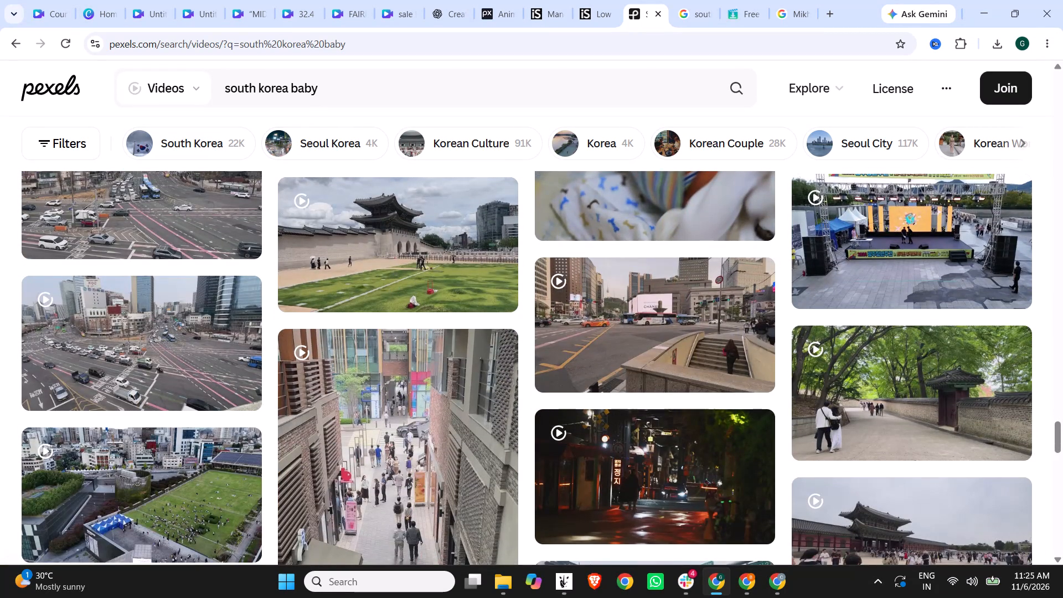
Search Pexels videos for "baby" and look through the results for a clip suited to the age fact.
drag(294, 96, 173, 94)
key(BackSpace)
key(Return)
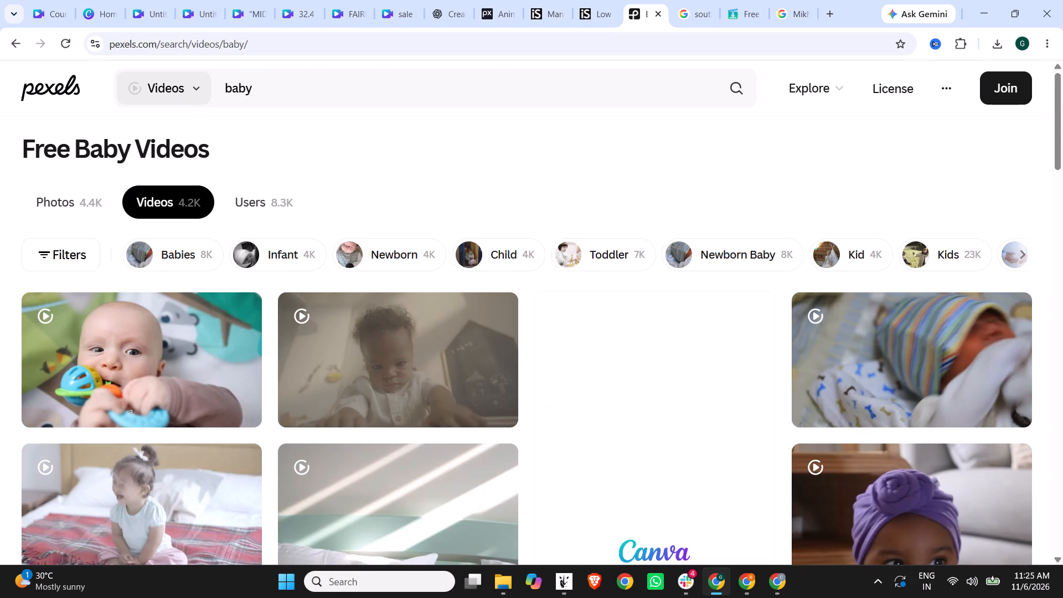
scroll(411, 180, down, 6)
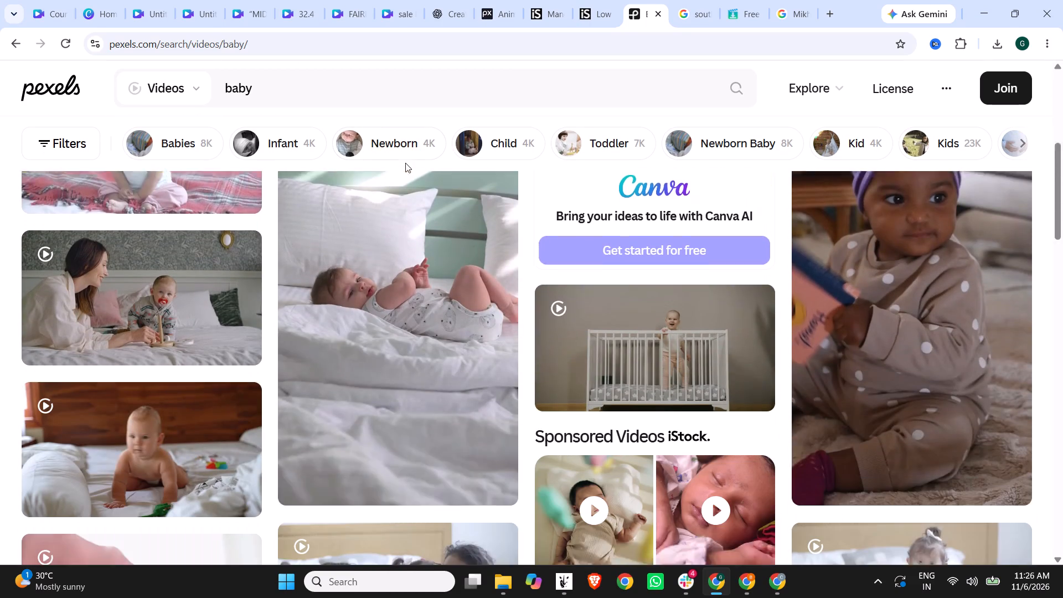
scroll(311, 262, down, 2)
scroll(416, 259, down, 2)
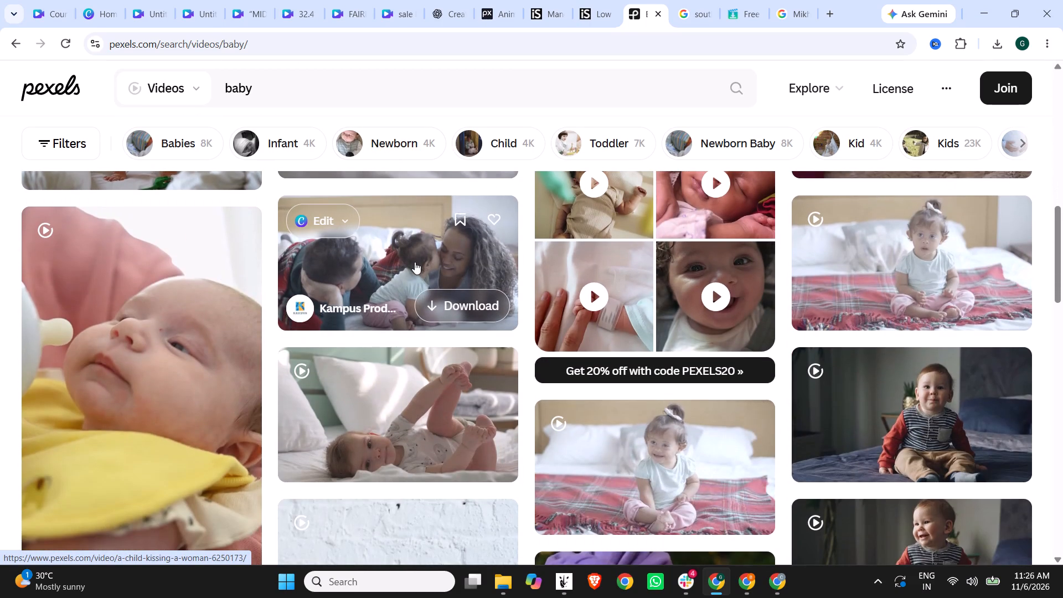
scroll(561, 260, down, 3)
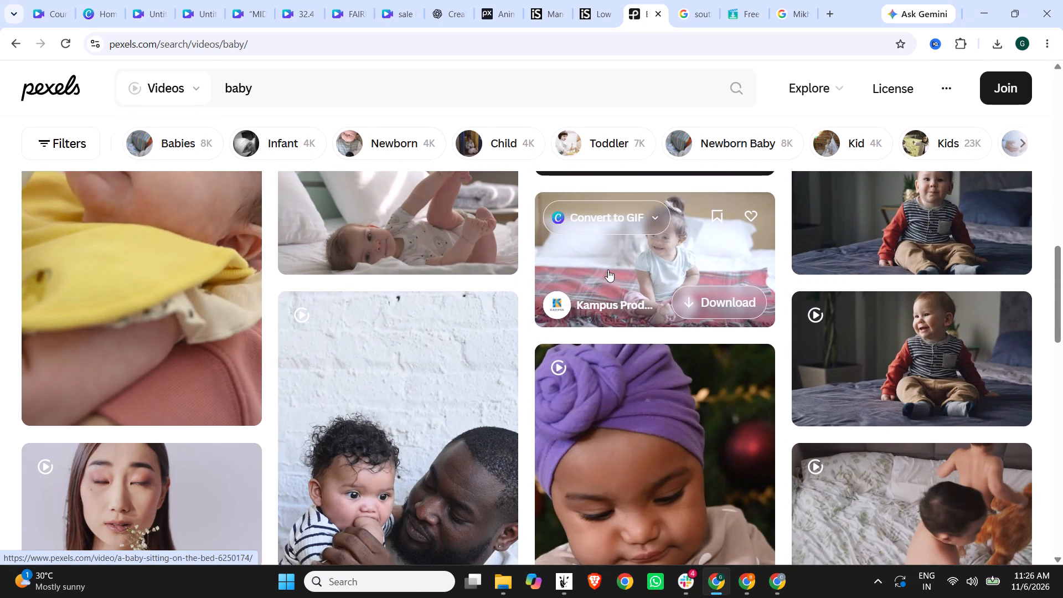
scroll(651, 281, down, 4)
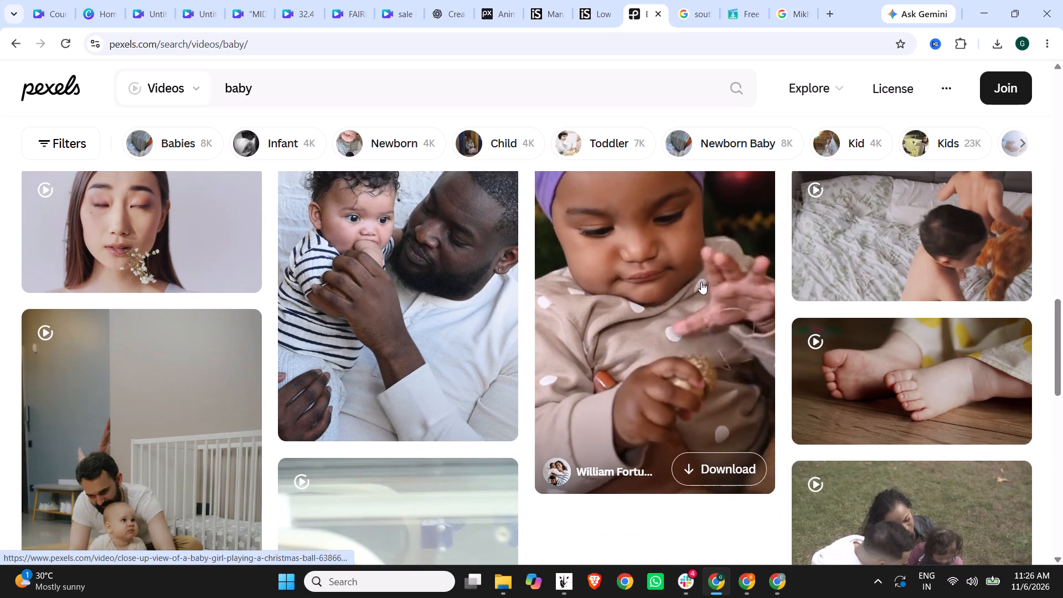
scroll(701, 282, down, 2)
scroll(653, 282, down, 2)
scroll(539, 308, down, 2)
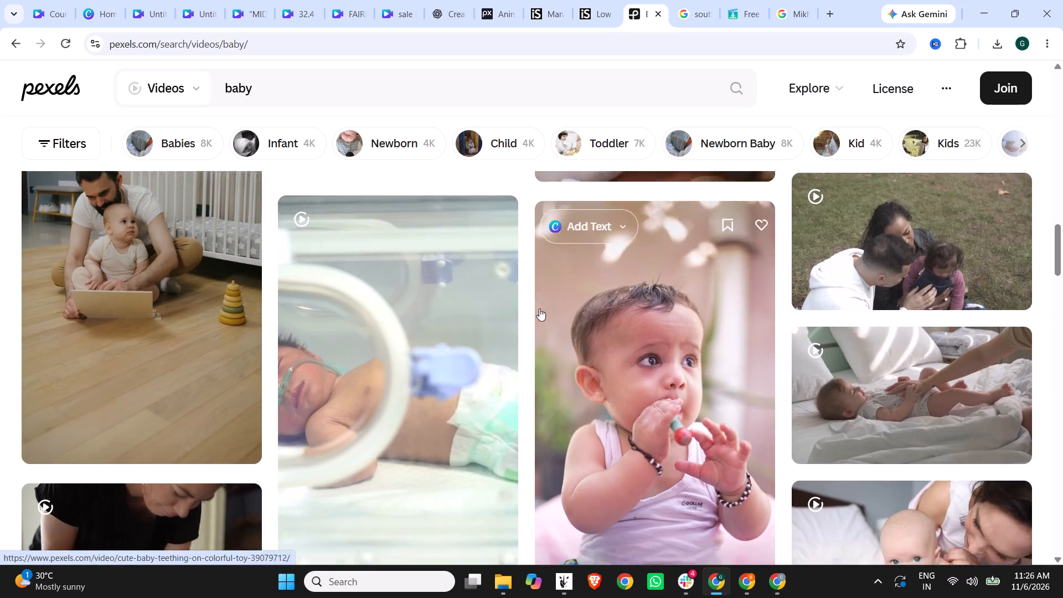
scroll(537, 302, down, 3)
scroll(477, 300, down, 7)
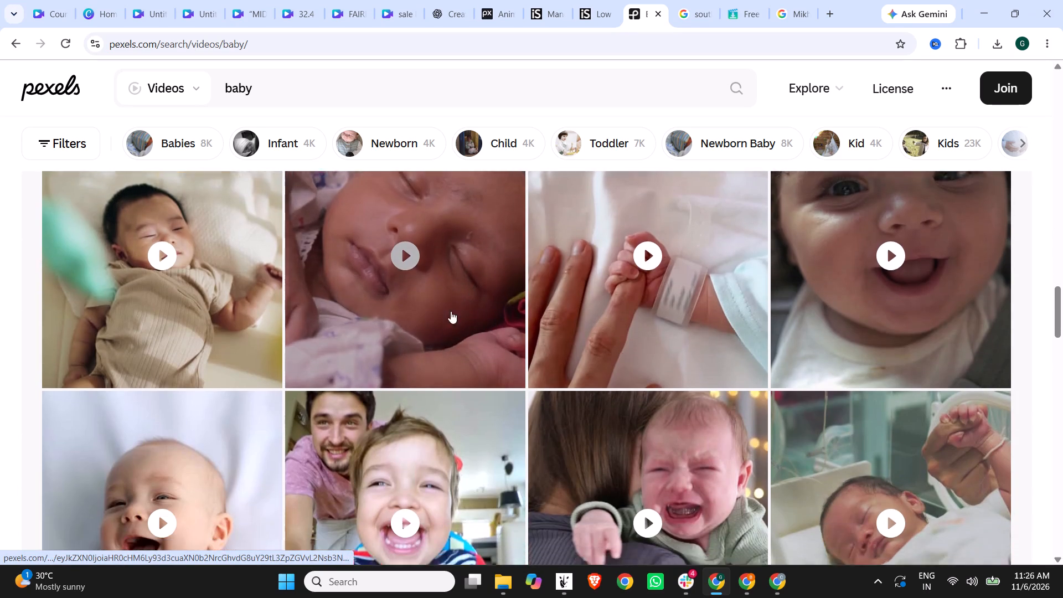
scroll(447, 305, down, 4)
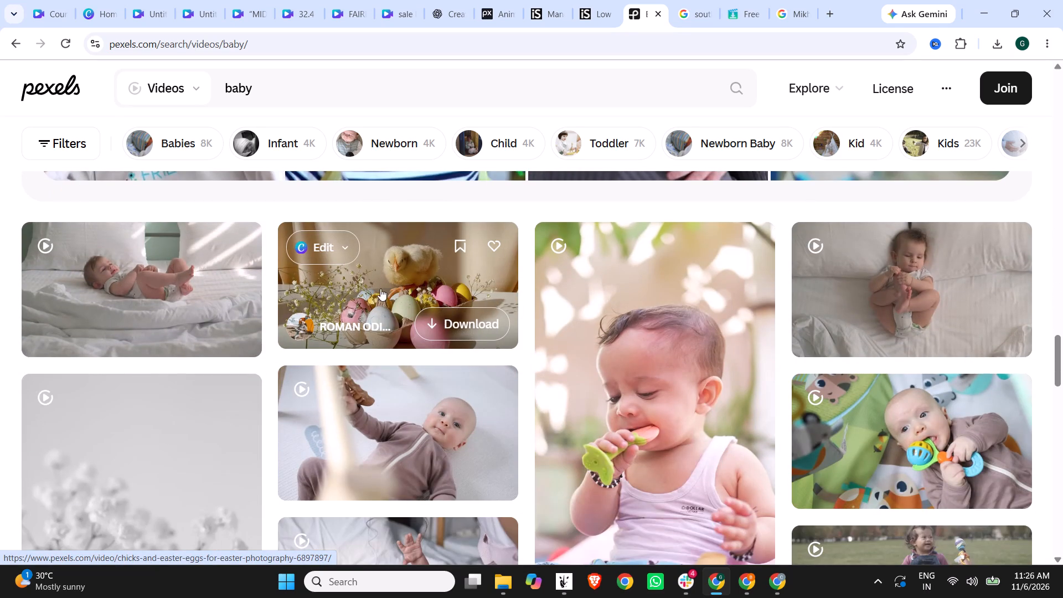
scroll(182, 286, down, 7)
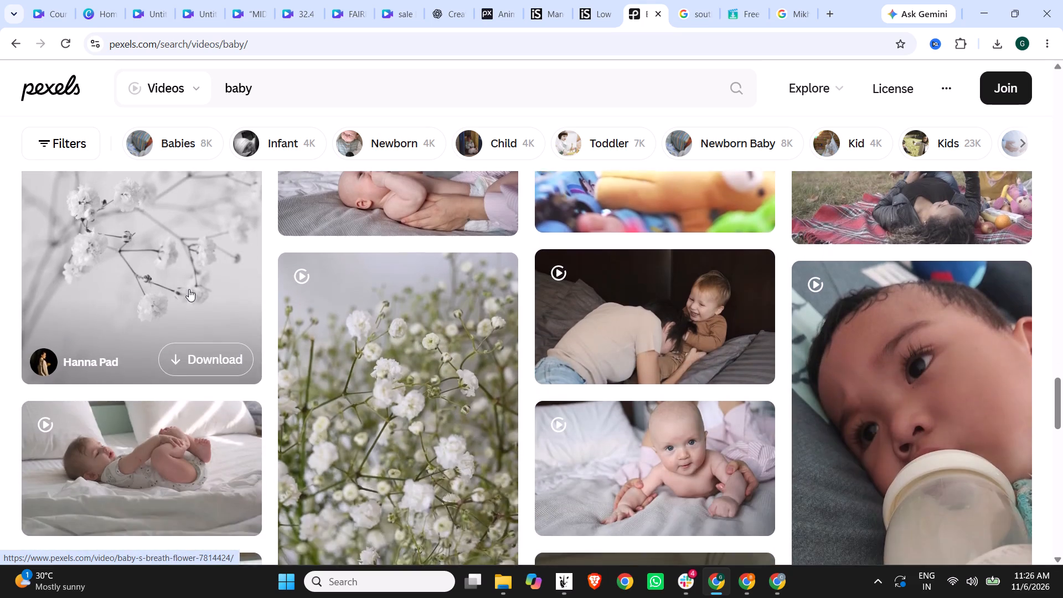
scroll(189, 289, down, 8)
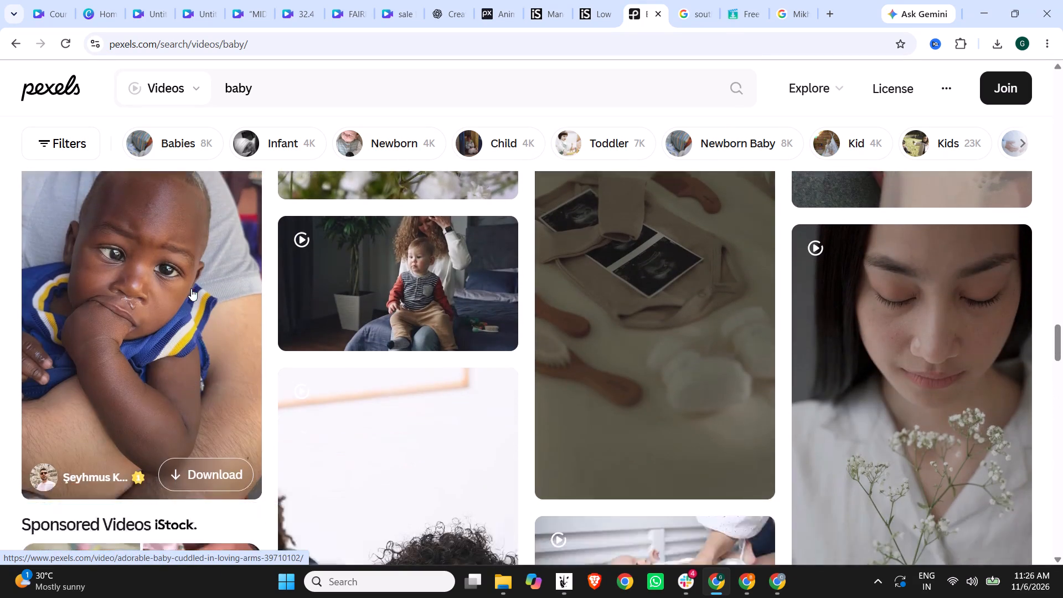
scroll(192, 288, down, 2)
scroll(499, 282, down, 3)
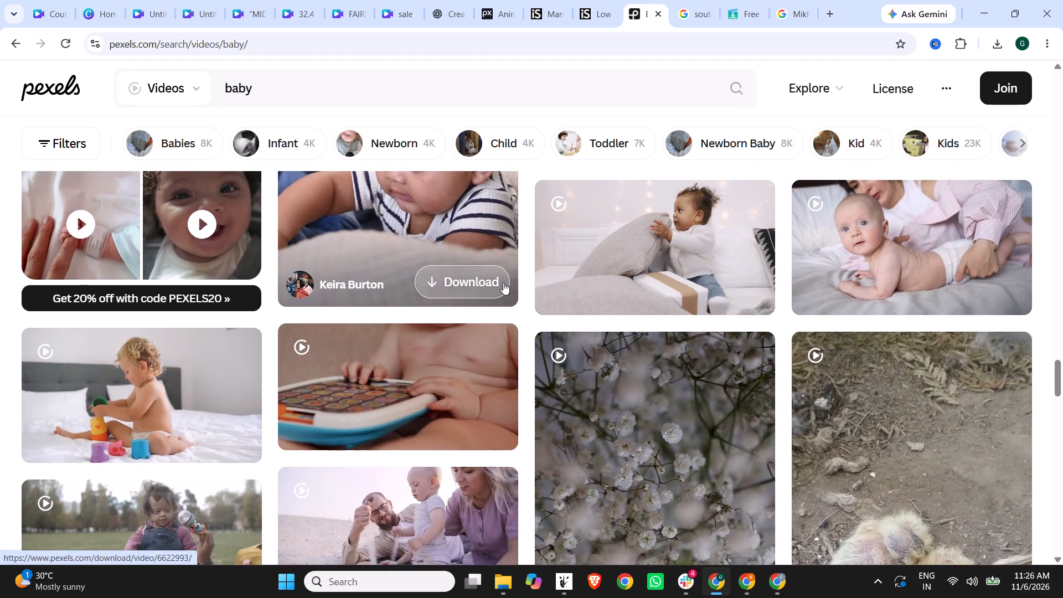
scroll(503, 282, down, 3)
scroll(403, 282, down, 3)
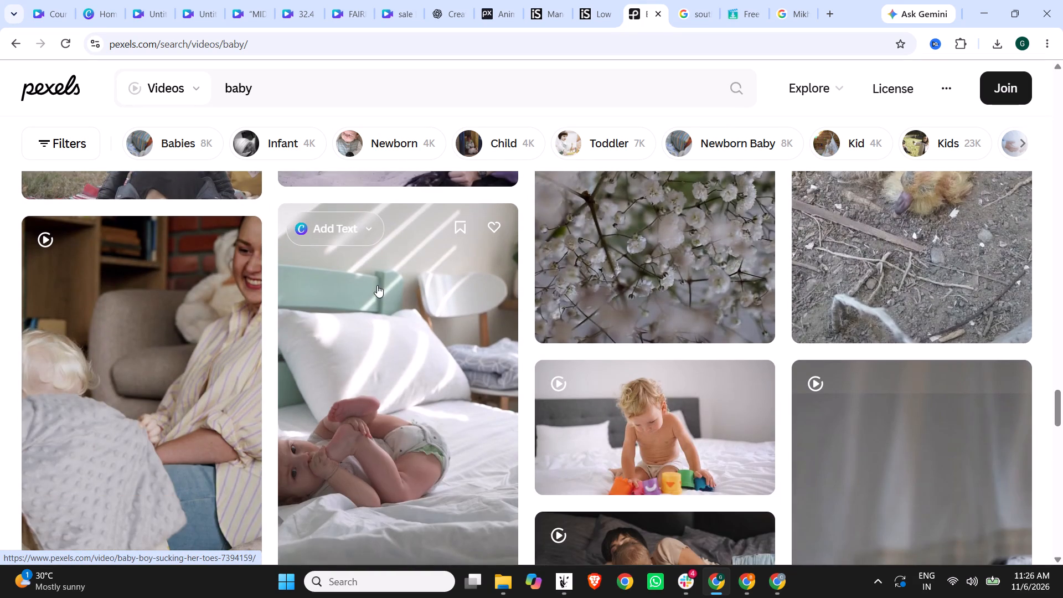
scroll(377, 285, down, 6)
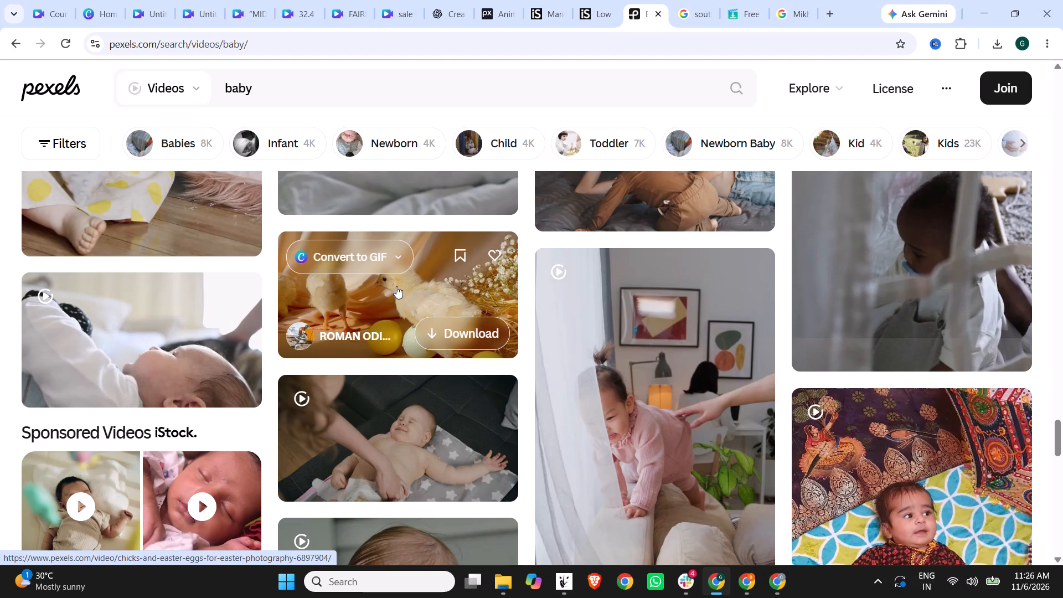
scroll(396, 286, down, 1)
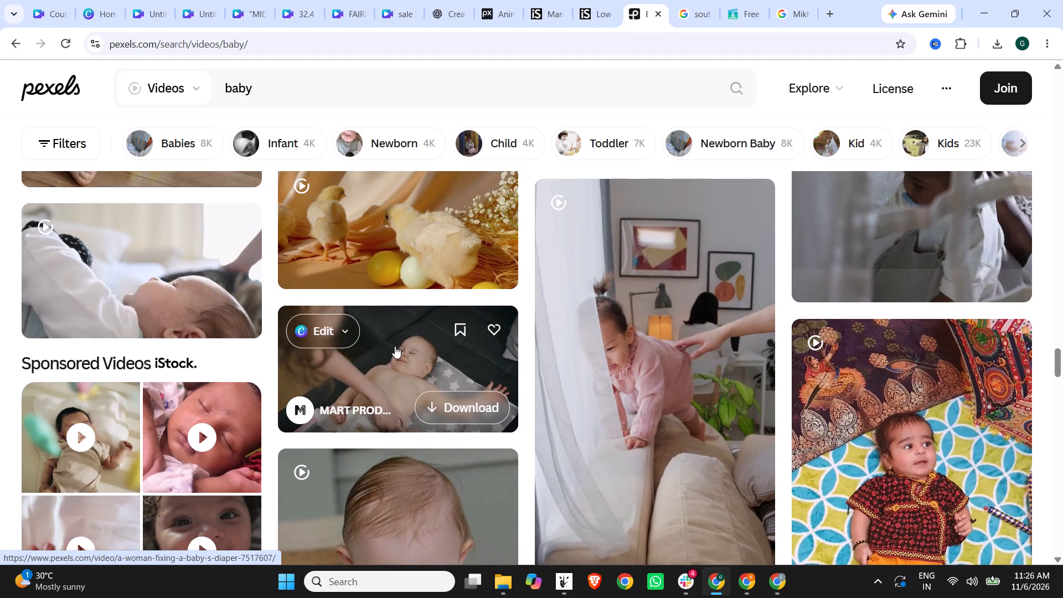
scroll(400, 346, down, 6)
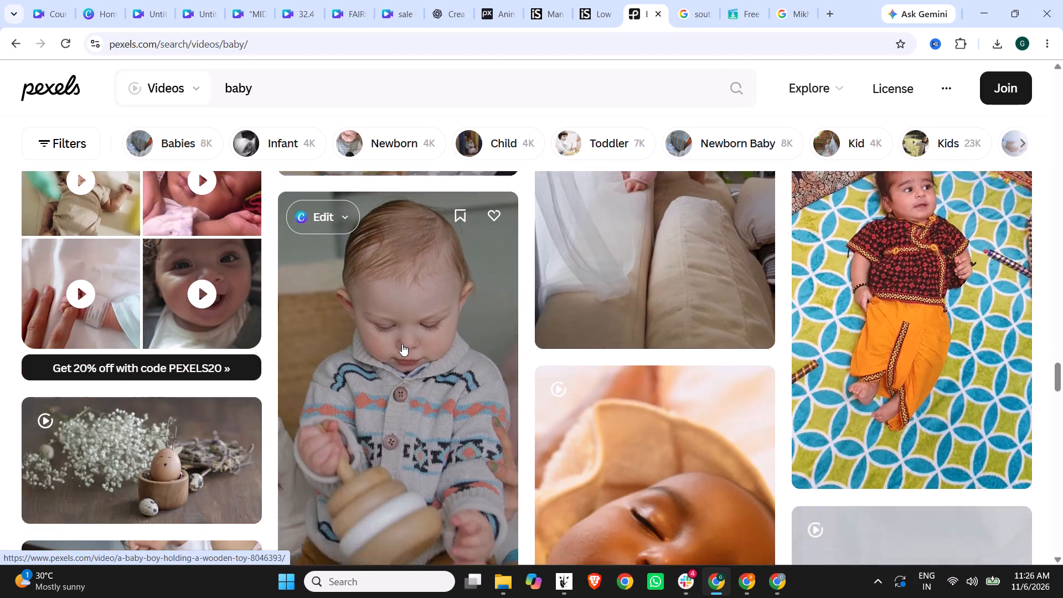
scroll(403, 343, down, 1)
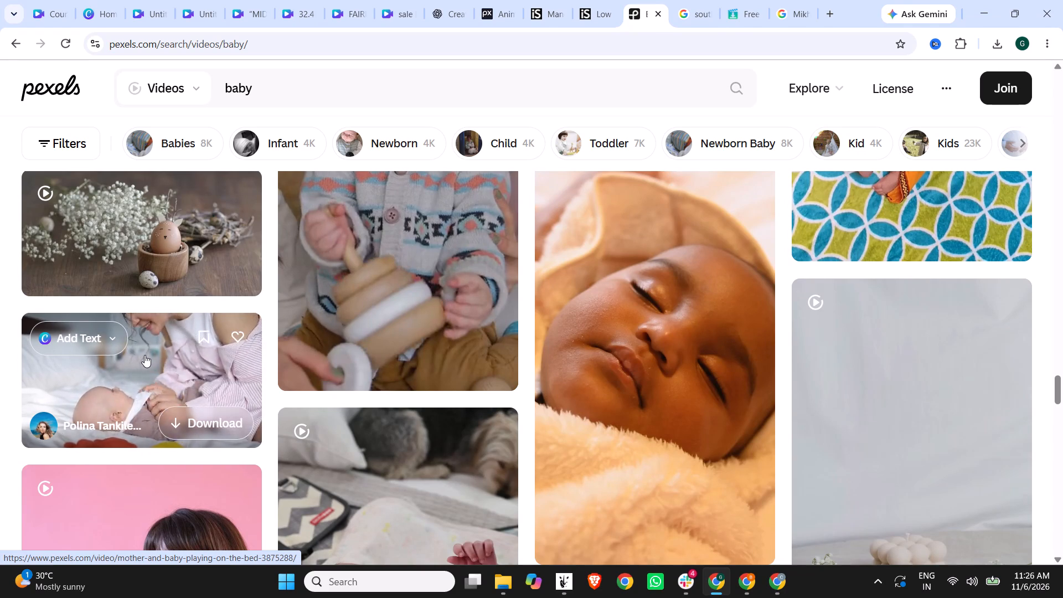
Download the clip of a mother and baby playing on the bed and dismiss the donation pop-up.
click(151, 354)
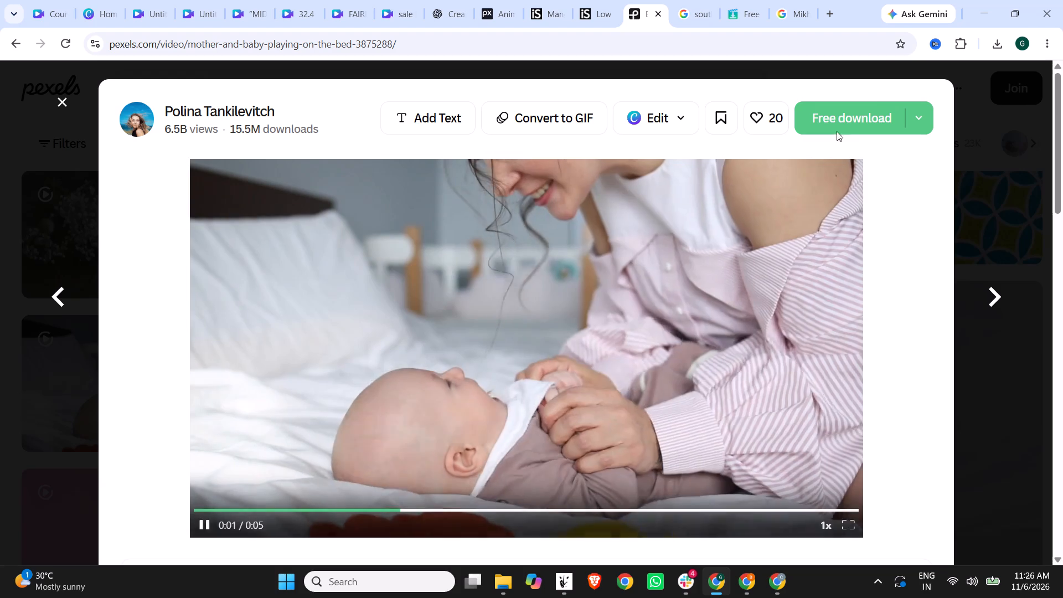
click(833, 117)
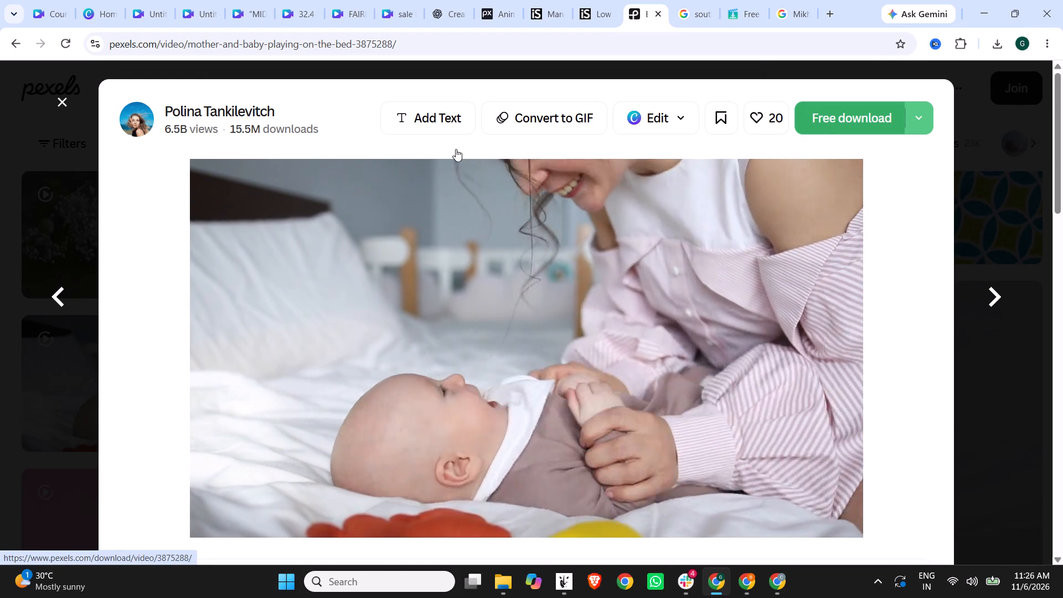
click(718, 89)
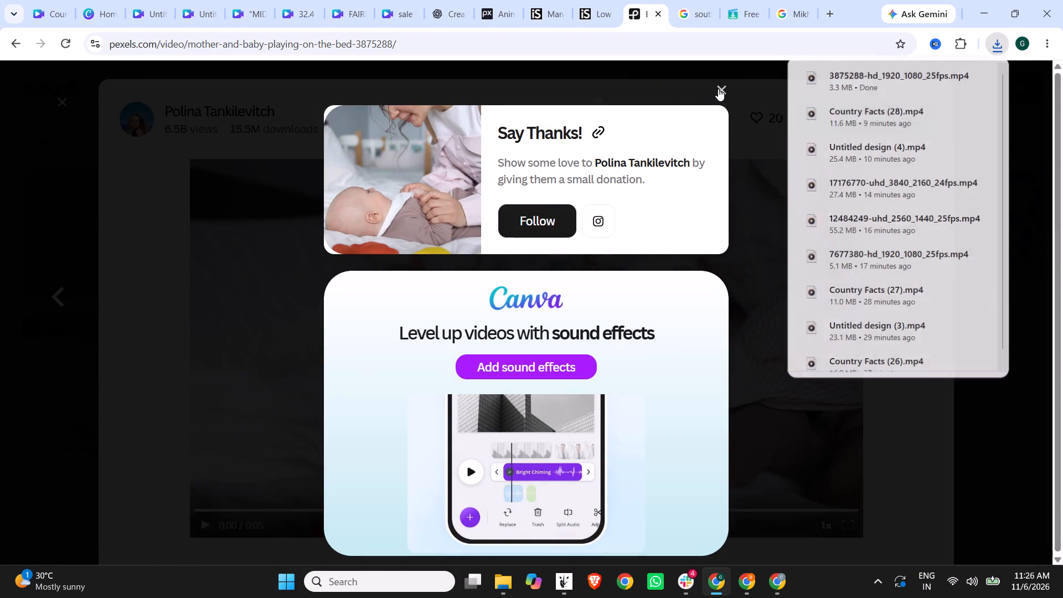
Copy the clip creator's name over the old credits in the Google search tab's address bar, and close the clip on Pexels.
drag(283, 111, 169, 114)
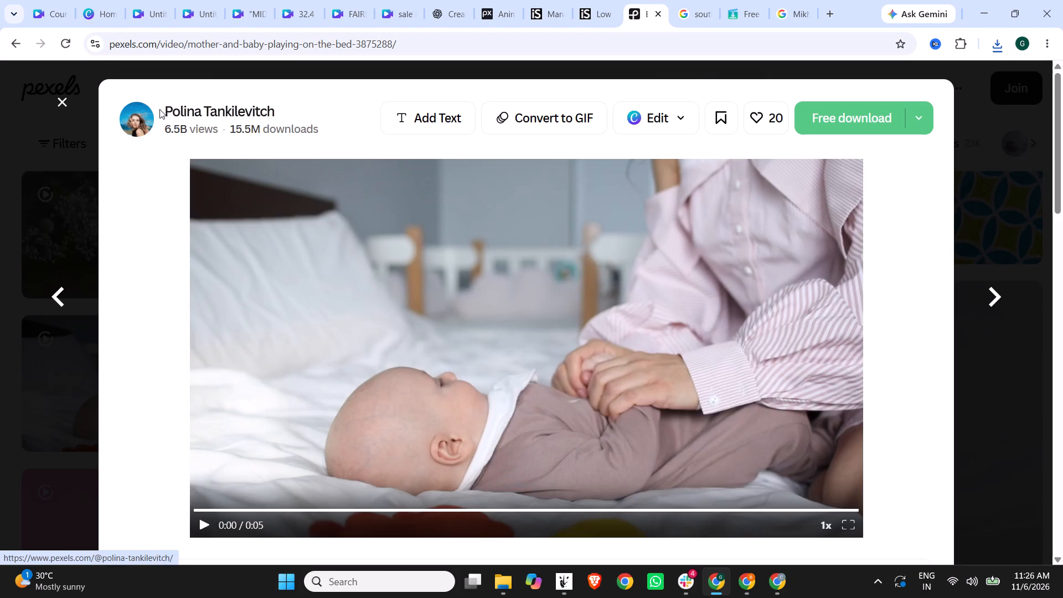
drag(158, 109, 275, 109)
key(ctrl+c)
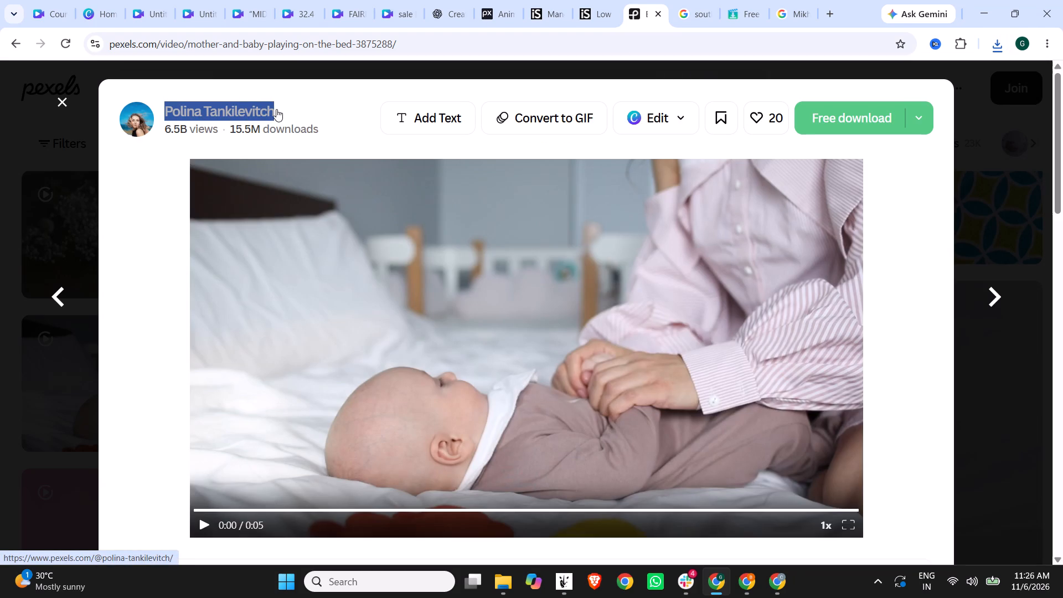
click(792, 0)
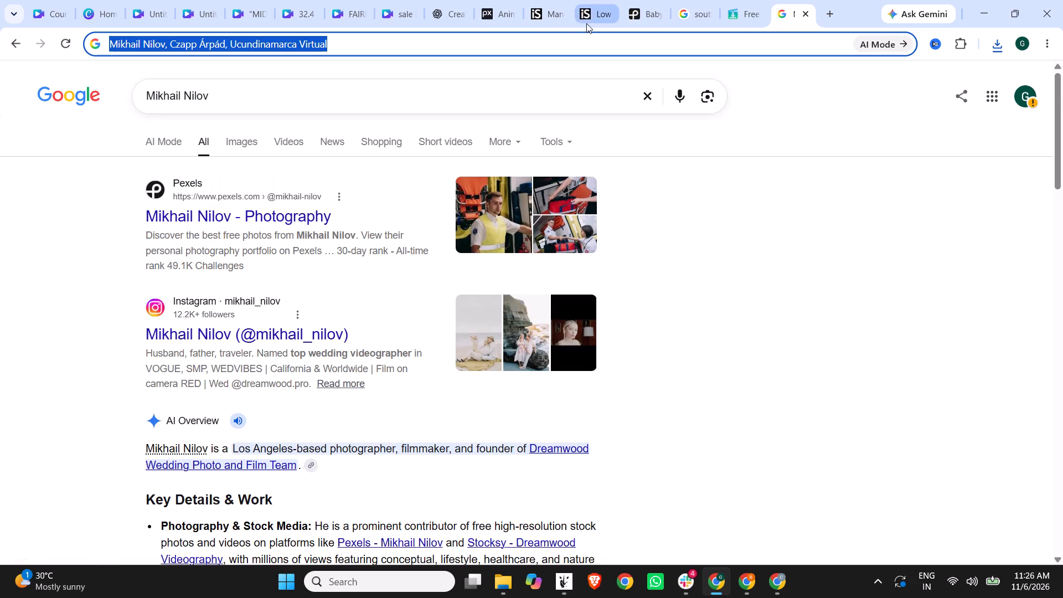
key(ctrl+v)
click(729, 0)
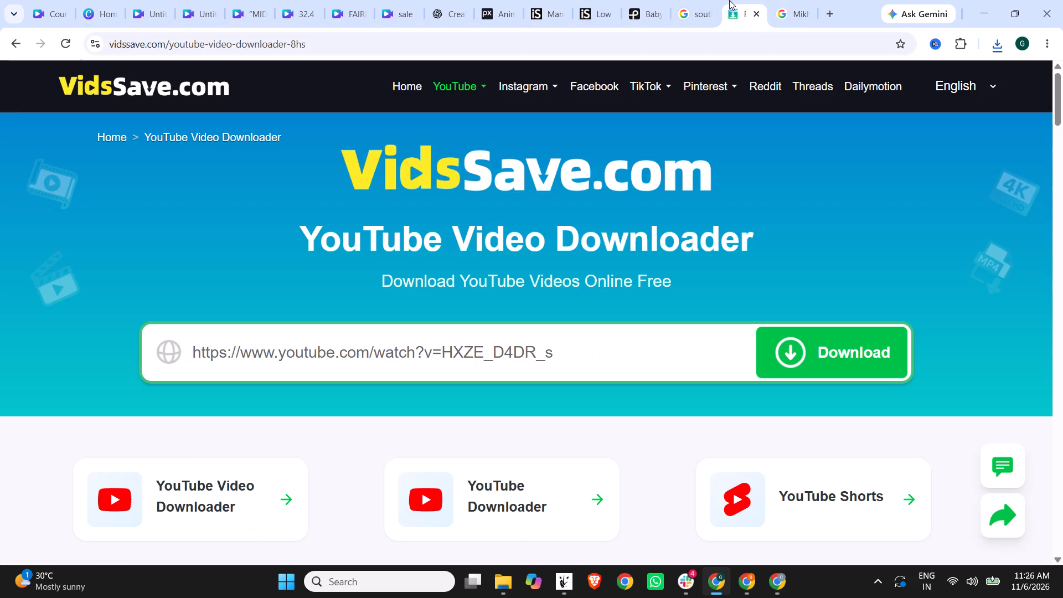
click(634, 0)
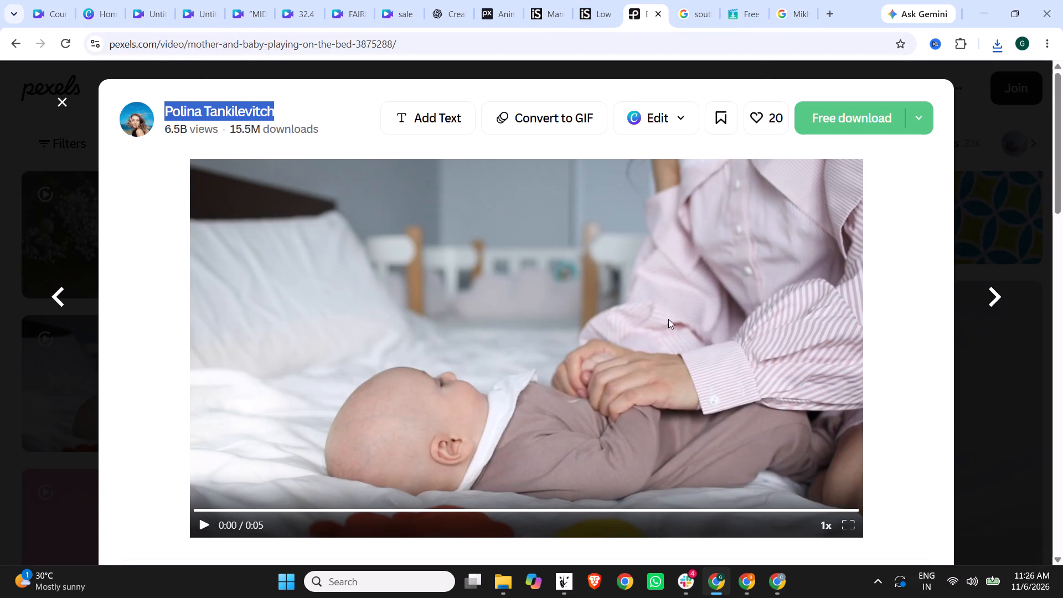
click(799, 0)
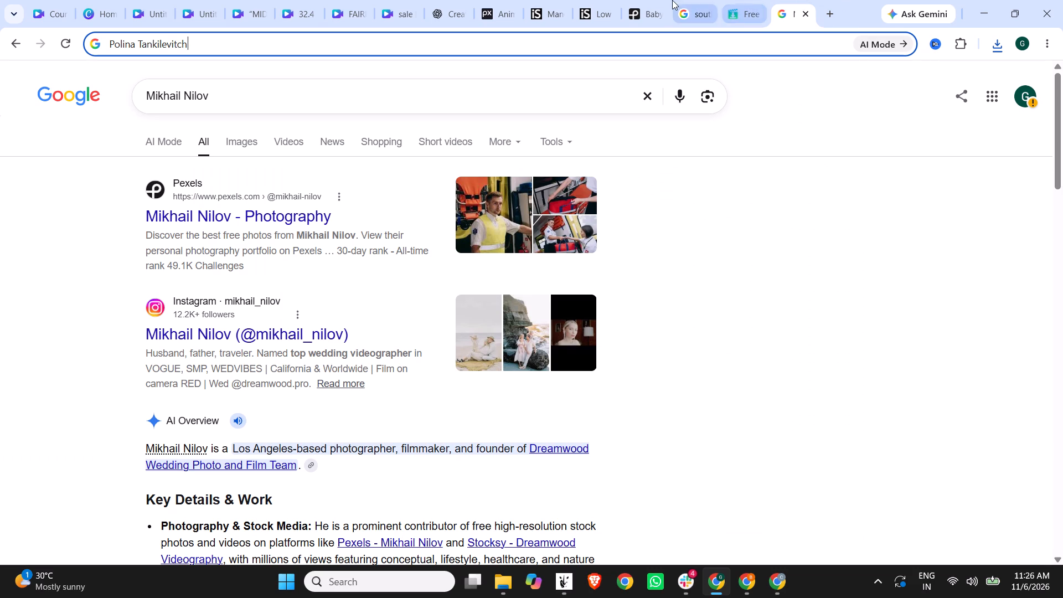
click(690, 0)
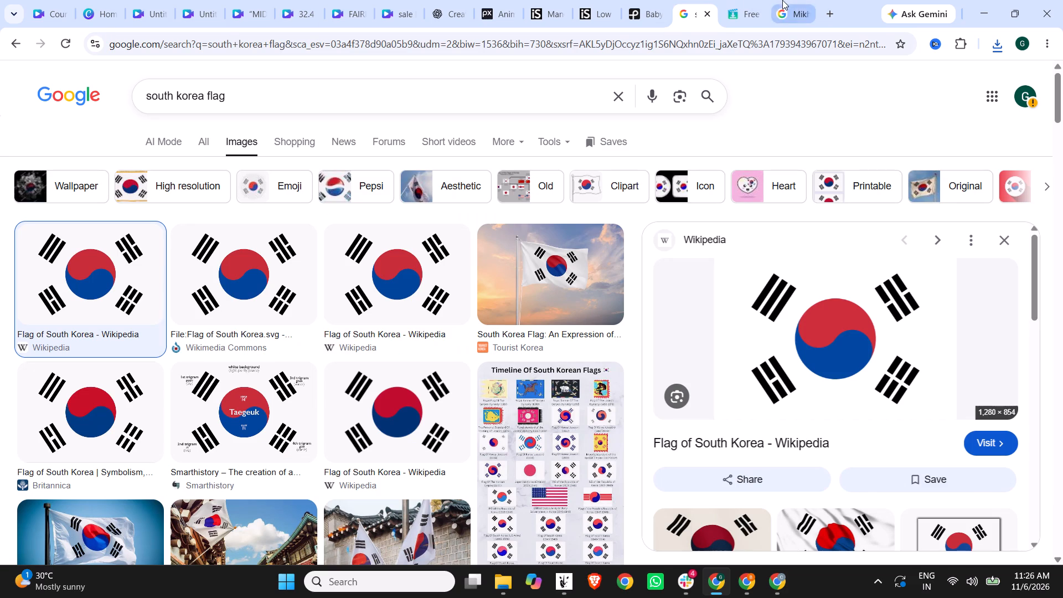
click(739, 0)
click(634, 0)
click(969, 97)
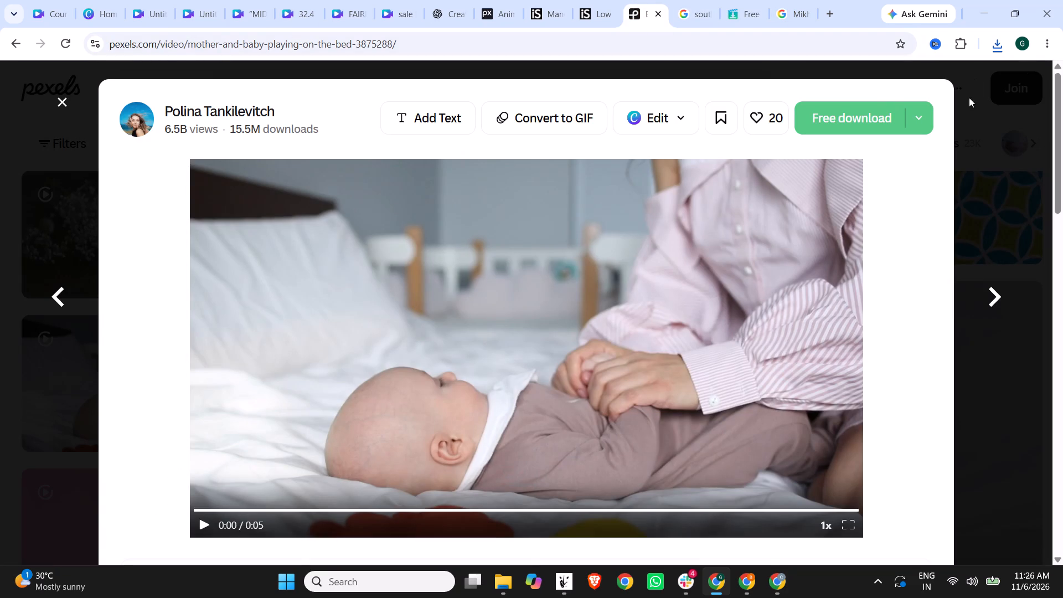
Search Pexels videos for "age" and look through the results for footage suited to the age-counting fact.
drag(283, 83, 200, 84)
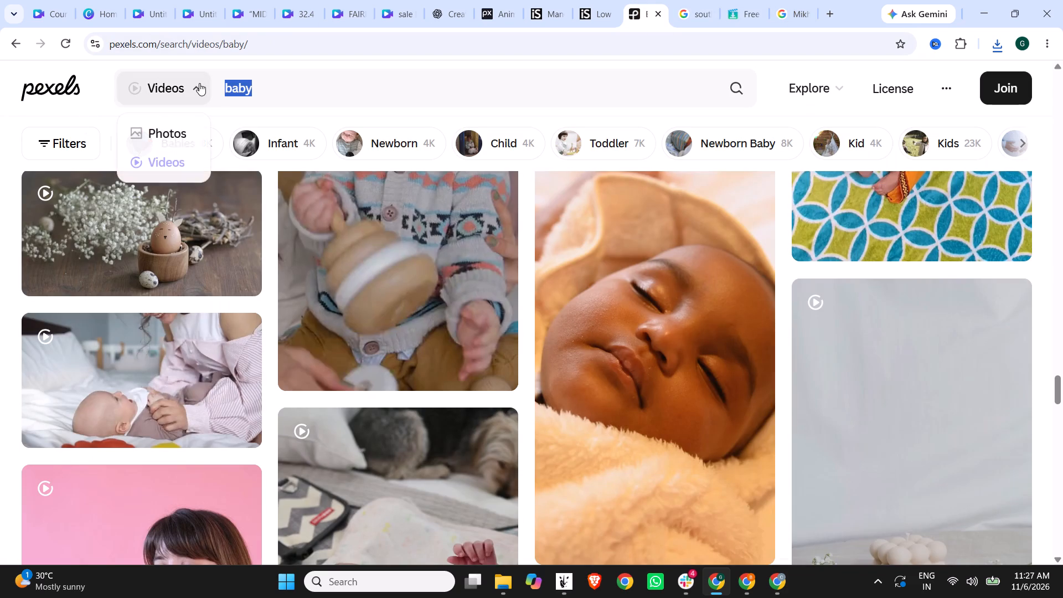
text(age)
key(Return)
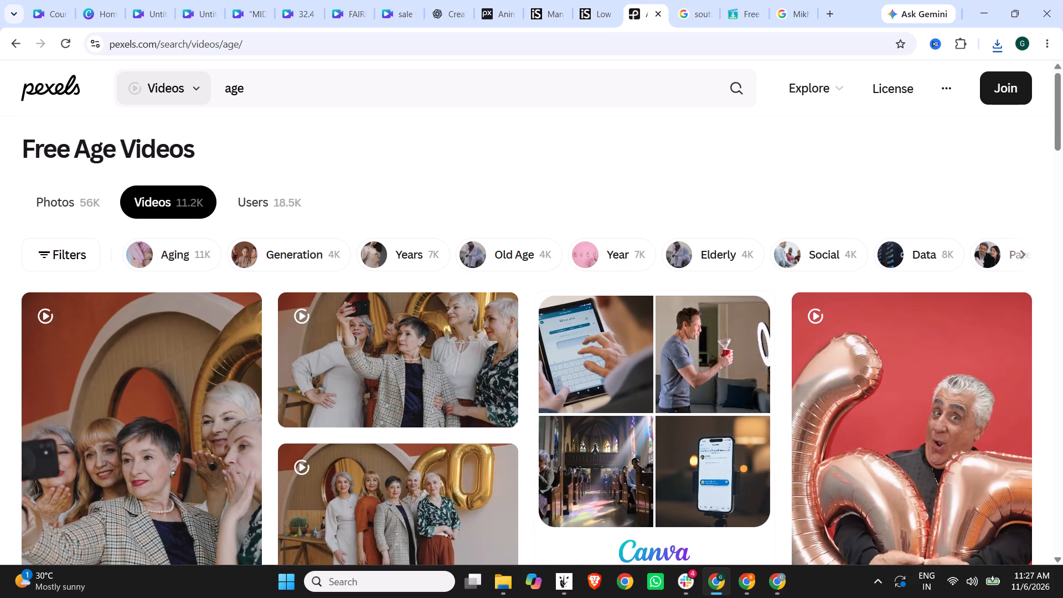
scroll(350, 216, down, 9)
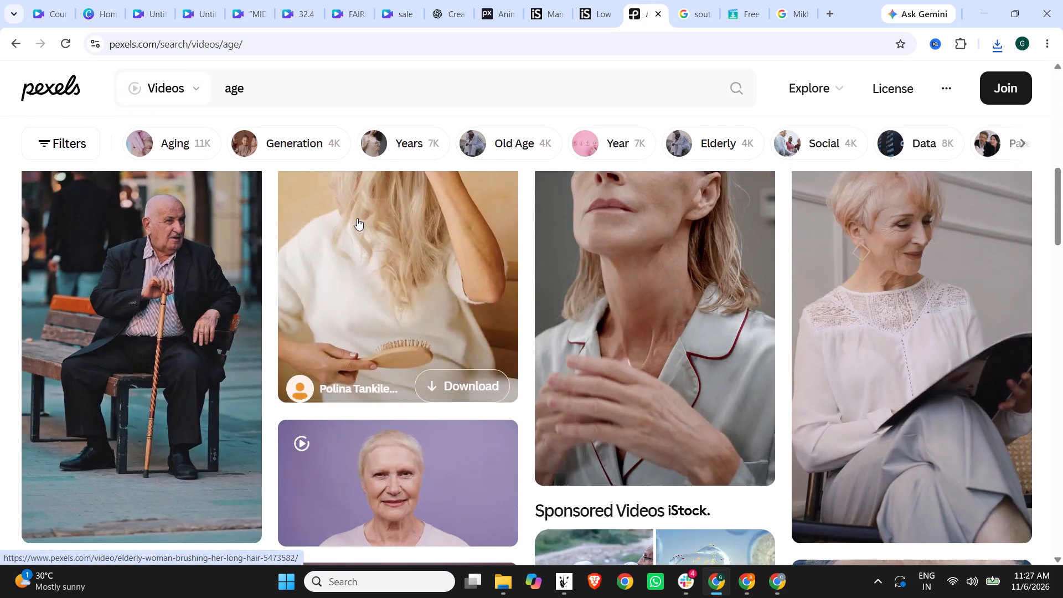
scroll(390, 232, down, 18)
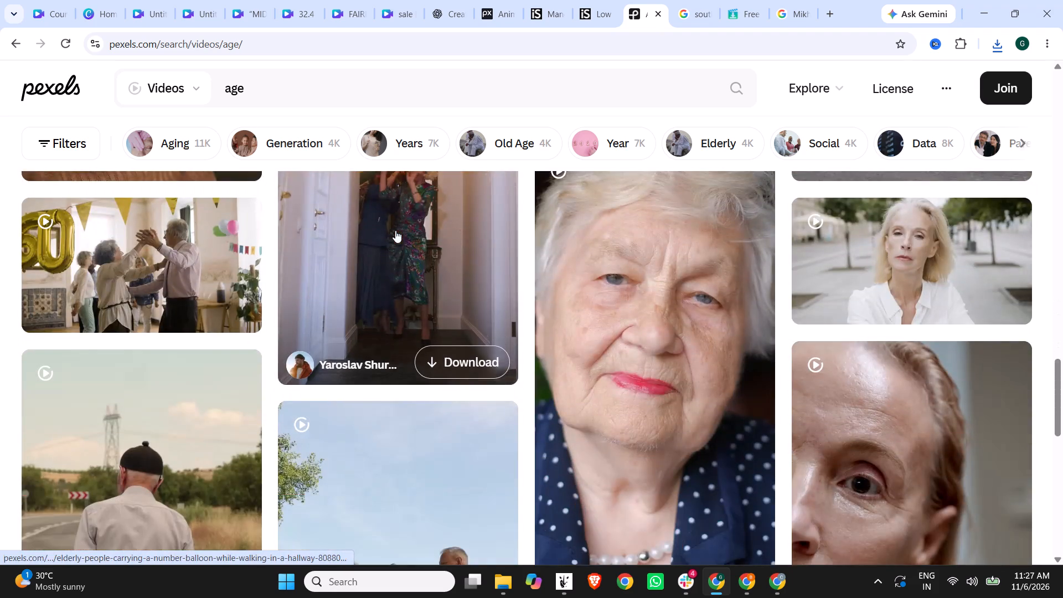
scroll(395, 230, down, 6)
scroll(491, 243, down, 5)
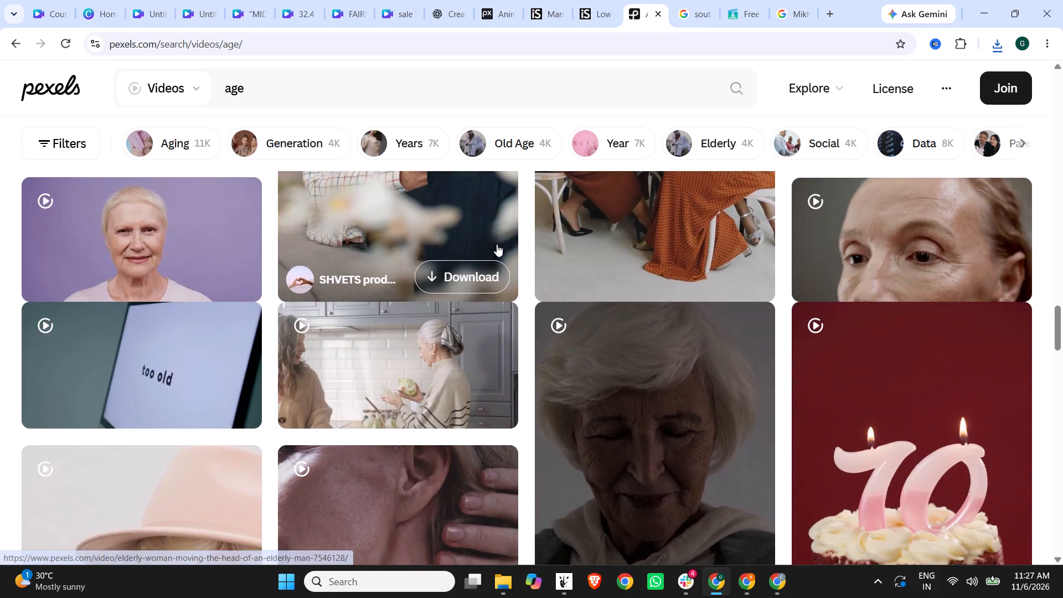
scroll(498, 244, down, 10)
scroll(508, 246, up, 5)
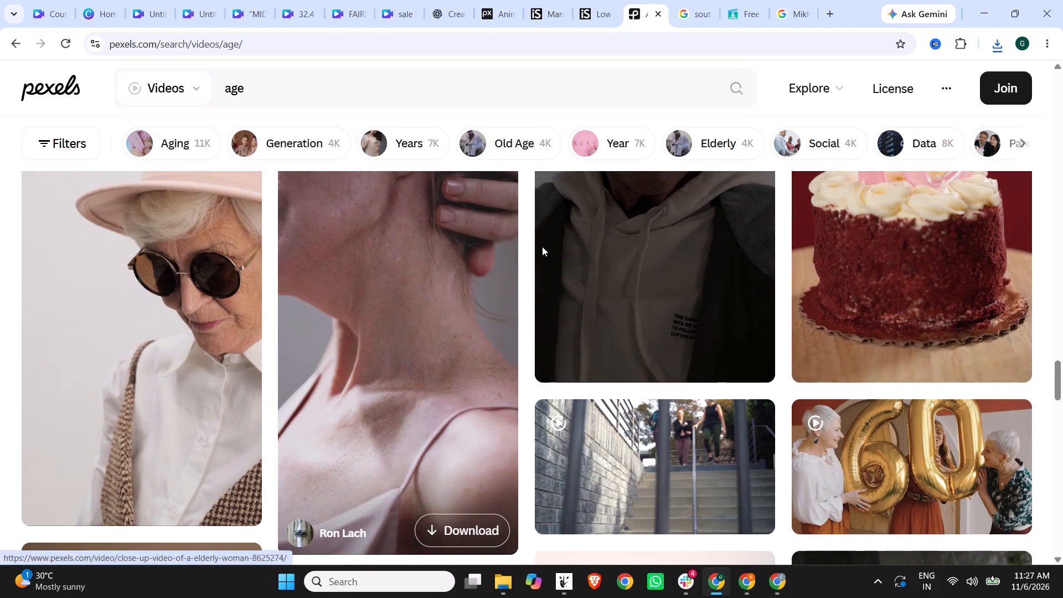
Switch the Pexels video search to the related topic "Data".
click(301, 87)
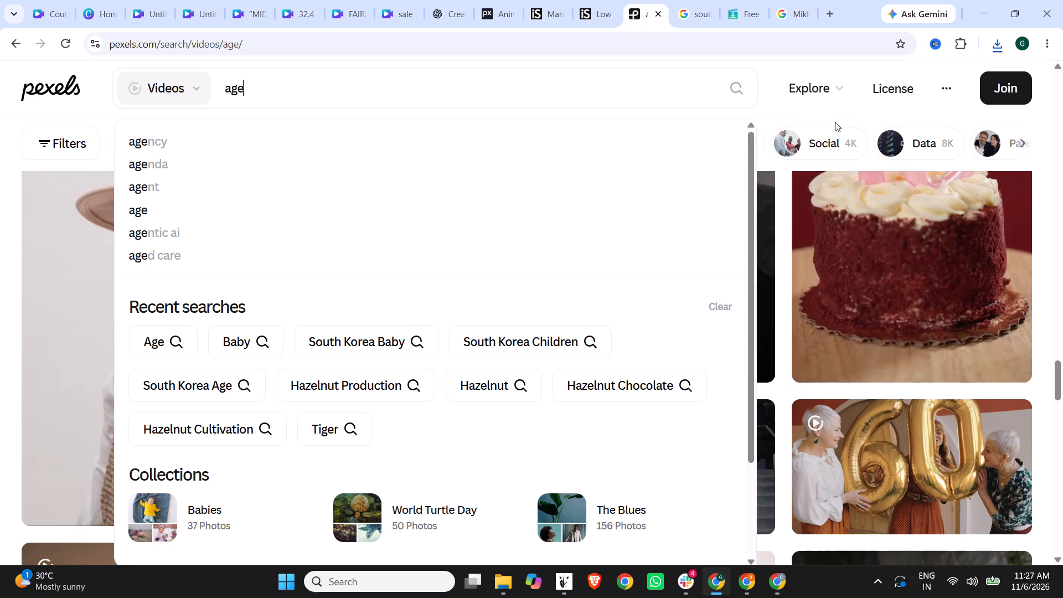
click(927, 137)
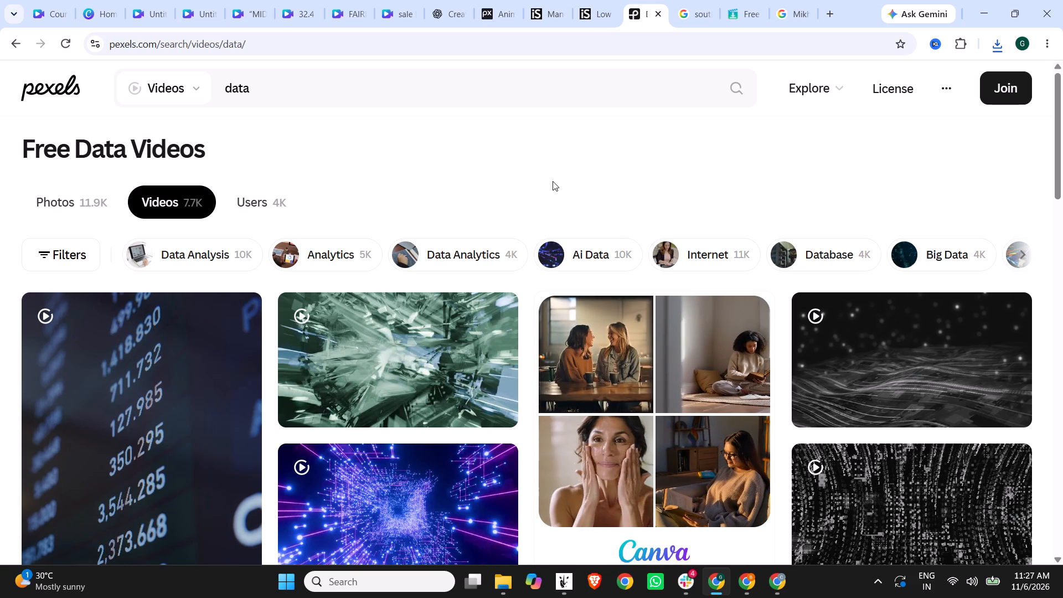
Examine the Pexels video results for "Data" and for the related topic "Year" for footage suited to the age-counting fact.
scroll(605, 208, down, 5)
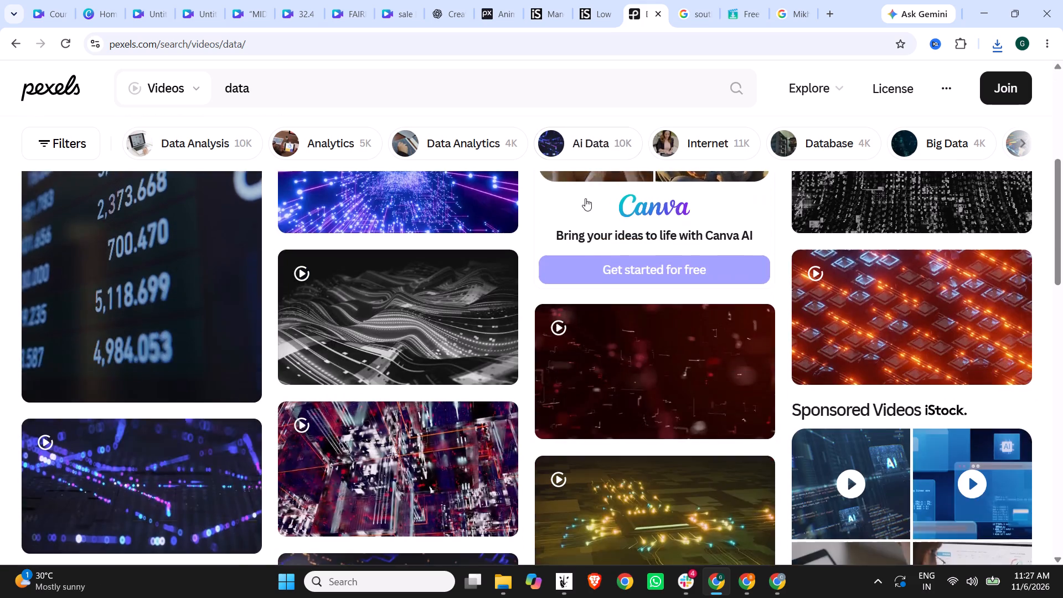
scroll(580, 202, down, 11)
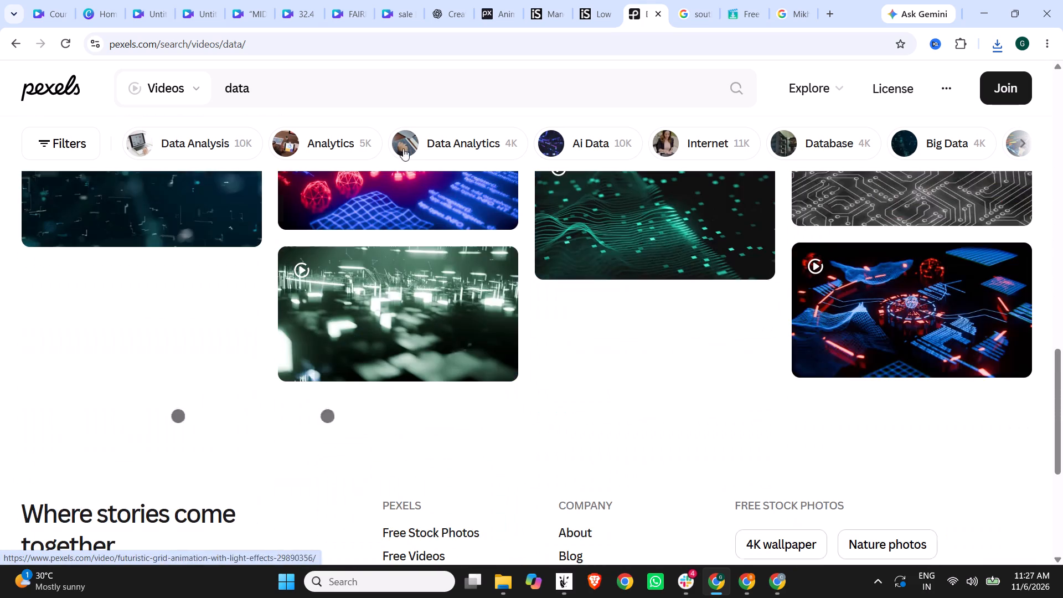
click(8, 36)
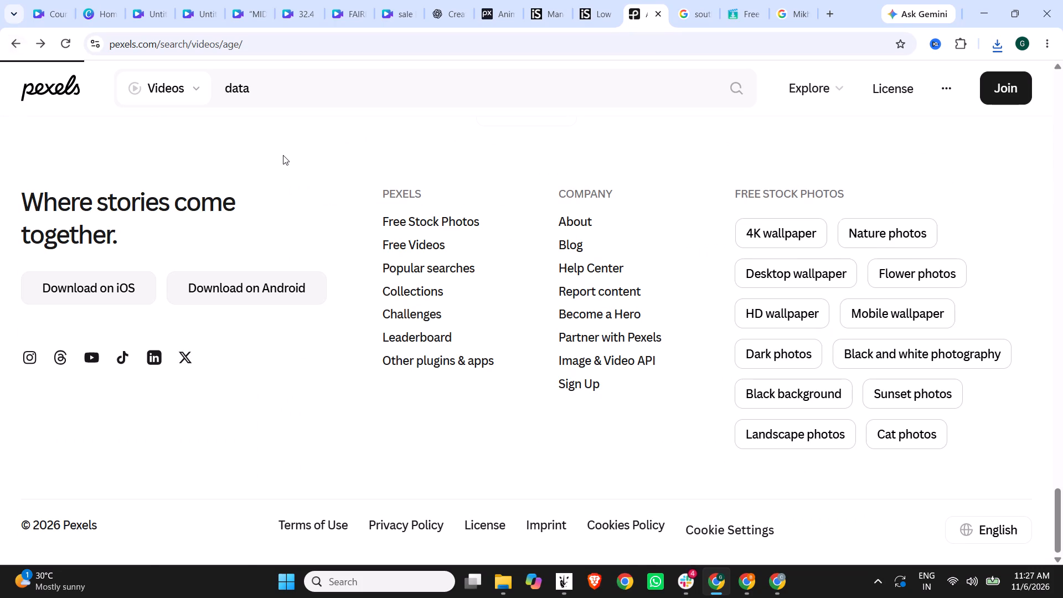
scroll(496, 225, up, 19)
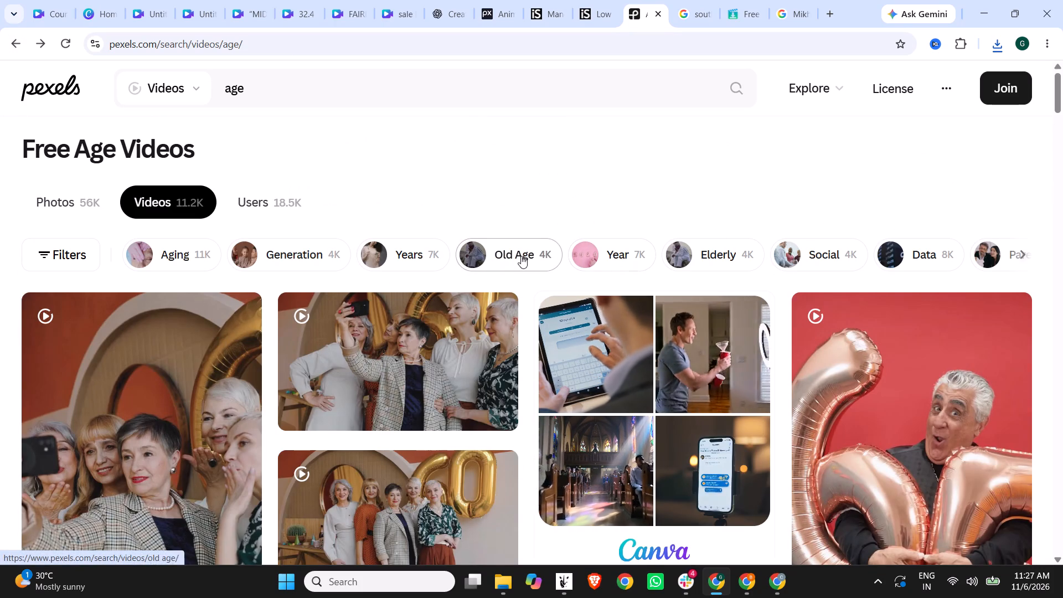
click(632, 255)
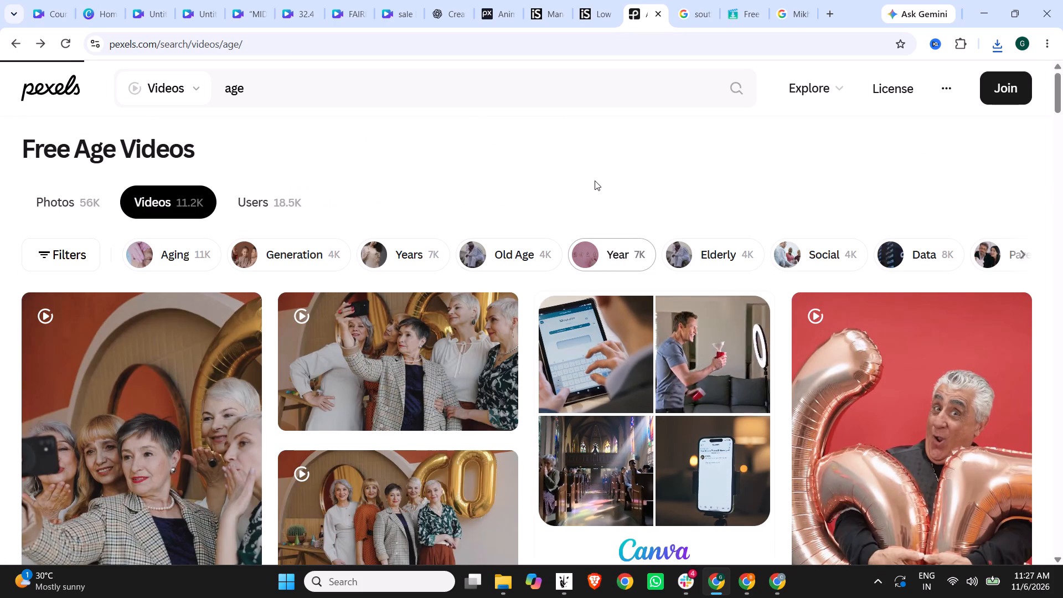
scroll(595, 180, down, 2)
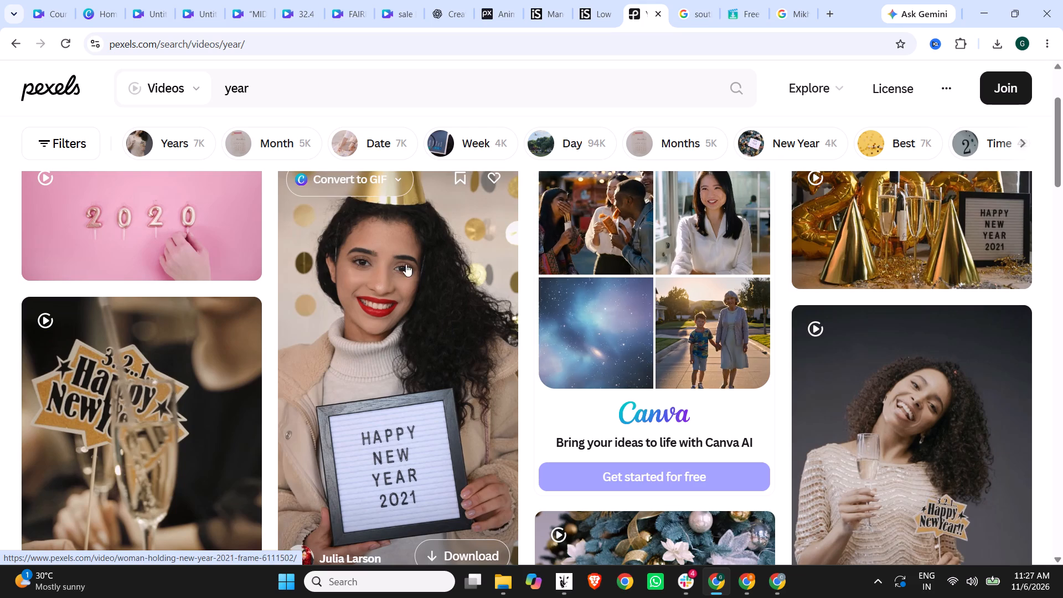
Search Pexels videos for "happy birthday" and look through the results for footage suited to the age-counting fact.
drag(273, 80, 199, 83)
text(happy birthday)
key(Return)
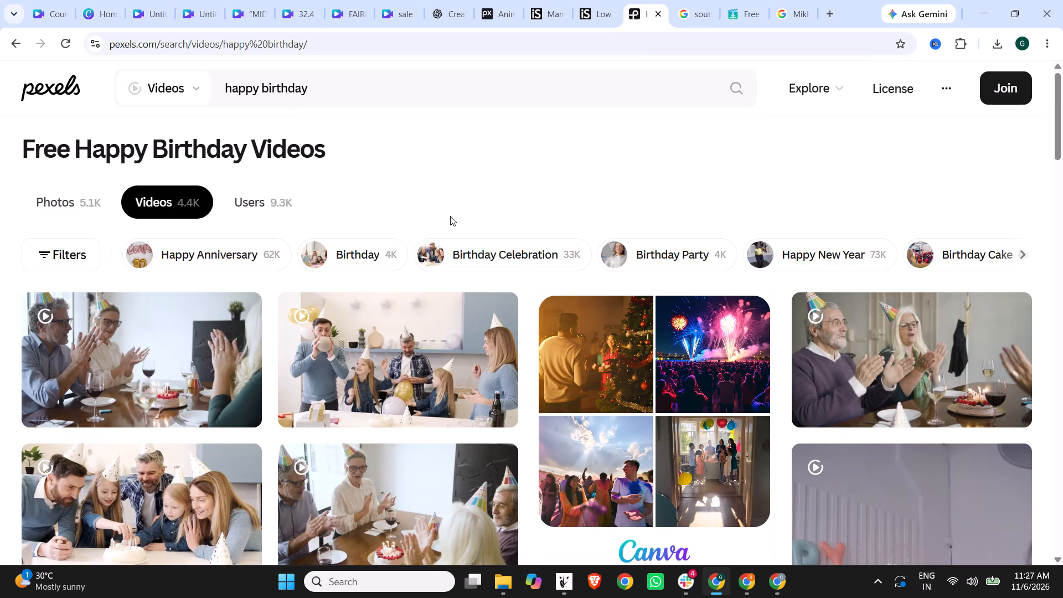
scroll(451, 216, down, 3)
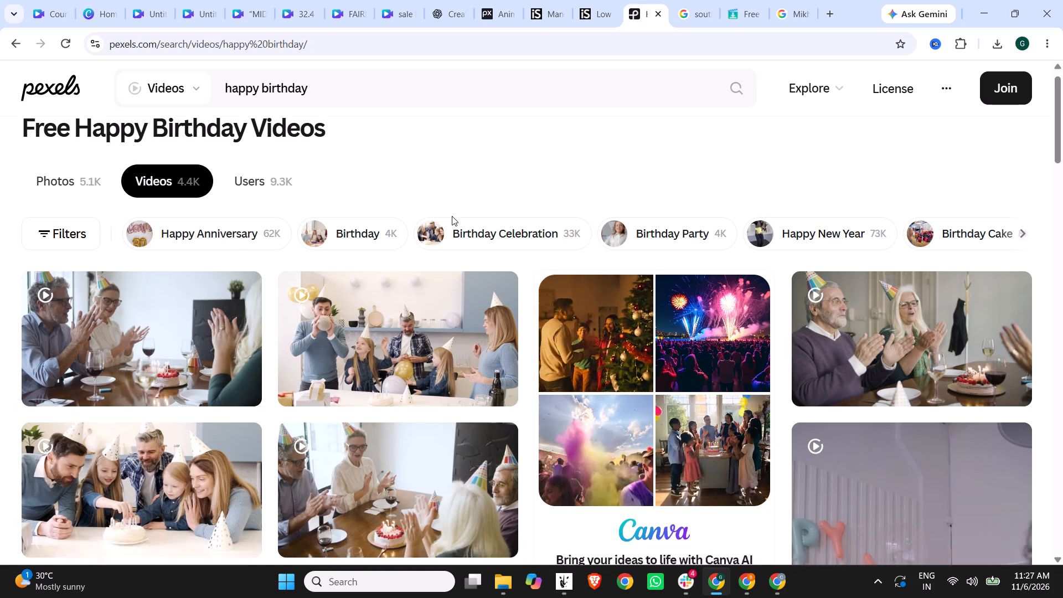
scroll(452, 216, down, 2)
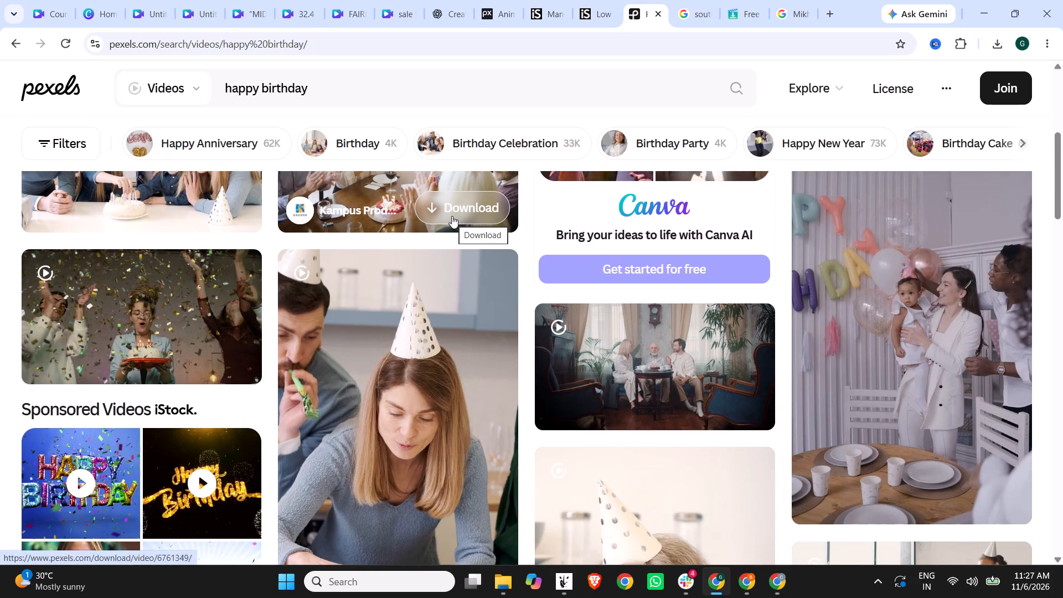
scroll(452, 216, down, 4)
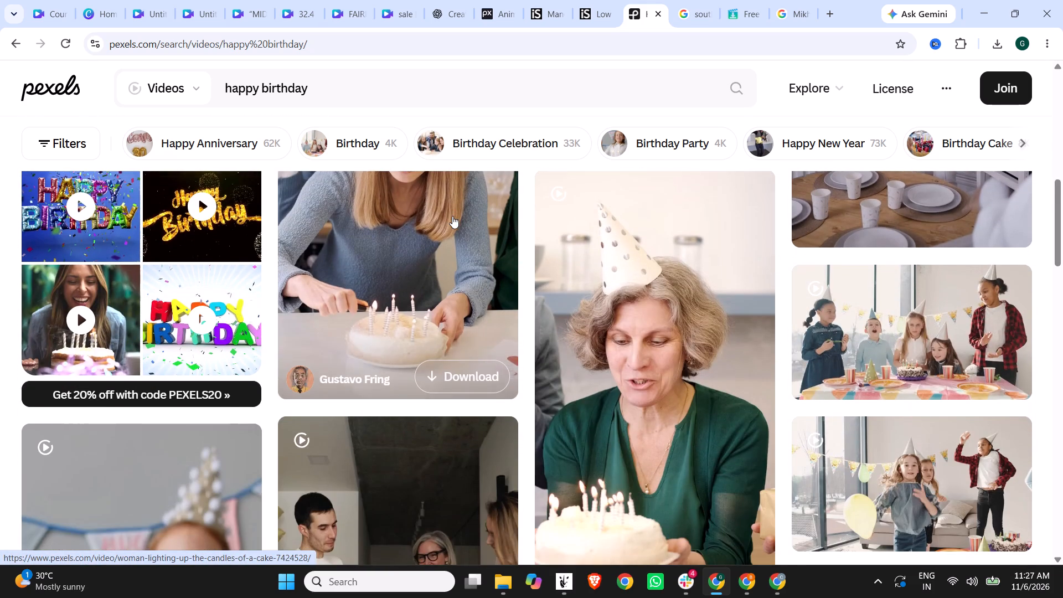
scroll(452, 216, down, 10)
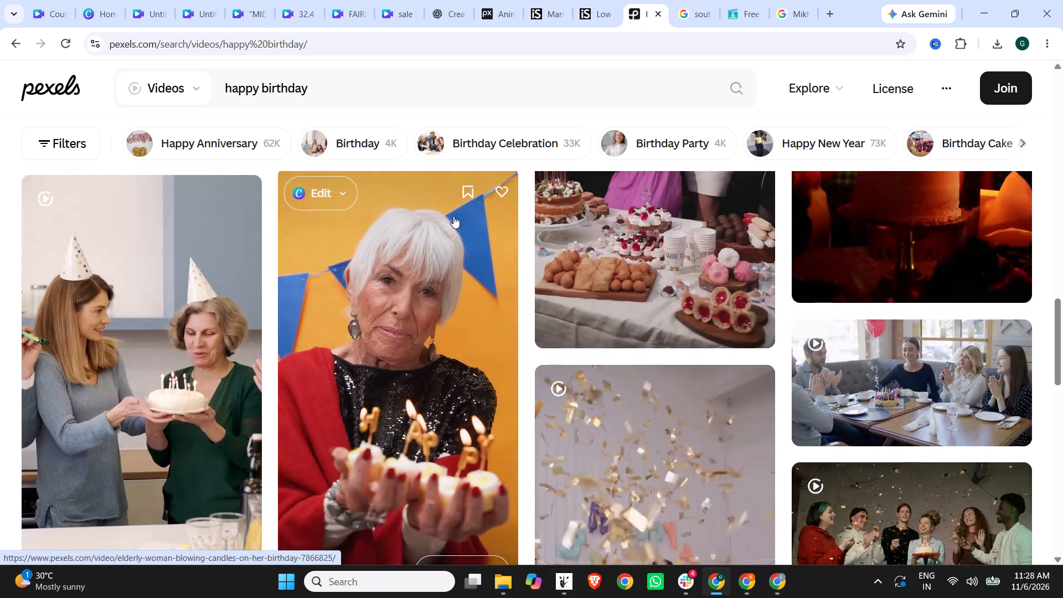
scroll(453, 216, down, 5)
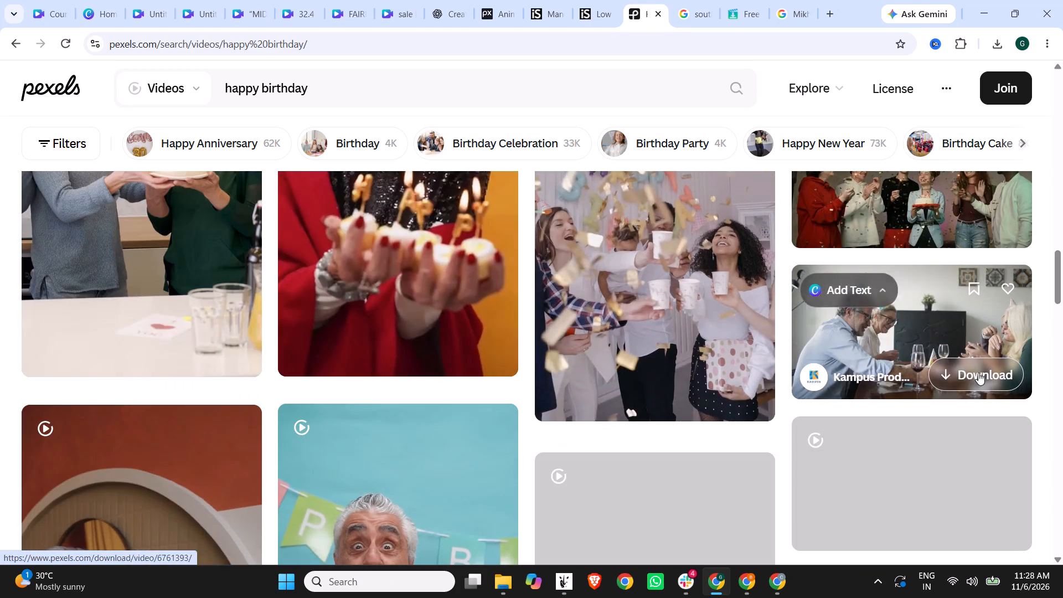
scroll(992, 332, down, 5)
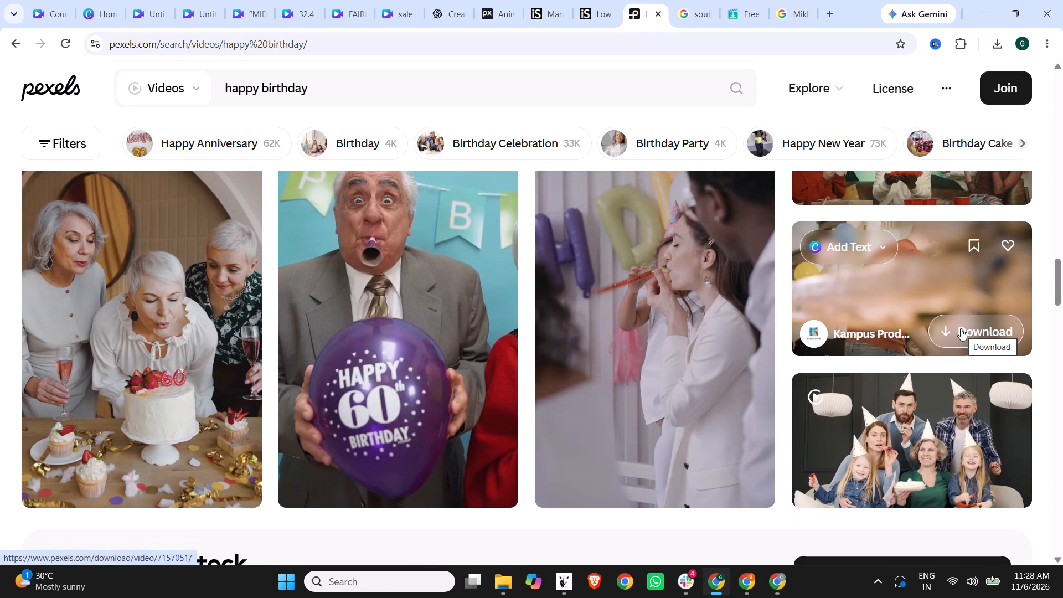
scroll(604, 320, down, 11)
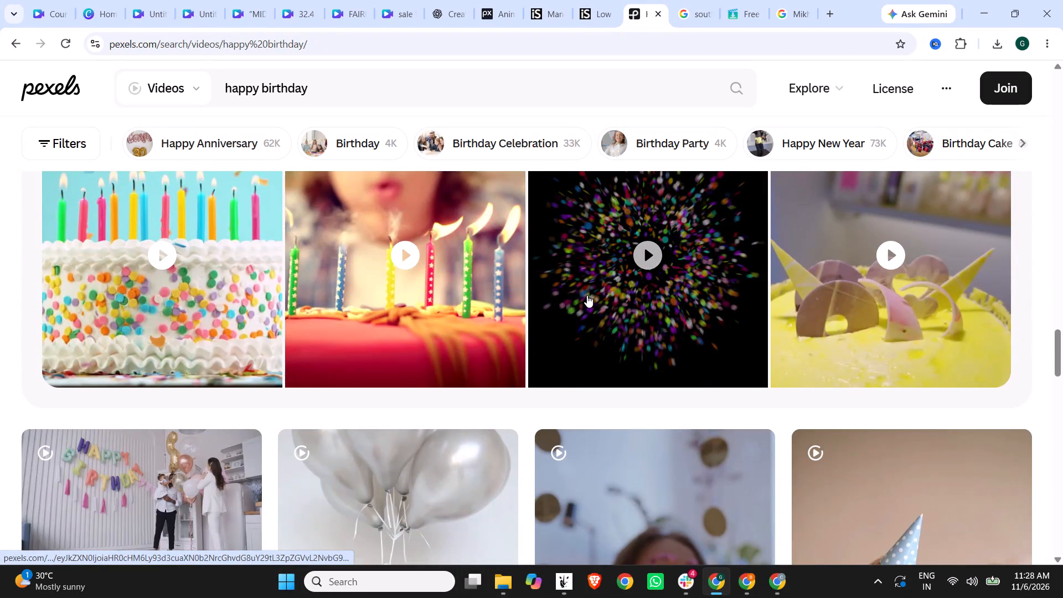
scroll(587, 295, down, 4)
scroll(140, 229, up, 1)
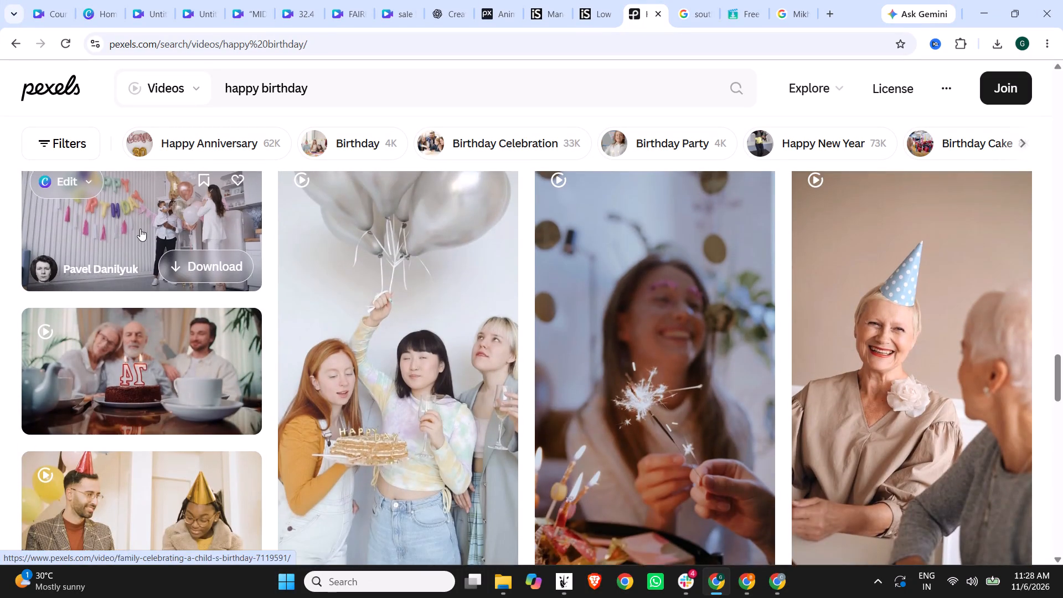
scroll(140, 229, up, 1)
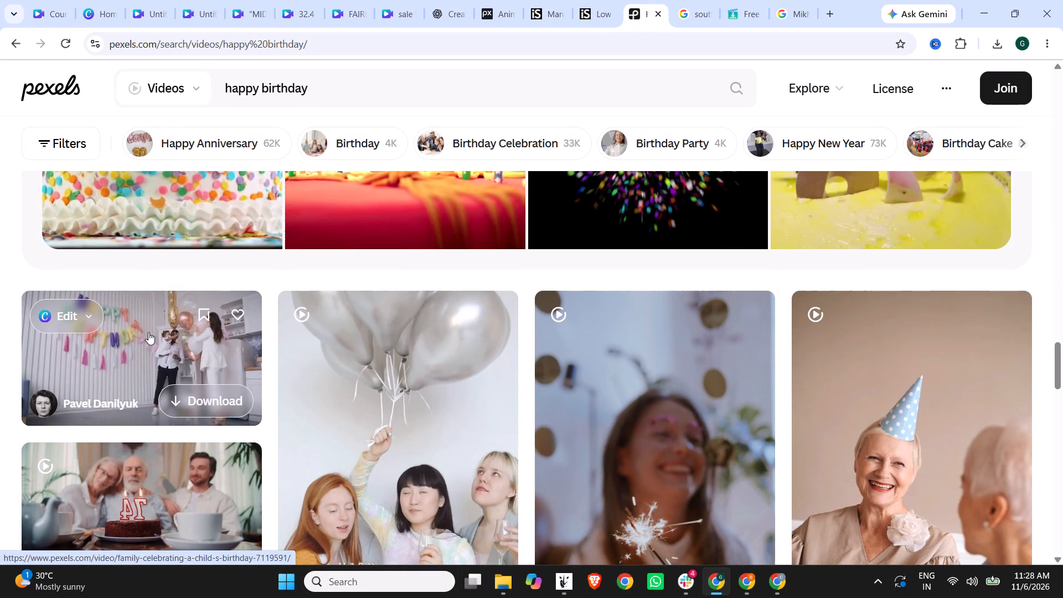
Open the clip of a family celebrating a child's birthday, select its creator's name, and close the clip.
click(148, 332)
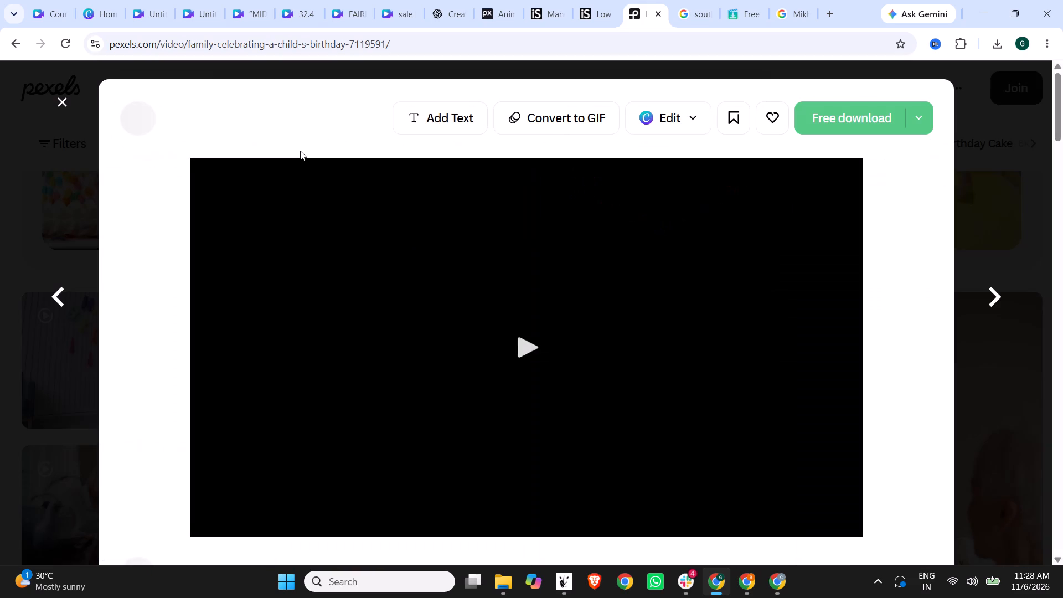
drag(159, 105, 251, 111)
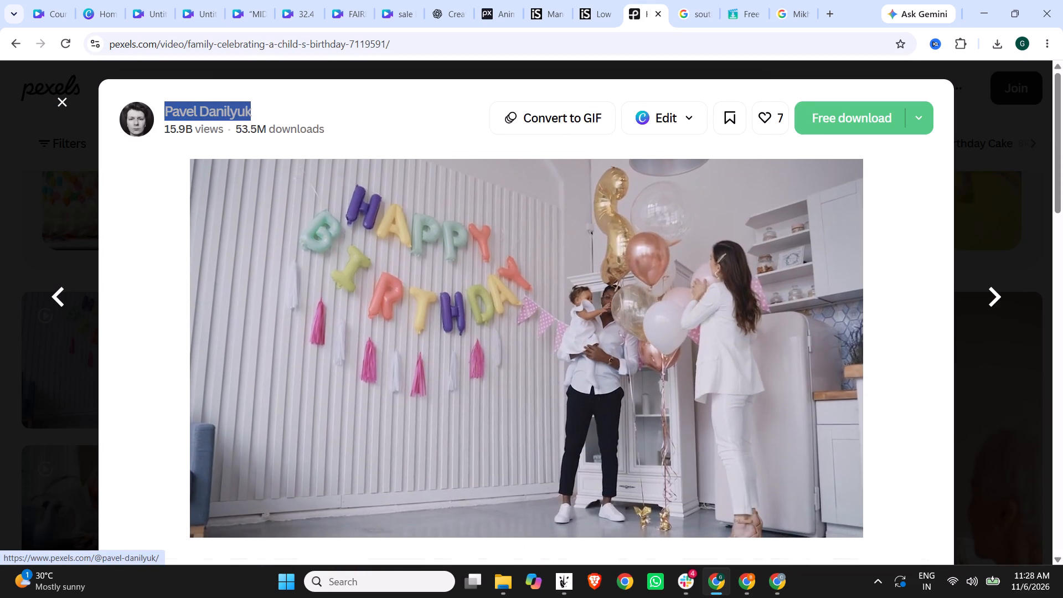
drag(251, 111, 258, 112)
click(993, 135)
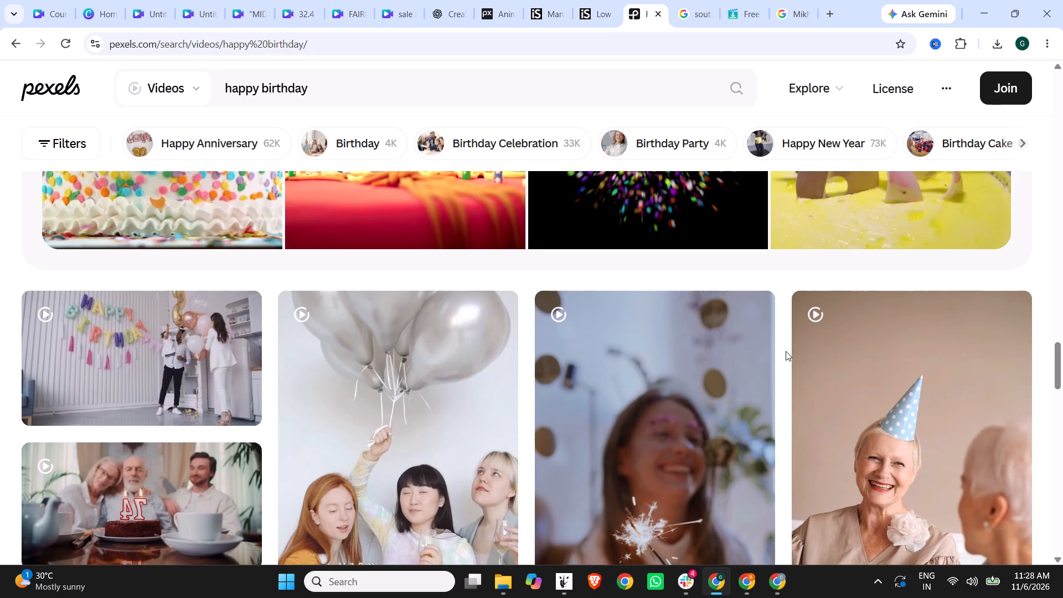
Examine more "happy birthday" results and the clips similar to the one of a girl celebrating her birthday party with friends.
scroll(786, 354, down, 4)
scroll(671, 372, down, 7)
scroll(611, 384, up, 4)
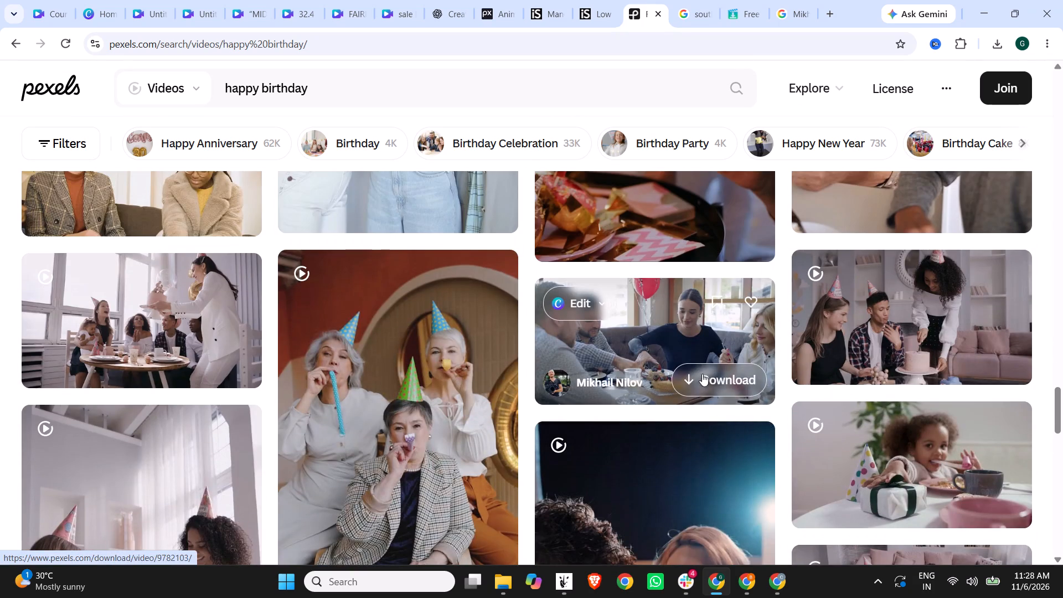
scroll(704, 358, down, 9)
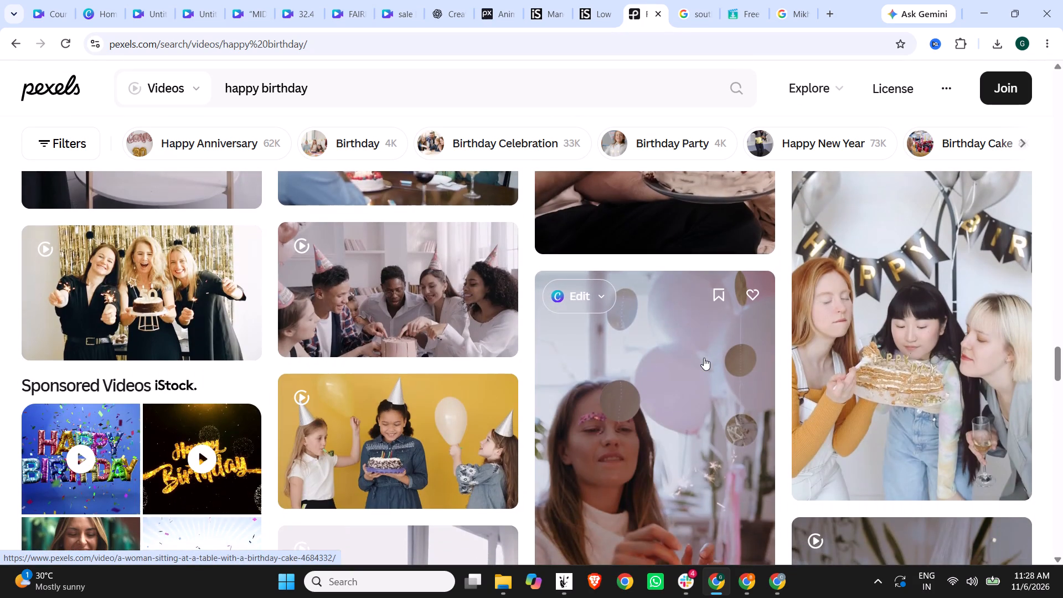
click(419, 421)
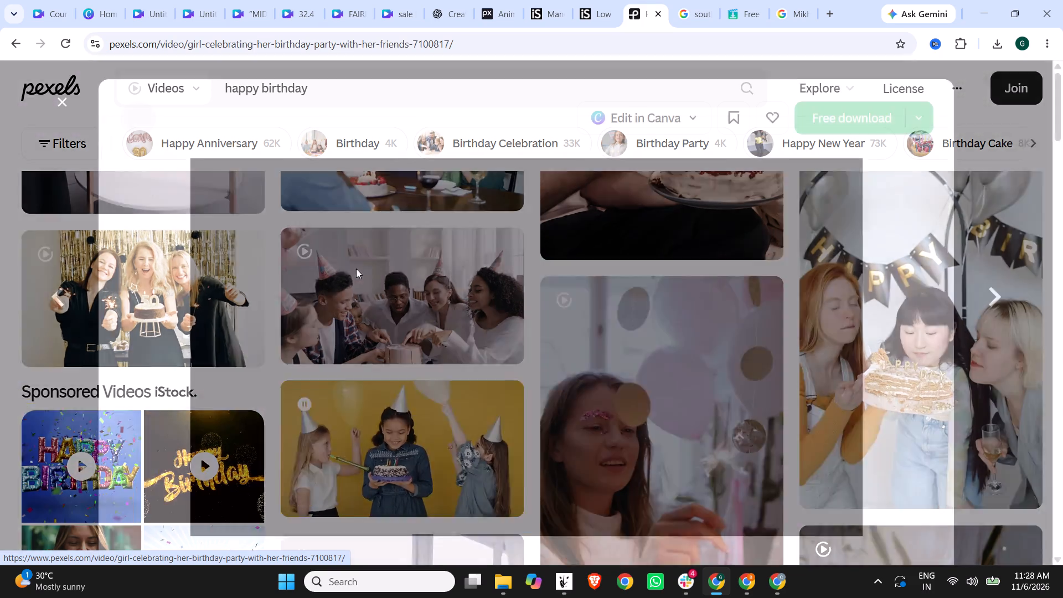
scroll(358, 269, down, 8)
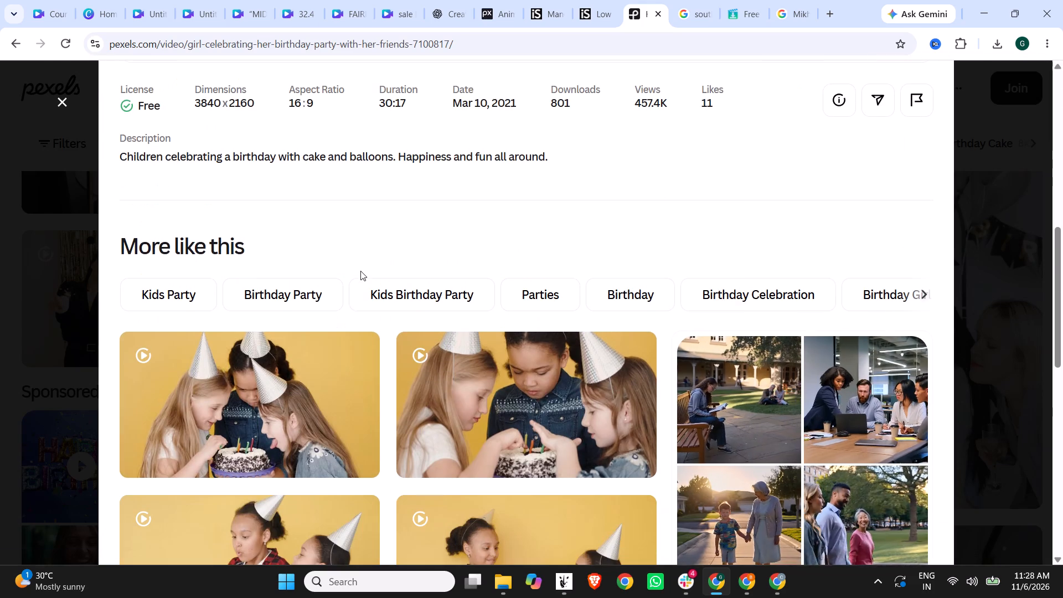
scroll(360, 271, down, 3)
scroll(563, 264, down, 2)
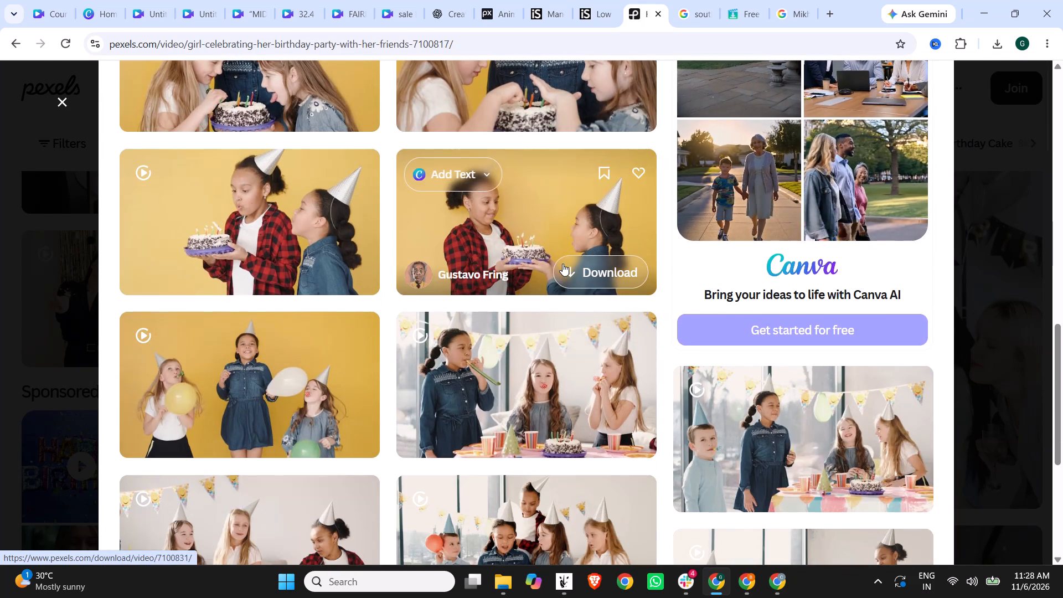
scroll(563, 264, down, 3)
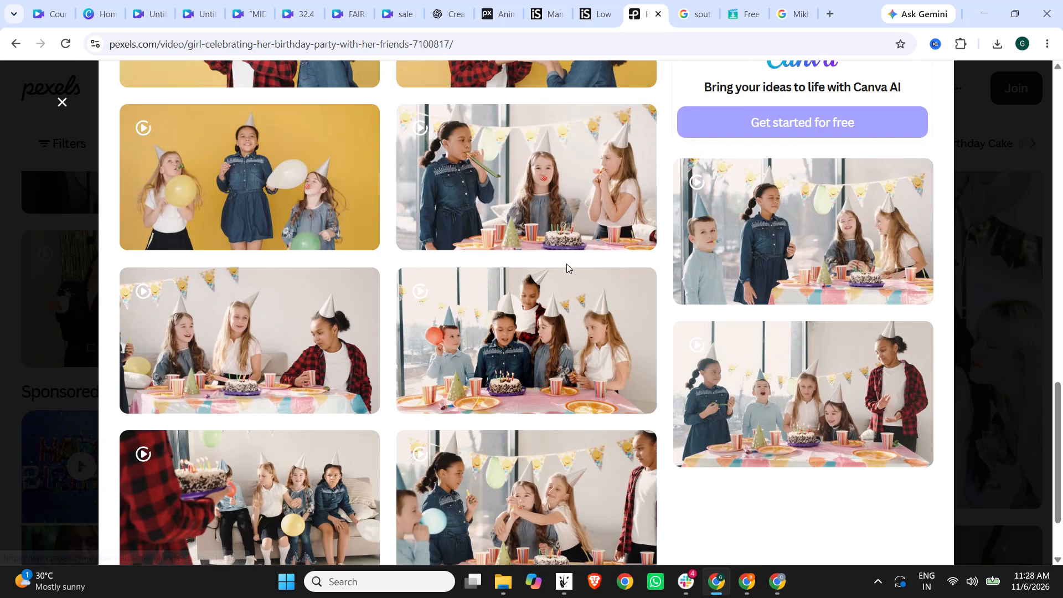
Copy the creator's name from the clip of five children around a birthday cake and append it, comma-separated, to the address-bar credit note.
click(824, 367)
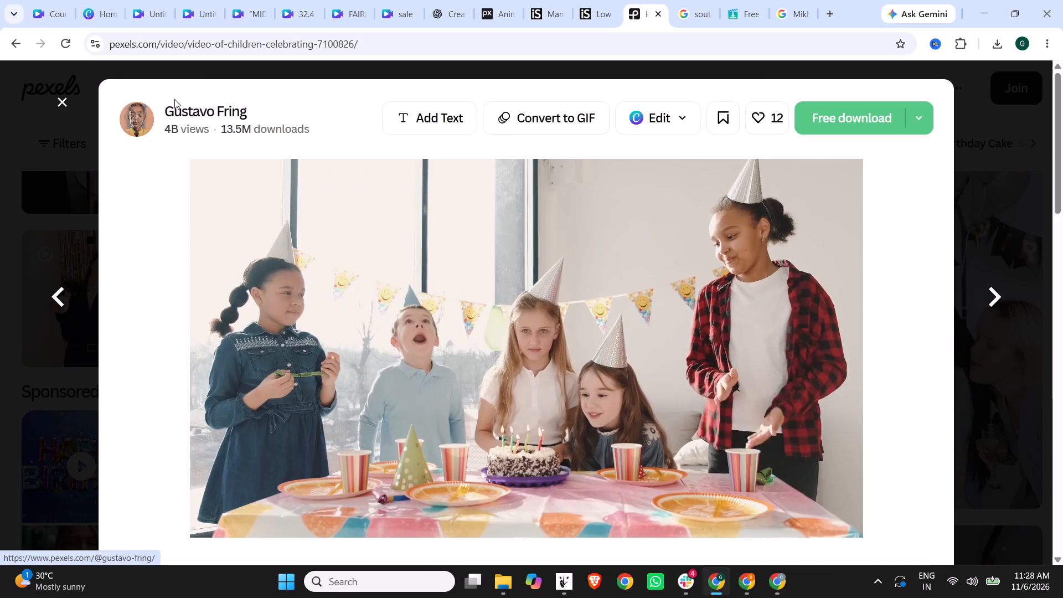
drag(162, 95, 267, 115)
key(ctrl+c)
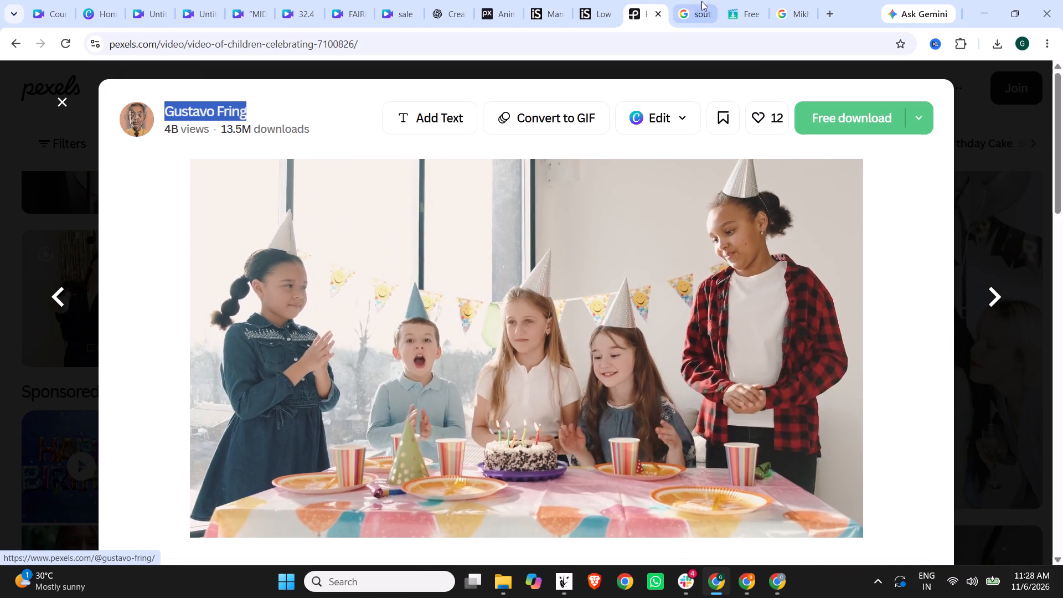
click(799, 0)
click(296, 103)
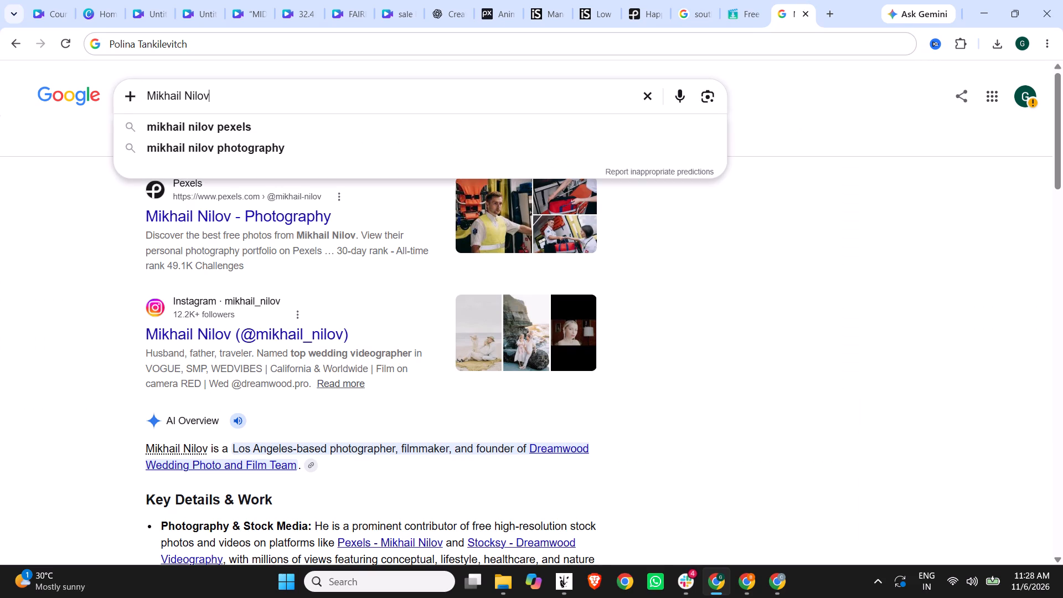
click(223, 40)
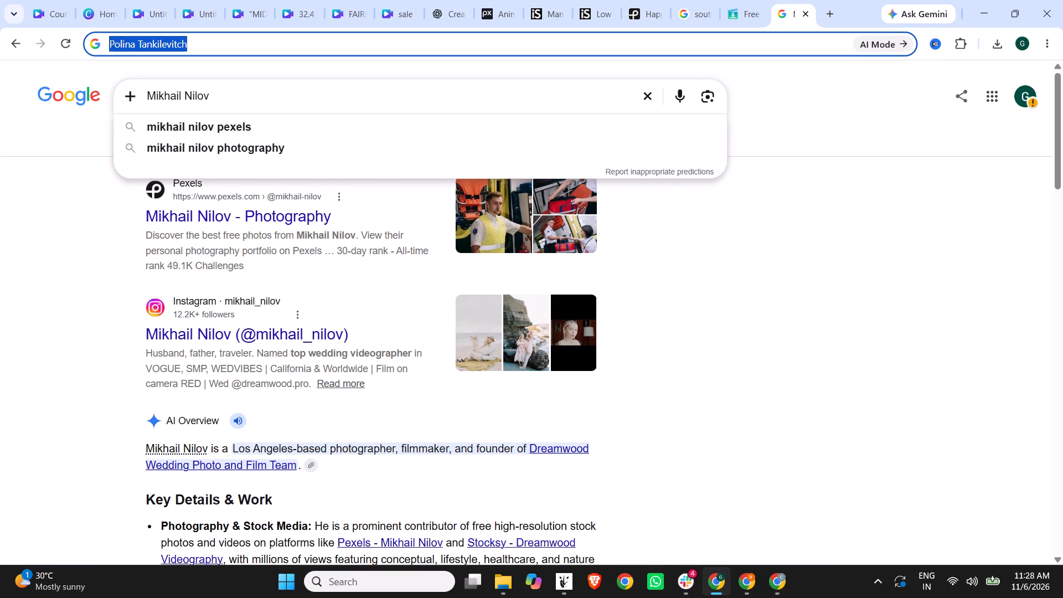
key(Right)
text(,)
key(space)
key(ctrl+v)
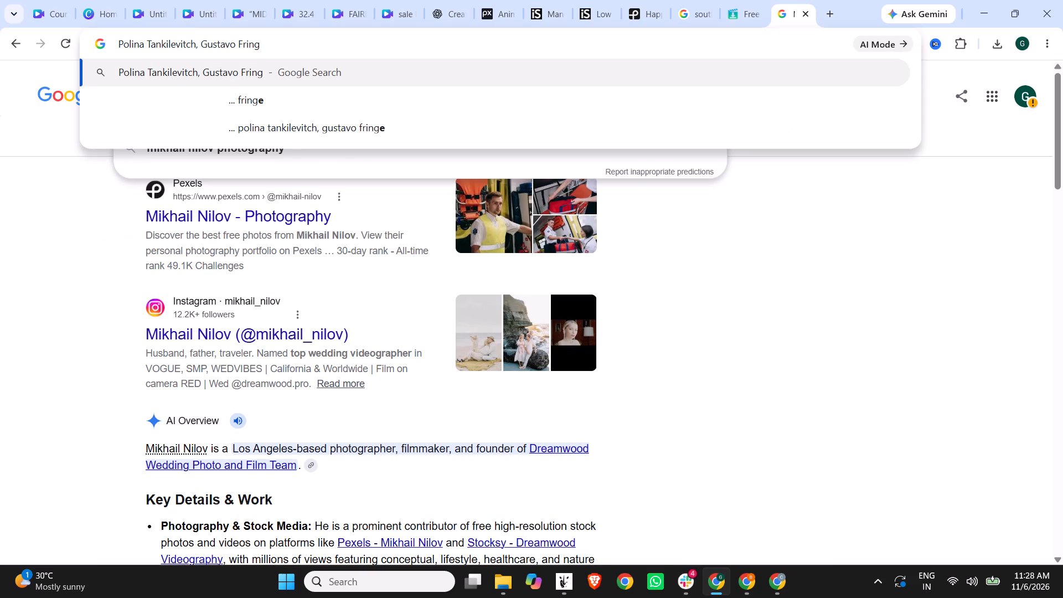
click(735, 287)
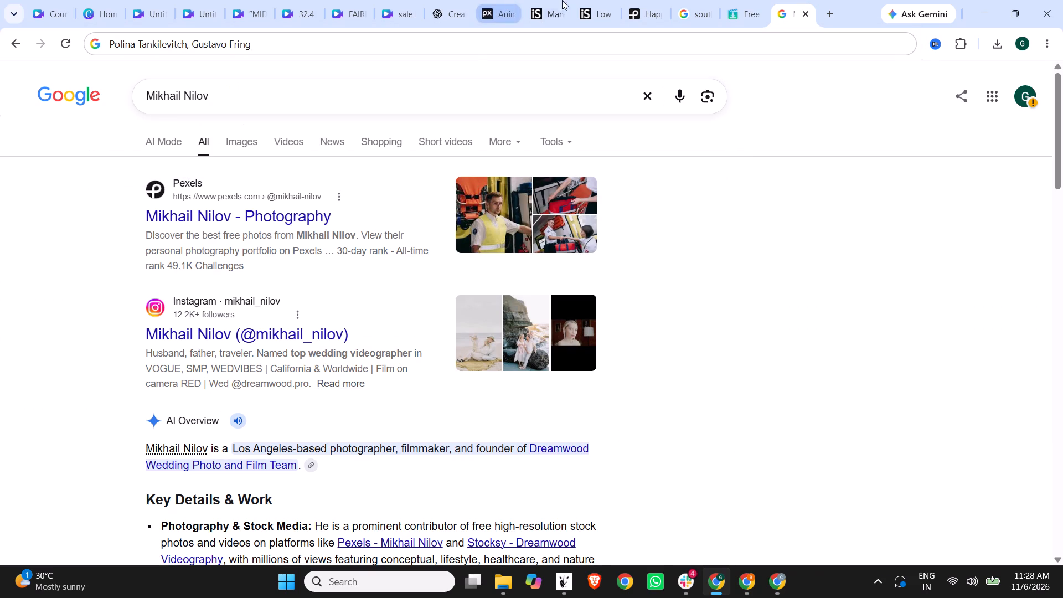
Switch back to the Country Facts design with the South Korea text in Canva.
click(160, 0)
click(98, 0)
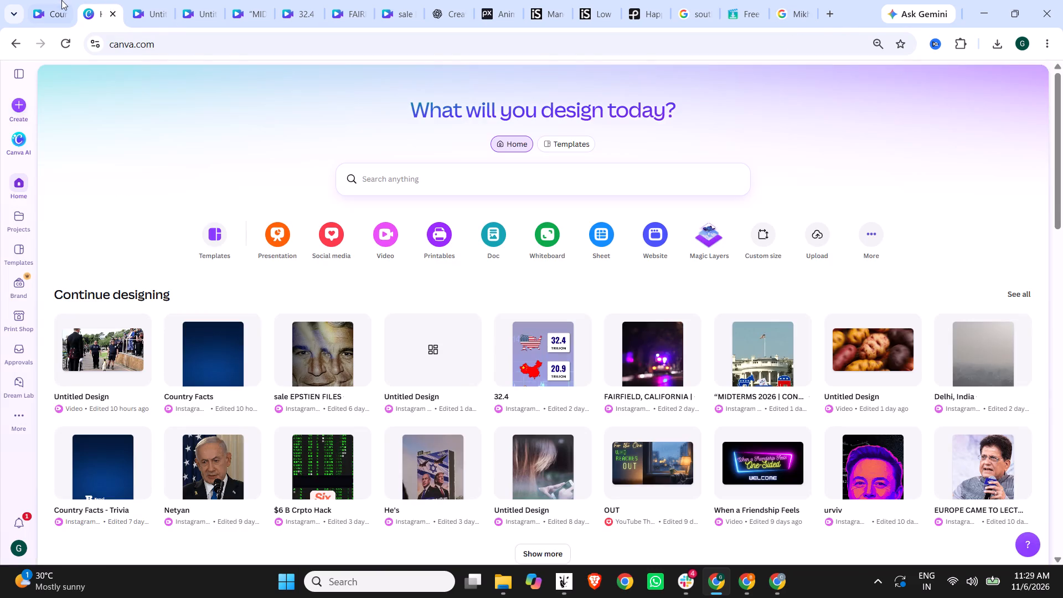
click(60, 0)
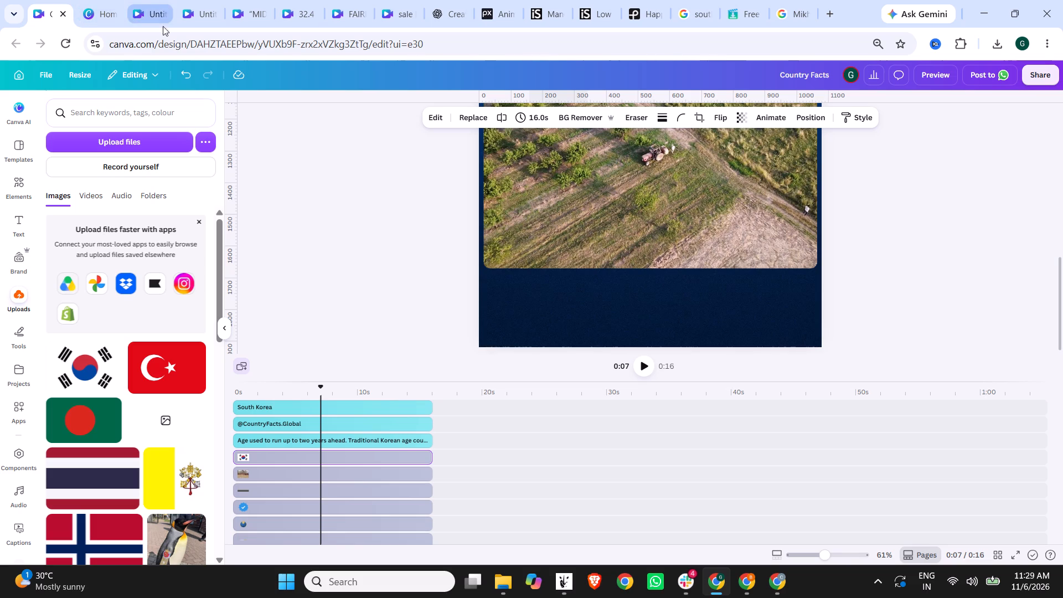
Delete the tractor, hazelnut and bean-drying clips from the timeline of the untitled Canva video design.
click(151, 0)
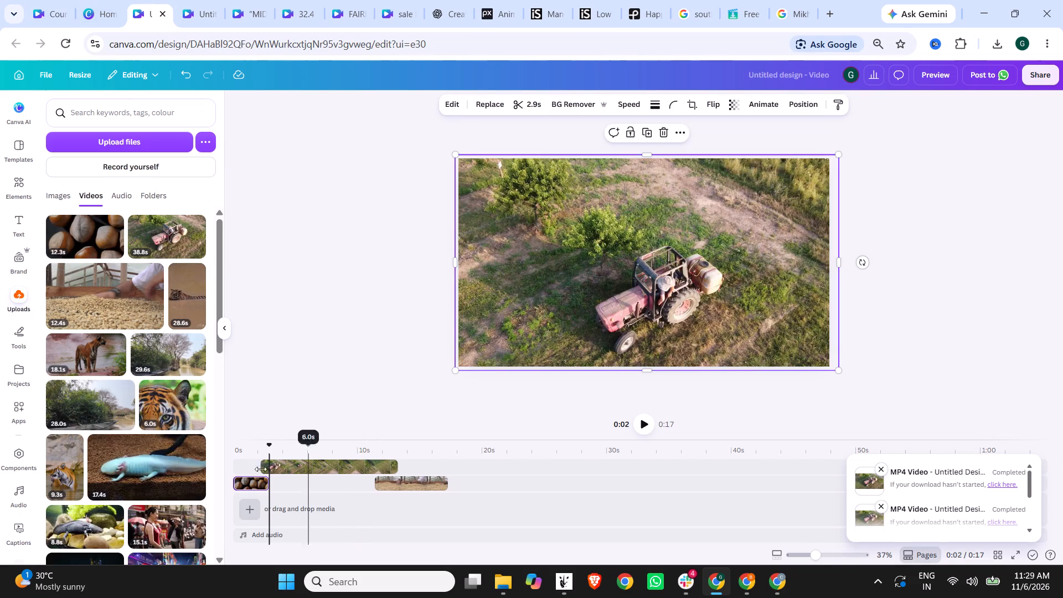
key(Delete)
click(301, 475)
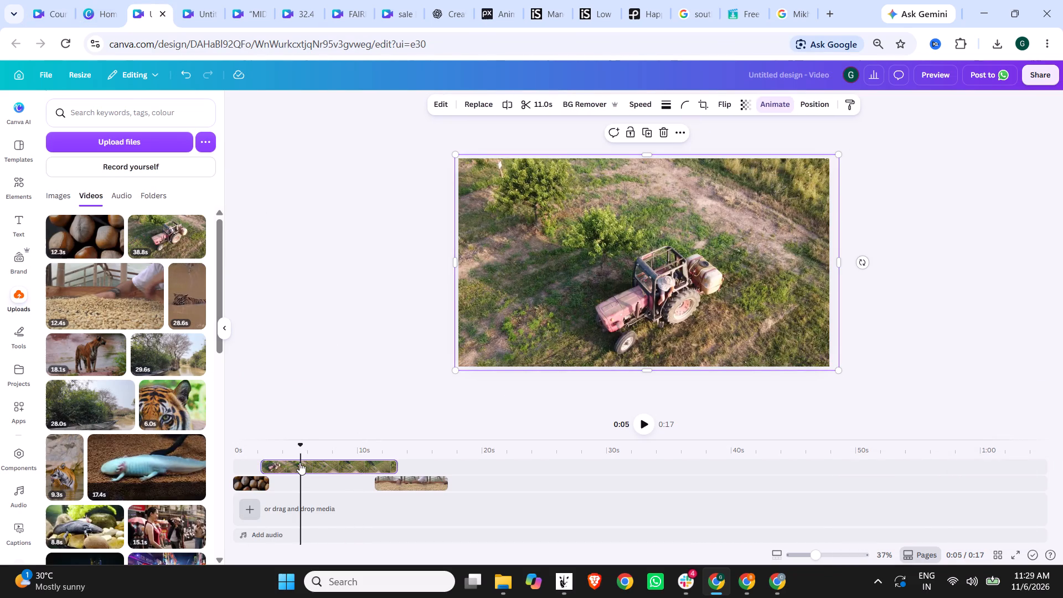
key(Delete)
click(243, 483)
key(Delete)
click(399, 481)
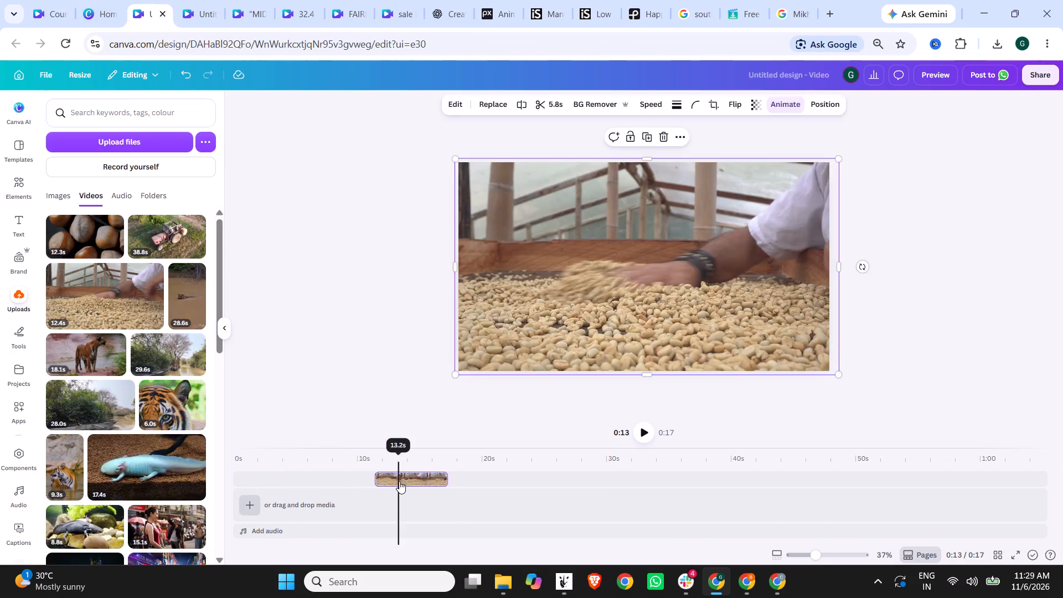
key(Delete)
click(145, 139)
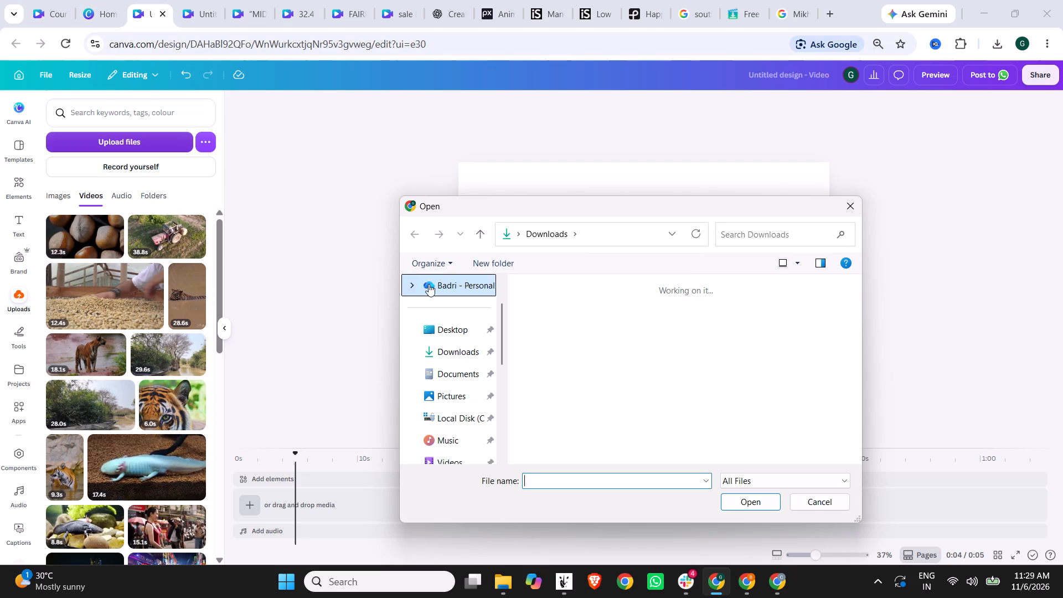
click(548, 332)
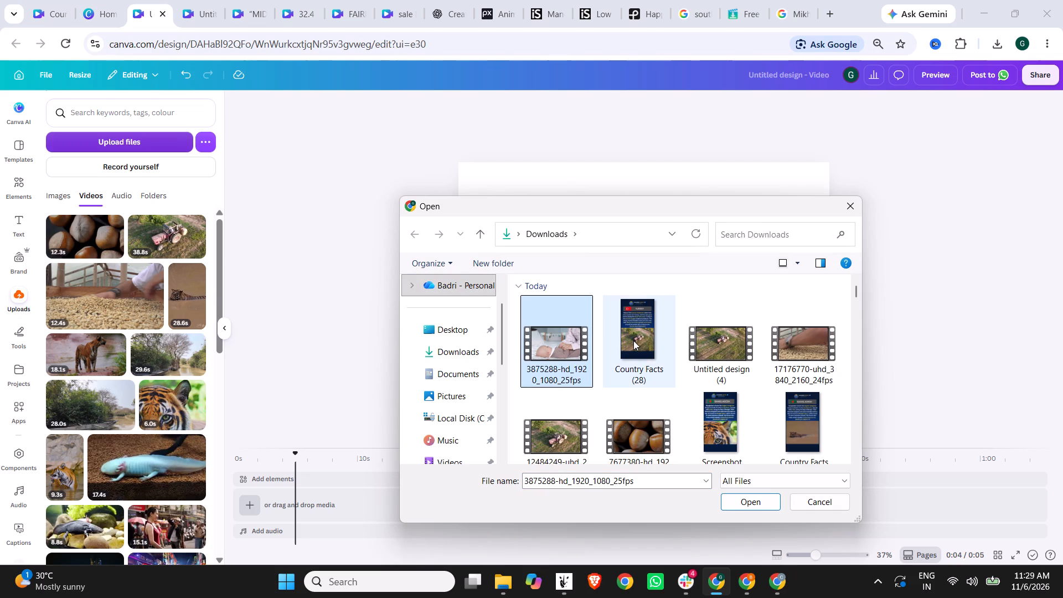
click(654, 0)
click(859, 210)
Download the clip of children celebrating around a birthday cake from Pexels.
click(624, 0)
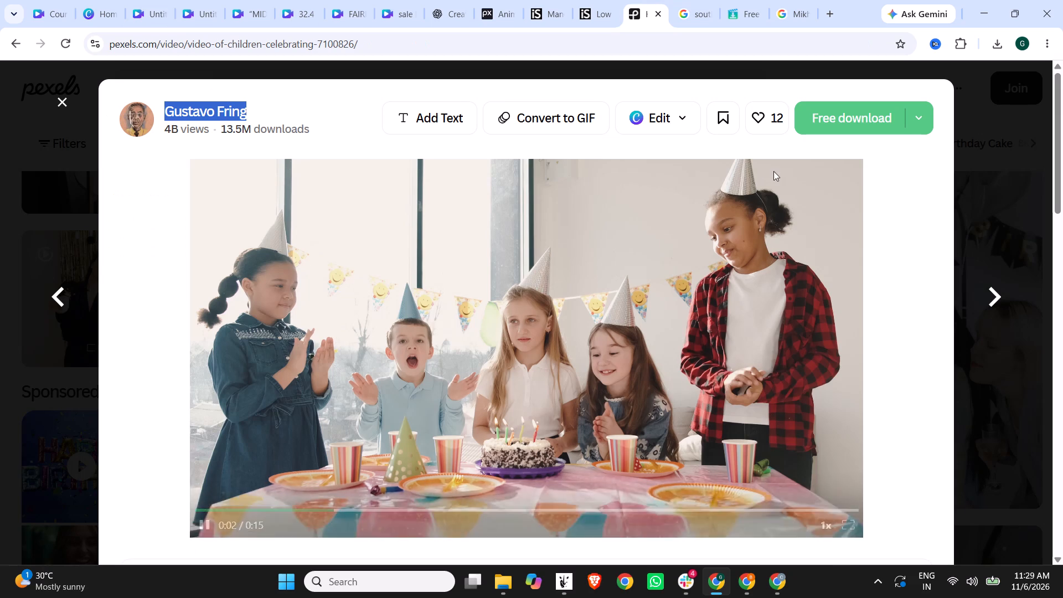
click(834, 119)
Upload the clip 3875288-hd_1920_1080_25fps from Downloads to the Country Facts design in Canva.
click(35, 0)
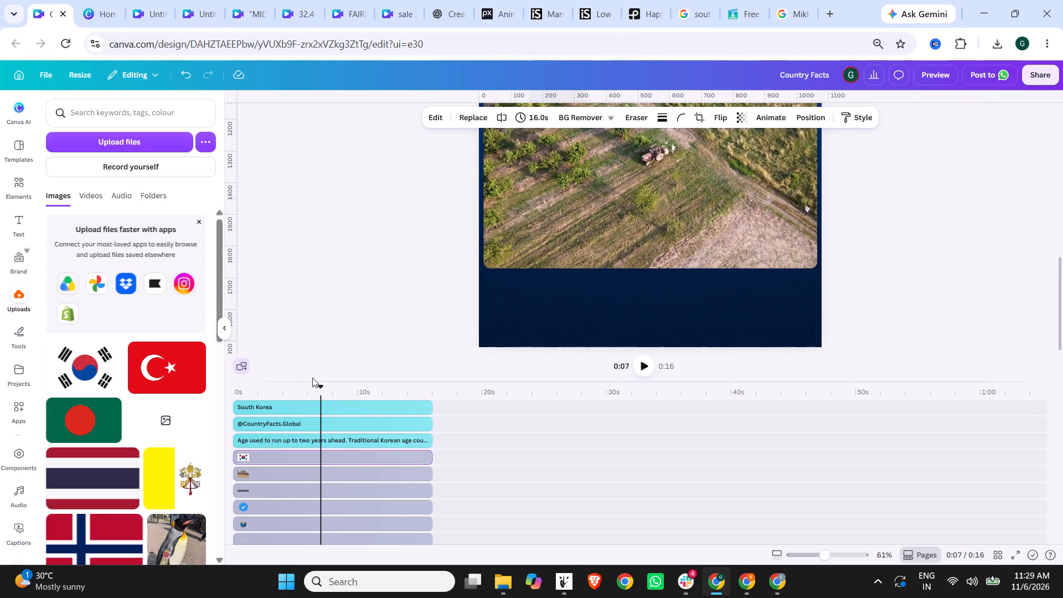
click(147, 143)
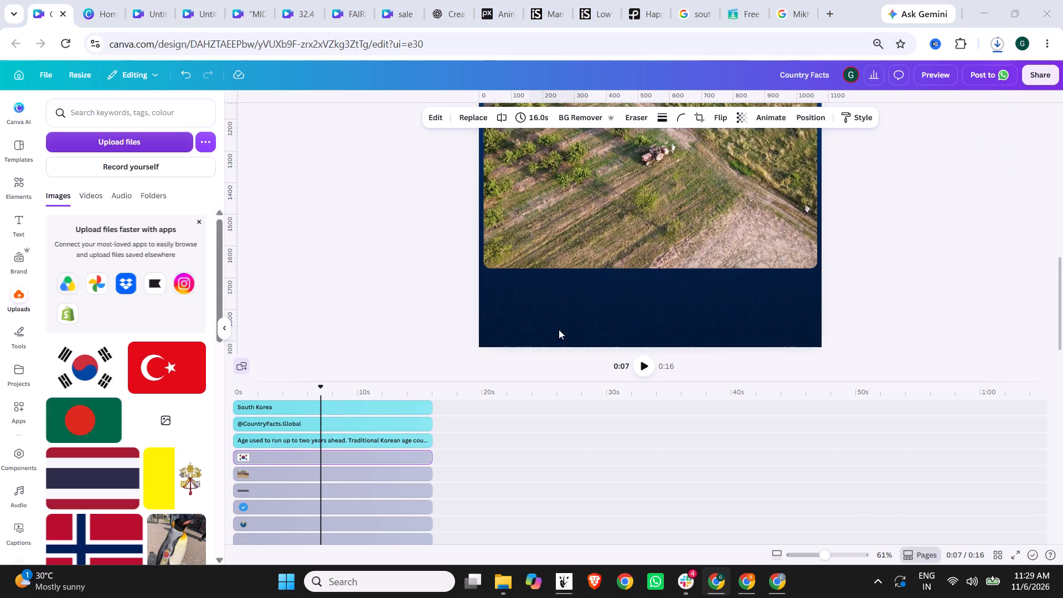
click(556, 335)
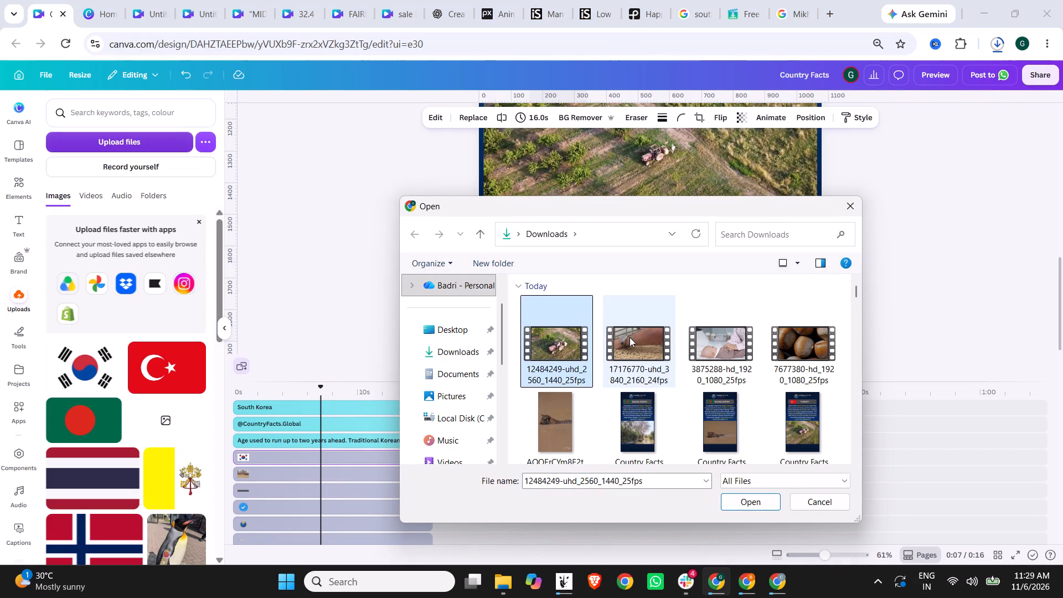
click(629, 337)
click(727, 341)
click(757, 498)
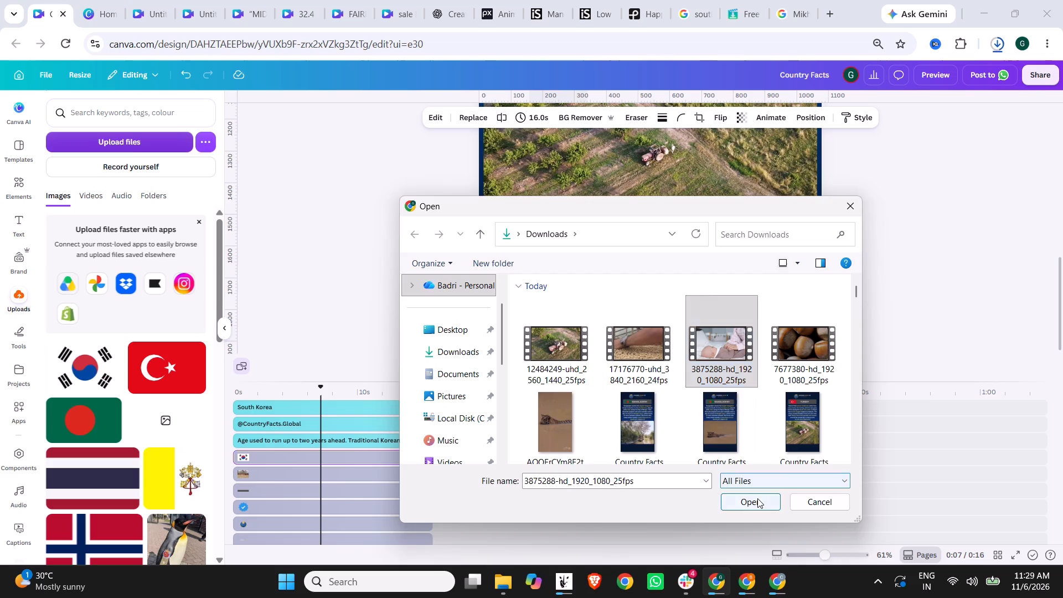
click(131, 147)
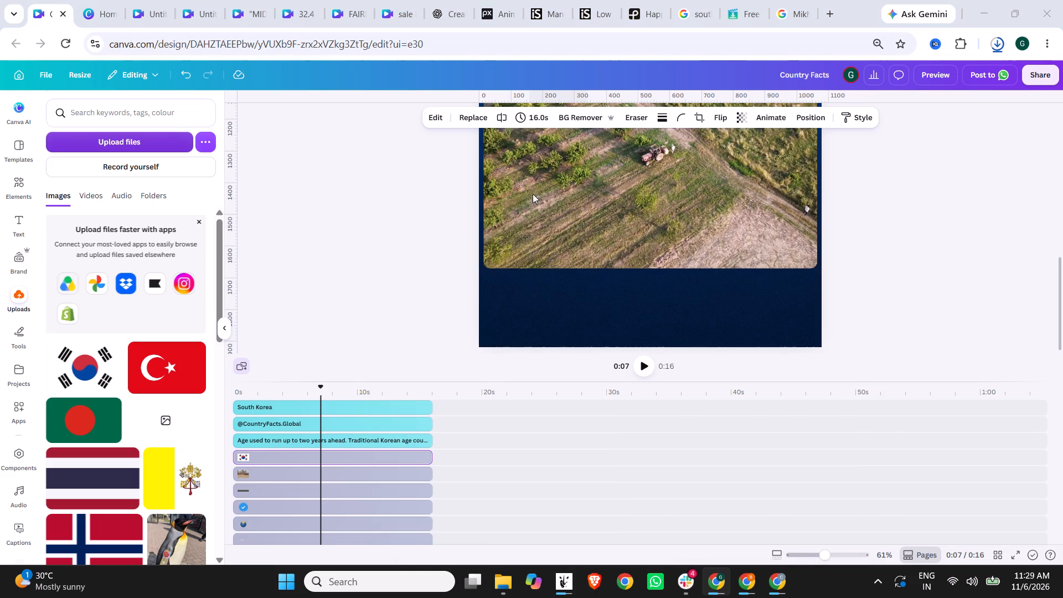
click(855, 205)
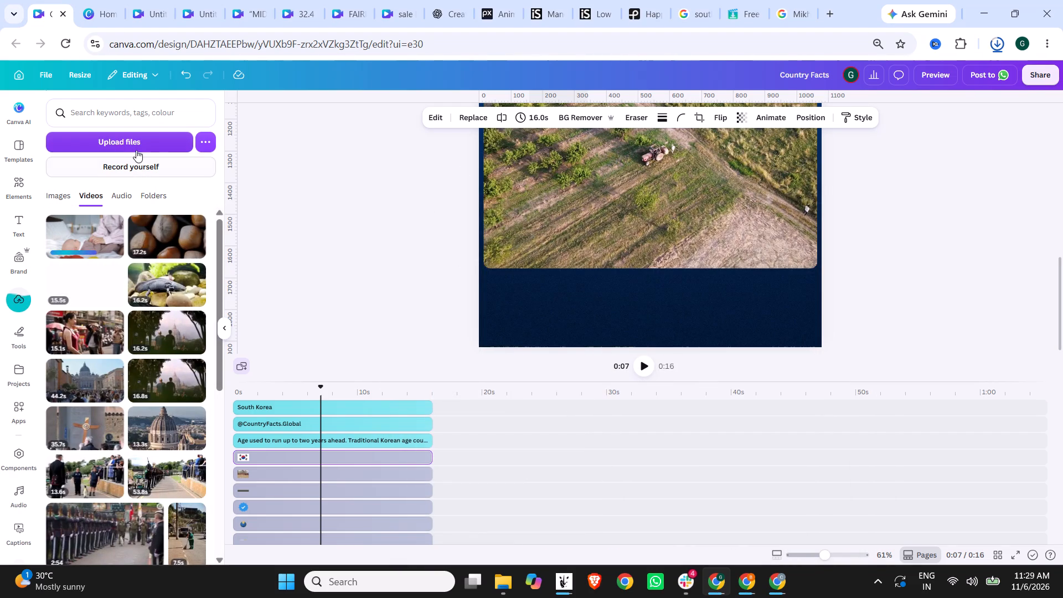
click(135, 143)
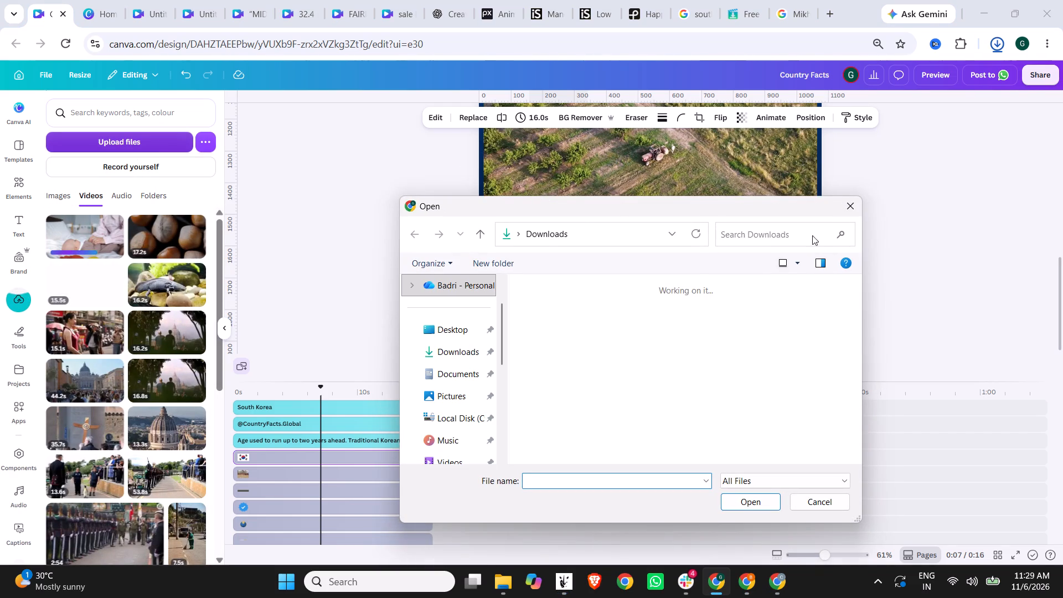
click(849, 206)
Upload the newly downloaded clip of children celebrating around a birthday cake to the Canva uploads.
click(84, 136)
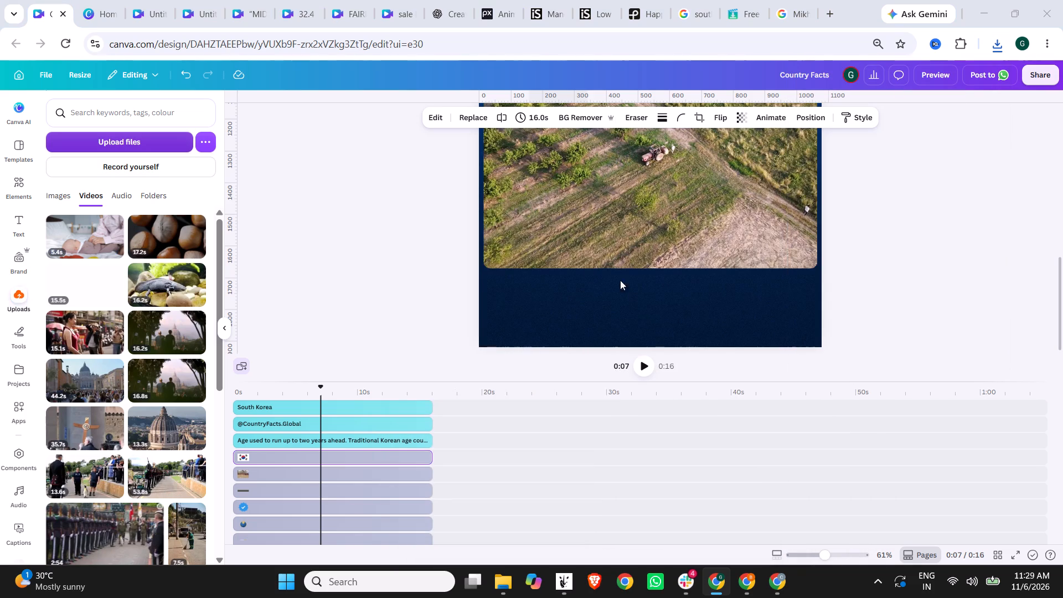
double_click(567, 341)
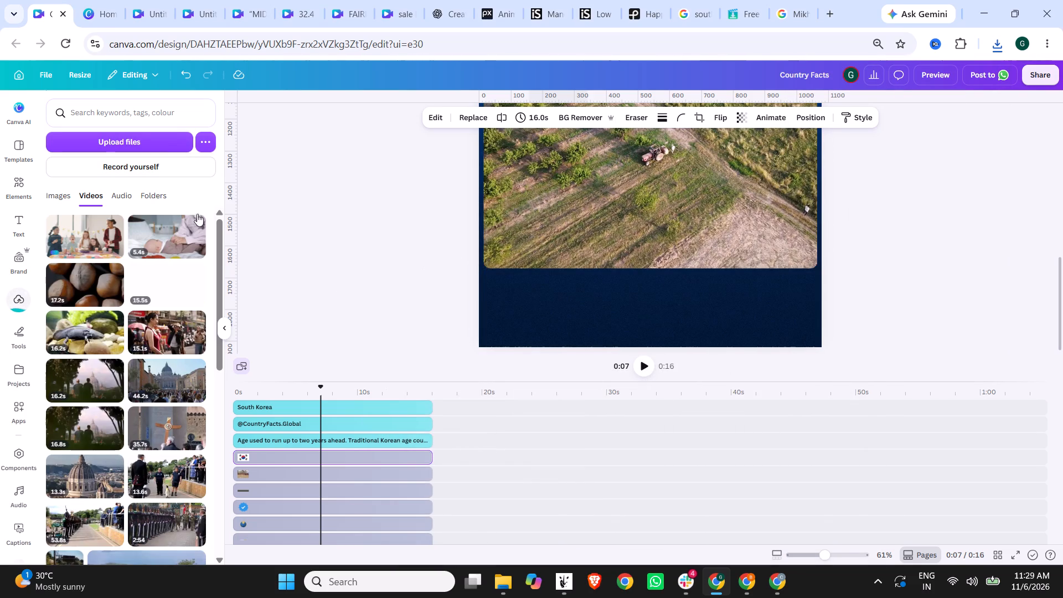
Check the untitled video design's uploaded videos for the baby and birthday clips, and reload the design.
click(135, 0)
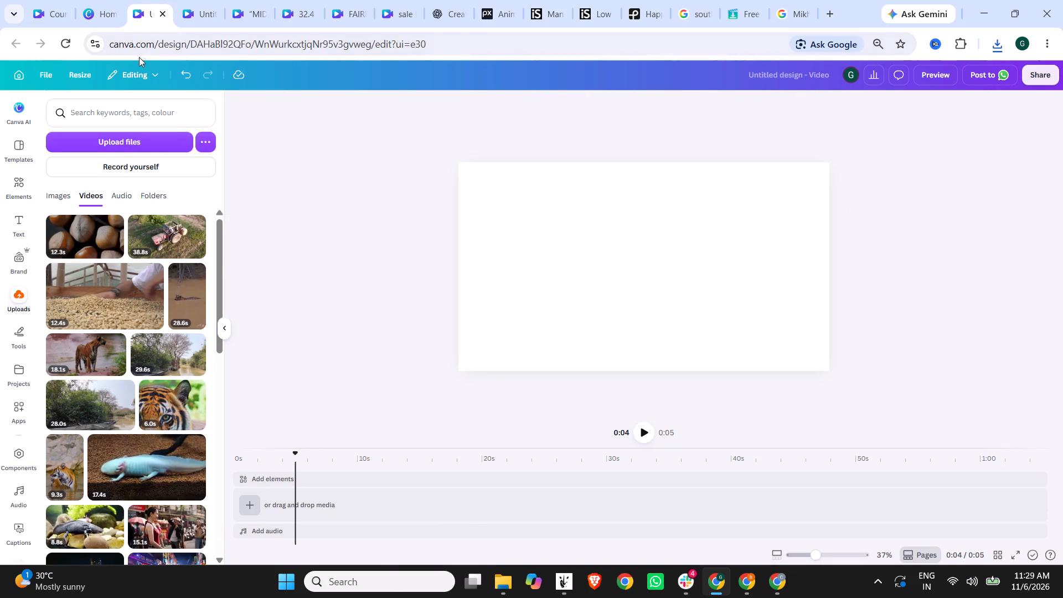
scroll(147, 265, up, 4)
click(59, 199)
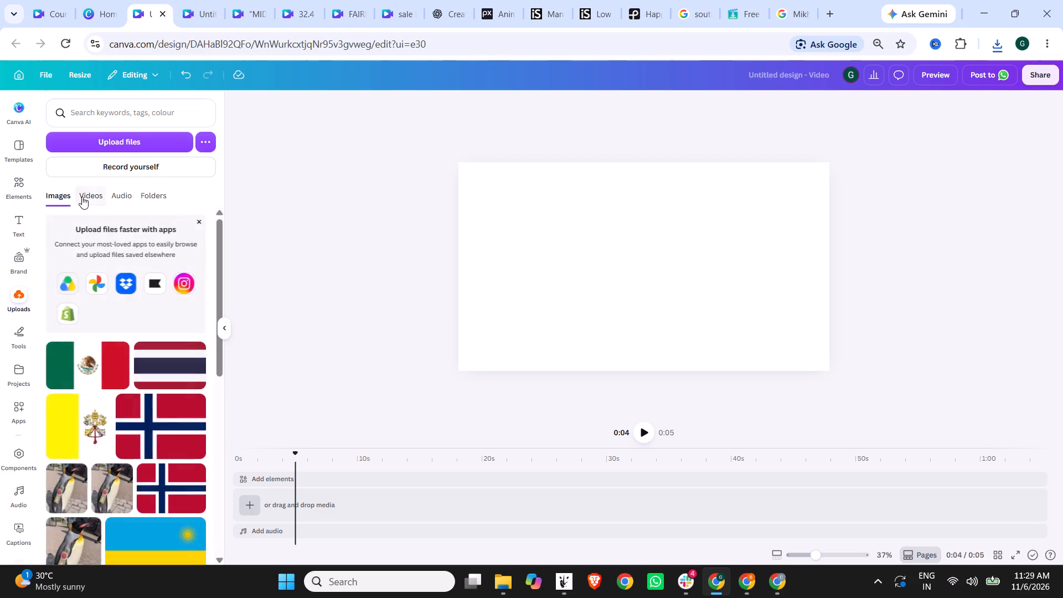
click(82, 197)
click(68, 43)
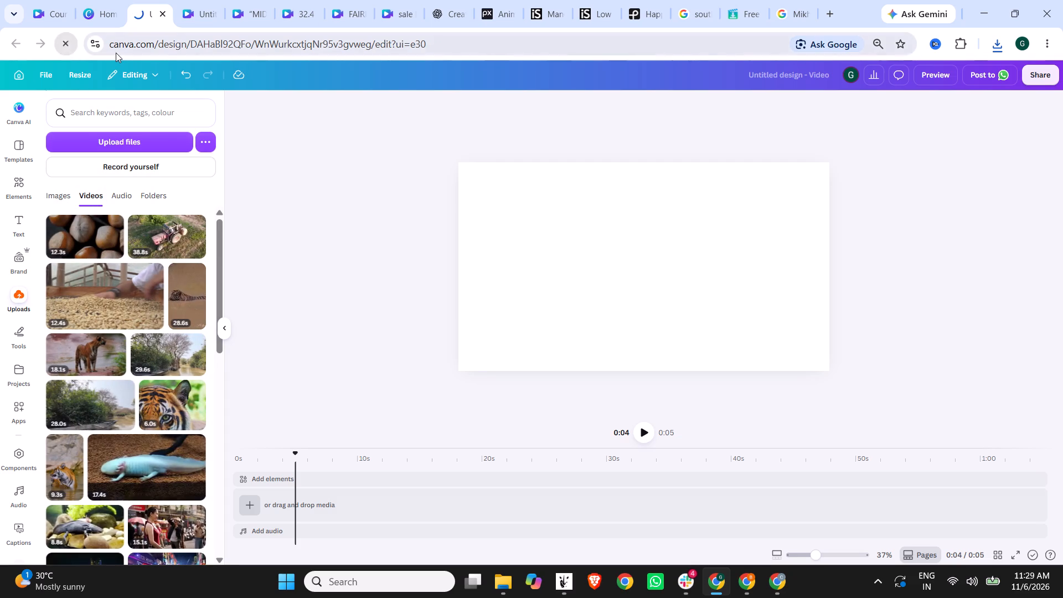
click(34, 0)
click(151, 0)
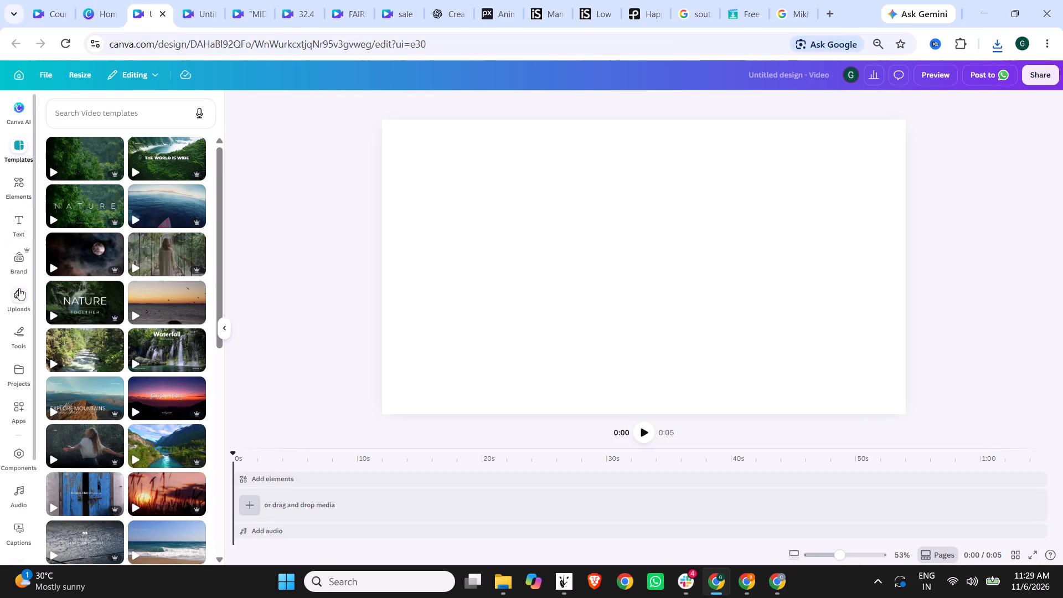
Upload the downloaded mother-and-baby and children's birthday party clips to the untitled video design.
click(18, 298)
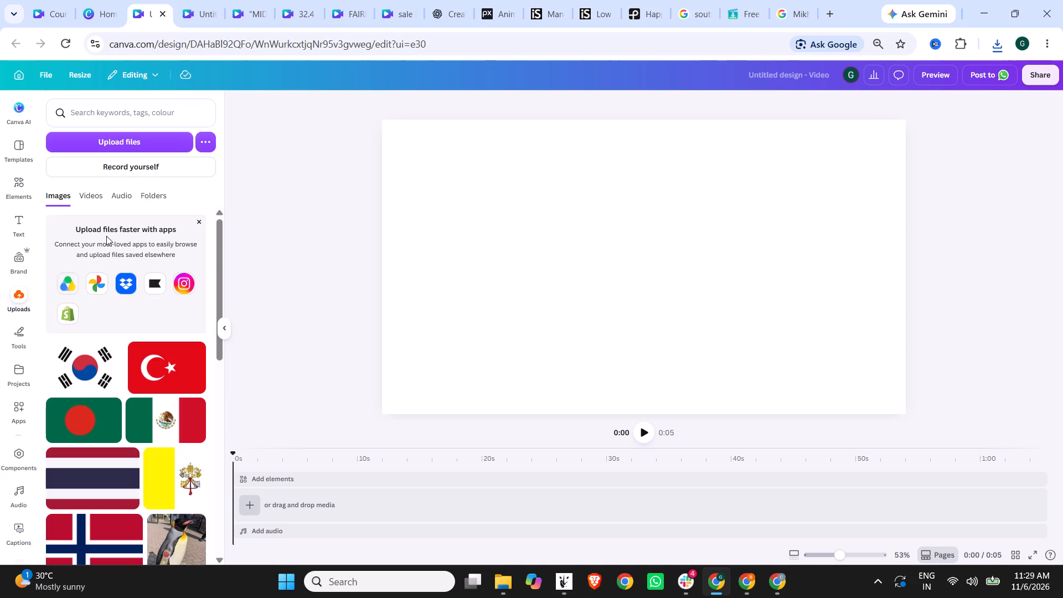
click(22, 290)
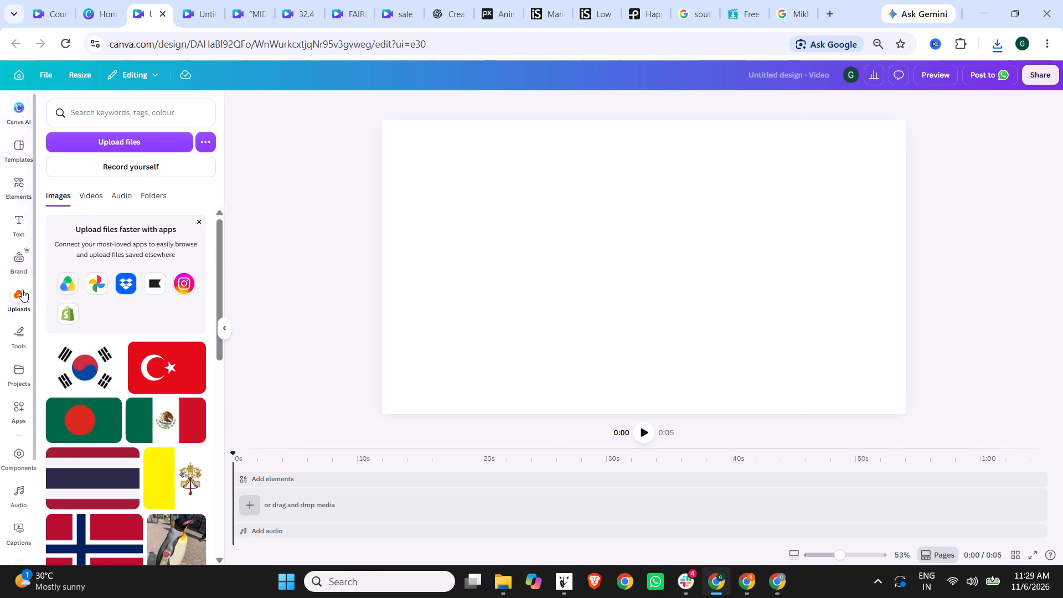
click(19, 292)
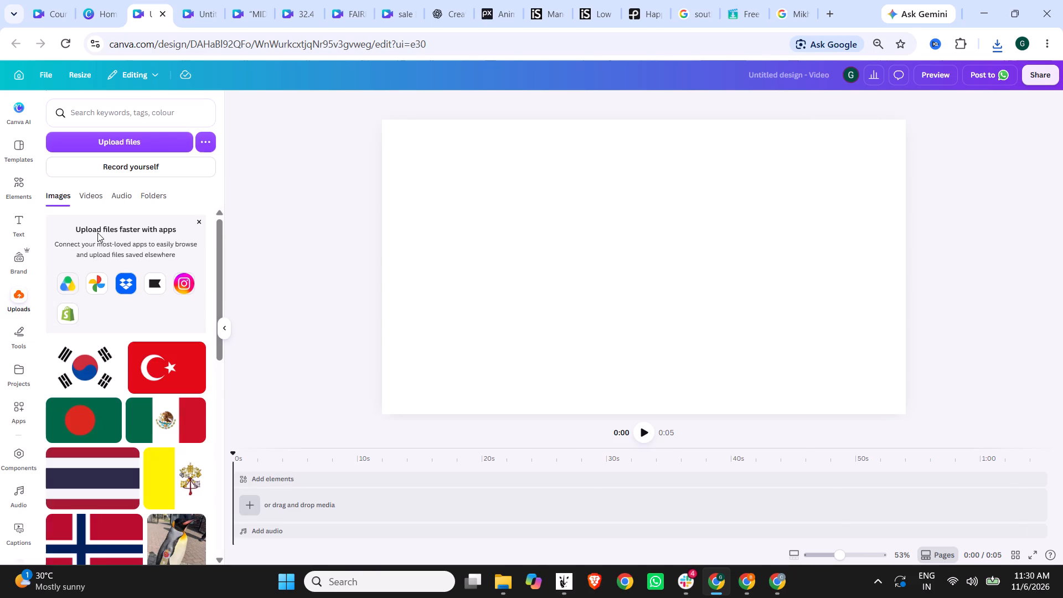
scroll(122, 313, down, 5)
scroll(130, 333, up, 6)
scroll(130, 333, down, 1)
scroll(130, 333, up, 3)
click(145, 141)
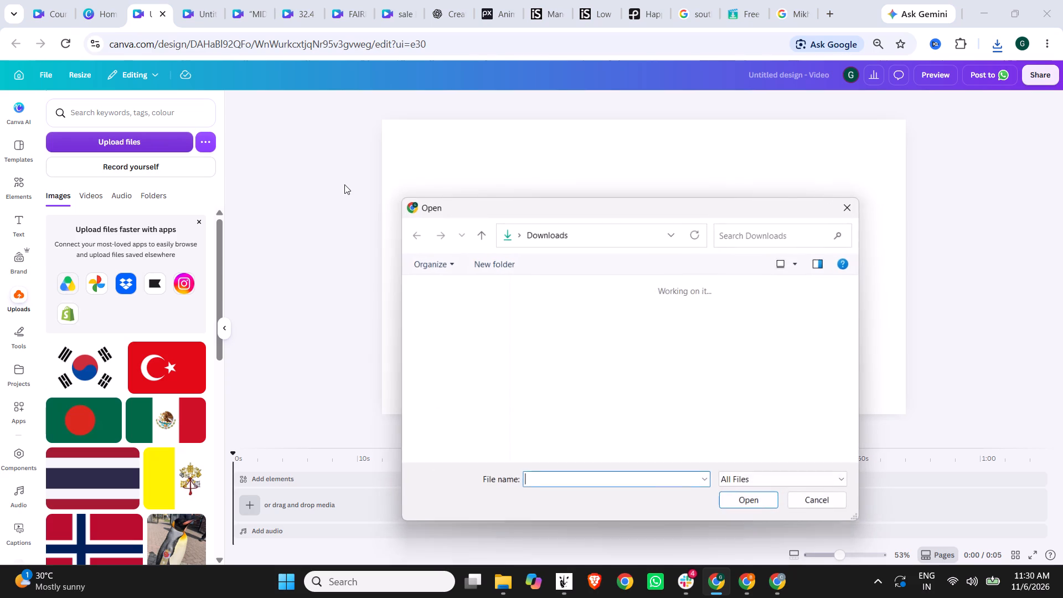
click(541, 314)
ctrl+click(620, 325)
click(746, 502)
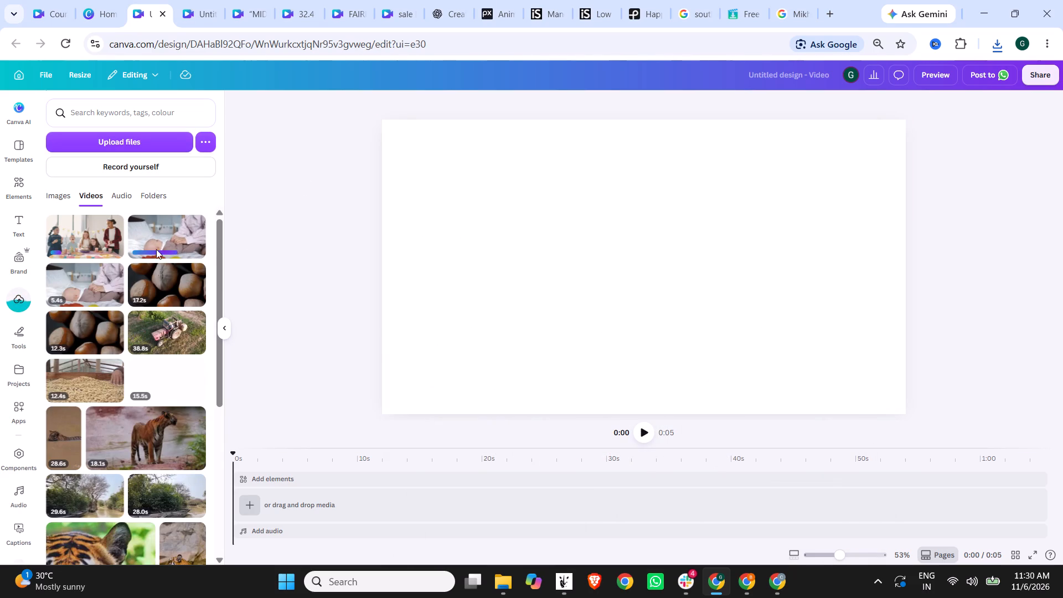
Add the mother-and-baby clip at the timeline's start and the birthday party clip on a track above from about 4 s.
drag(155, 238, 280, 466)
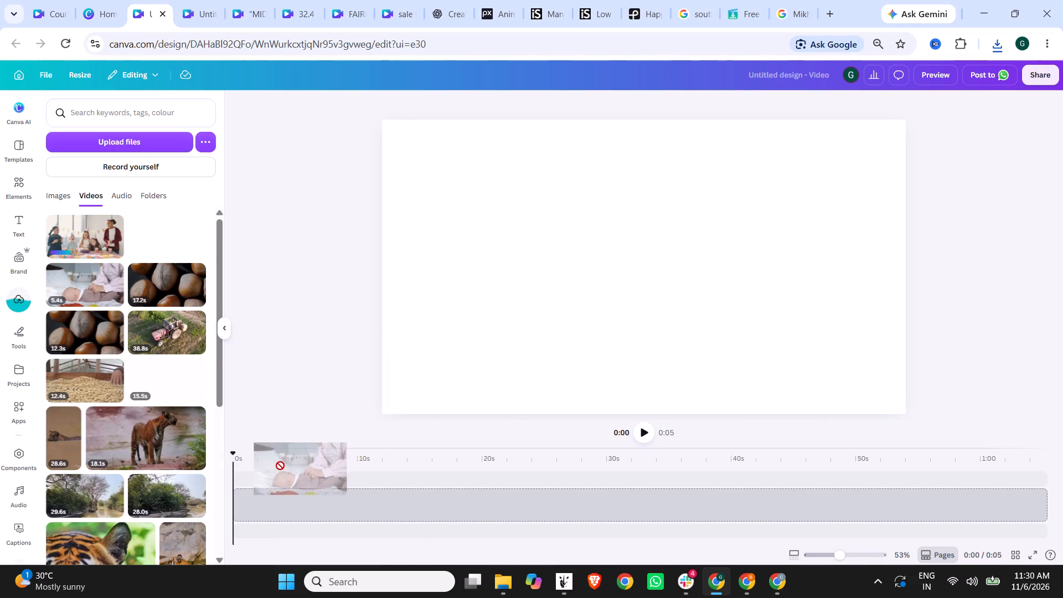
drag(280, 466, 265, 477)
drag(82, 230, 322, 460)
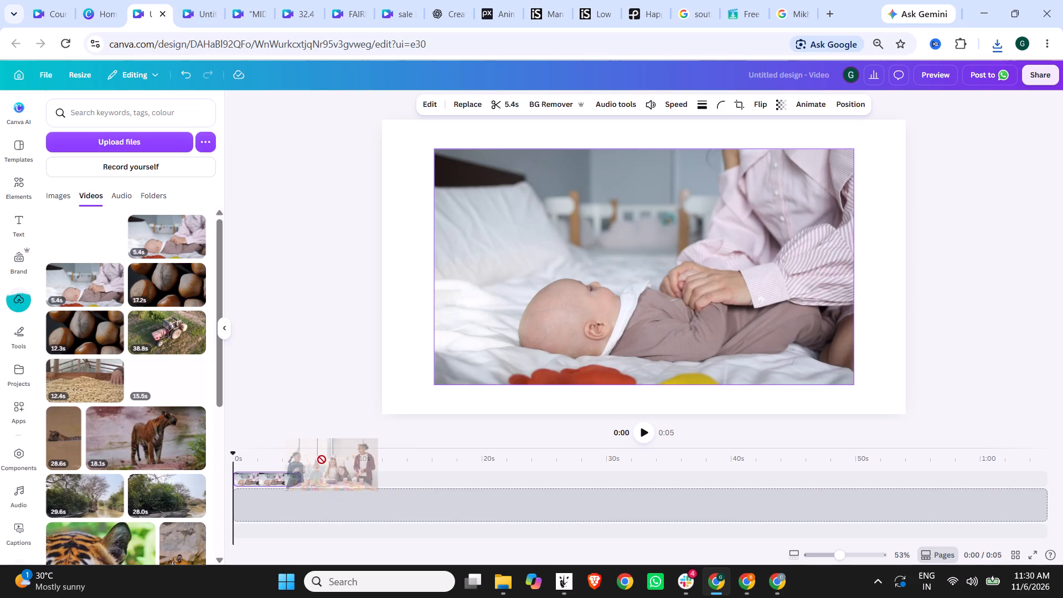
drag(322, 460, 322, 478)
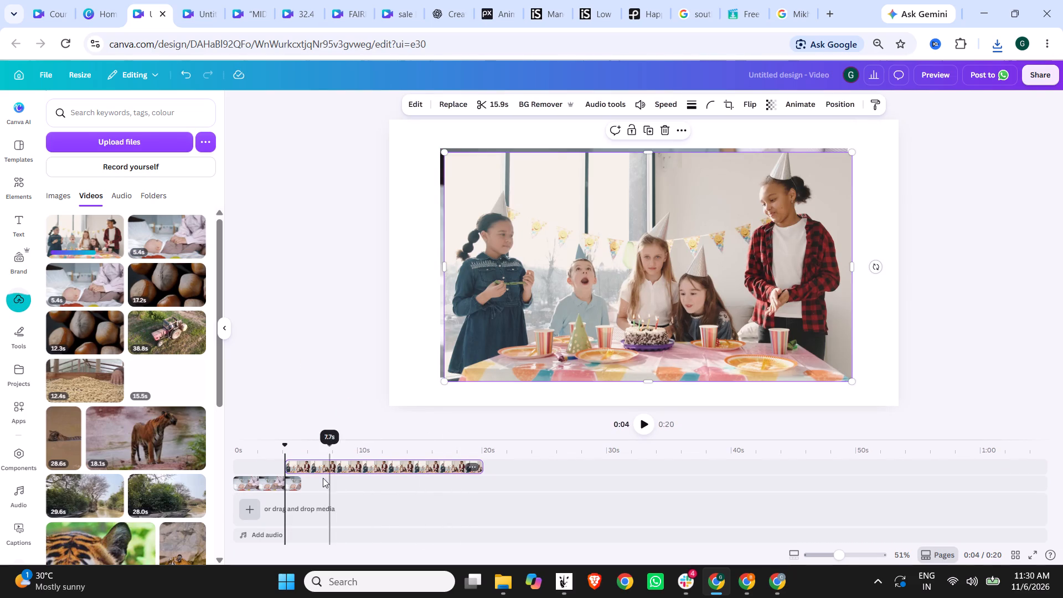
Trim the end of the birthday party clip so it lasts 12.1 s.
drag(481, 463, 424, 463)
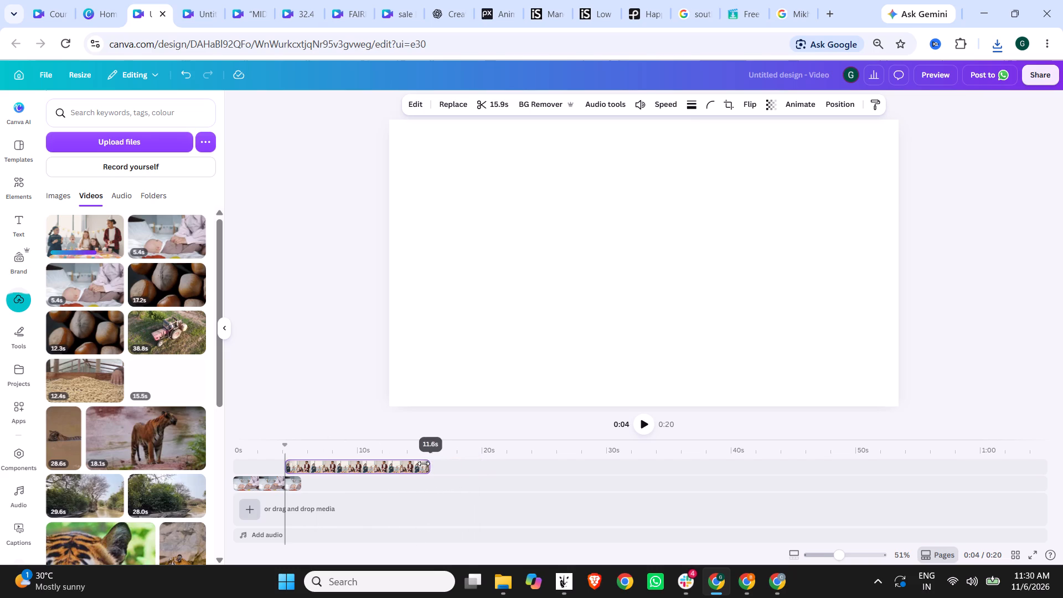
drag(424, 463, 472, 463)
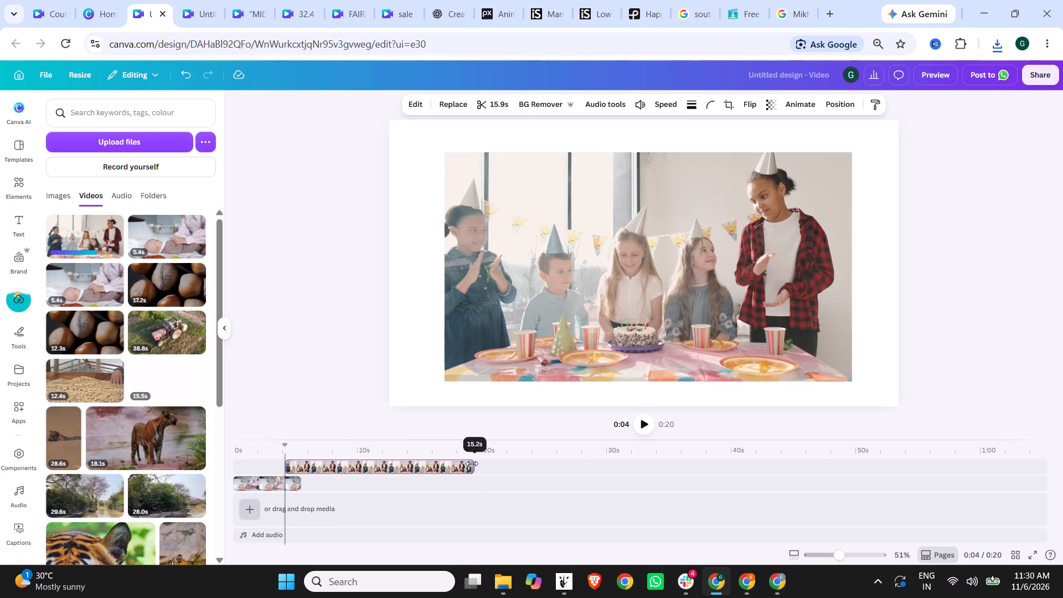
drag(472, 463, 434, 464)
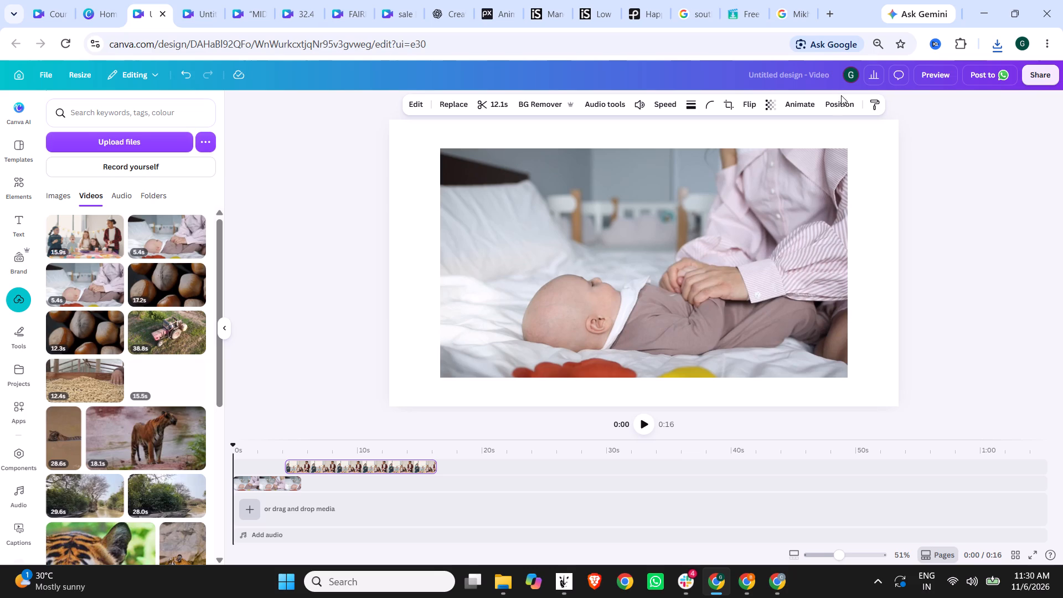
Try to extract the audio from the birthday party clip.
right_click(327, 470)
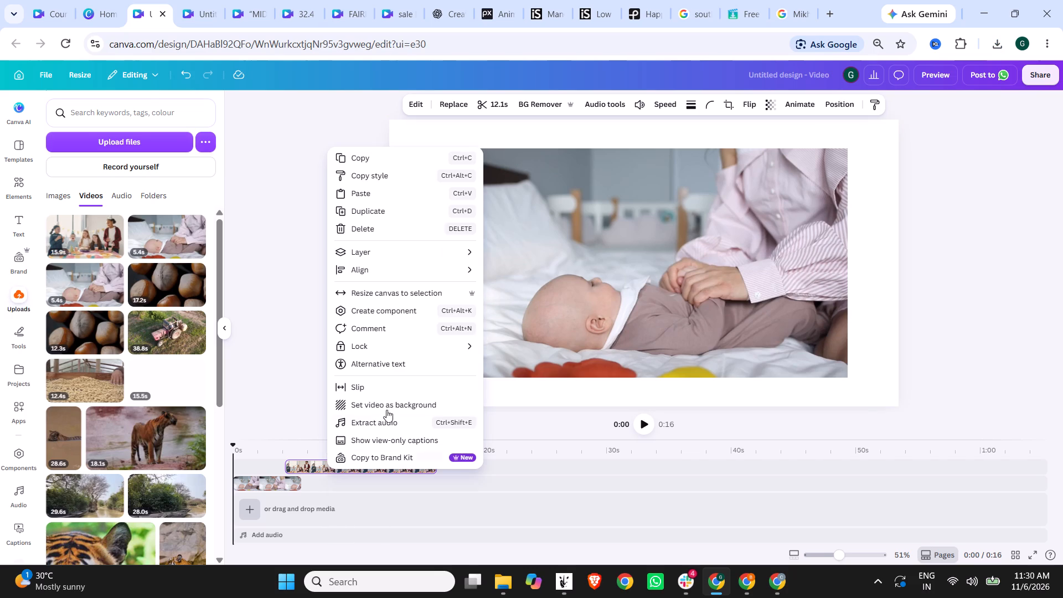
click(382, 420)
Extract the audio from the mother-and-baby clip and delete the resulting audio track.
right_click(280, 481)
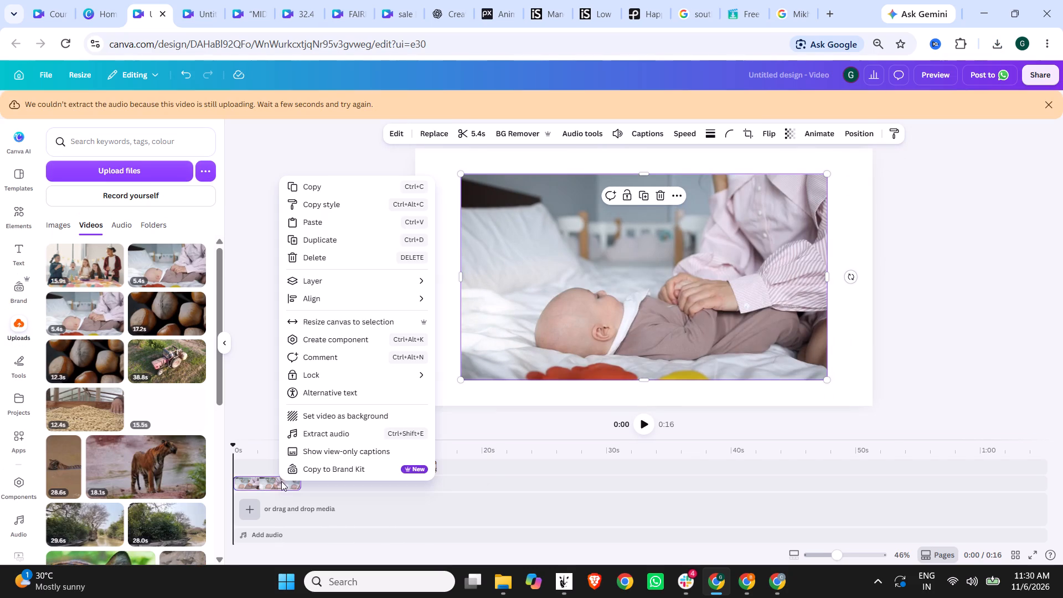
click(345, 427)
scroll(384, 463, down, 1)
scroll(275, 541, down, 1)
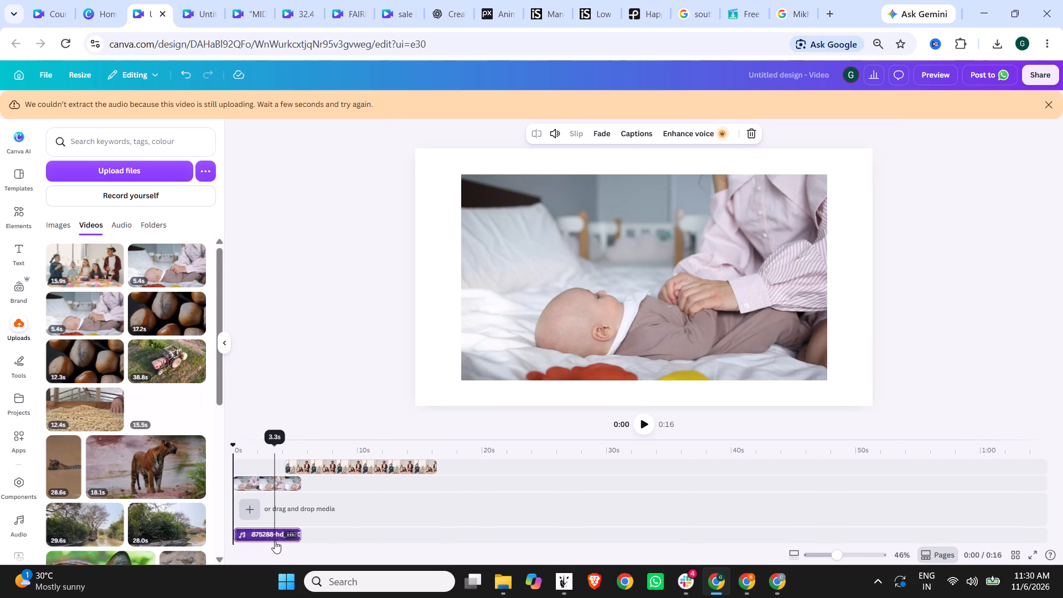
click(272, 533)
key(Delete)
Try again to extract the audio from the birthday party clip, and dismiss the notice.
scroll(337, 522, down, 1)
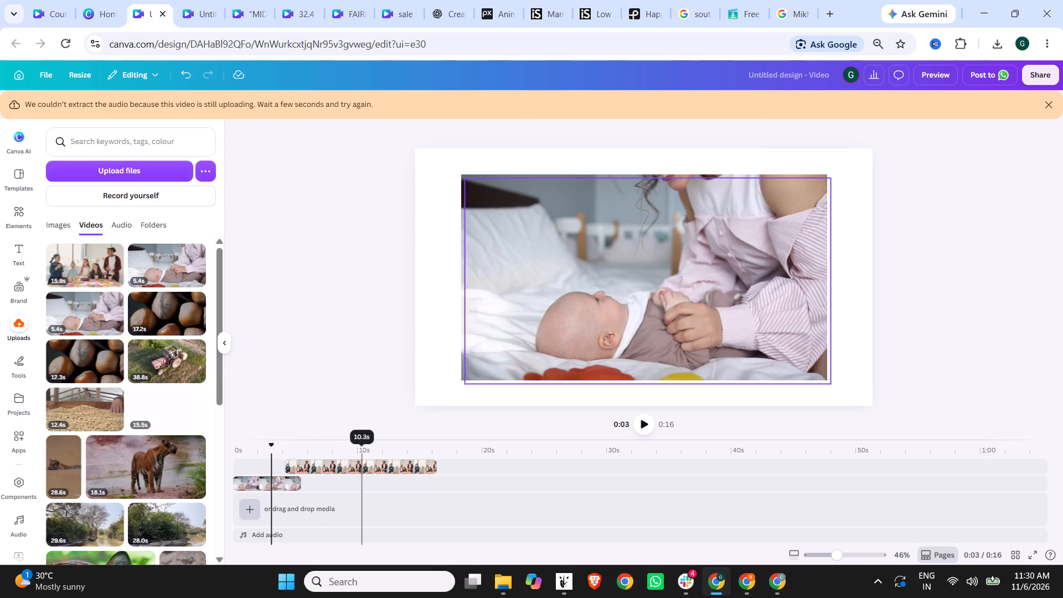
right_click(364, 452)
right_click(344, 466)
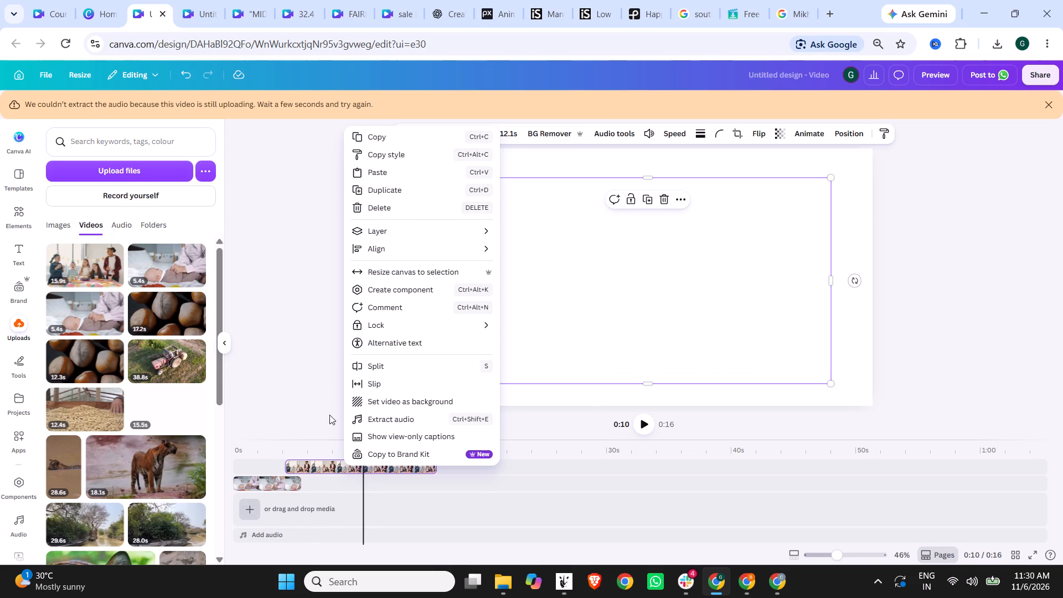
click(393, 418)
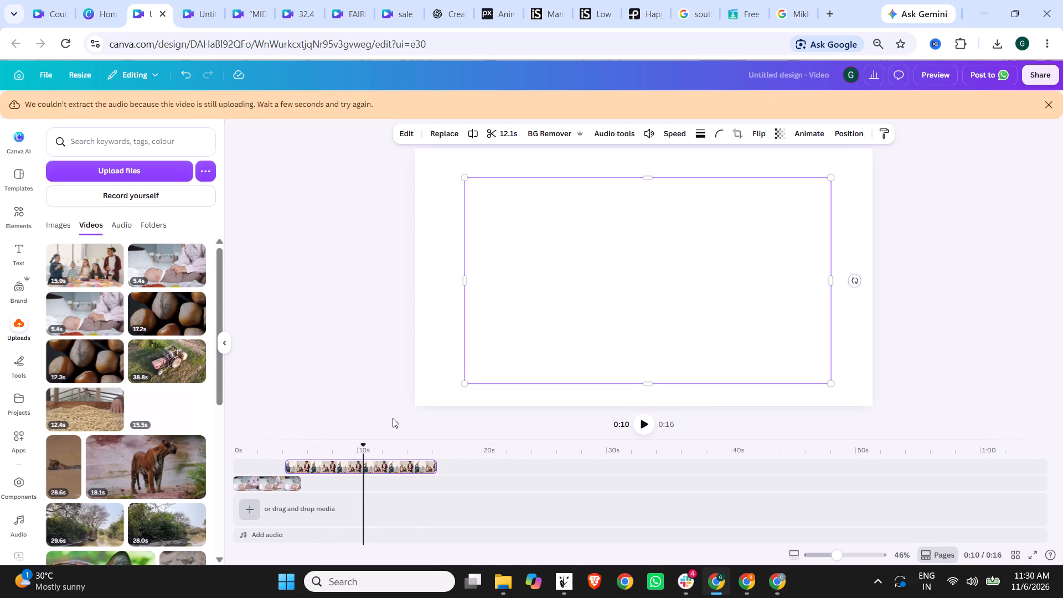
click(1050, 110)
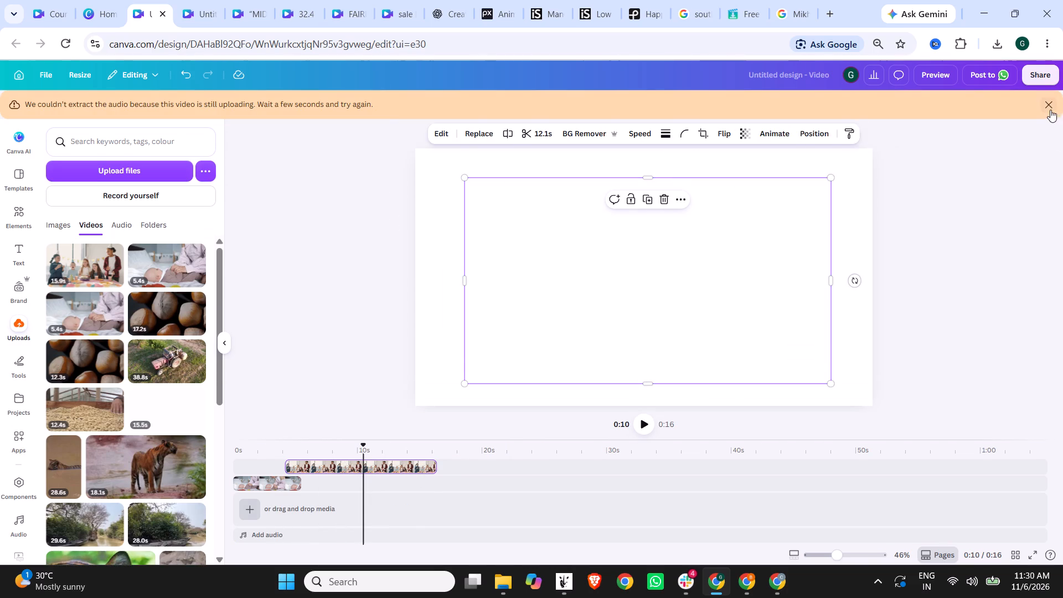
Move the birthday party clip to the page's upper-left corner and enlarge it to fill the whole page.
click(474, 315)
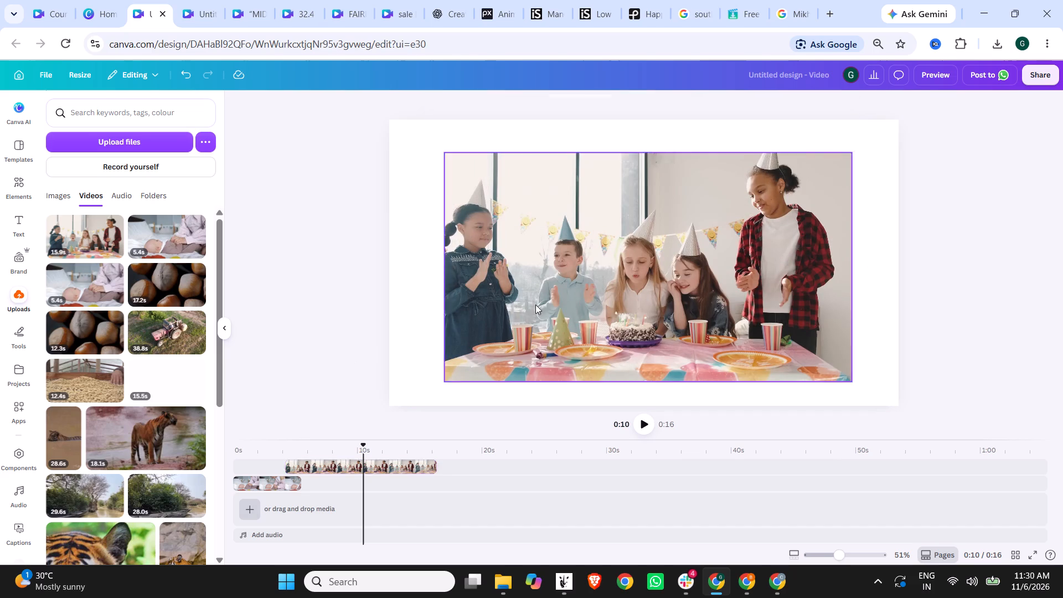
drag(535, 305, 476, 269)
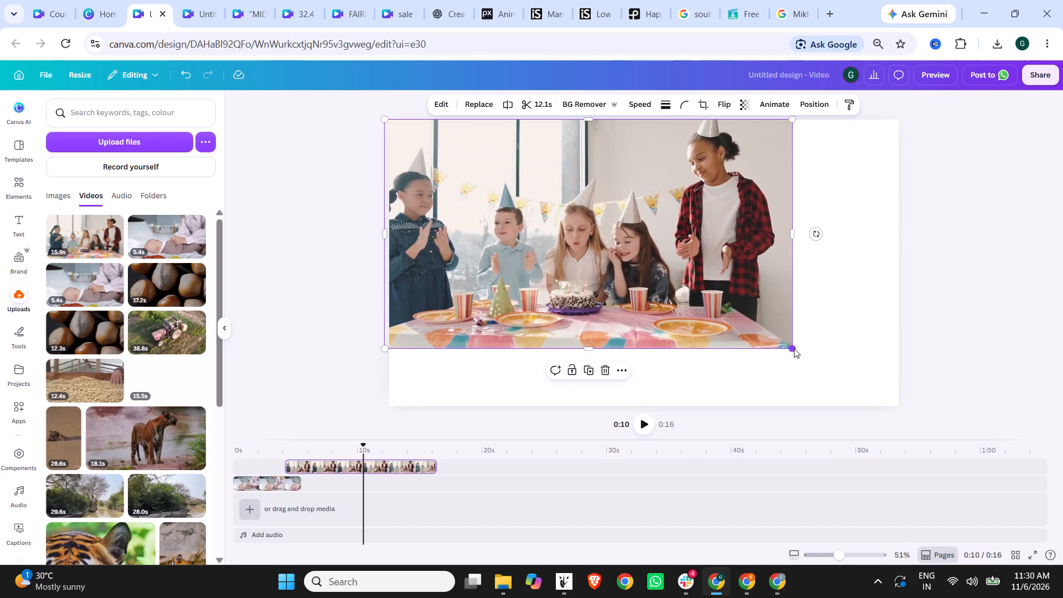
drag(794, 348, 910, 405)
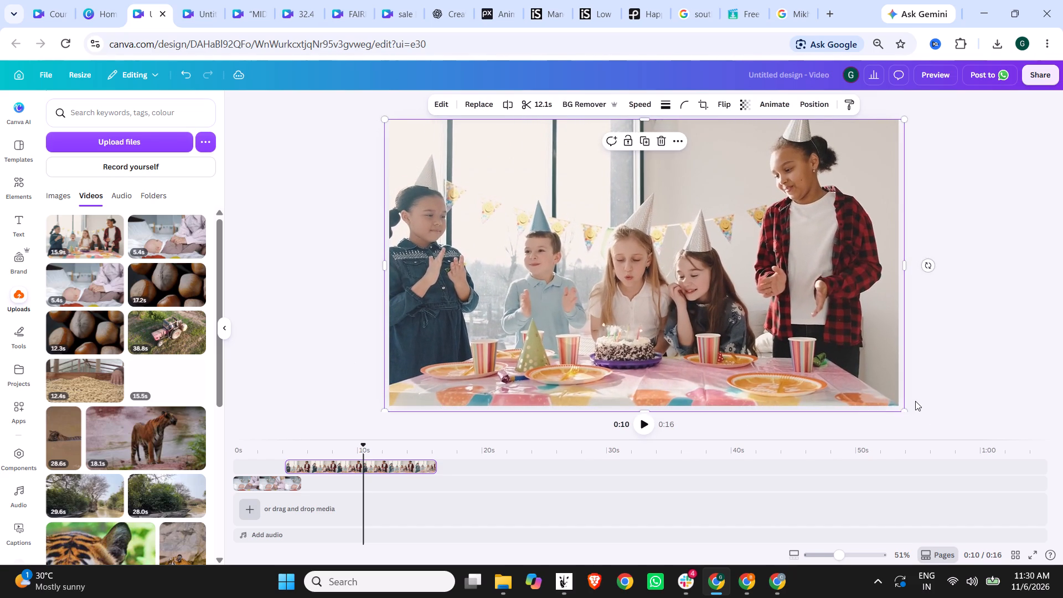
click(915, 401)
Move the mother-and-baby clip to the page's upper-left corner and enlarge it to fill the whole page.
click(284, 487)
drag(637, 262, 577, 236)
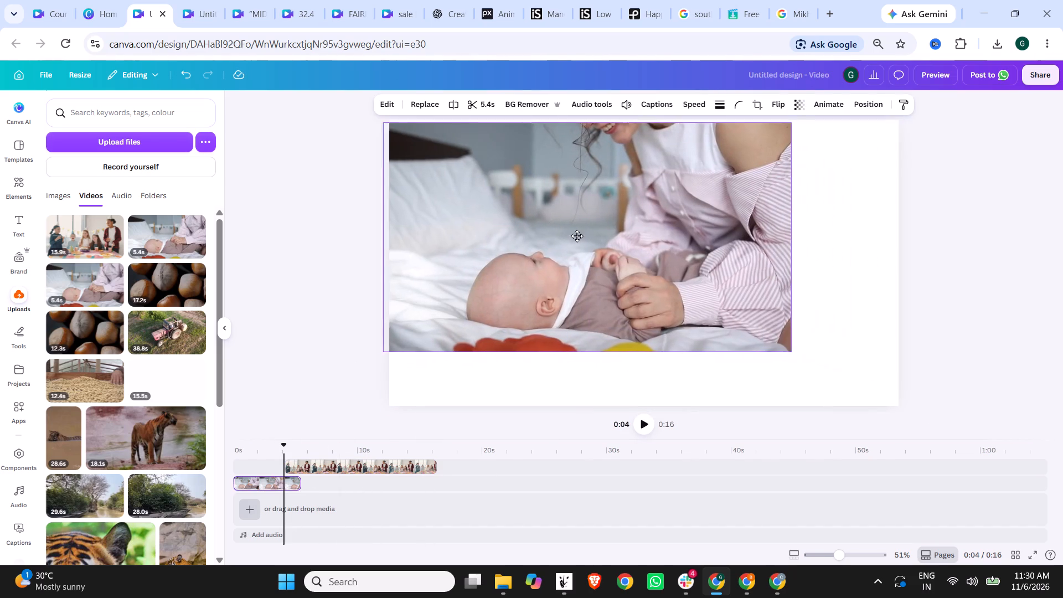
drag(577, 236, 577, 226)
drag(788, 342, 916, 385)
click(933, 369)
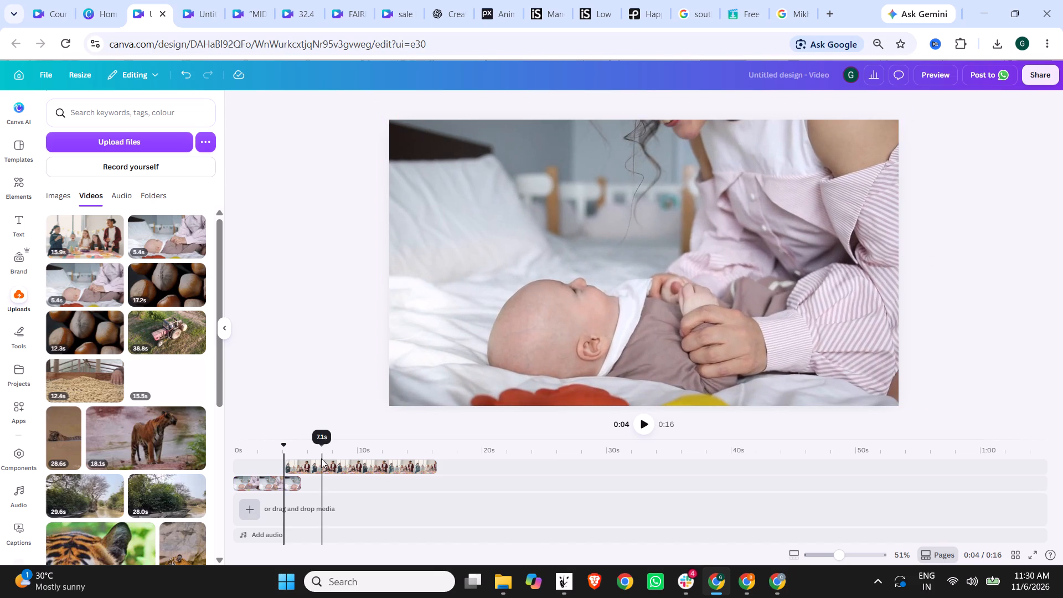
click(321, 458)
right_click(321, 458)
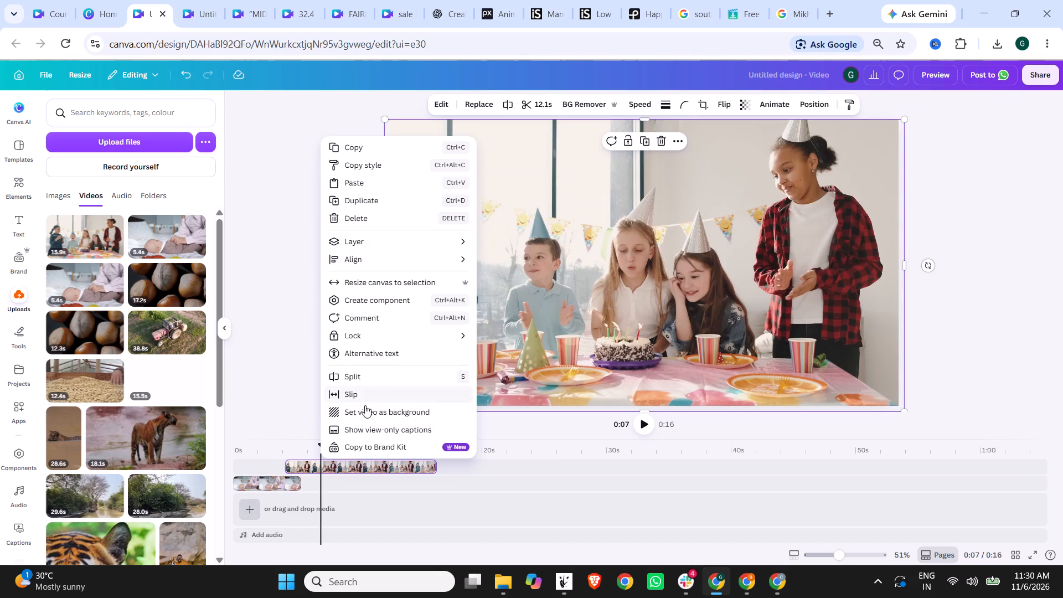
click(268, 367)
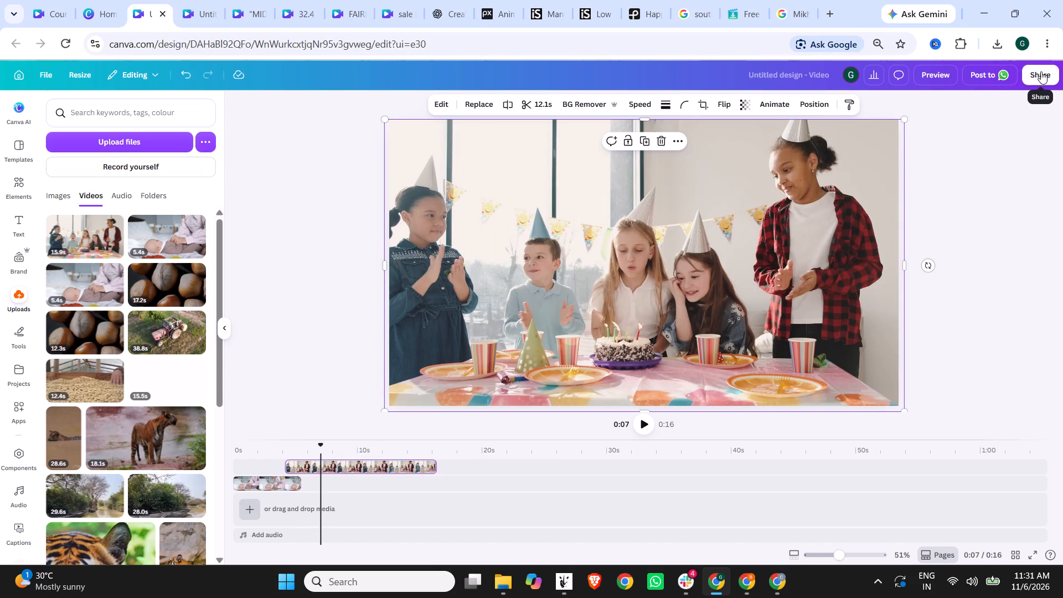
Spot-check both clips on the timeline and download the untitled design as a 1080p MP4 video.
click(280, 446)
click(342, 448)
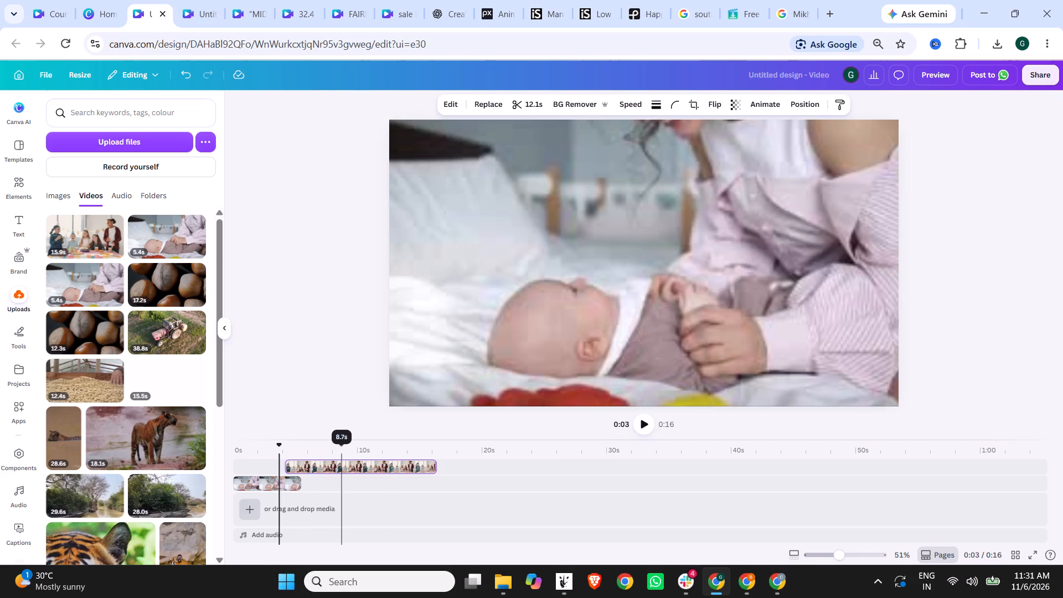
click(1045, 75)
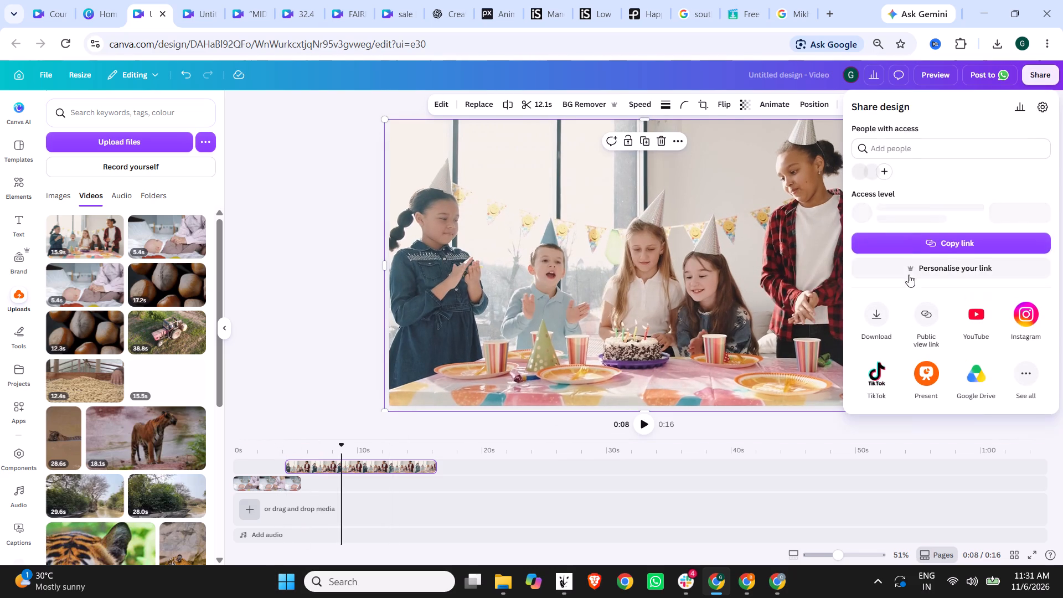
click(877, 325)
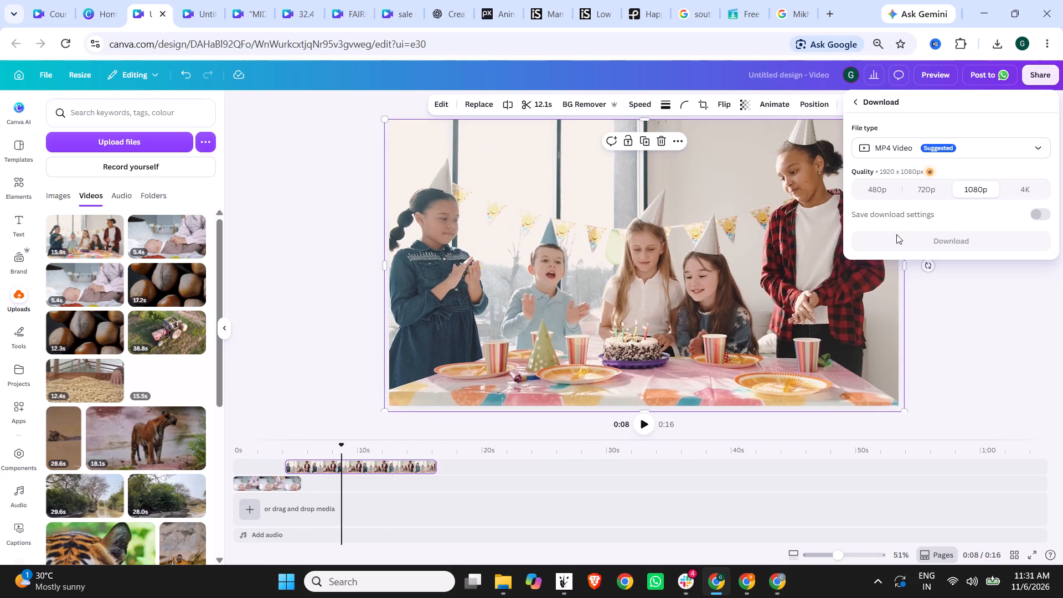
click(901, 235)
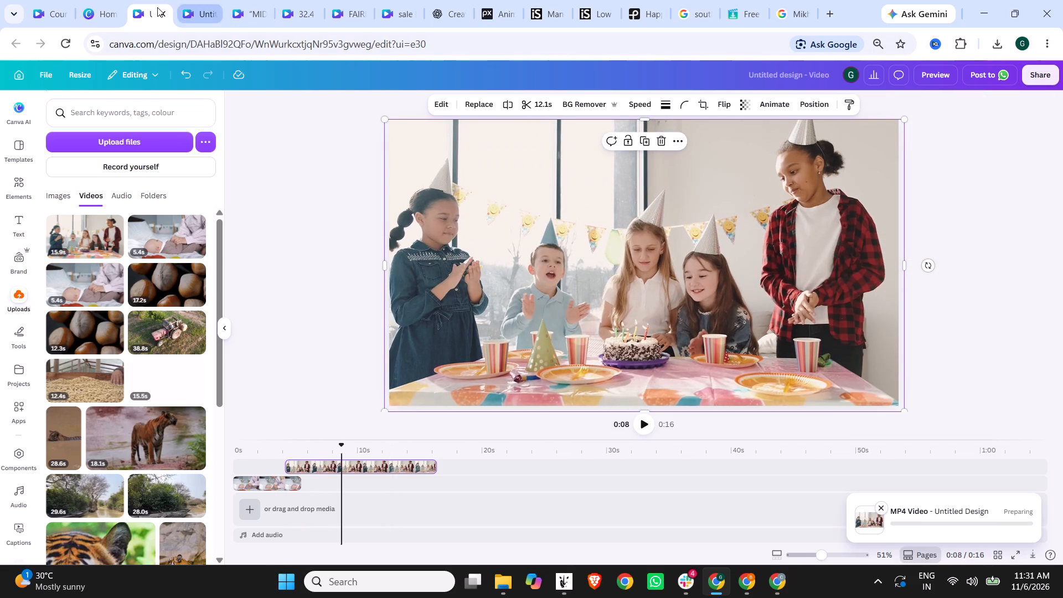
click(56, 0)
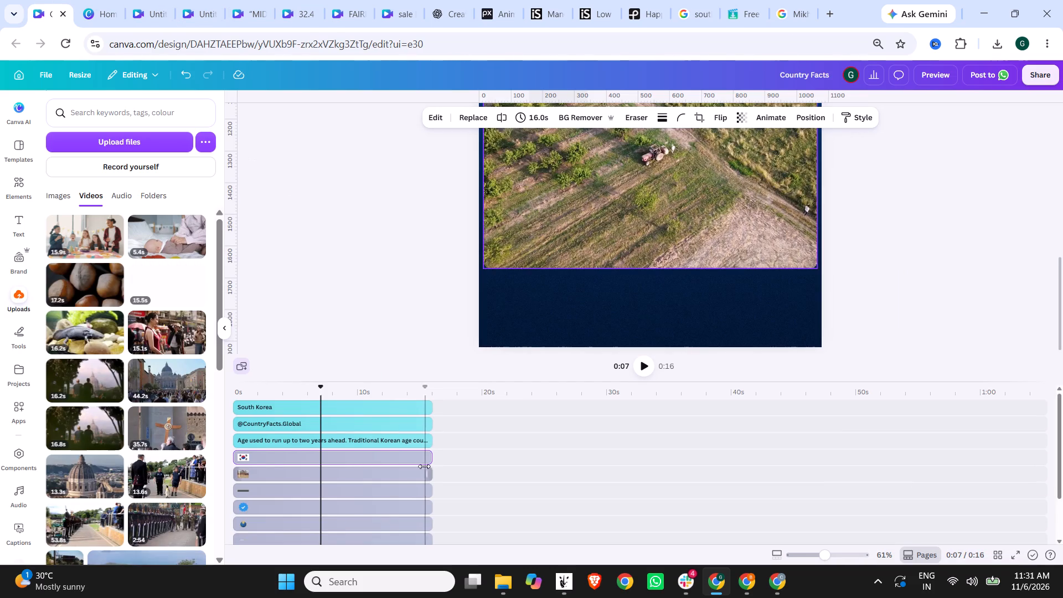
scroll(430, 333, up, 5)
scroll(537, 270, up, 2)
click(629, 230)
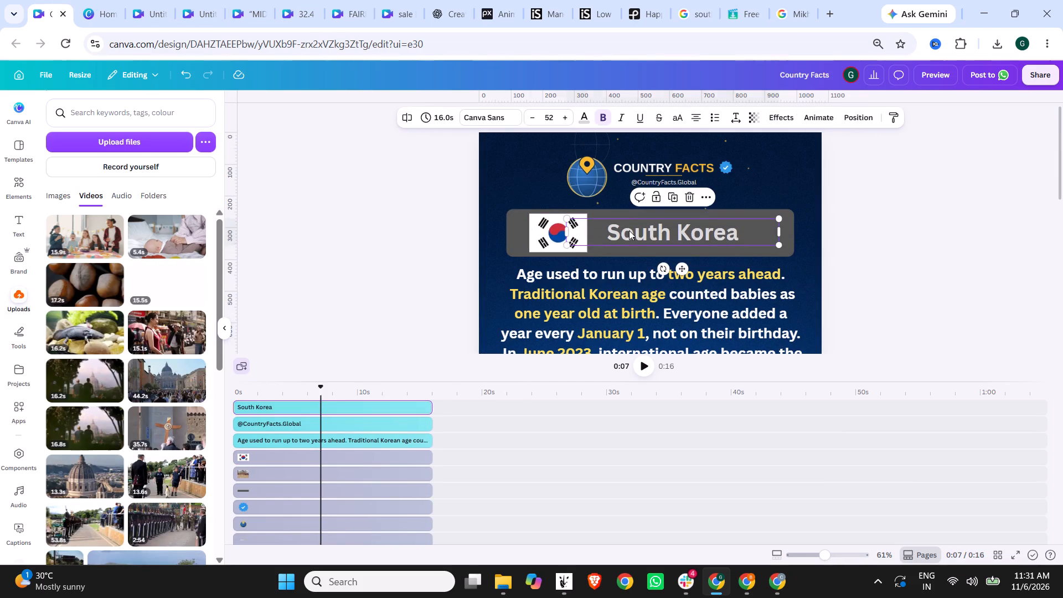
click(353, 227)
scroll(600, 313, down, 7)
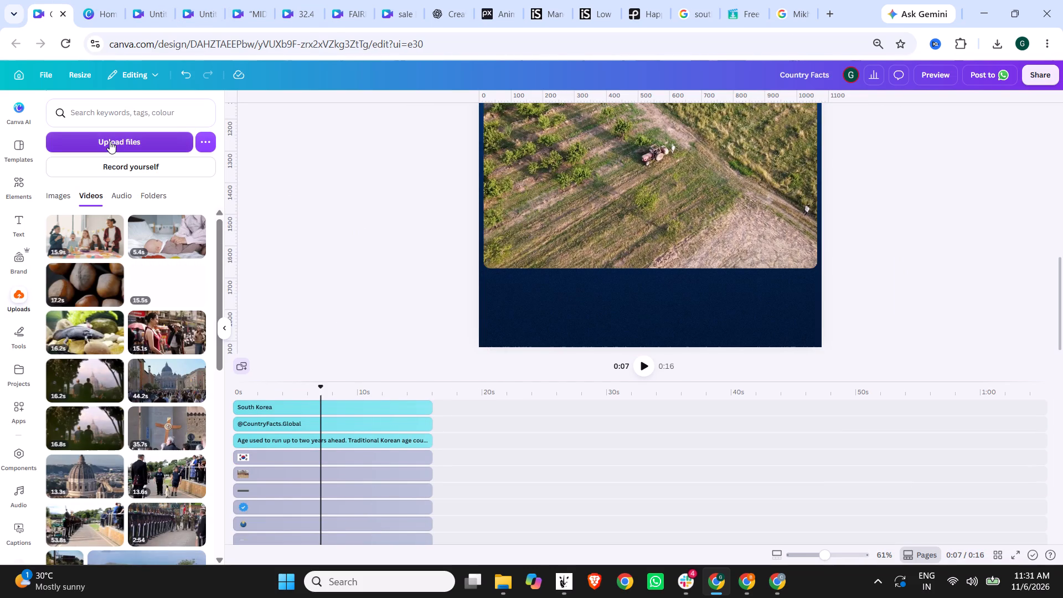
Once the combined clip has downloaded, upload the Untitled design (6) video into the Country Facts design's video uploads.
click(148, 0)
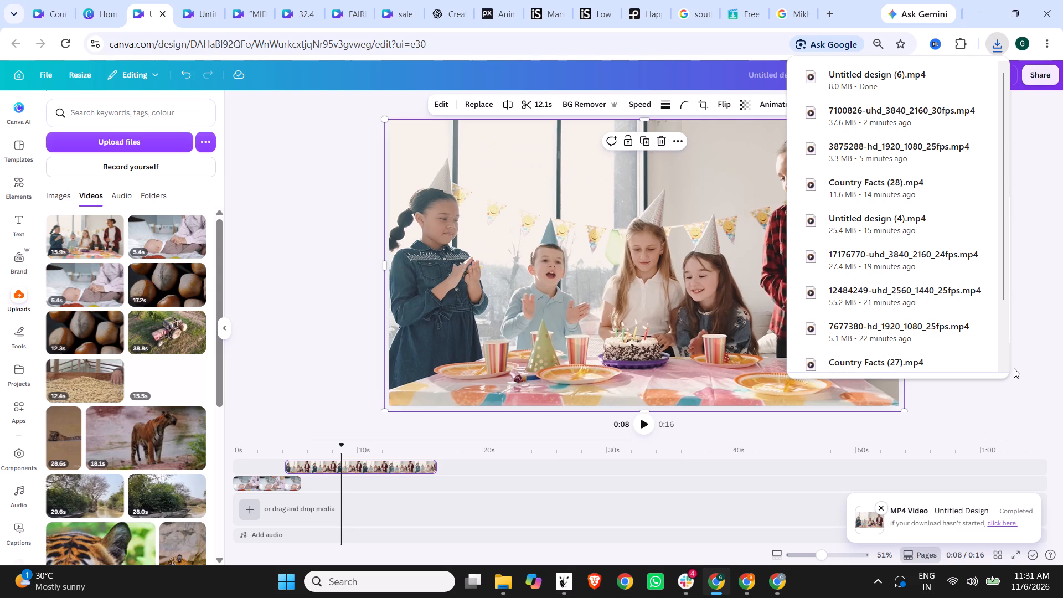
click(58, 0)
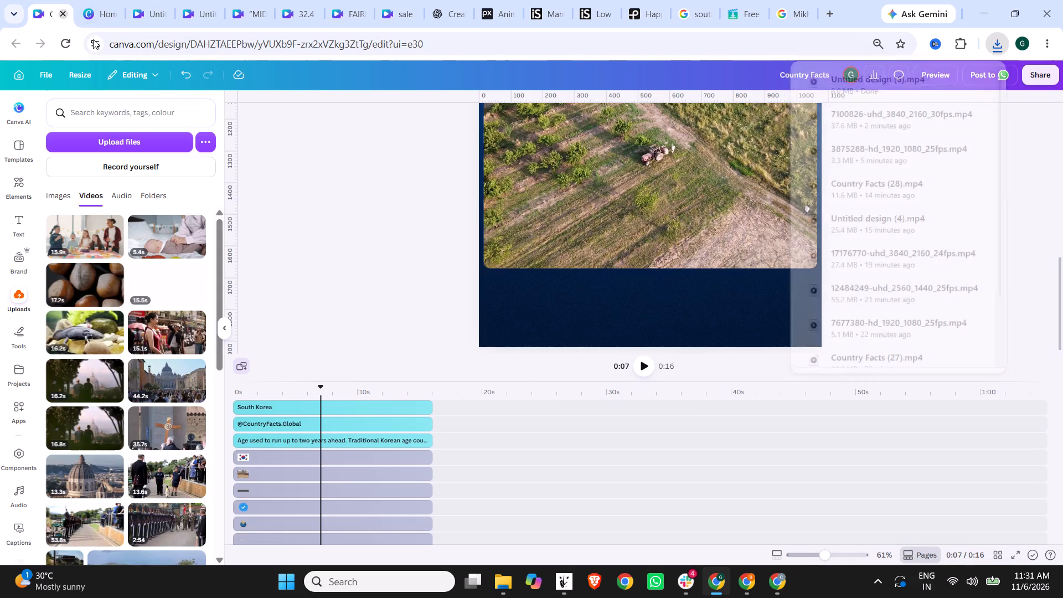
click(138, 152)
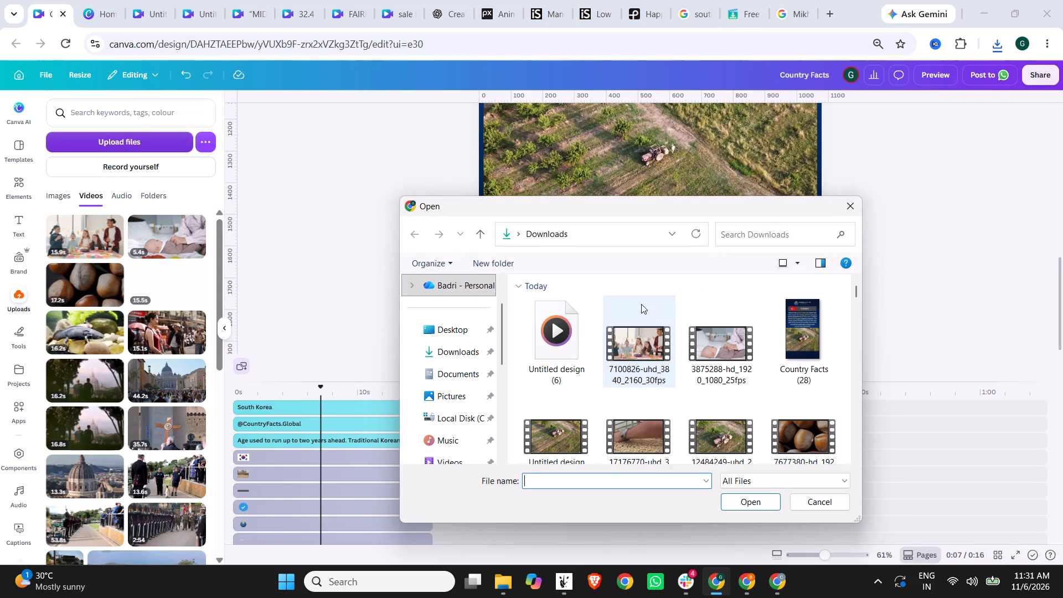
double_click(570, 314)
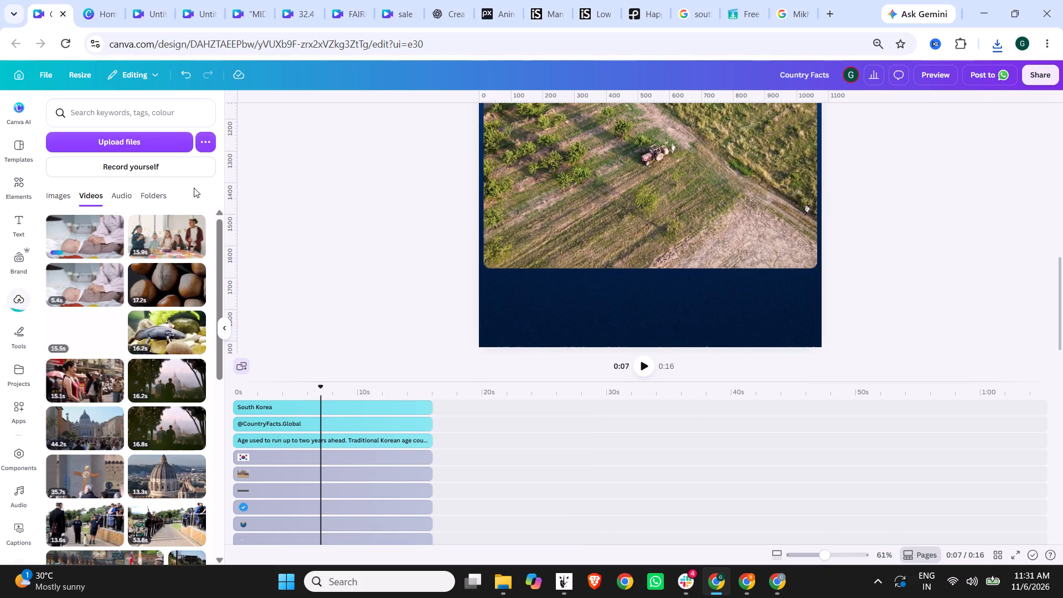
Replace the tractor footage in the frame below the fact text with the newly uploaded combined baby-and-birthday video.
drag(81, 233, 632, 214)
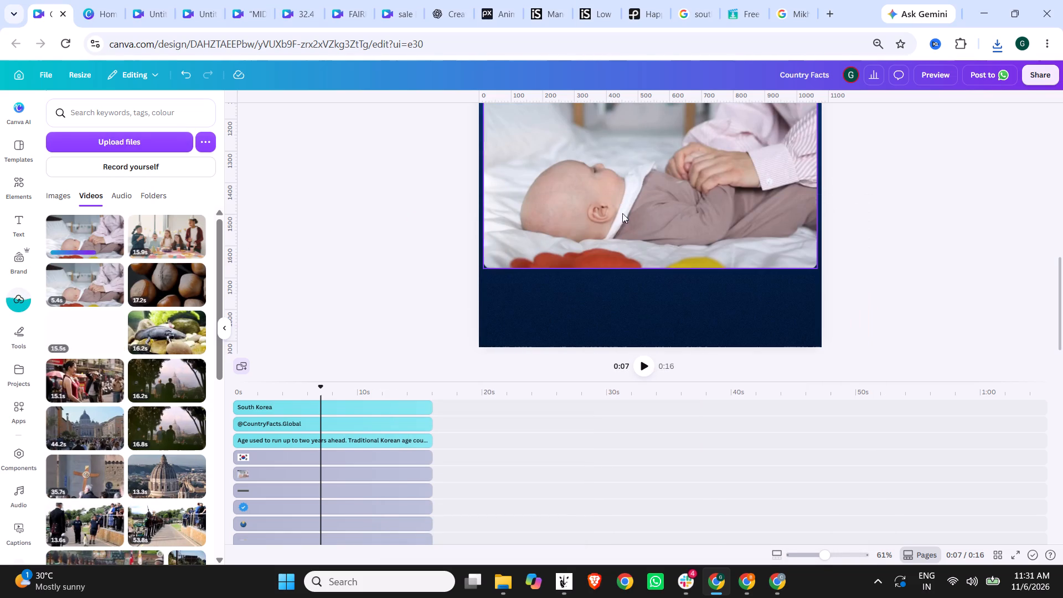
scroll(331, 220, up, 1)
scroll(480, 251, up, 3)
scroll(391, 256, down, 2)
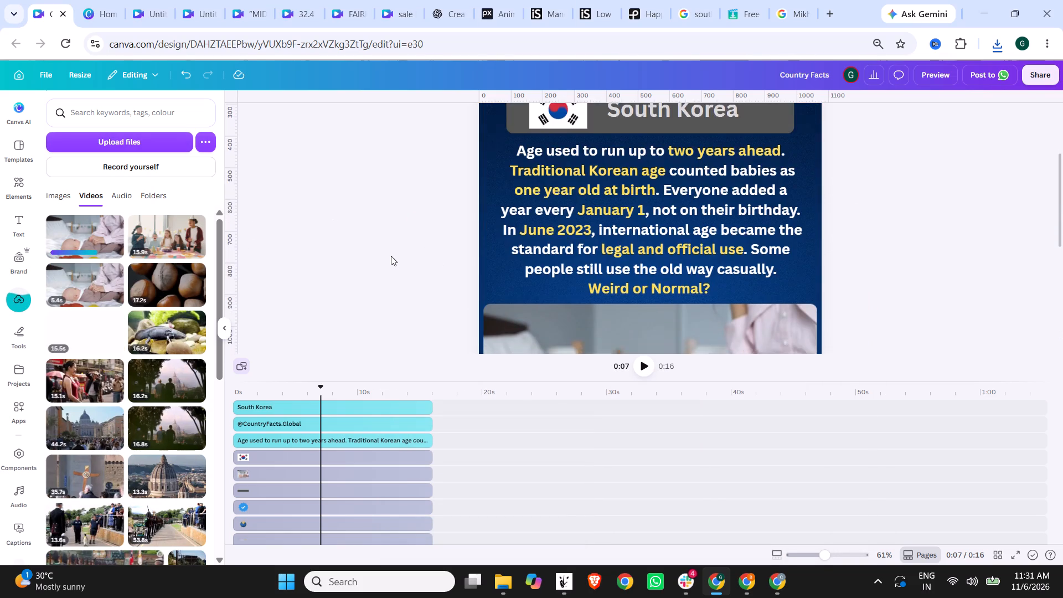
scroll(391, 256, down, 5)
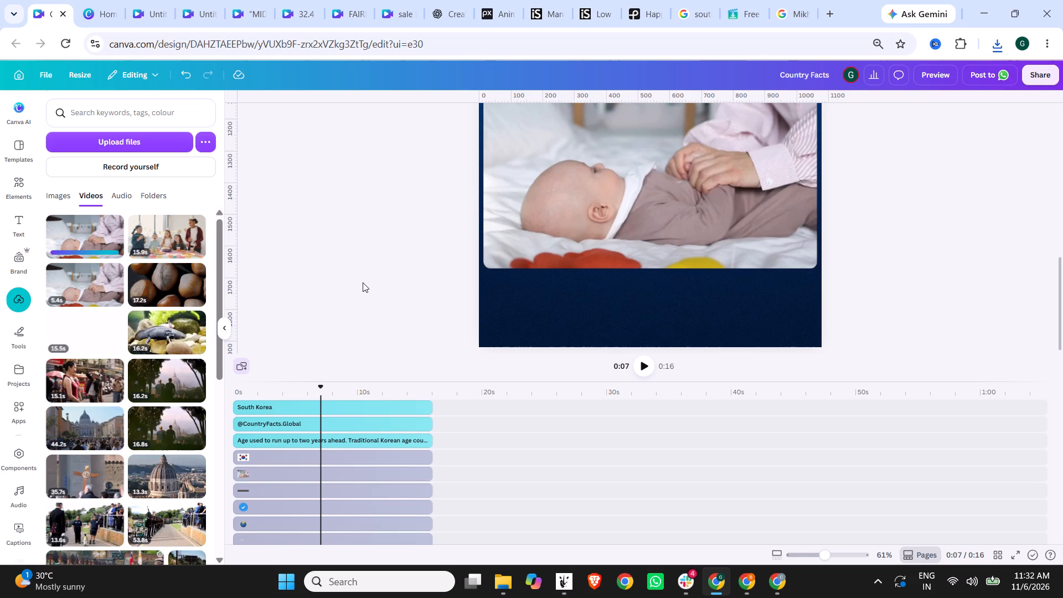
Once the upload has finished processing, play the full-page preview of the South Korea design and close it.
scroll(980, 329, up, 5)
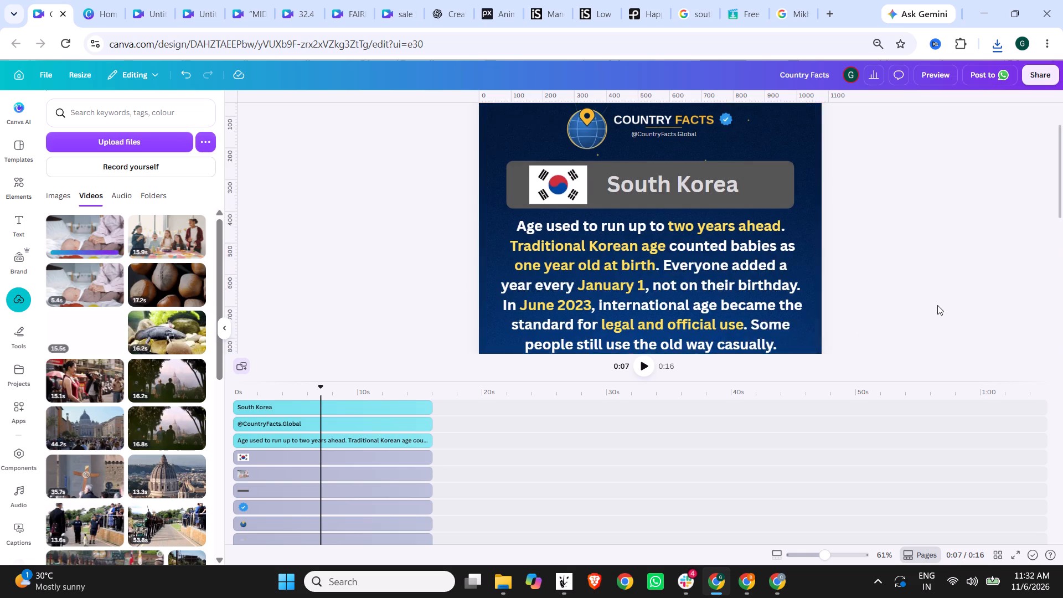
scroll(937, 305, up, 6)
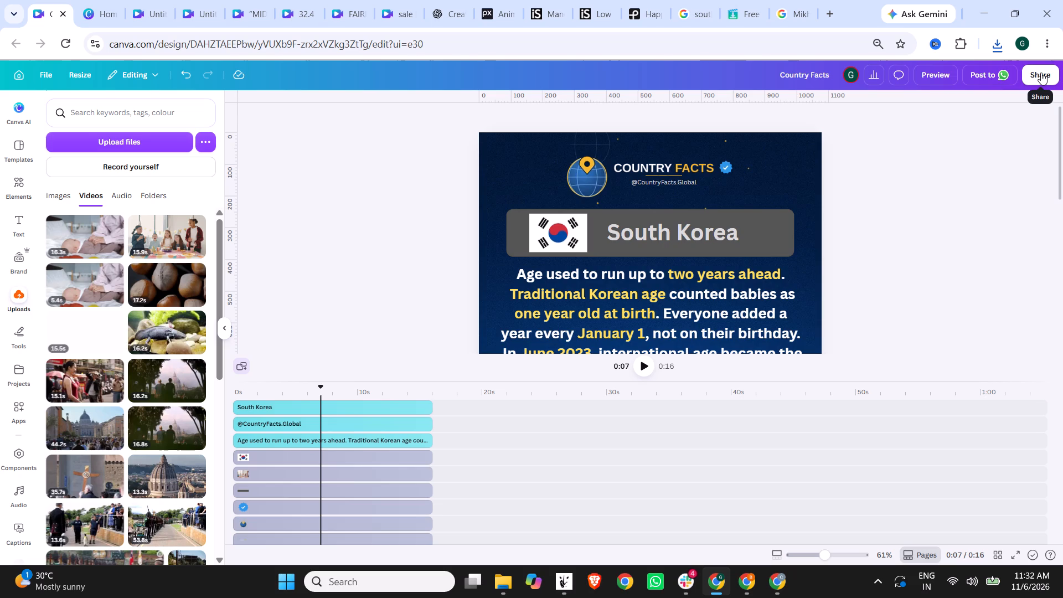
scroll(650, 301, down, 1)
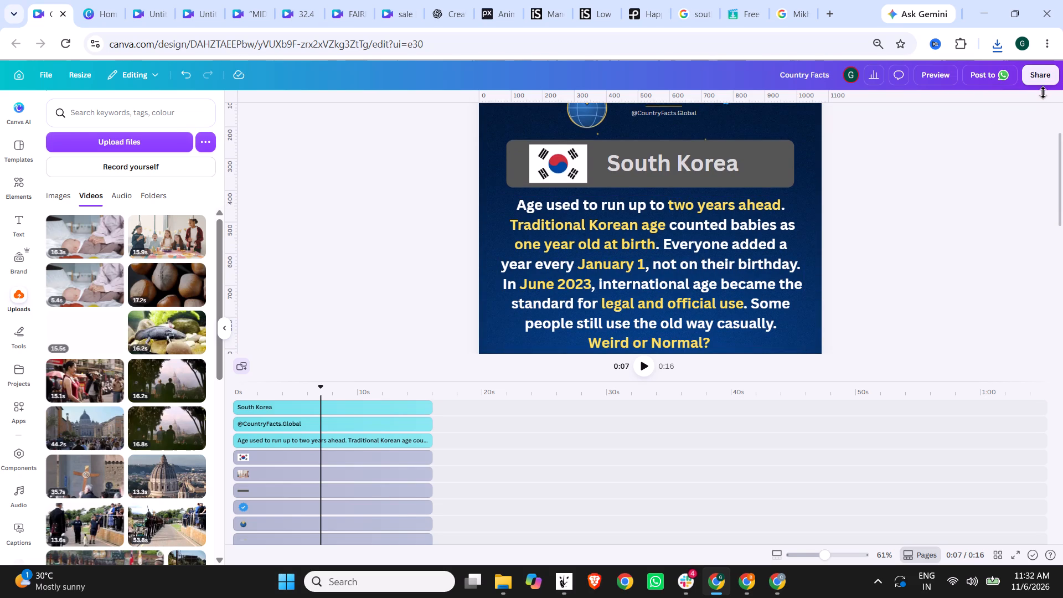
click(1043, 85)
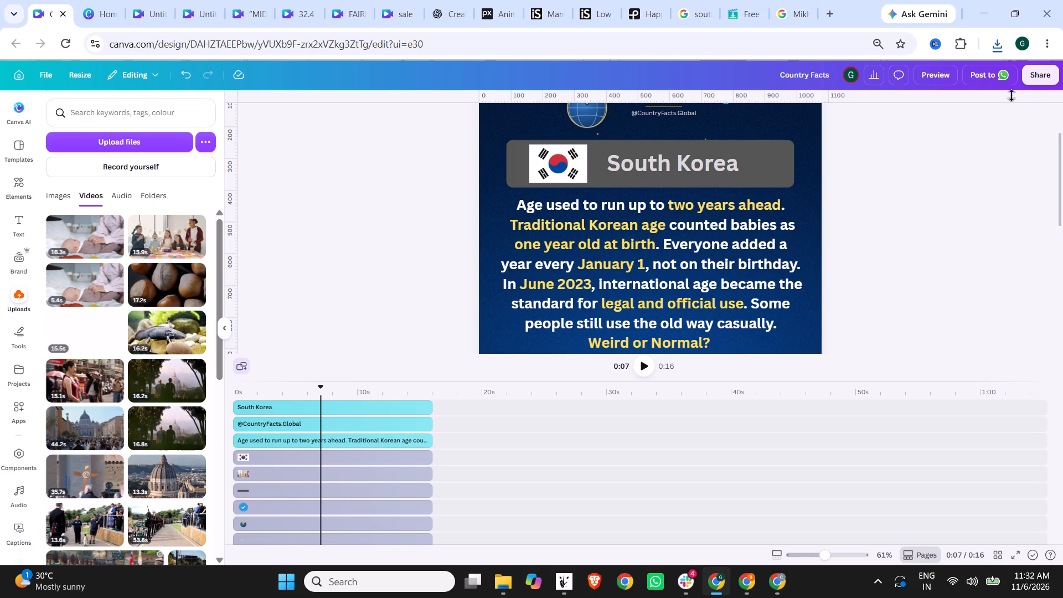
click(1045, 69)
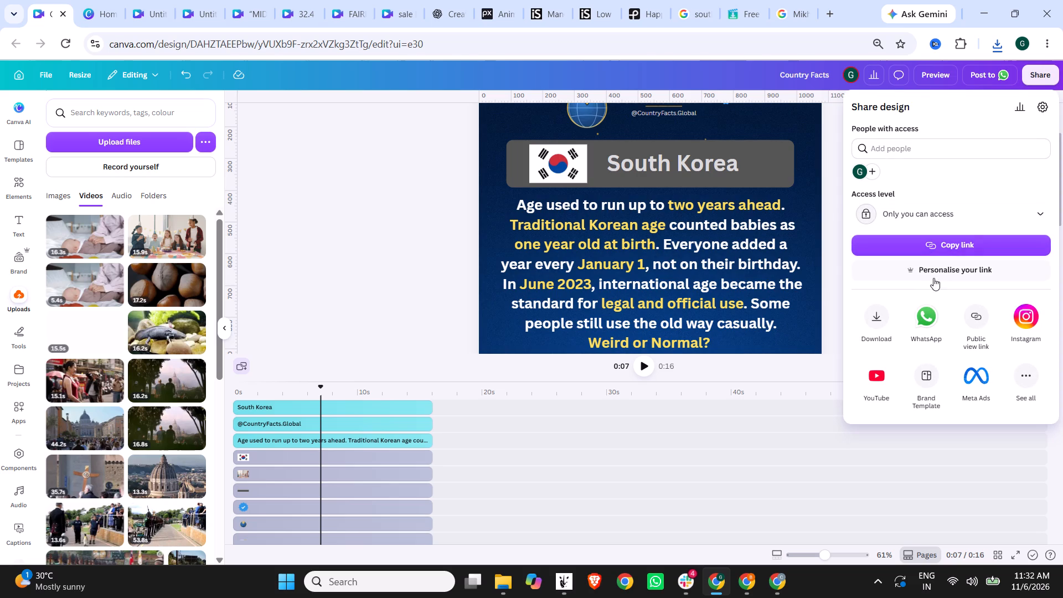
click(934, 83)
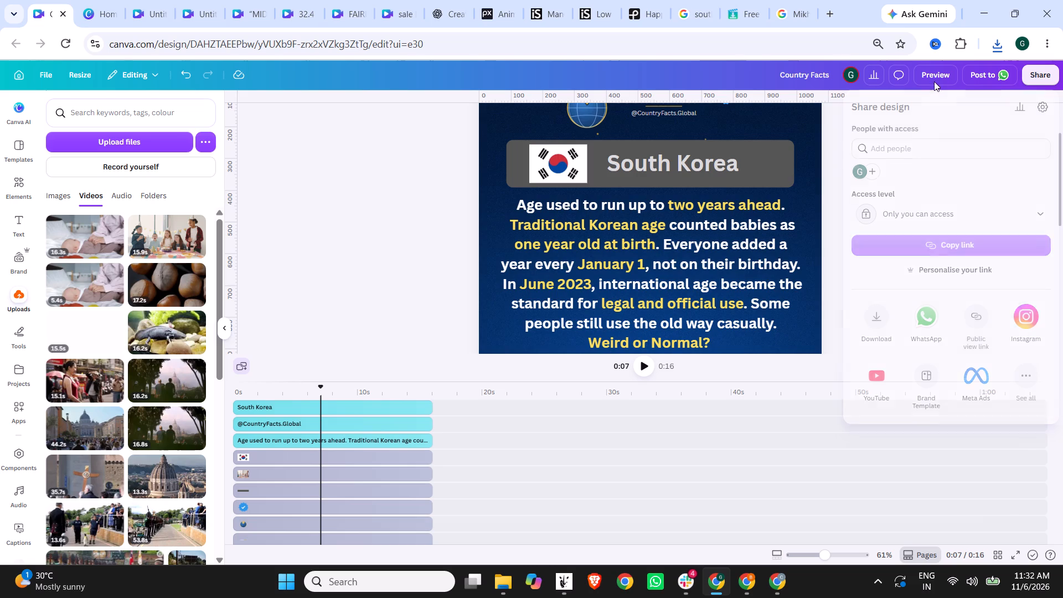
click(935, 76)
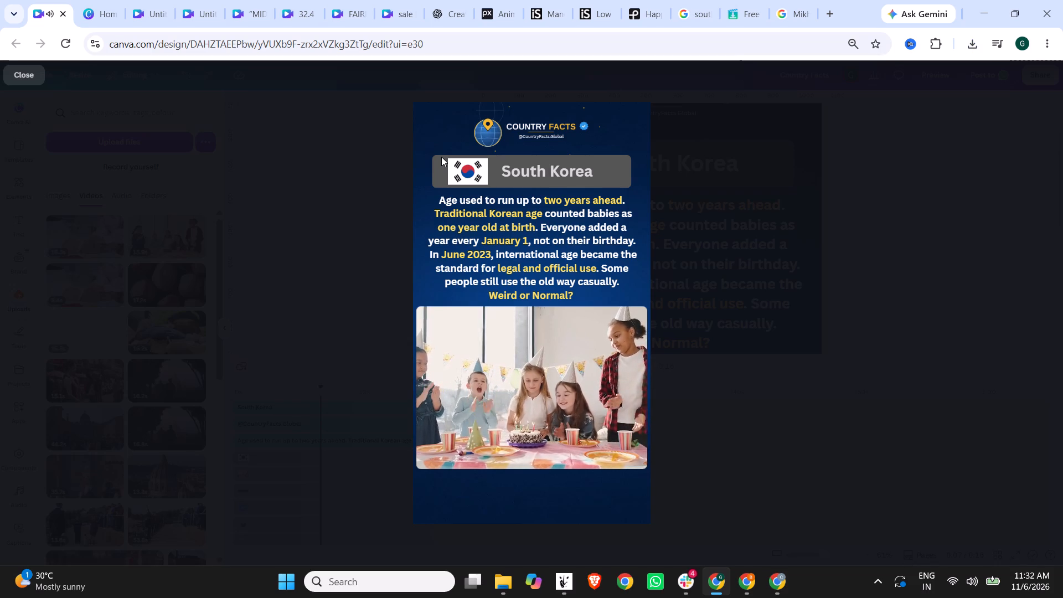
click(340, 250)
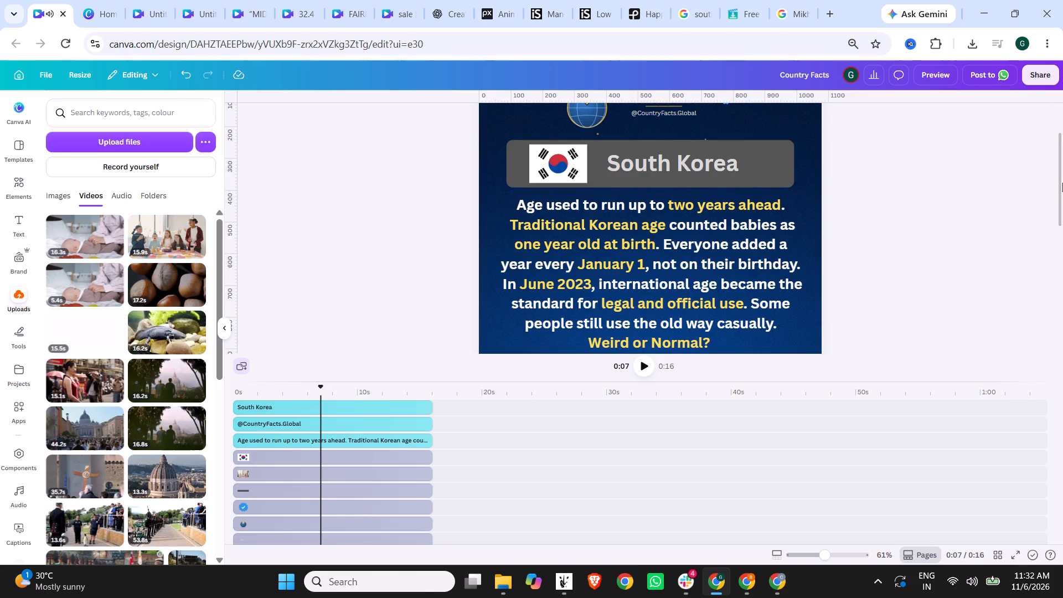
Download the Country Facts design as a 1080p MP4 video.
click(1040, 77)
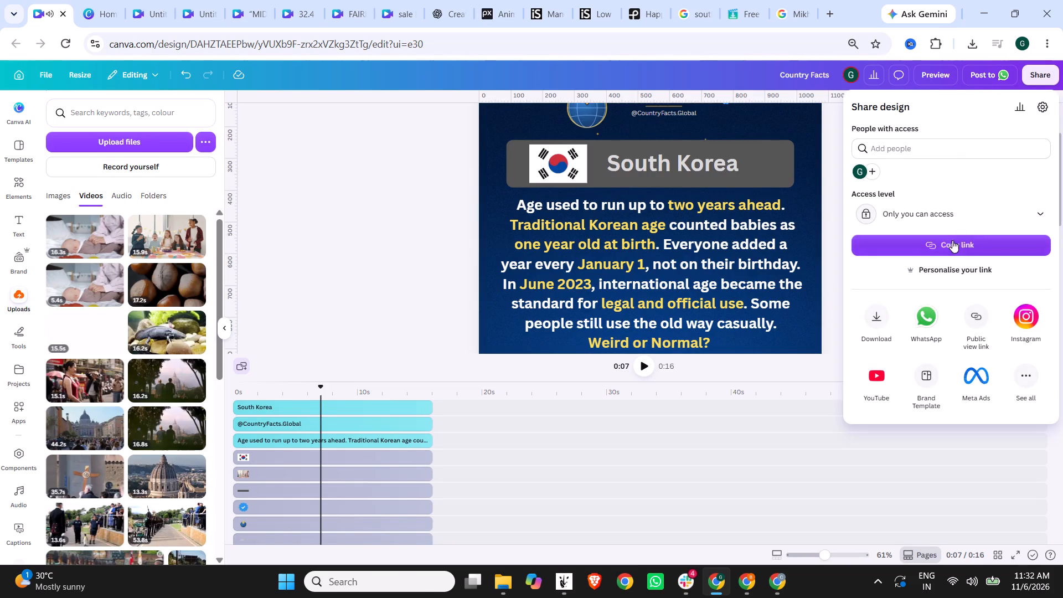
click(889, 312)
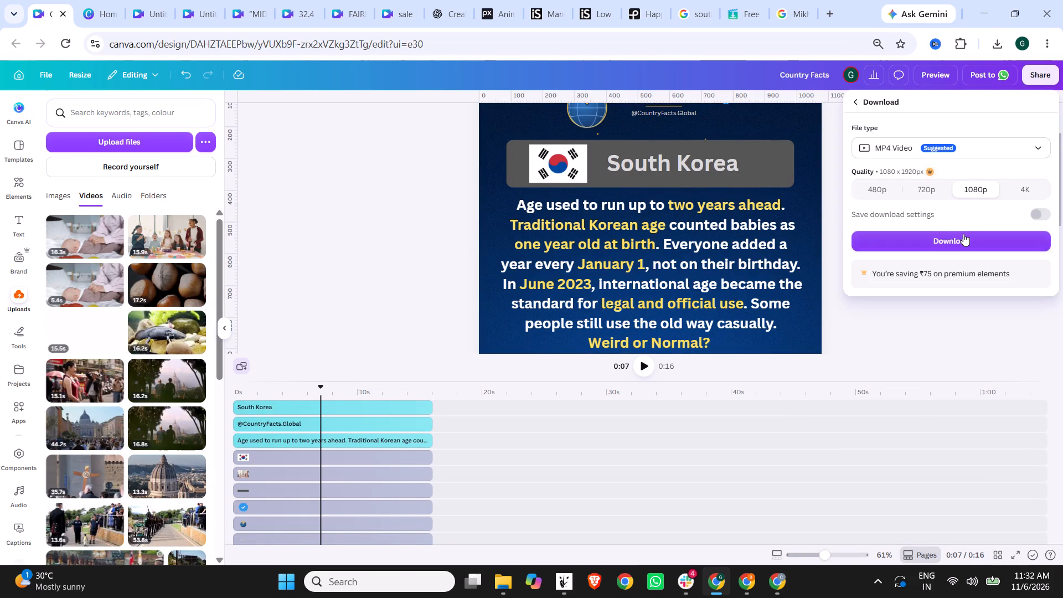
click(963, 234)
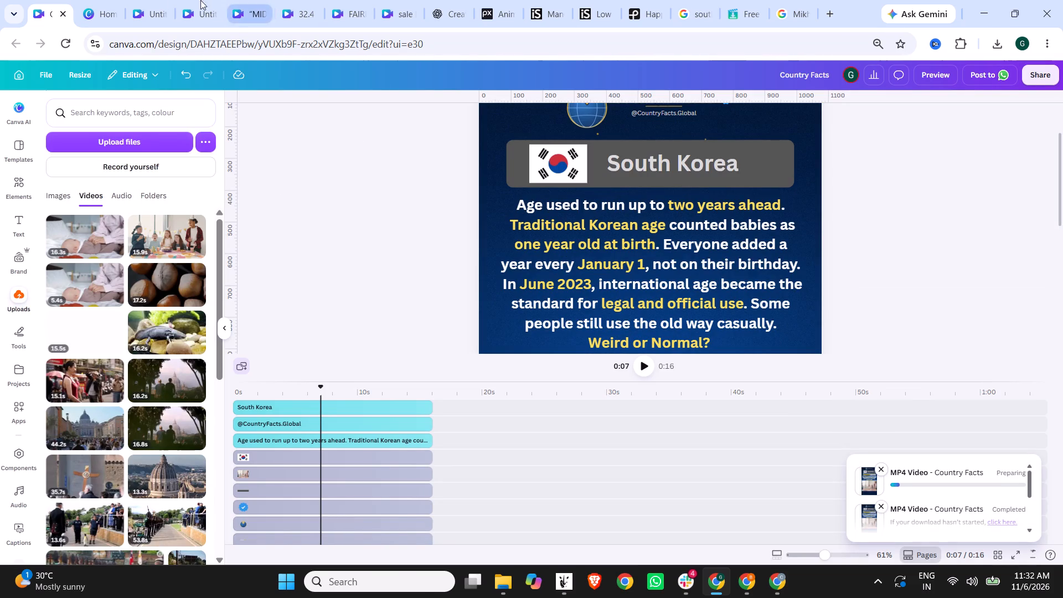
click(115, 0)
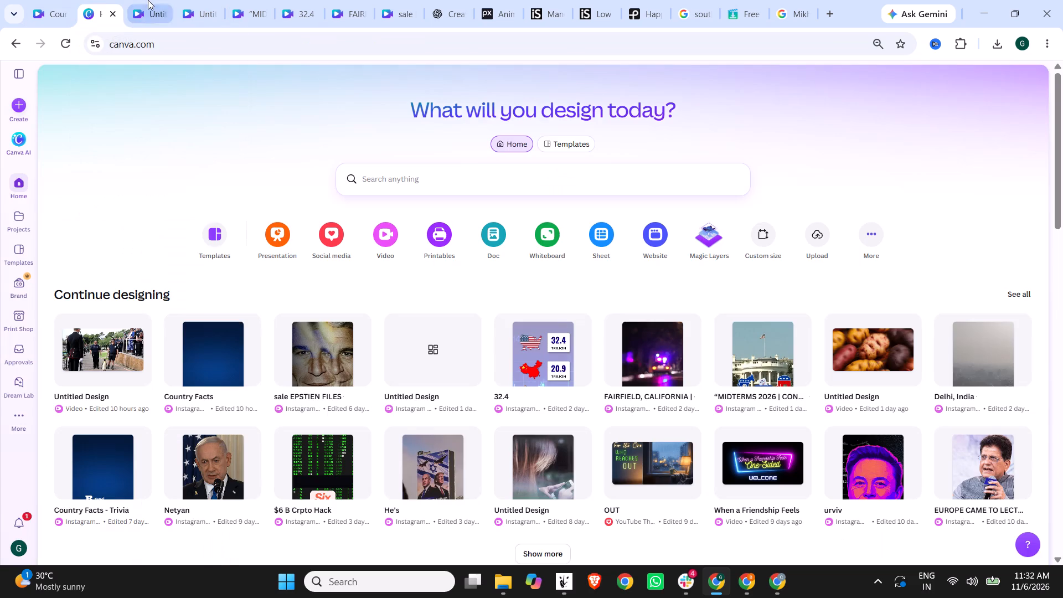
click(46, 0)
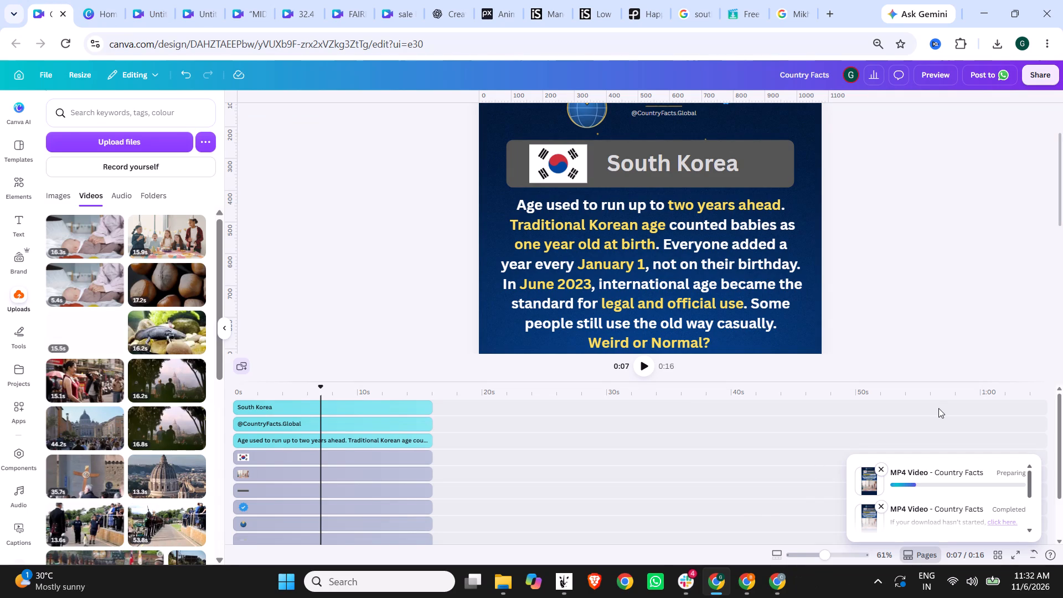
click(769, 580)
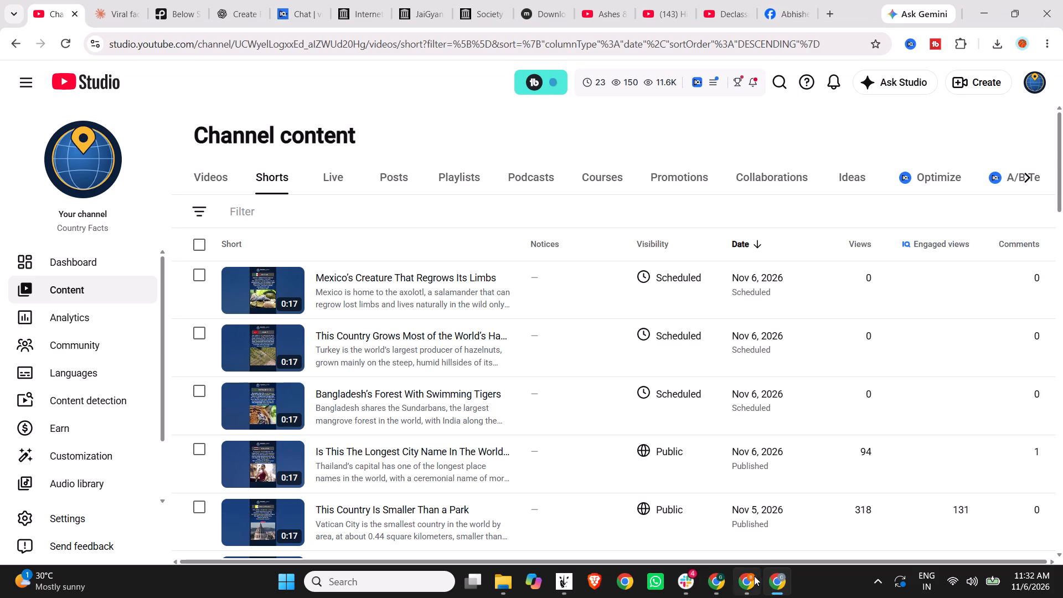
click(977, 84)
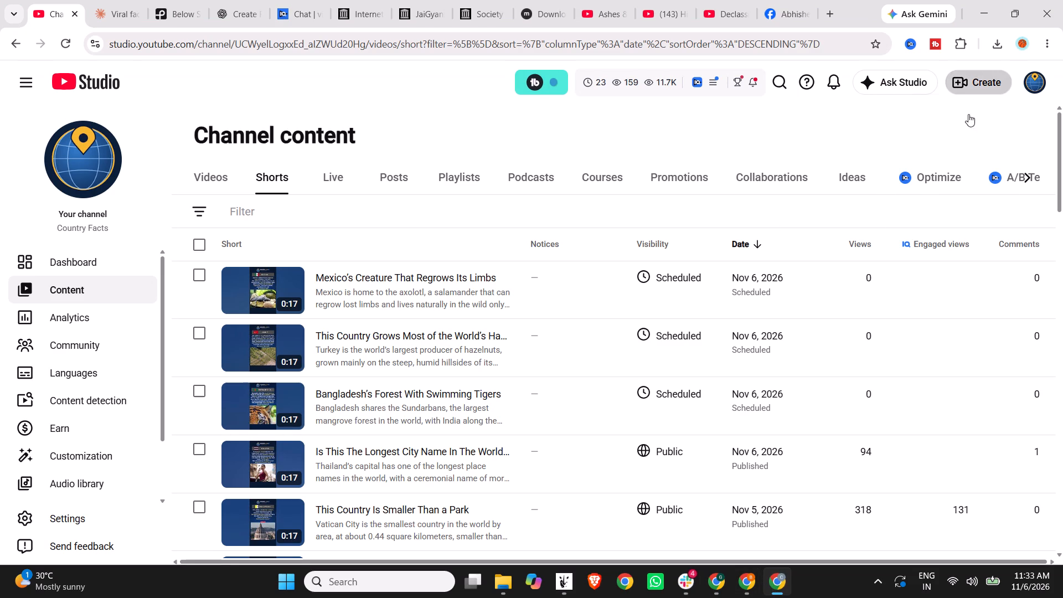
click(937, 120)
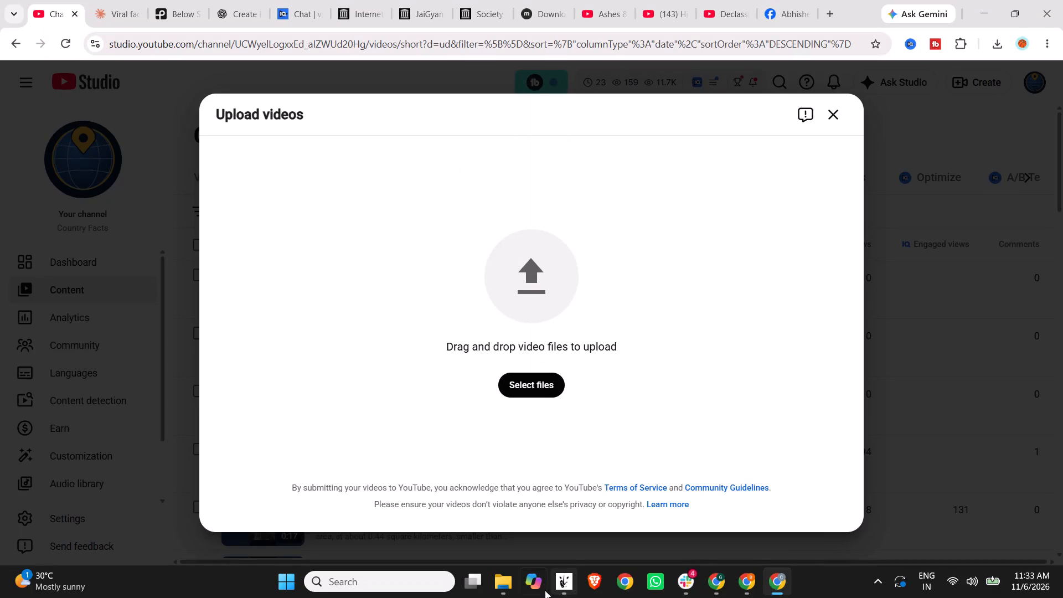
click(713, 580)
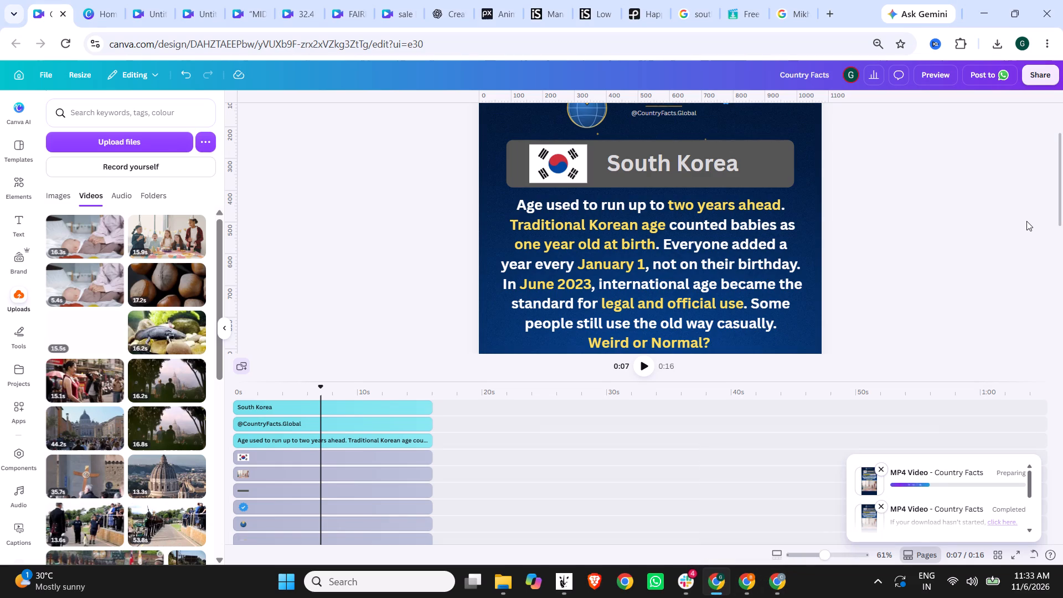
click(776, 578)
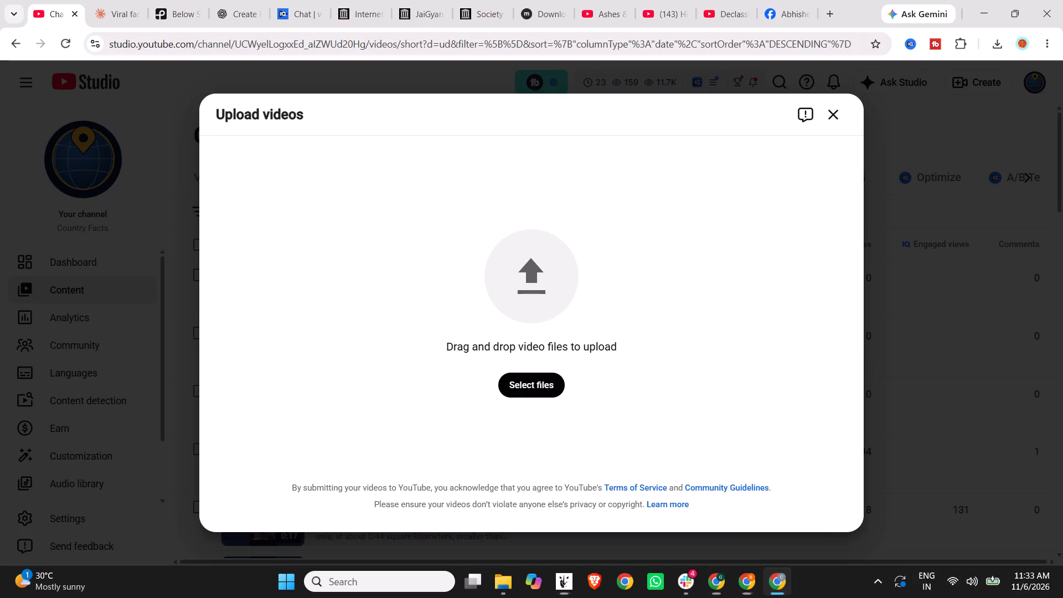
click(524, 380)
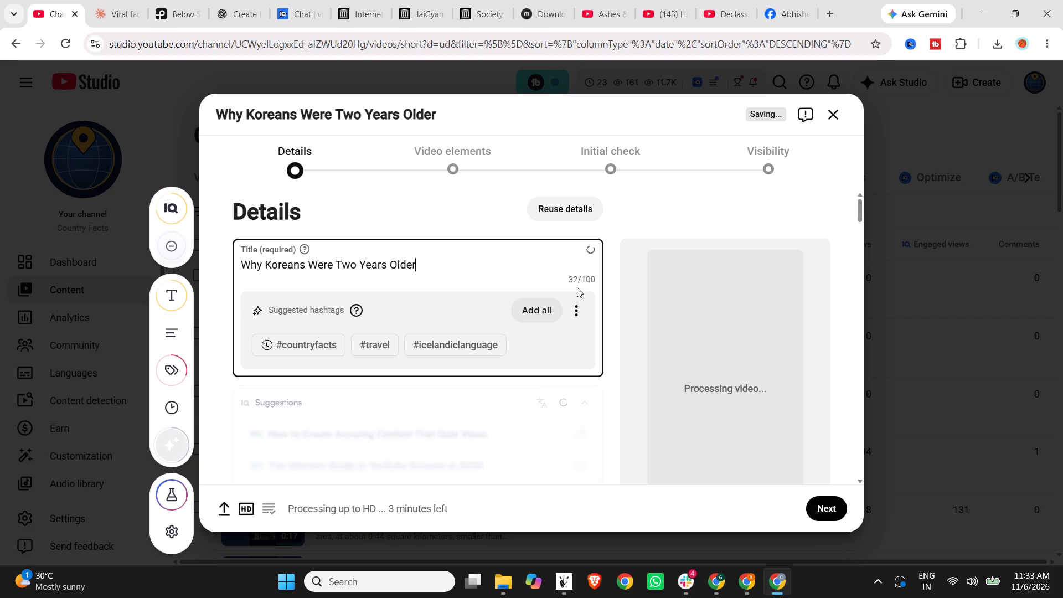
Copy the full description with its credit line and hashtags from the Claude chat and add it as the Short's description.
scroll(652, 325, down, 3)
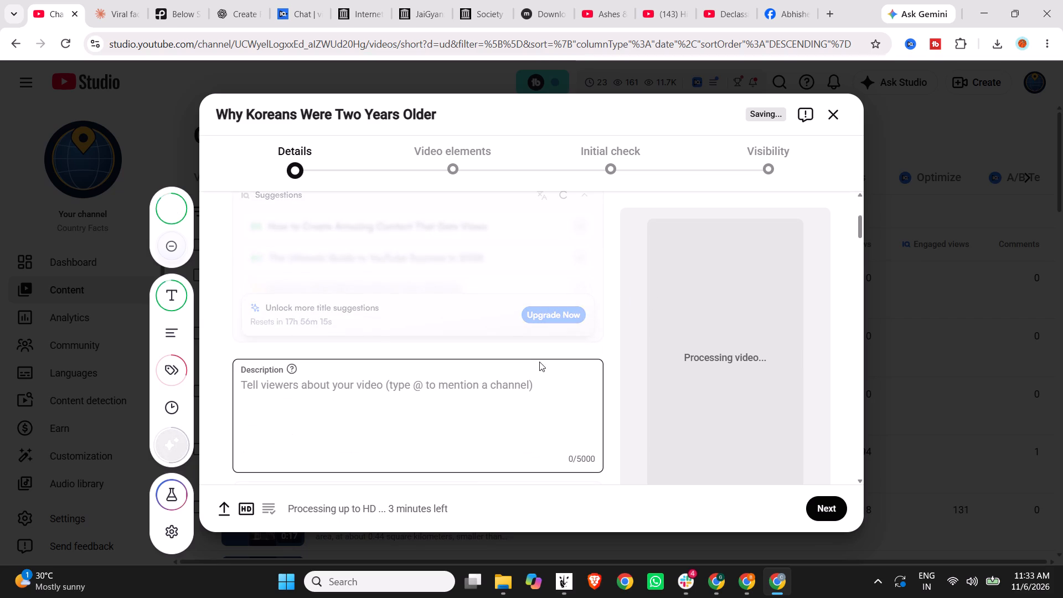
click(388, 400)
click(130, 0)
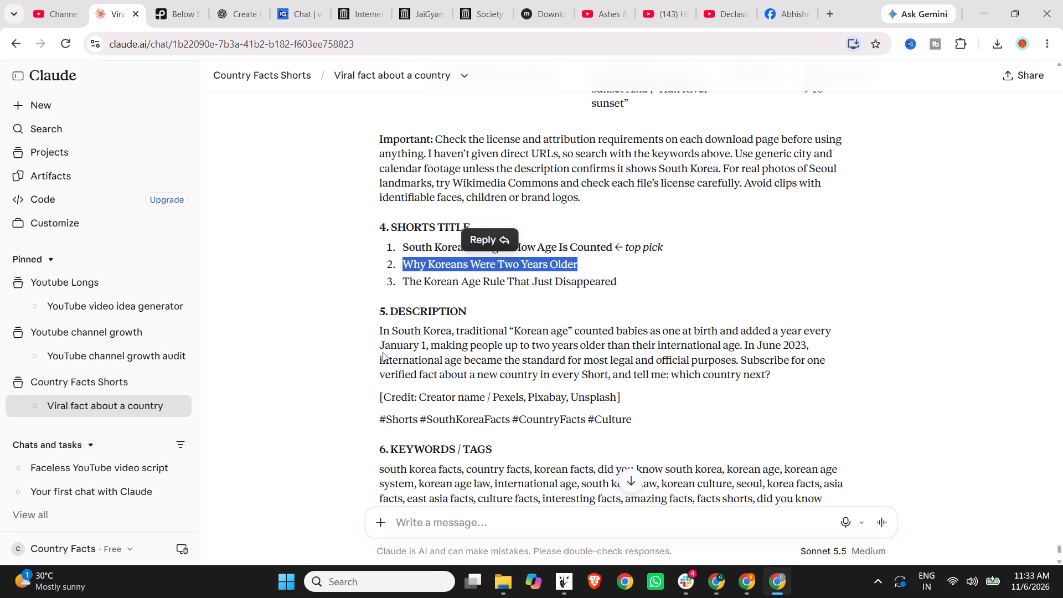
drag(379, 335, 659, 415)
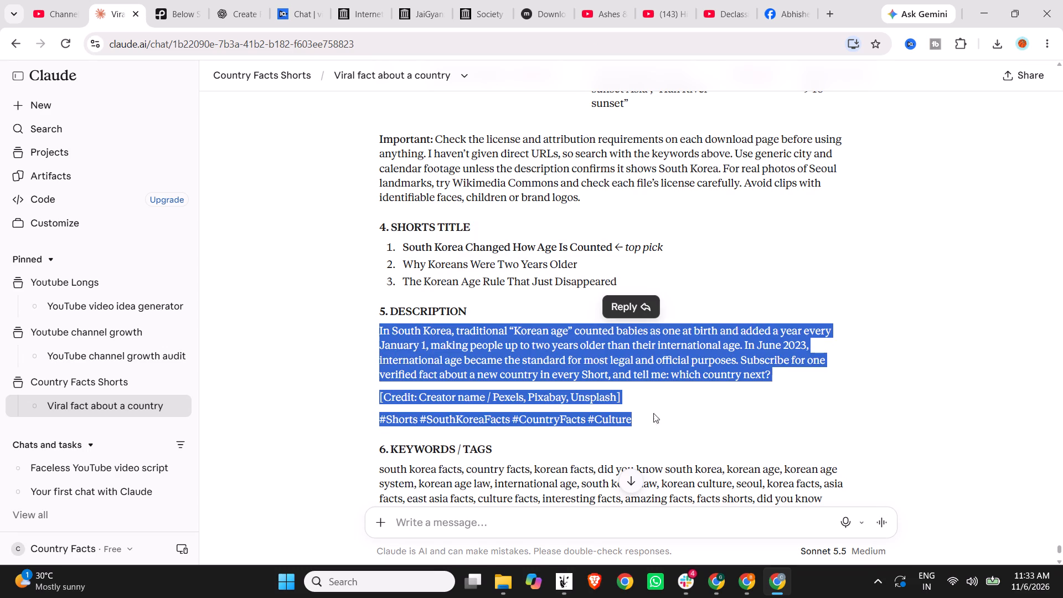
key(ctrl+c)
click(69, 0)
click(392, 392)
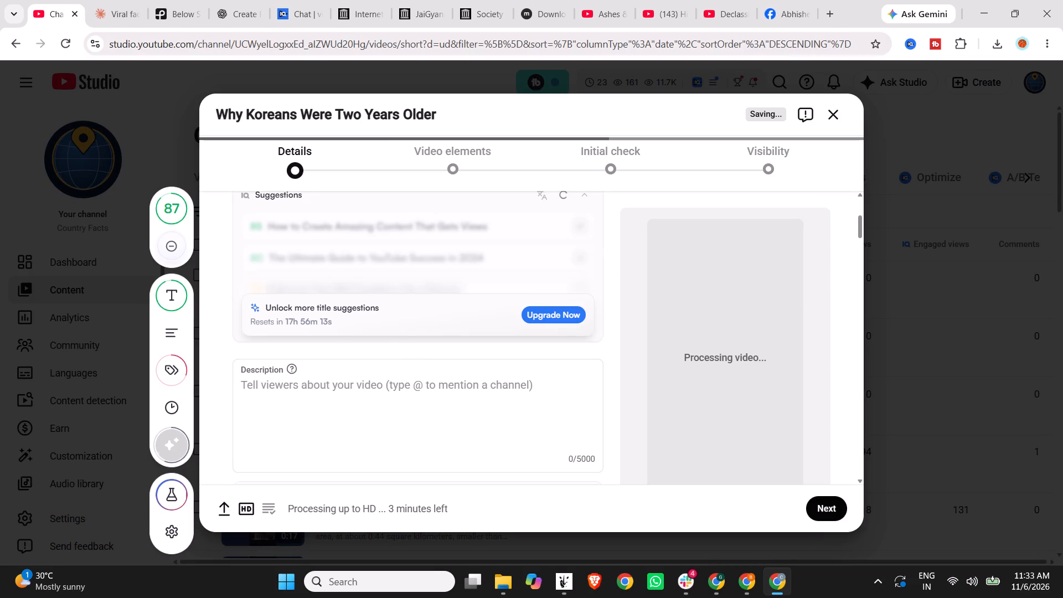
key(ctrl+v)
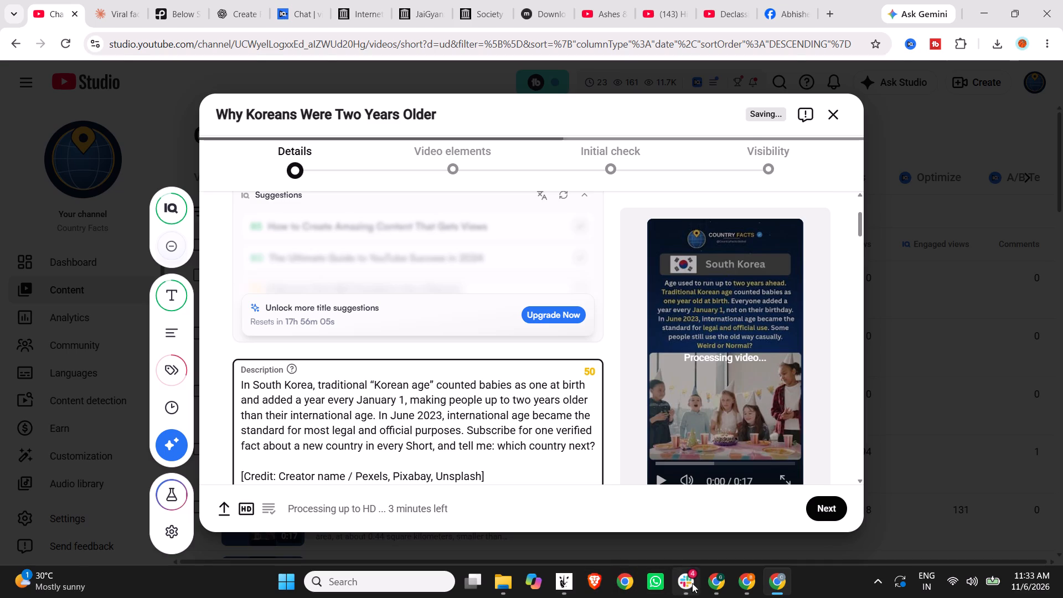
Copy the two footage creators' names from the other browser window and replace the "Creator name" placeholder in the description's credit line.
click(713, 582)
click(792, 0)
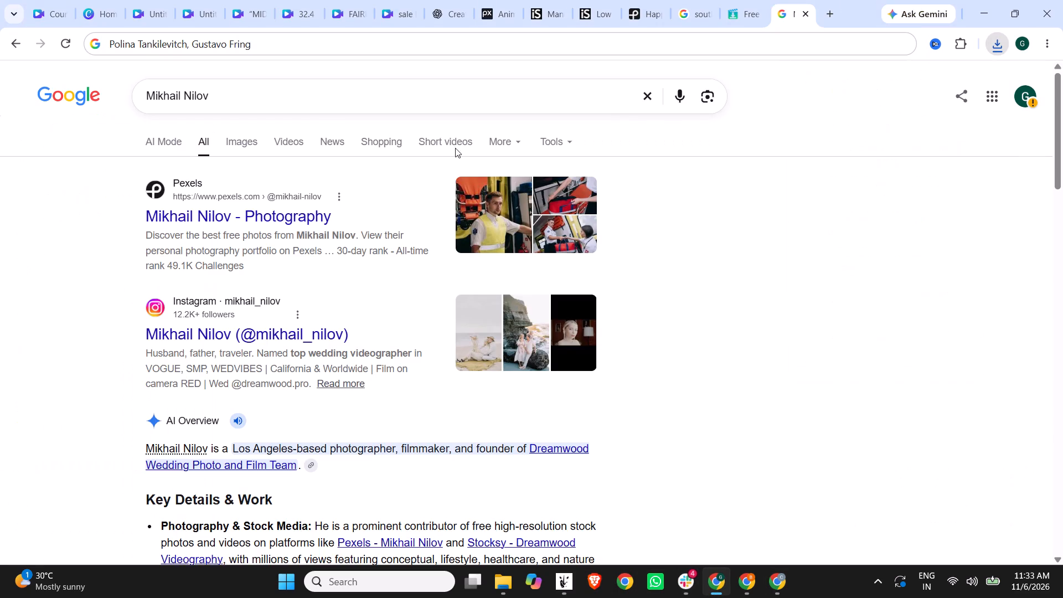
click(265, 45)
key(ctrl+c)
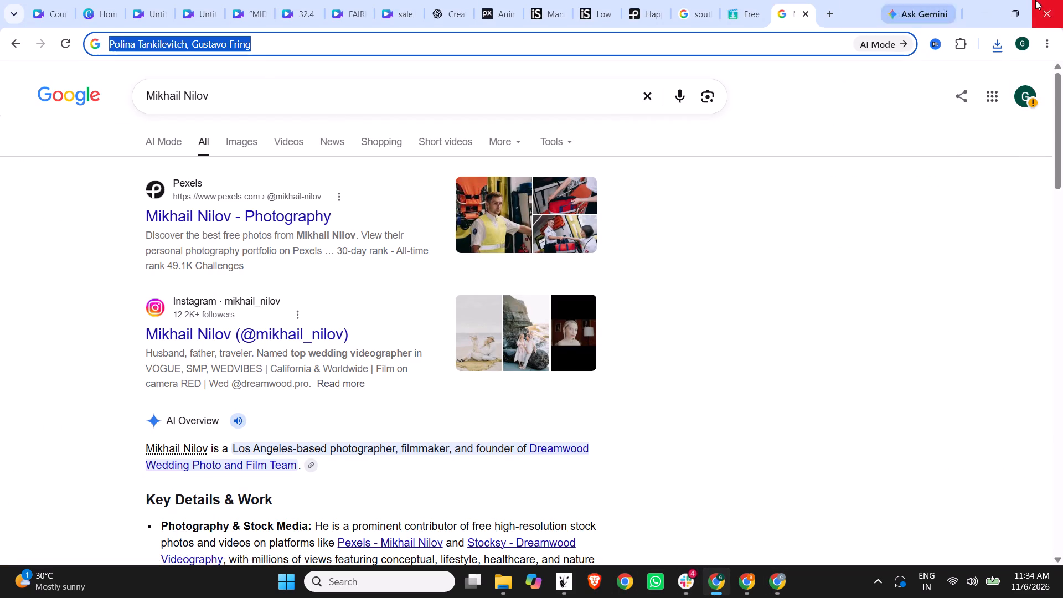
key(ctrl+c)
click(985, 1)
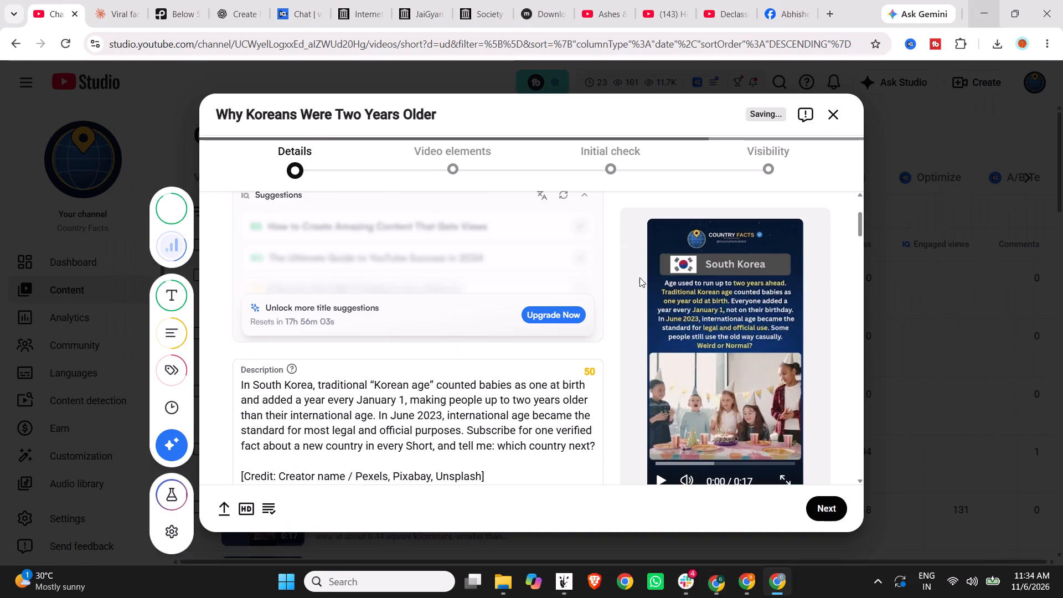
scroll(370, 453, down, 1)
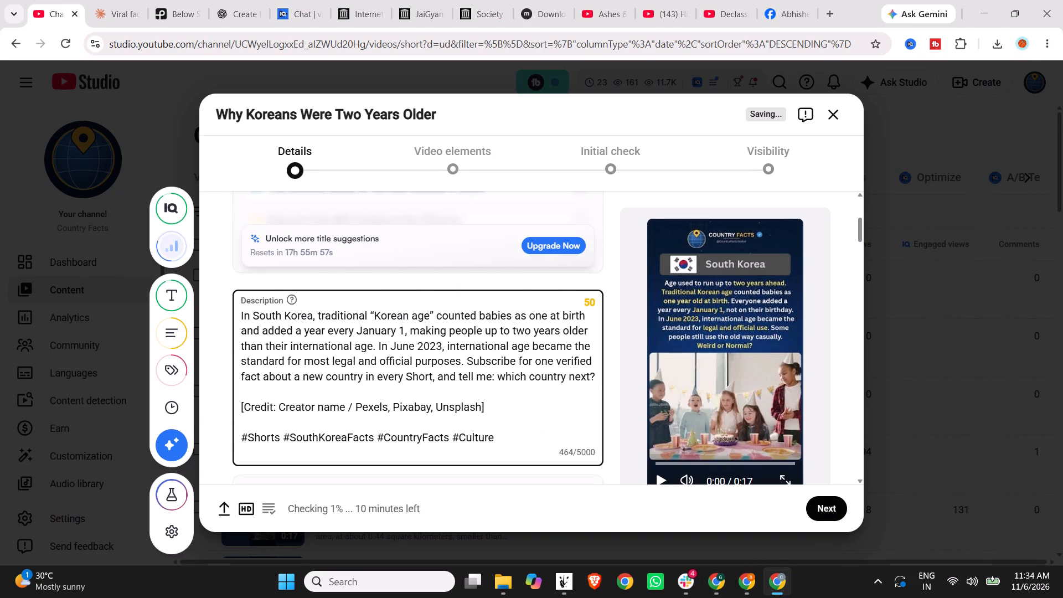
drag(347, 405, 277, 405)
key(ctrl+v)
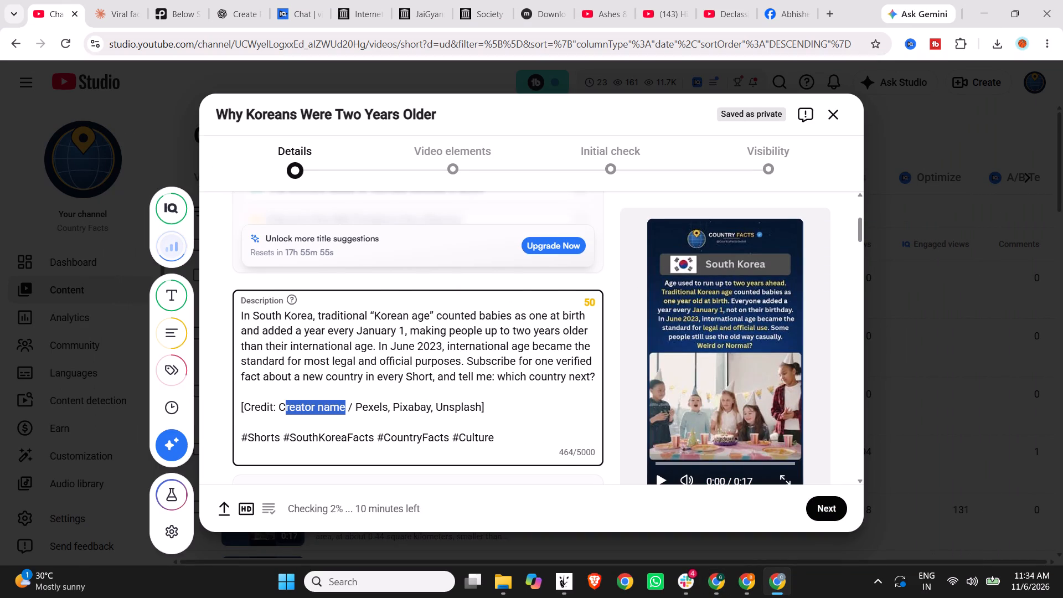
Remove ", Pixabay, Unsplash" and the enclosing square brackets from the credit line, leaving only Pexels as the source.
drag(483, 404, 572, 406)
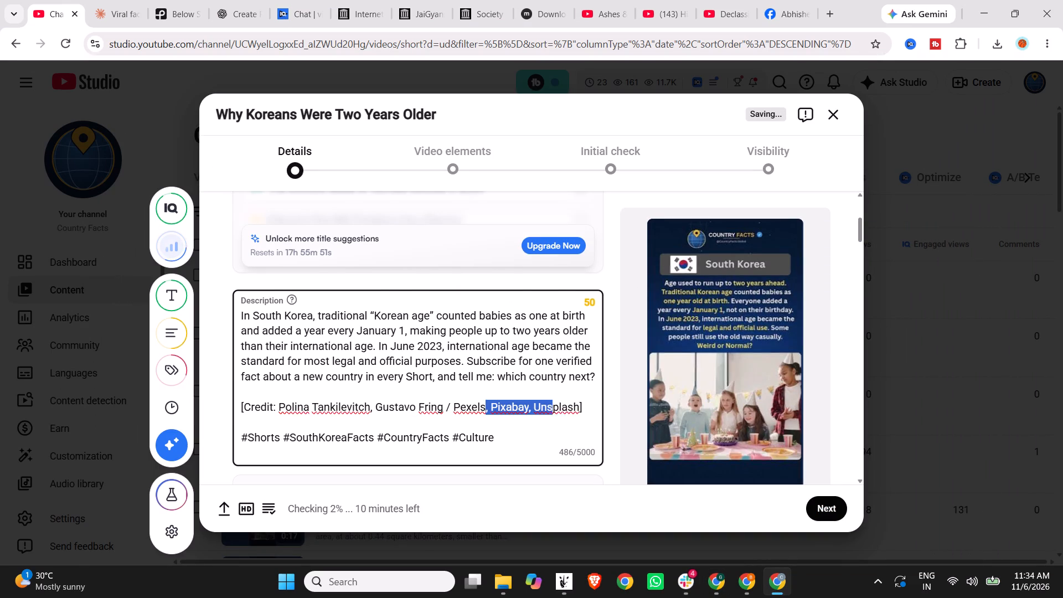
drag(572, 406, 590, 406)
key(BackSpace)
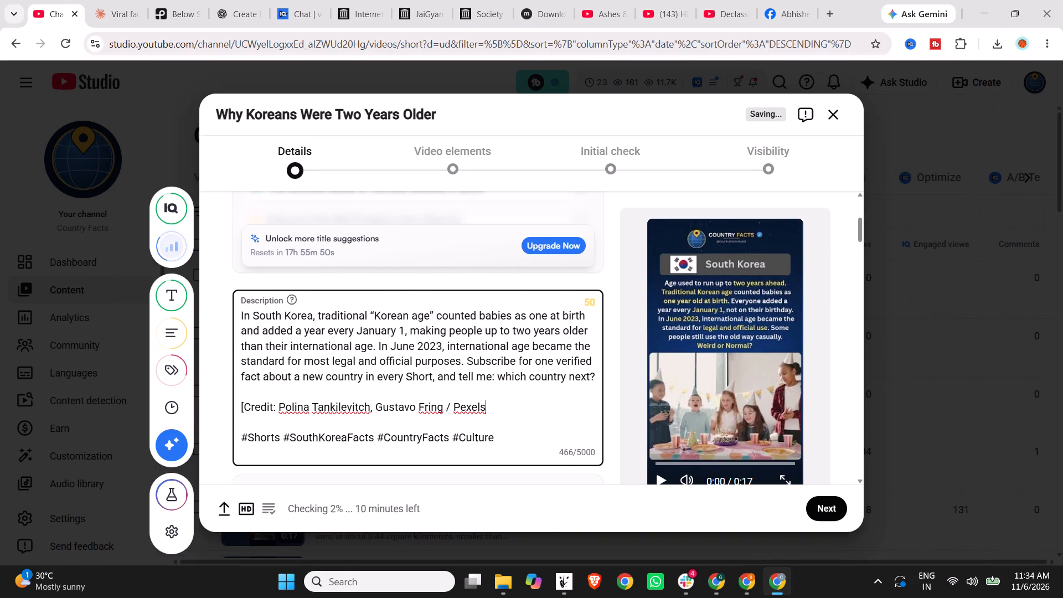
click(244, 402)
key(BackSpace)
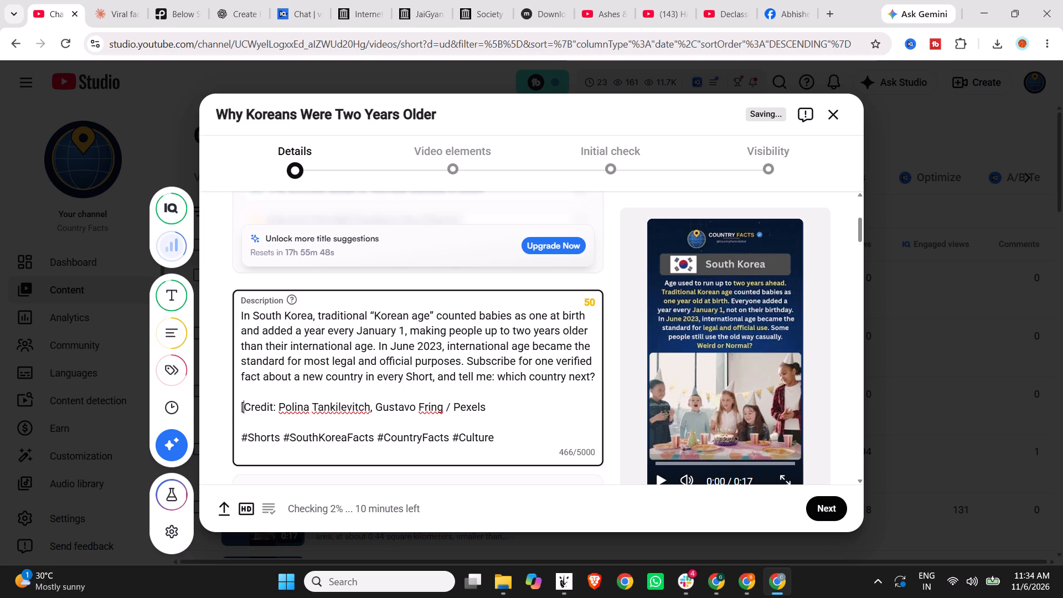
Create a new public playlist titled South Korea from the Short's playlist selection.
scroll(387, 374, down, 4)
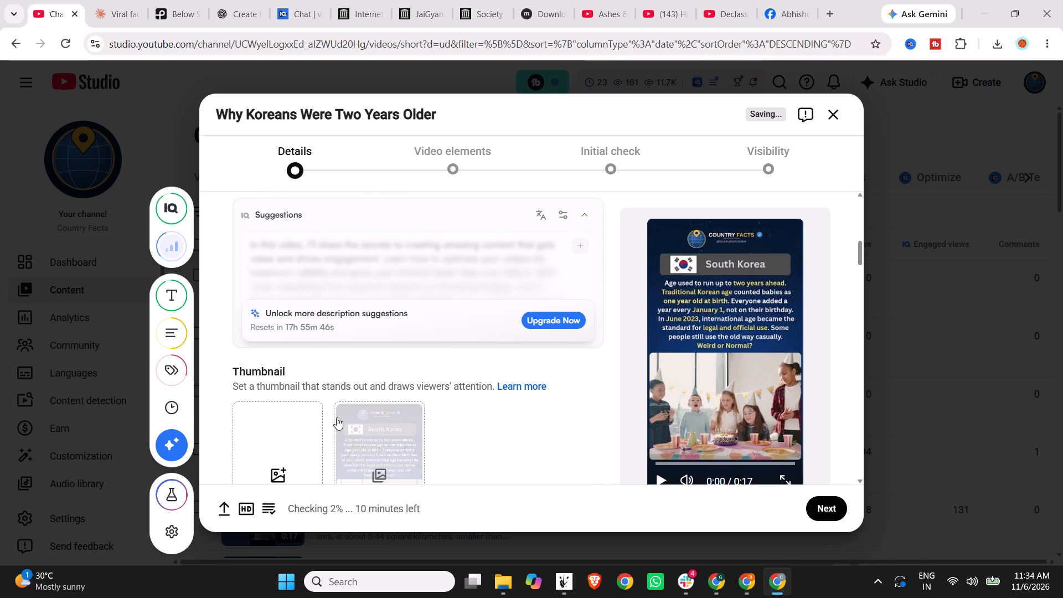
scroll(425, 405, down, 3)
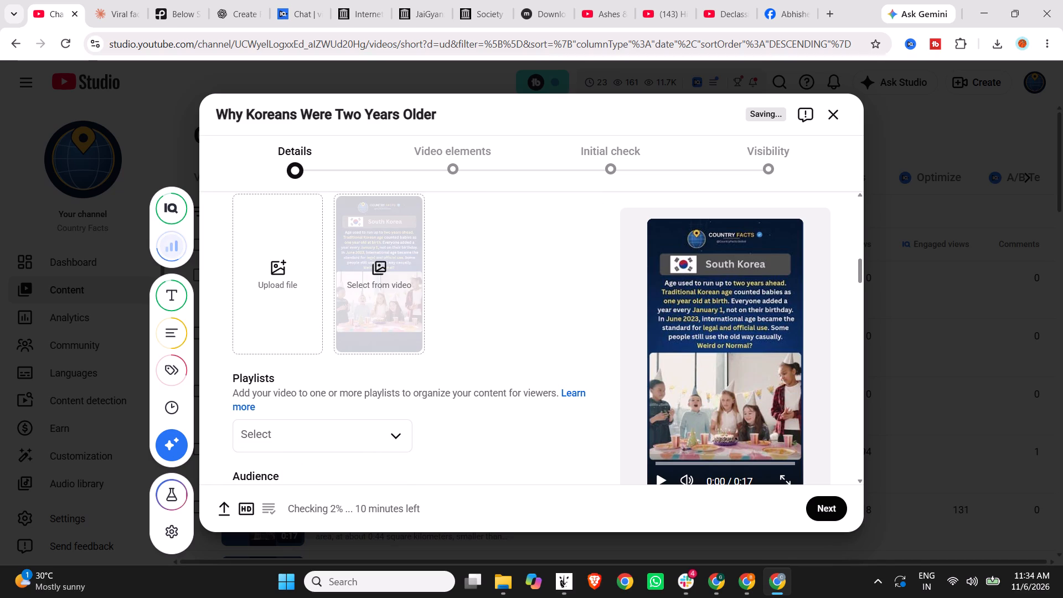
click(351, 432)
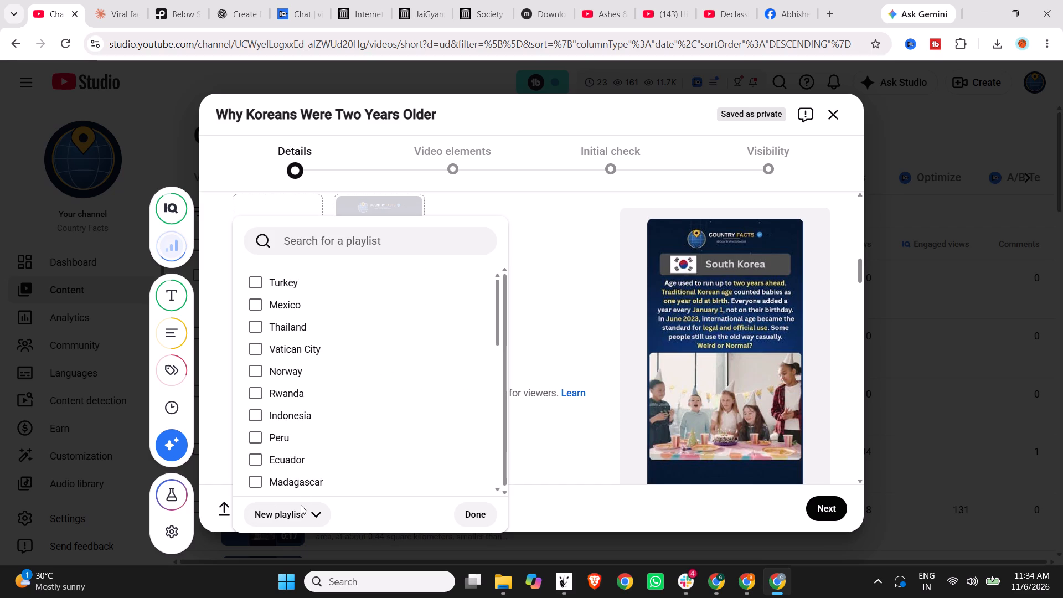
click(301, 507)
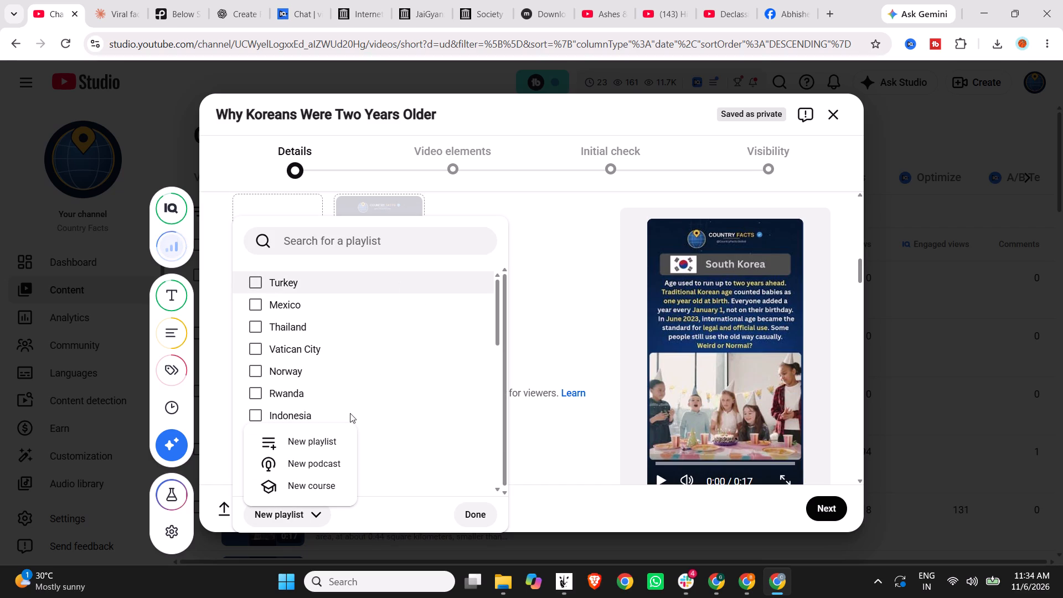
click(298, 445)
click(389, 199)
click(391, 190)
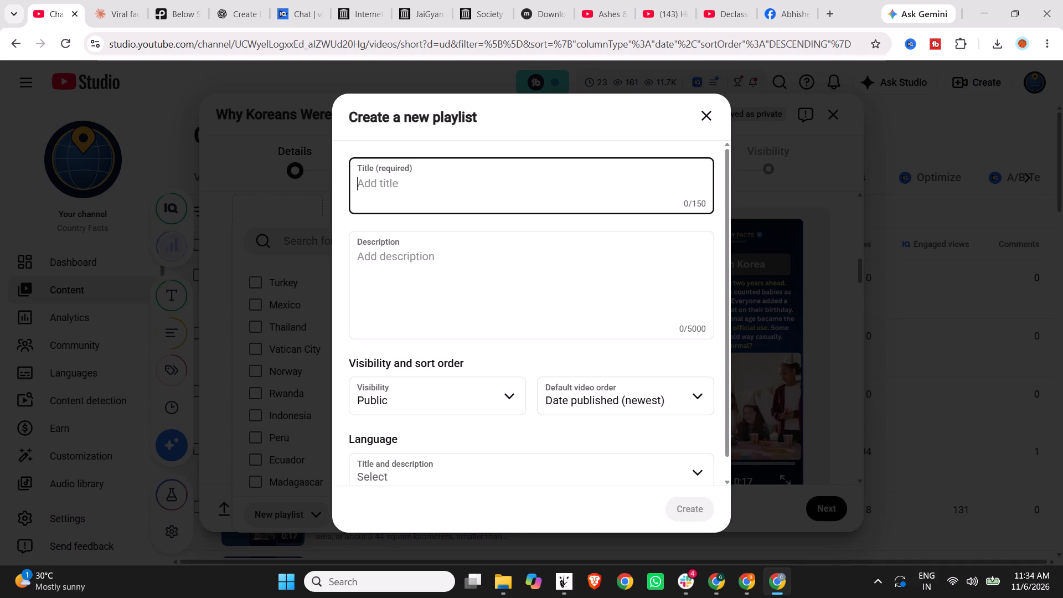
text(South Korea)
click(705, 507)
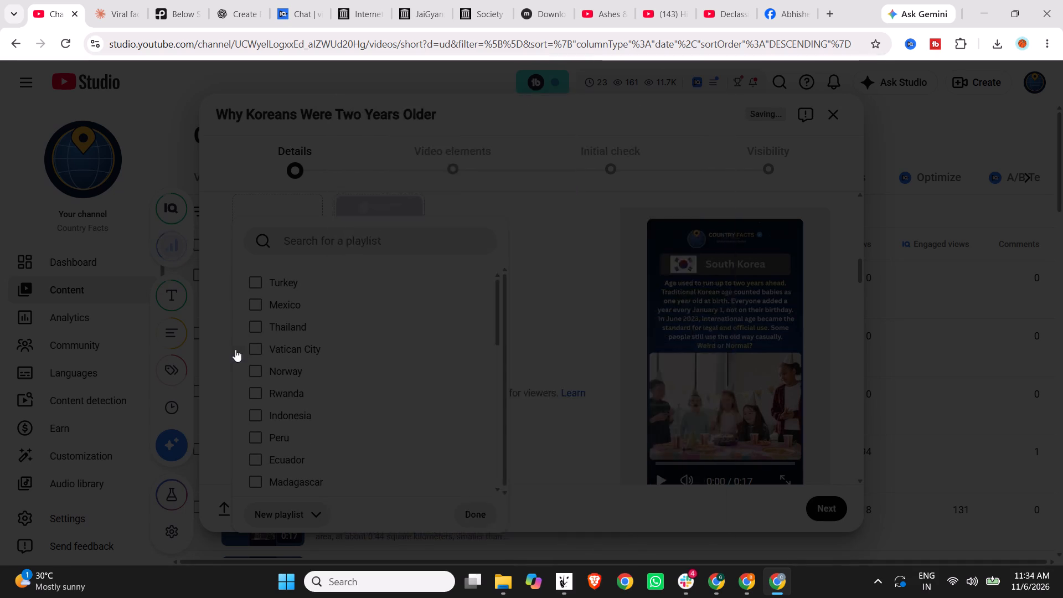
Finish the playlist selection for the Short.
scroll(305, 373, down, 2)
click(481, 512)
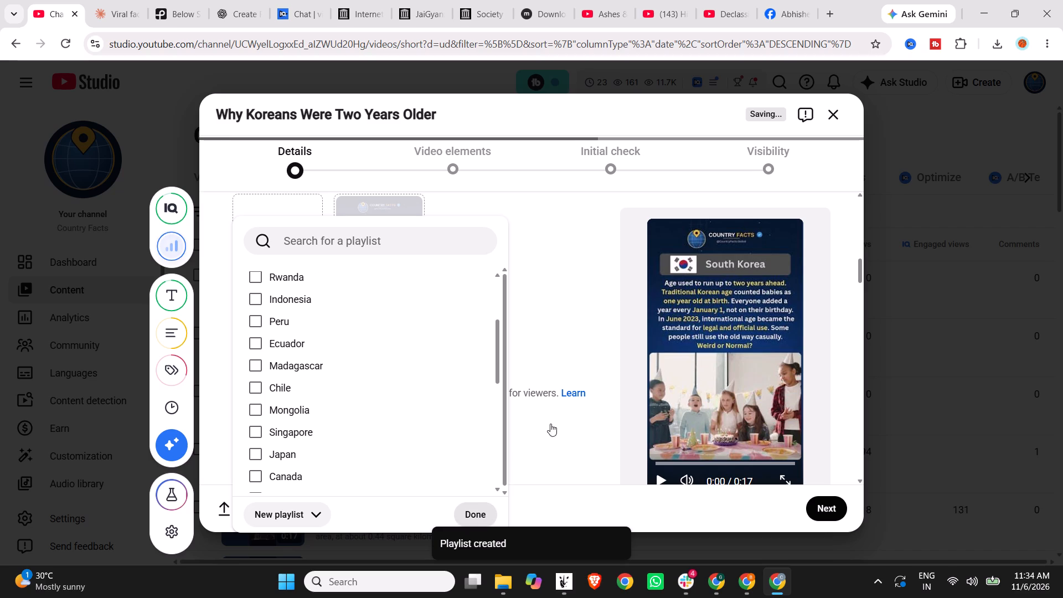
Declare that the Short includes no paid promotion and answer No to the AI use question.
scroll(409, 405, down, 3)
scroll(324, 394, down, 2)
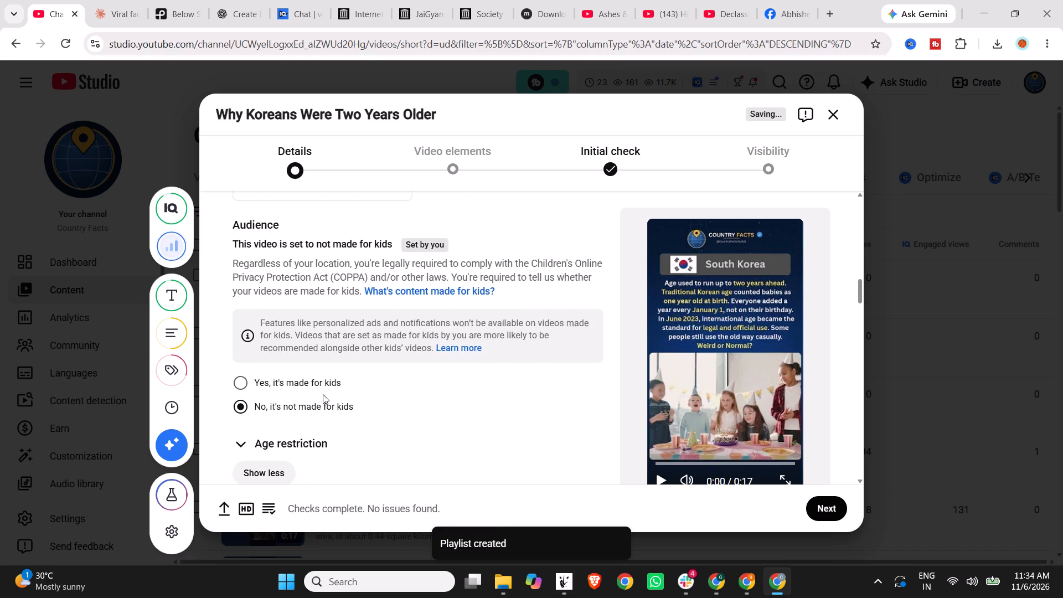
scroll(278, 406, down, 2)
click(313, 369)
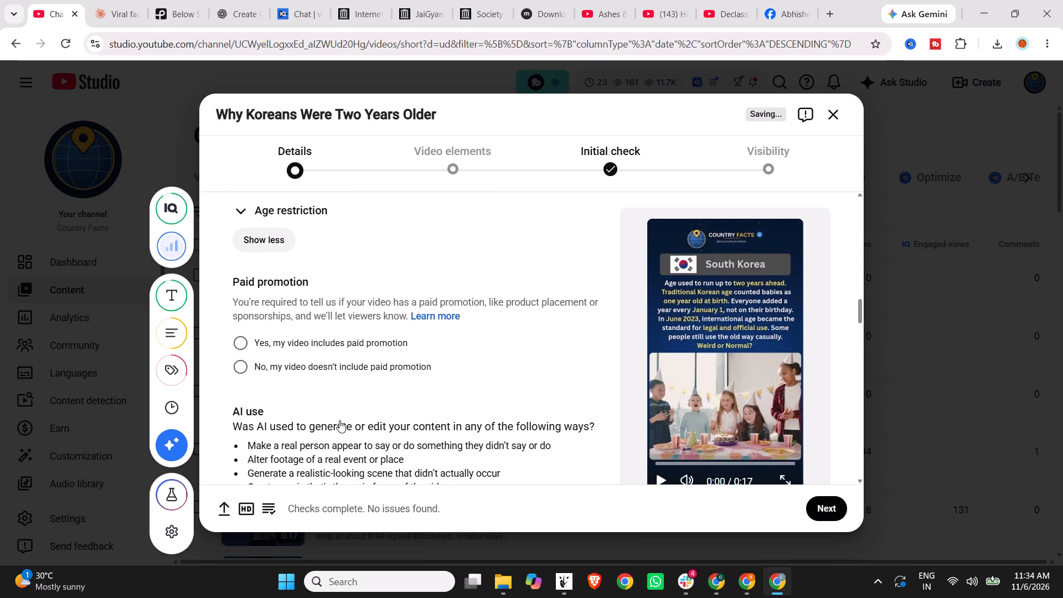
scroll(339, 420, down, 4)
click(246, 259)
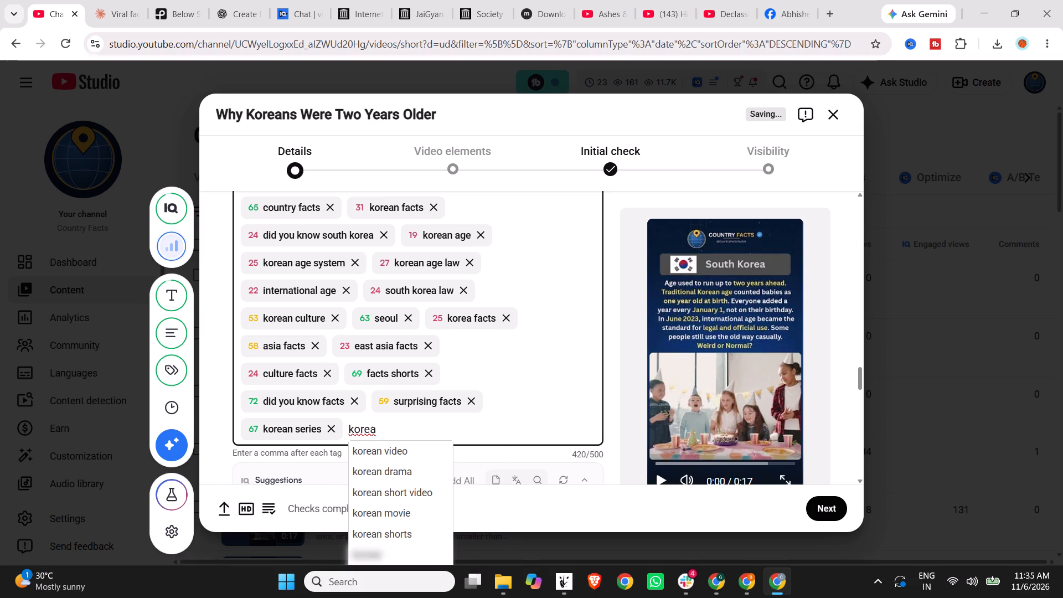
click(429, 467)
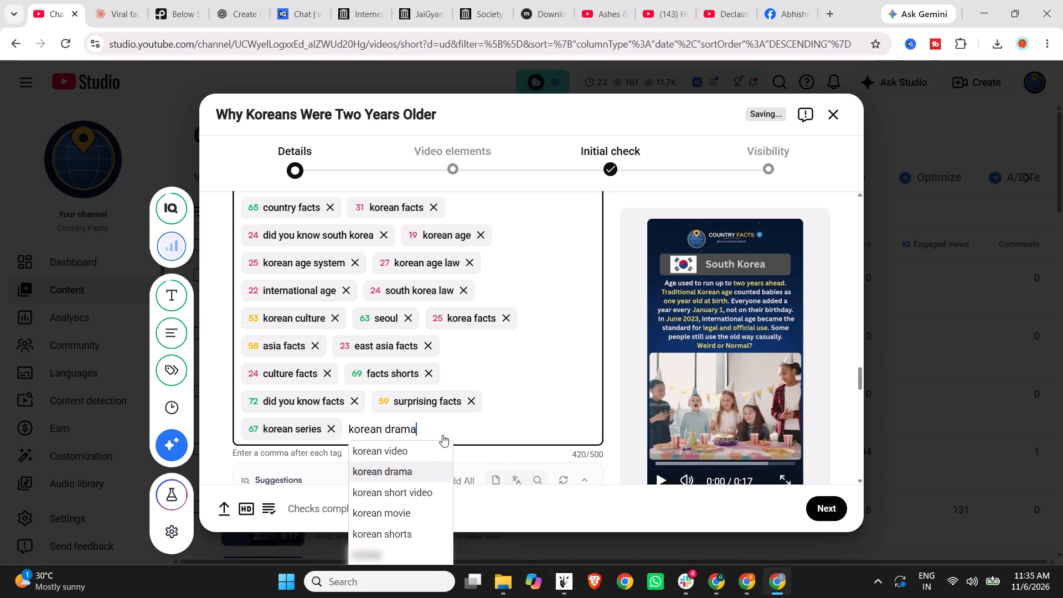
drag(479, 430, 461, 428)
drag(498, 424, 497, 424)
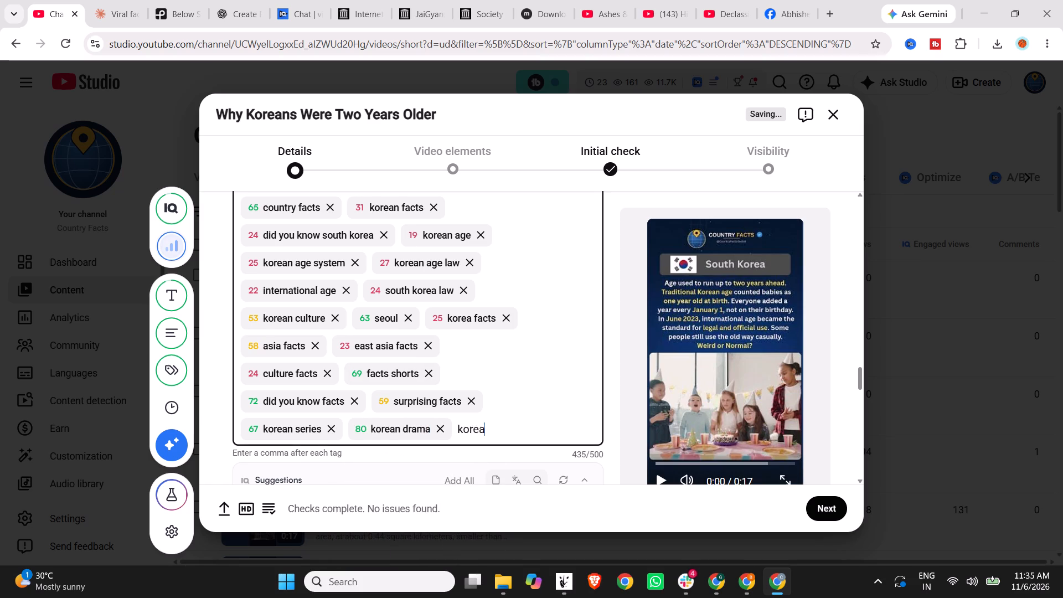
drag(497, 424, 458, 423)
text(korea)
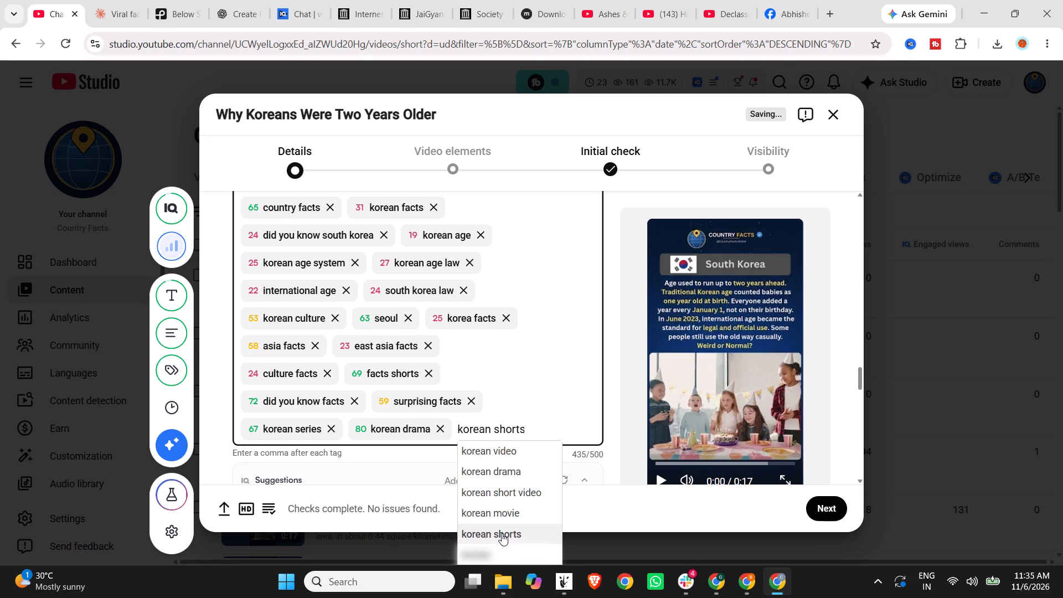
click(502, 533)
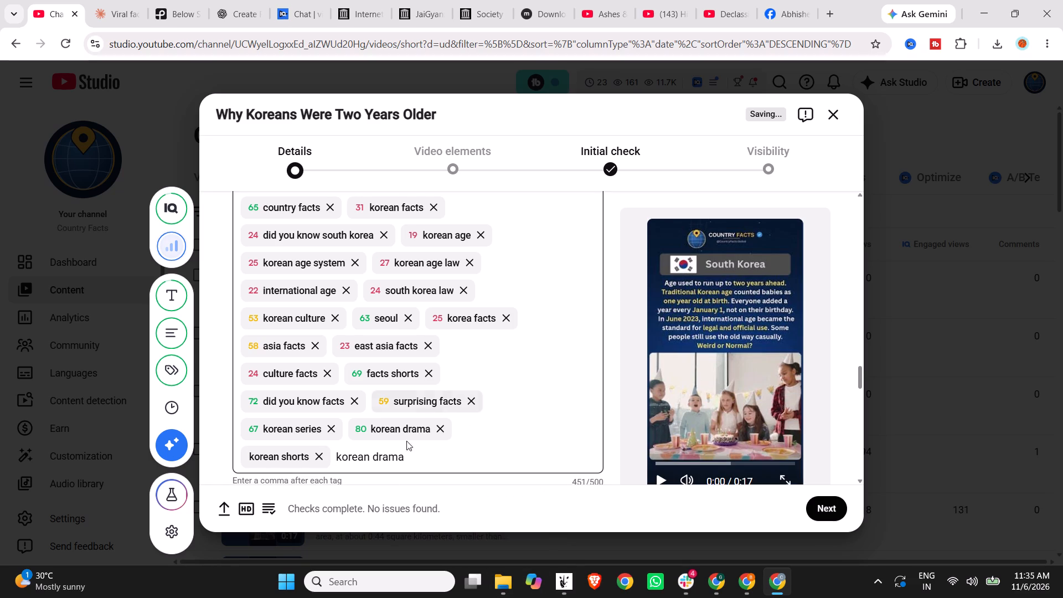
Add the tag korean short video and clear the leftover text after it.
click(425, 457)
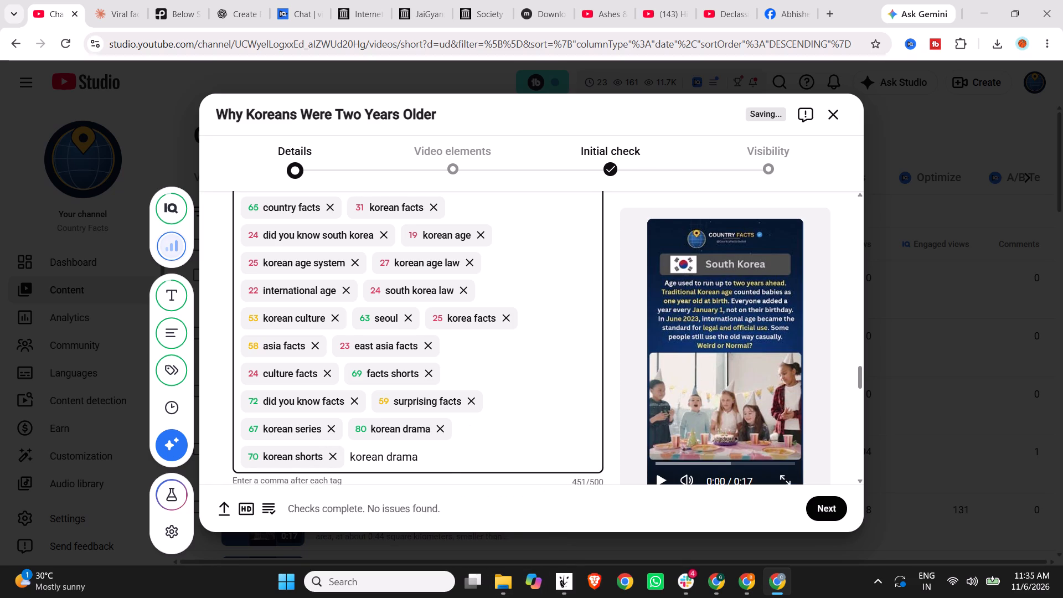
key(BackSpace)
key(BackSpace)
key(BackSpace)
key(BackSpace)
key(BackSpace)
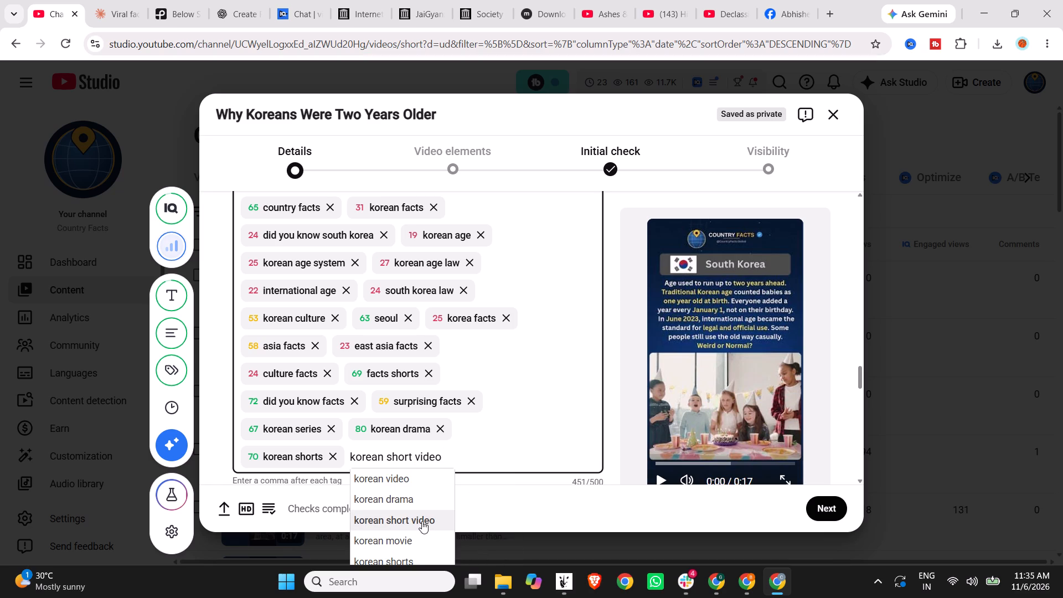
click(422, 521)
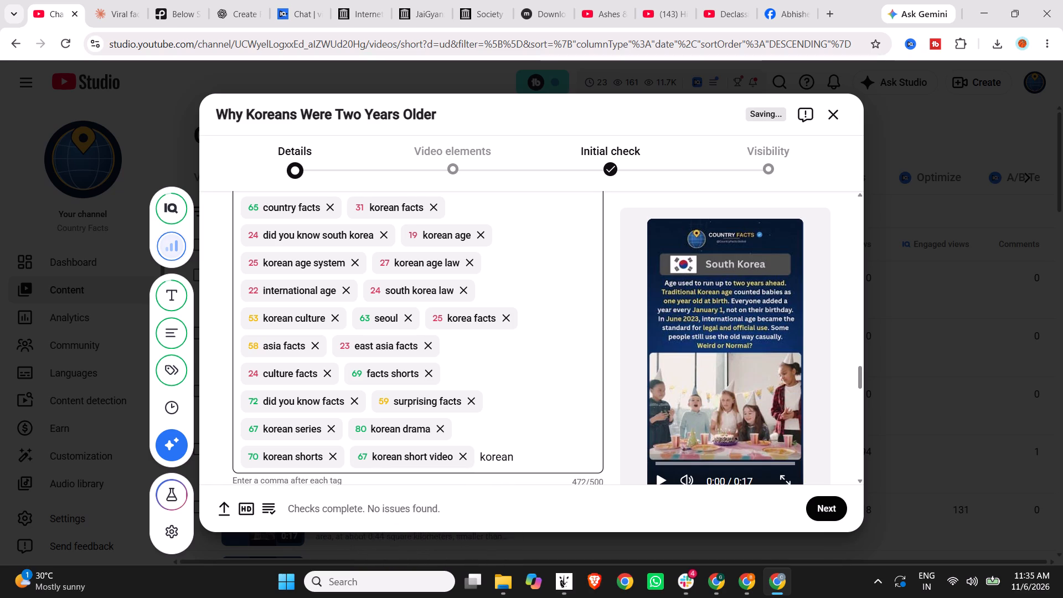
drag(524, 455, 508, 451)
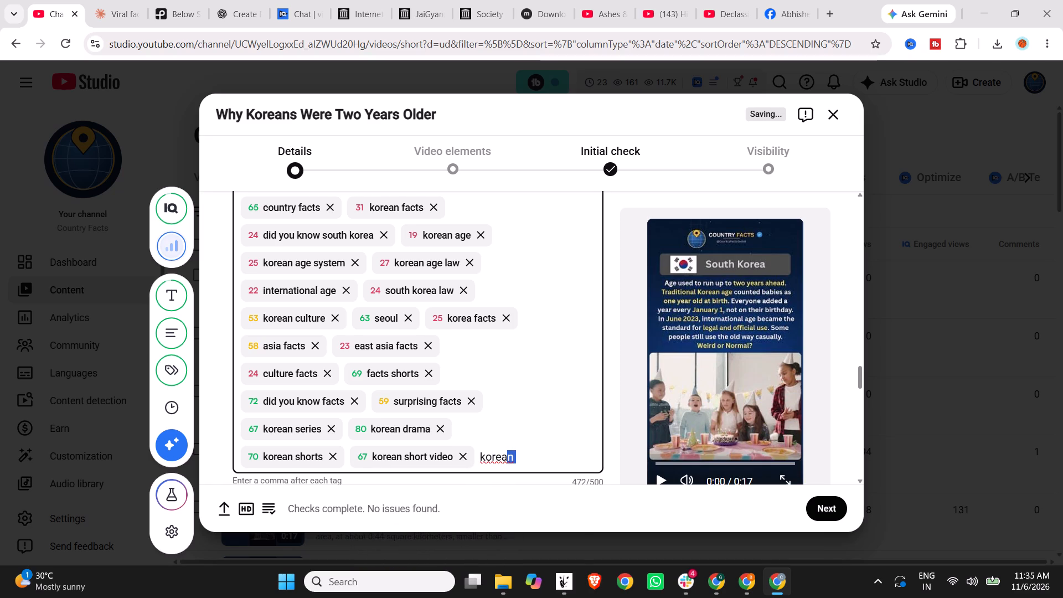
key(BackSpace)
key(BackSpace)
key(BackSpace)
key(BackSpace)
key(BackSpace)
key(BackSpace)
Turn off publishing to the subscriptions feed with subscriber notifications, and set Shorts remixing to allow only audio remixing.
scroll(536, 396, up, 4)
scroll(466, 341, down, 3)
scroll(466, 341, up, 1)
scroll(466, 341, down, 7)
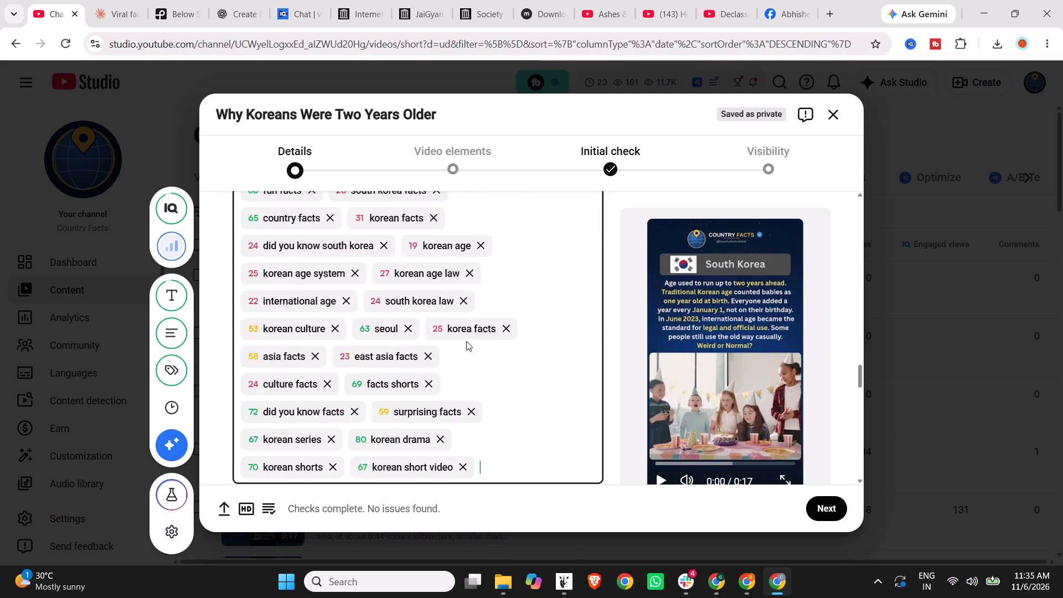
scroll(463, 340, down, 6)
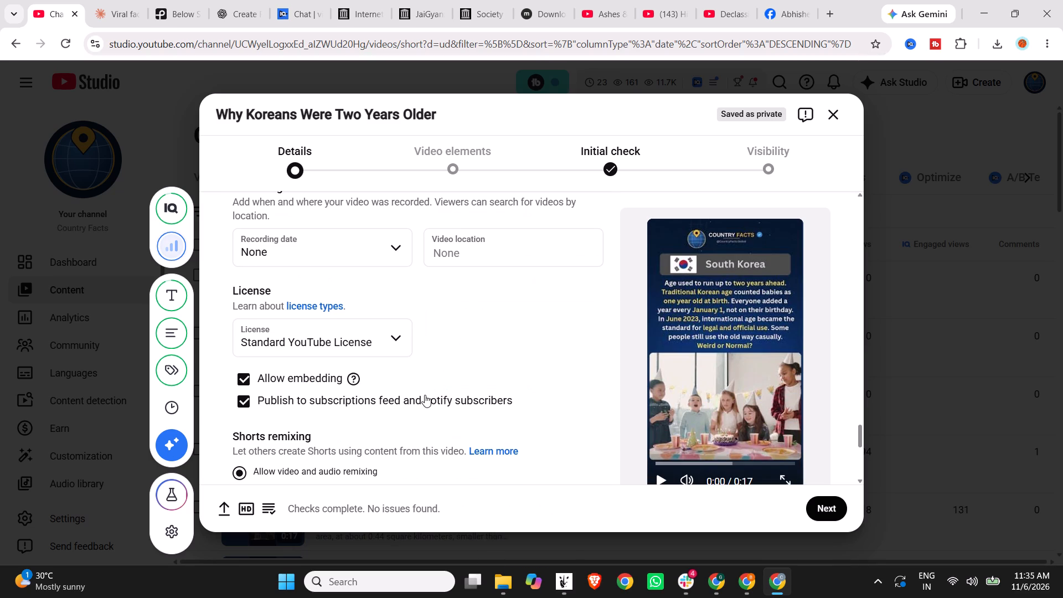
click(424, 395)
scroll(502, 342, down, 4)
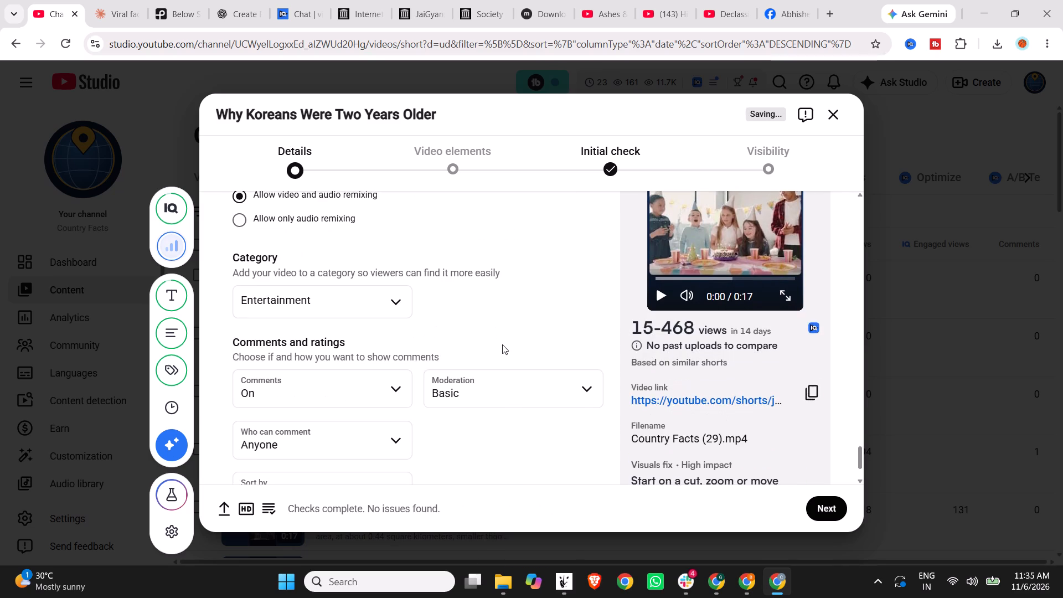
scroll(430, 368, down, 6)
scroll(390, 362, up, 3)
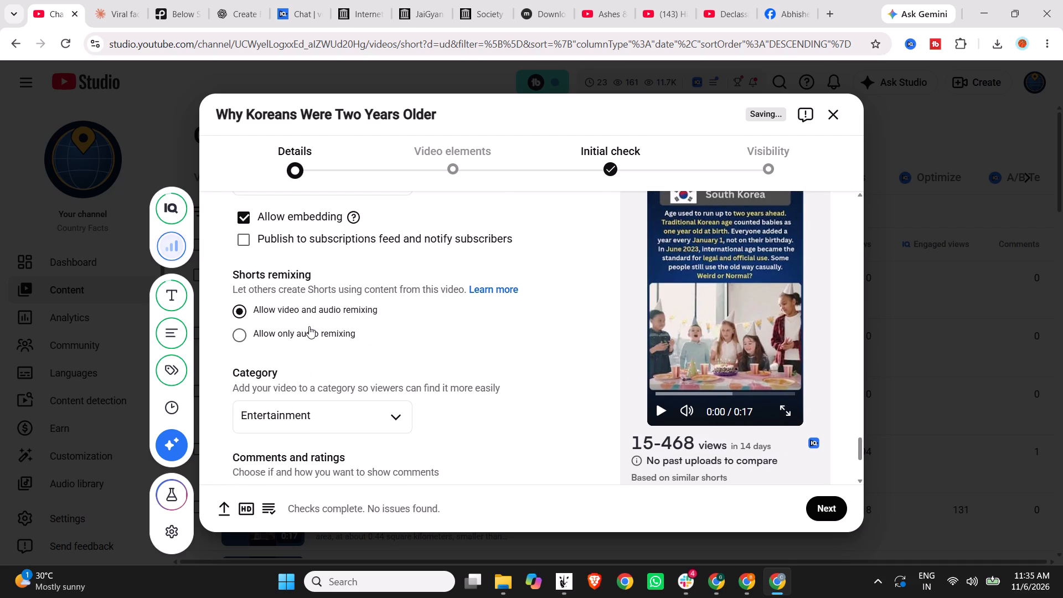
click(309, 326)
Review the Short's description, thumbnail and tags in the upload details.
scroll(420, 355, down, 5)
scroll(598, 404, down, 1)
scroll(598, 404, up, 15)
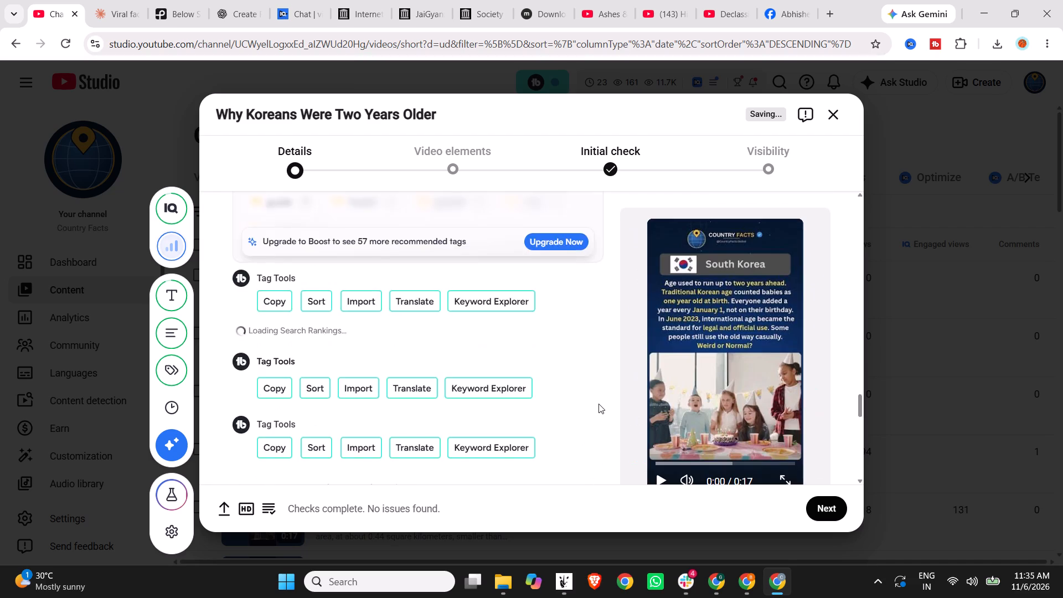
scroll(598, 404, up, 20)
scroll(598, 404, up, 17)
scroll(598, 404, down, 5)
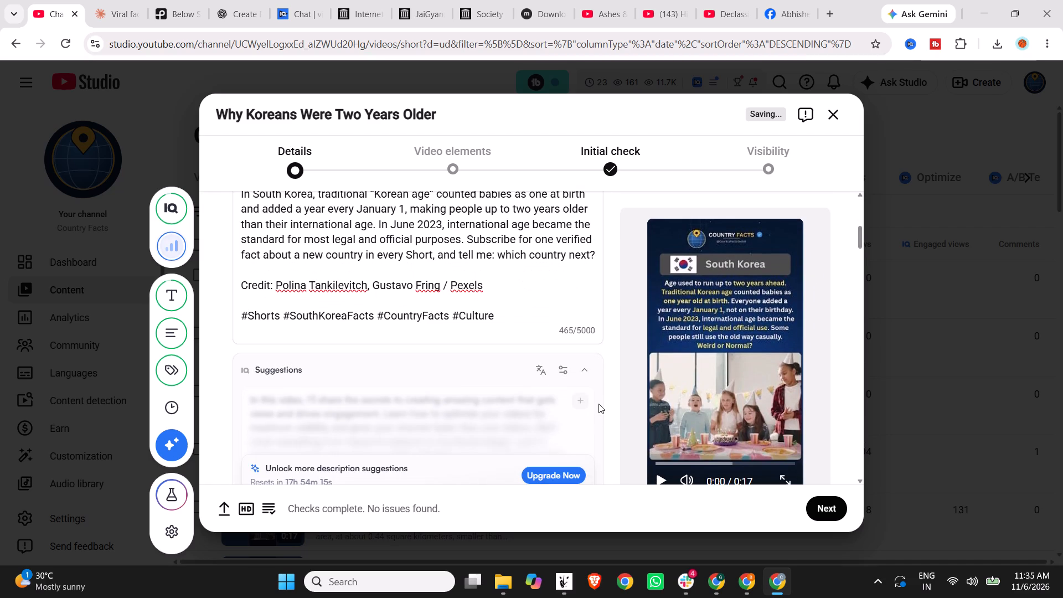
scroll(598, 404, down, 6)
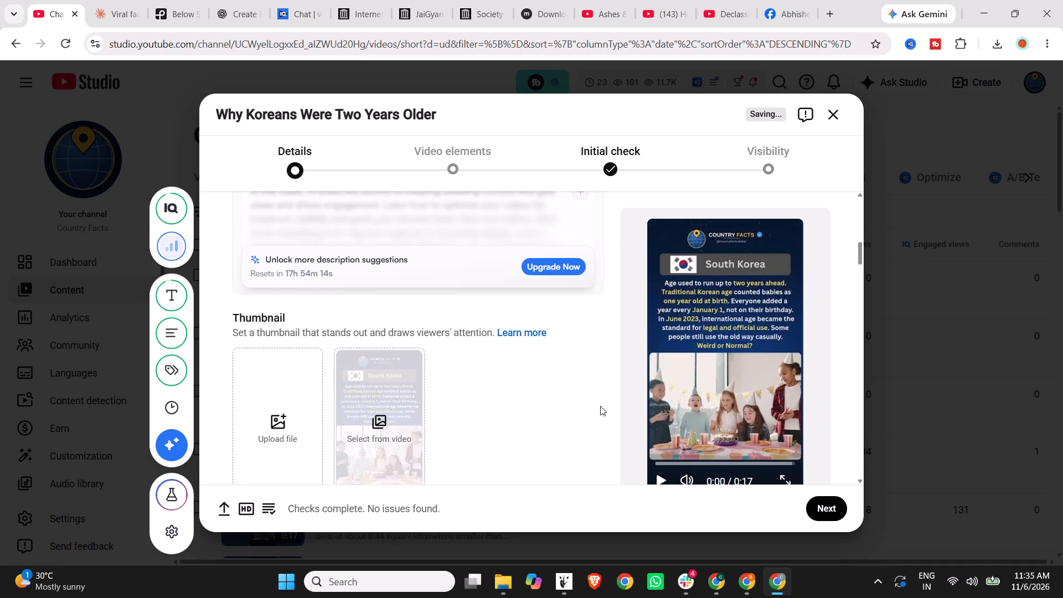
scroll(600, 406, down, 20)
scroll(601, 407, down, 4)
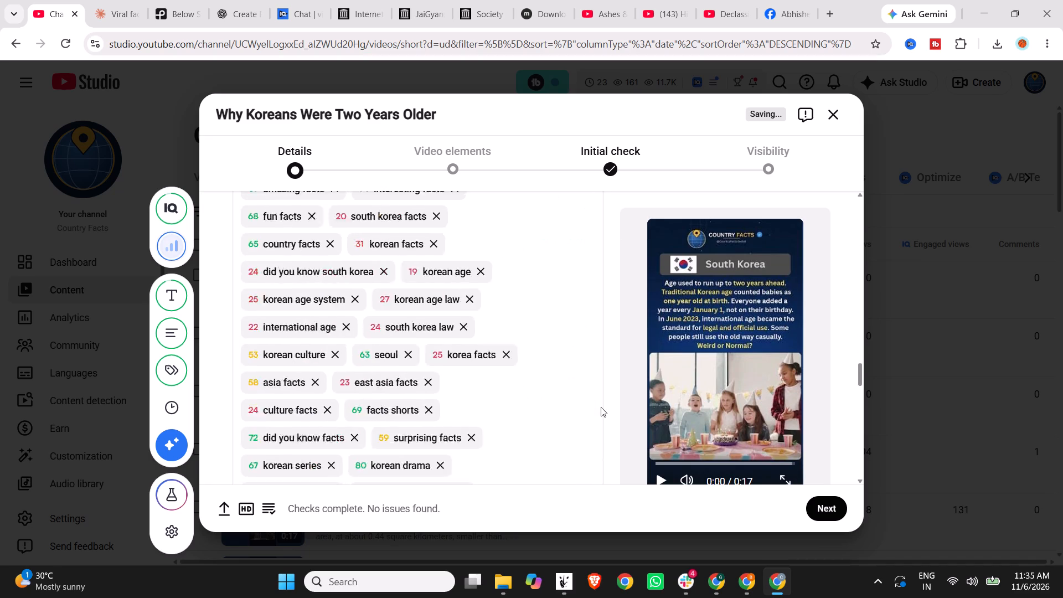
View the video frames offered for the Short's thumbnail and close the selection without choosing one.
scroll(601, 407, up, 16)
scroll(356, 383, up, 9)
click(375, 361)
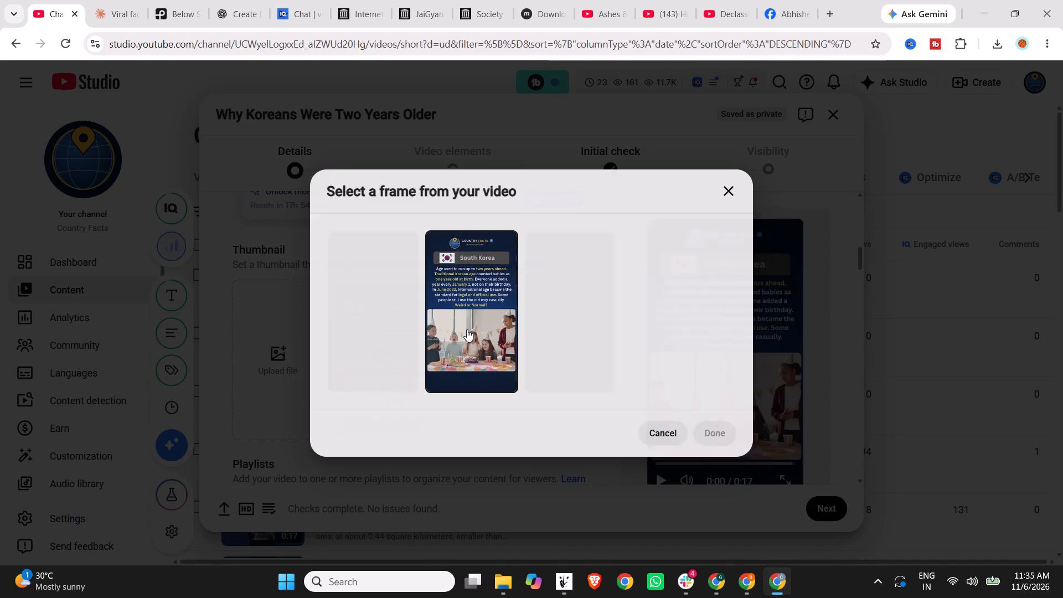
click(731, 188)
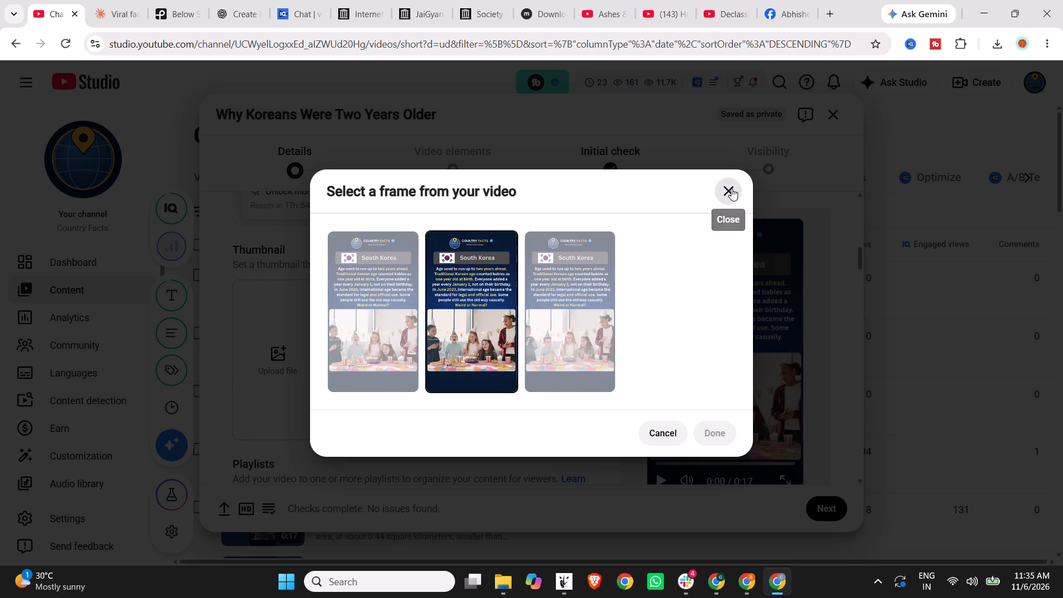
Check the Short's details once more from the title and description through to the comment settings.
scroll(581, 336, up, 7)
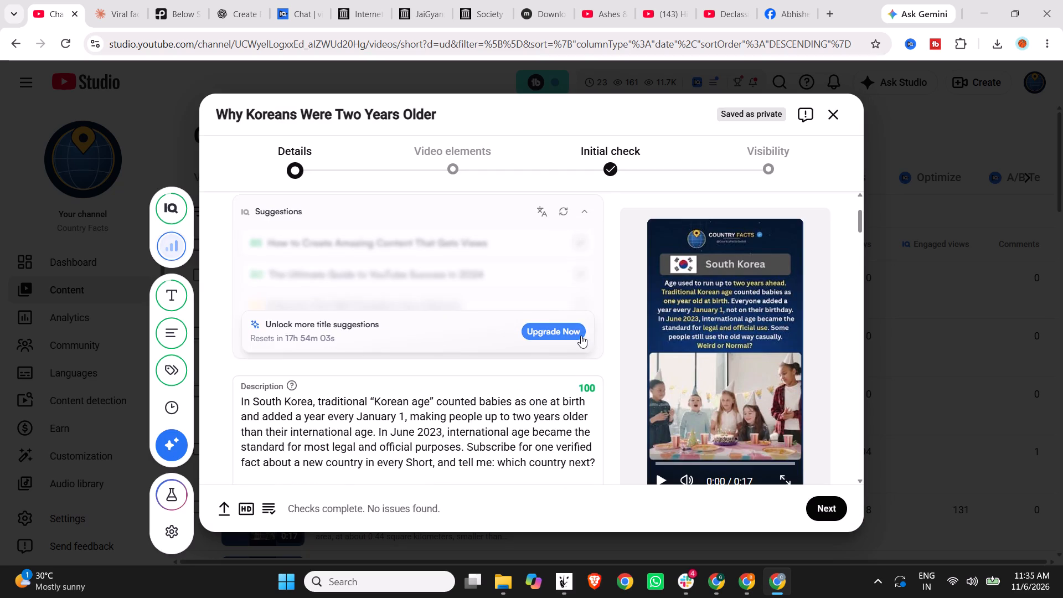
scroll(581, 336, up, 5)
scroll(581, 336, down, 13)
scroll(581, 342, up, 1)
scroll(581, 342, down, 11)
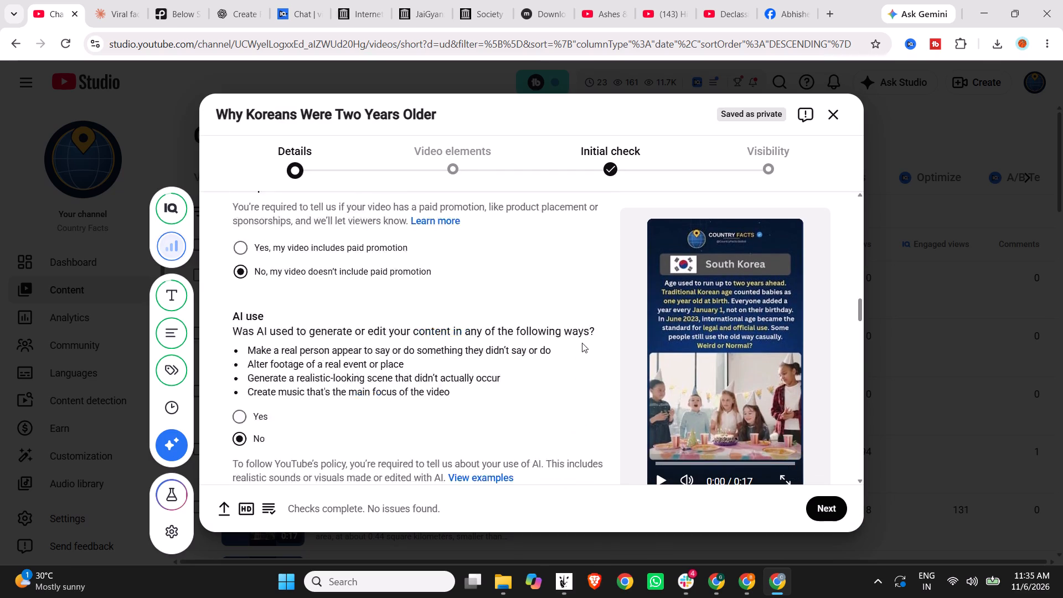
scroll(582, 343, down, 20)
scroll(582, 343, down, 8)
scroll(585, 349, up, 1)
scroll(585, 349, down, 5)
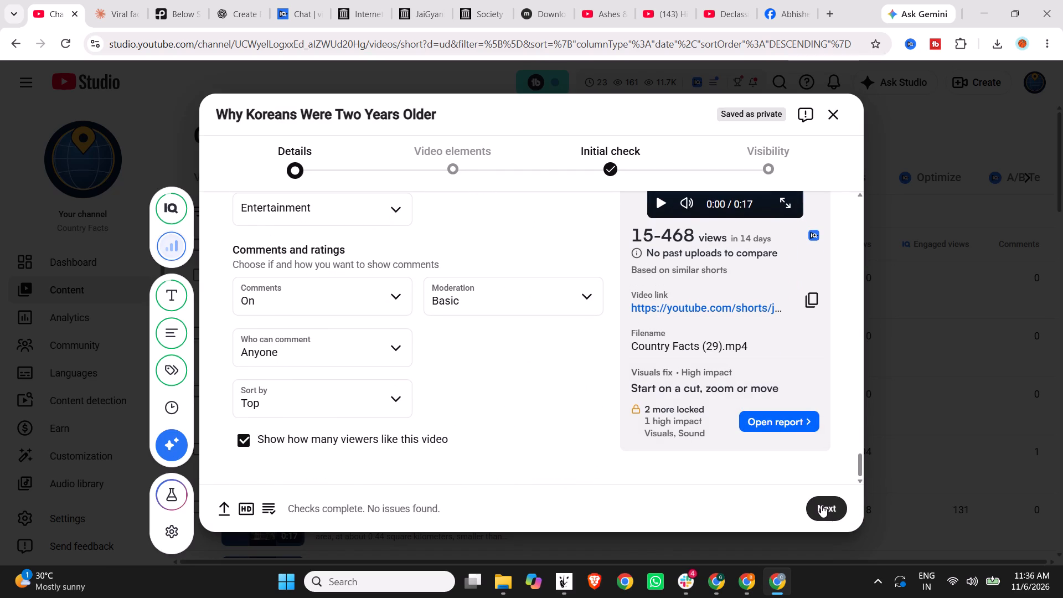
Add the Short about Iceland's naming rules as the related video in the video elements.
click(821, 505)
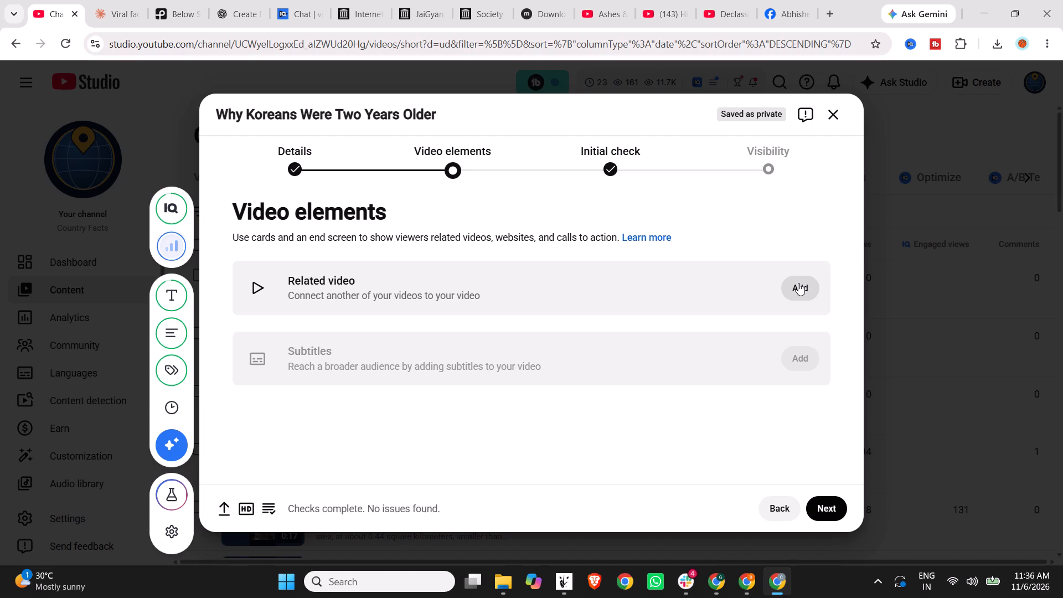
click(798, 283)
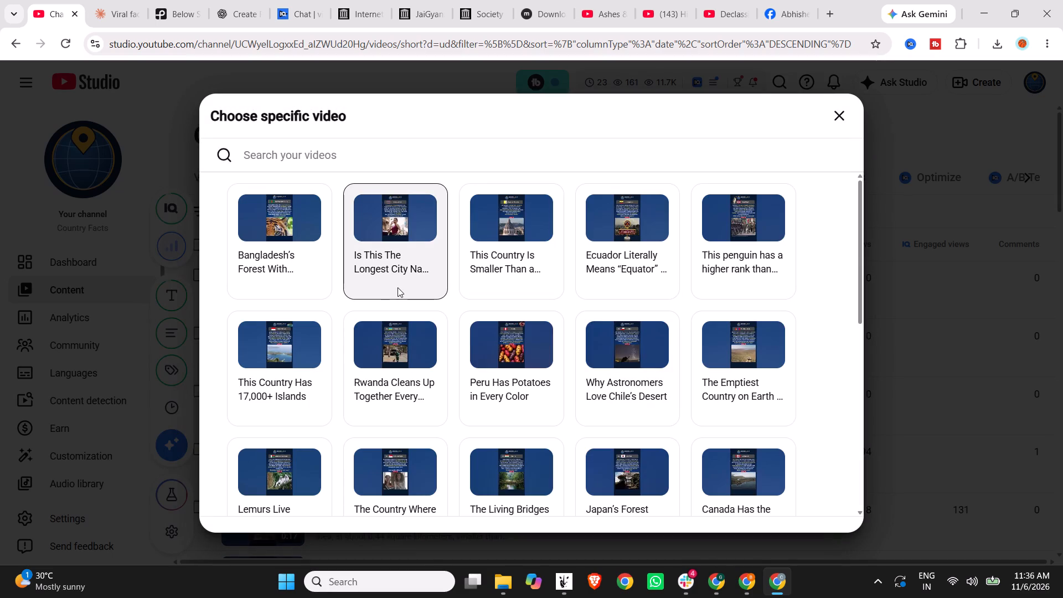
scroll(646, 363, down, 16)
click(785, 453)
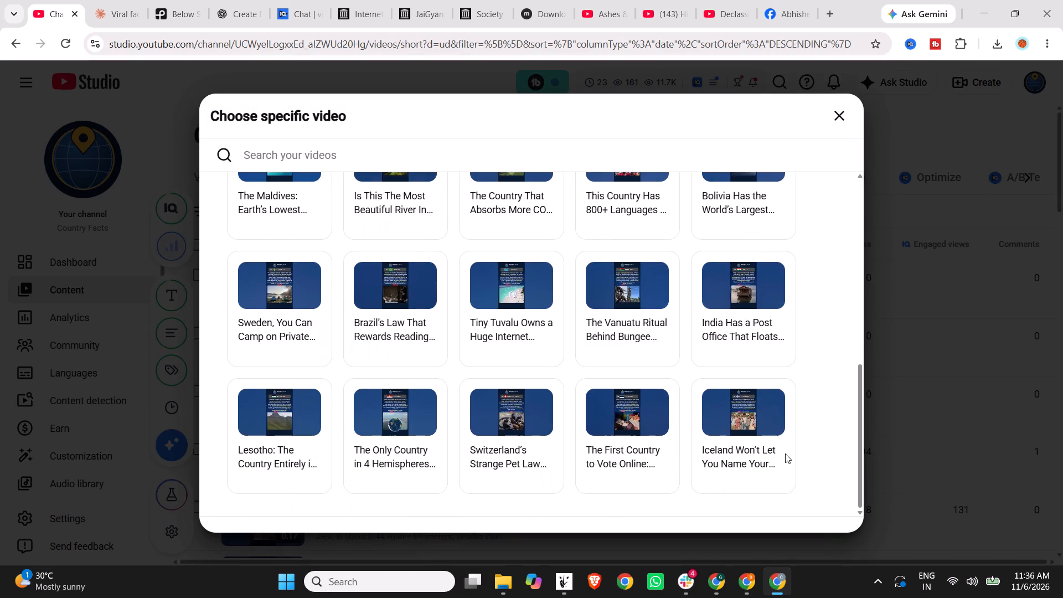
Schedule the South Korea Short to go public on Nov 6, 2026 at 3:30 PM and close the confirmation.
click(818, 506)
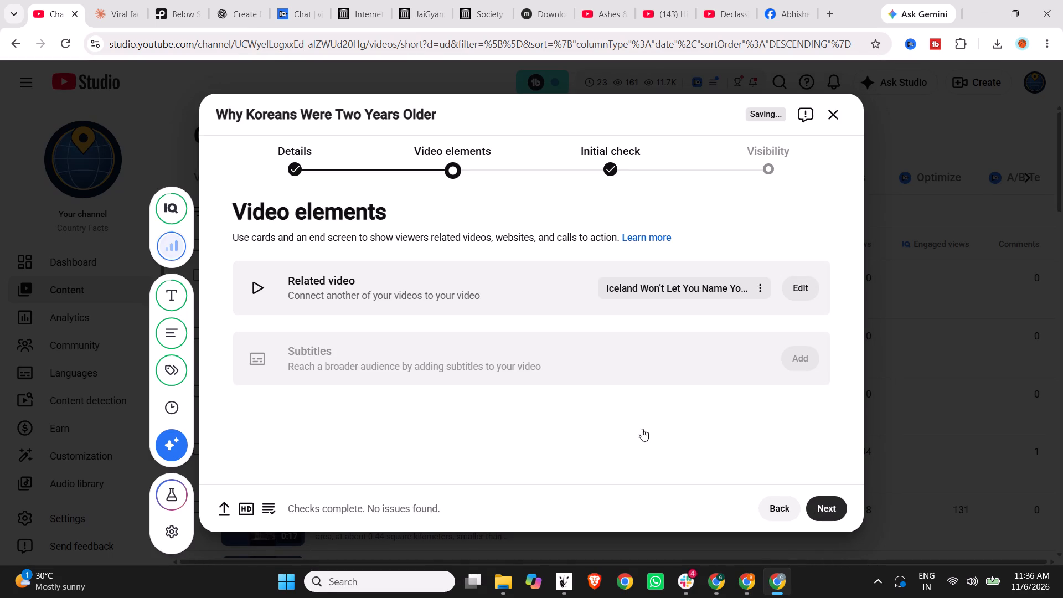
click(820, 503)
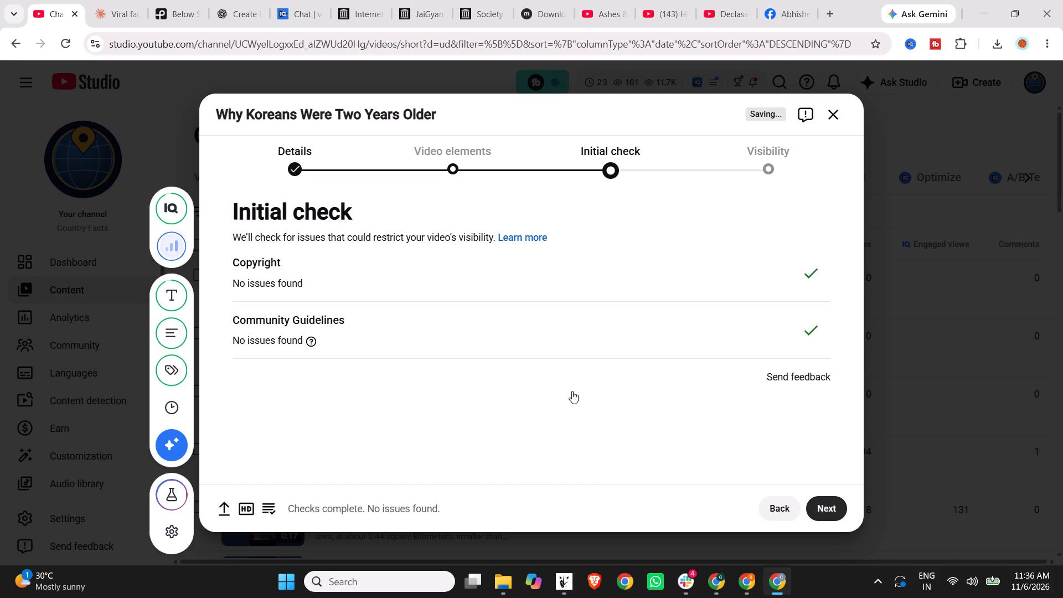
click(303, 467)
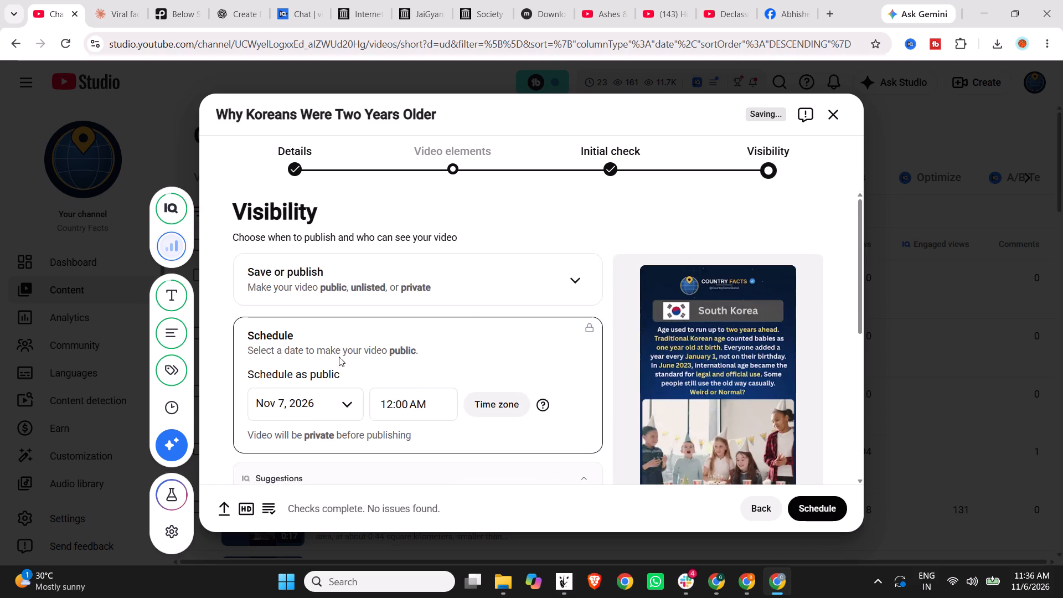
scroll(339, 357, down, 2)
click(337, 260)
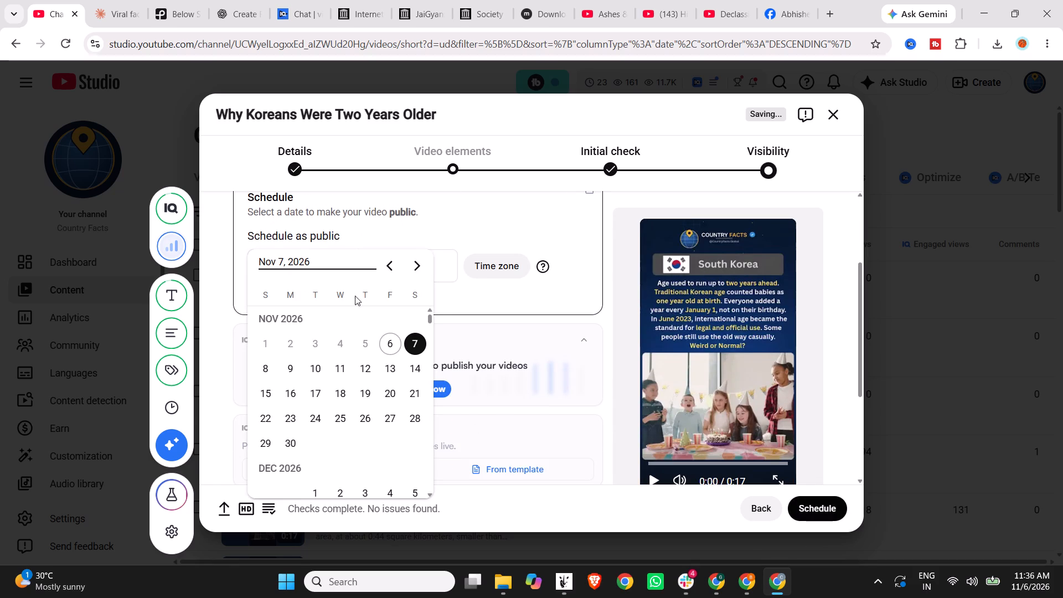
click(389, 342)
click(410, 260)
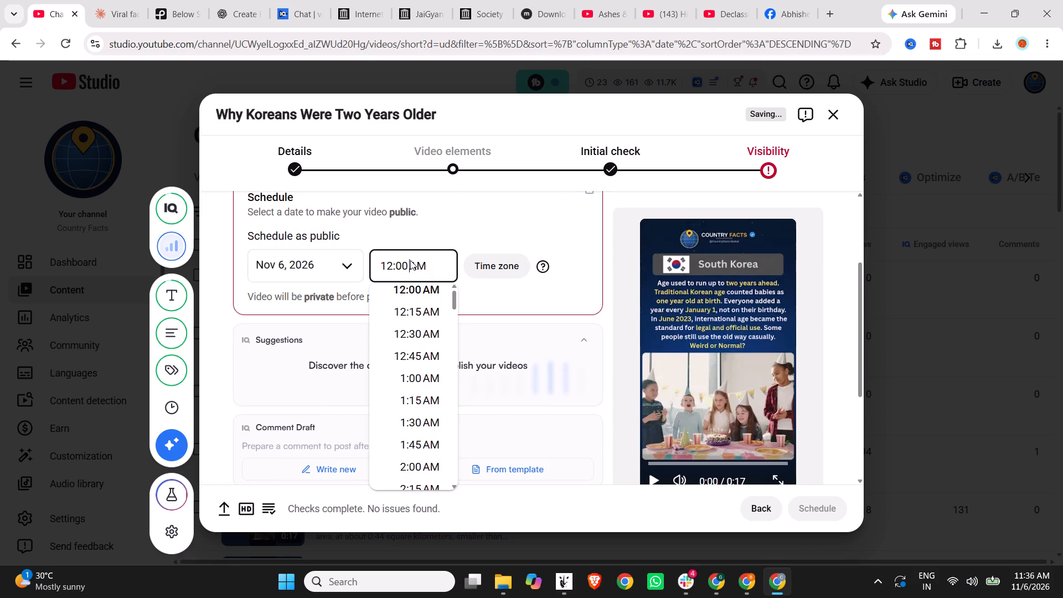
scroll(429, 406, down, 3)
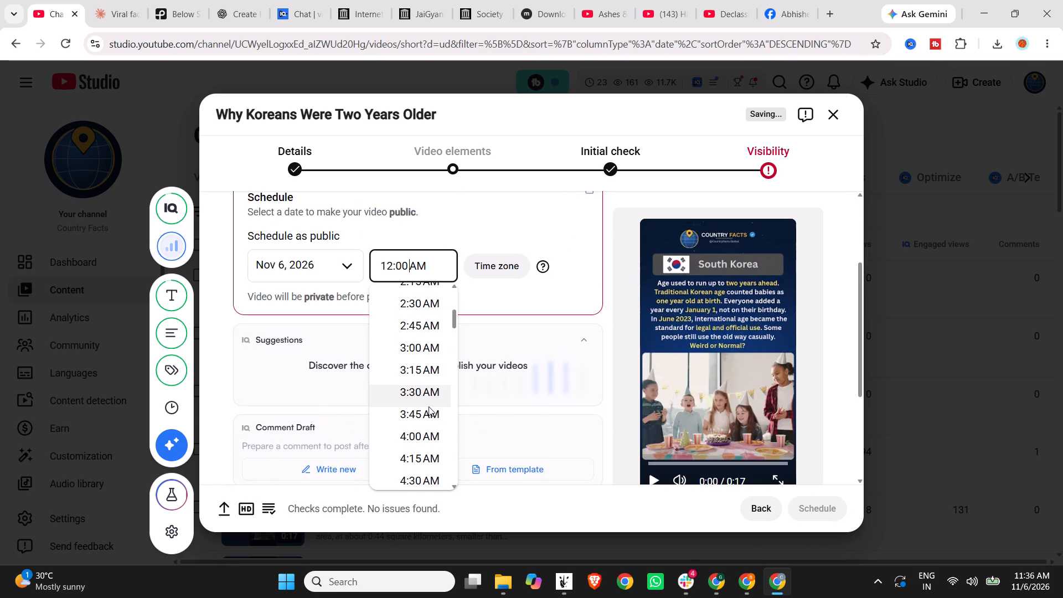
scroll(431, 399, down, 14)
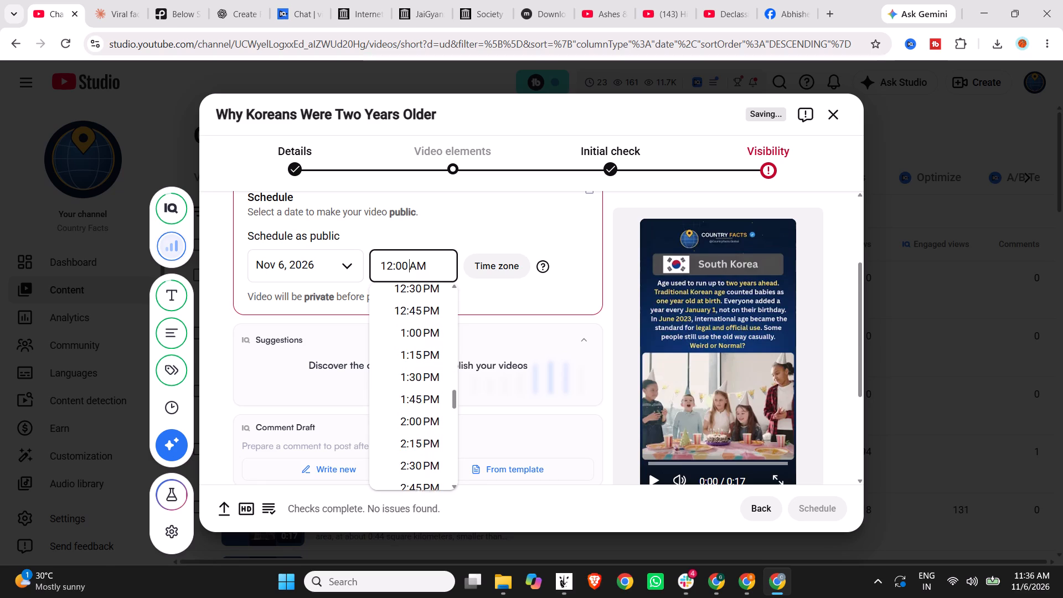
scroll(431, 403, down, 2)
click(420, 356)
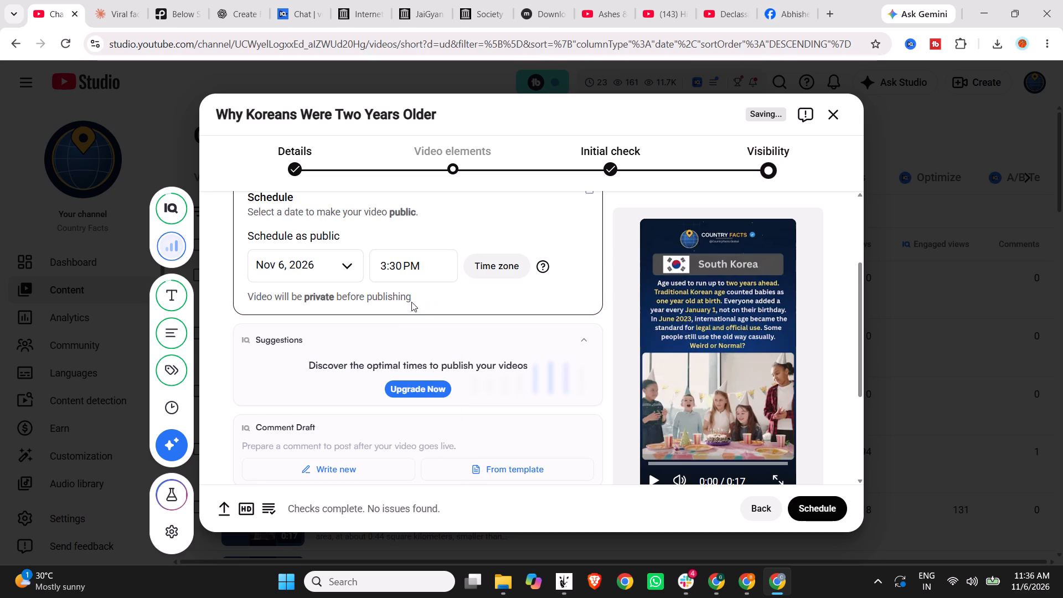
scroll(471, 386, down, 5)
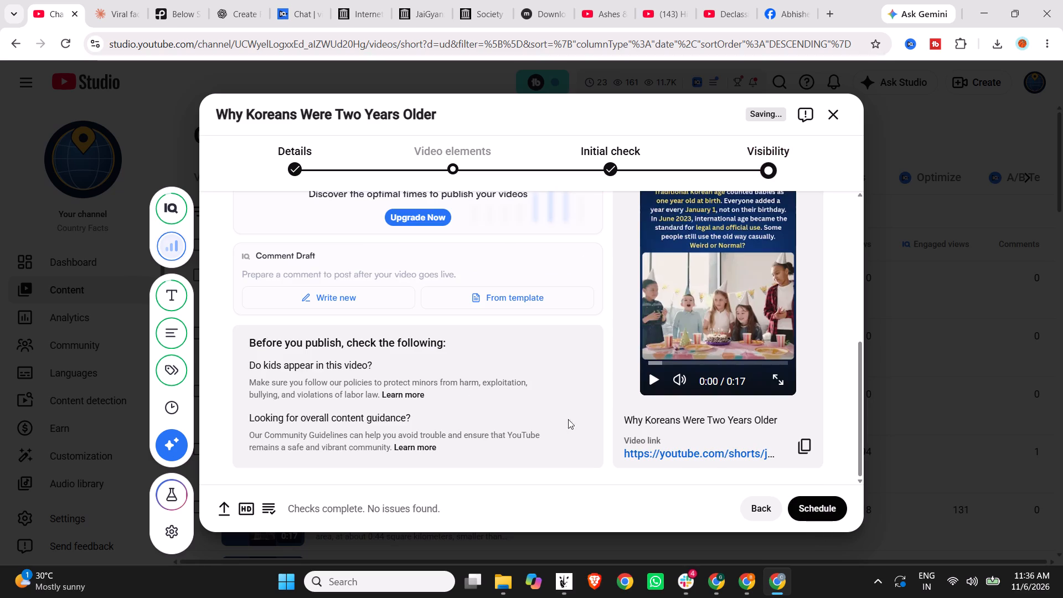
click(802, 509)
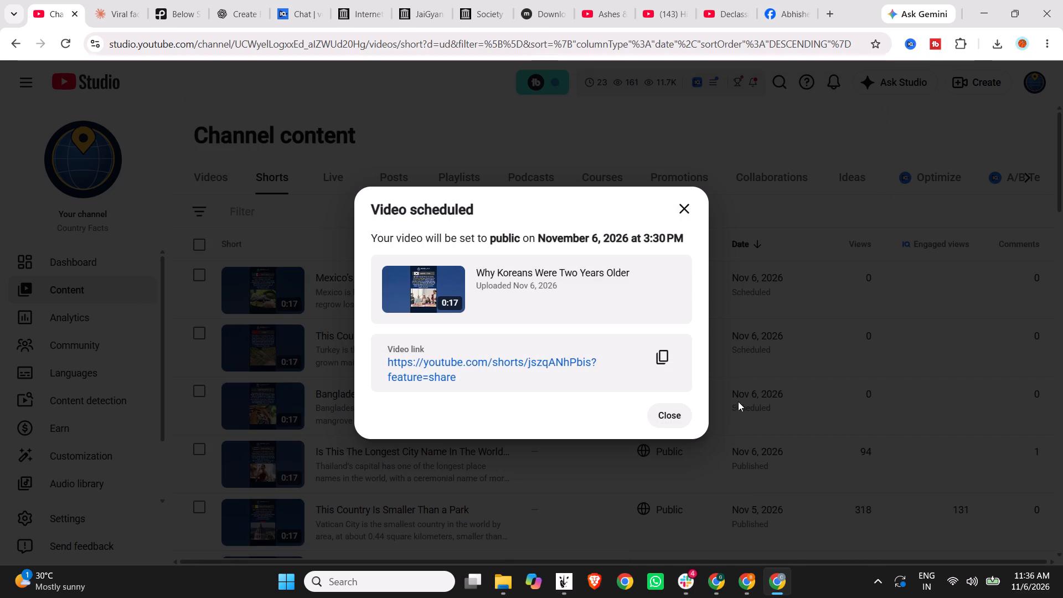
click(678, 416)
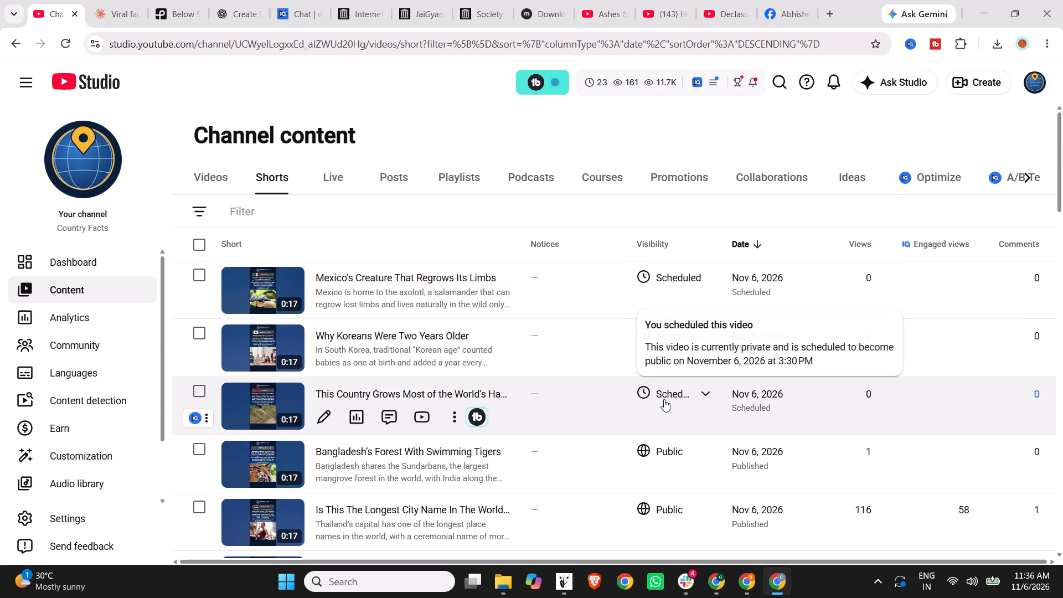
Reschedule the Turkey hazelnut Short to go public at 5:30 PM on Nov 6, 2026.
click(695, 395)
click(817, 426)
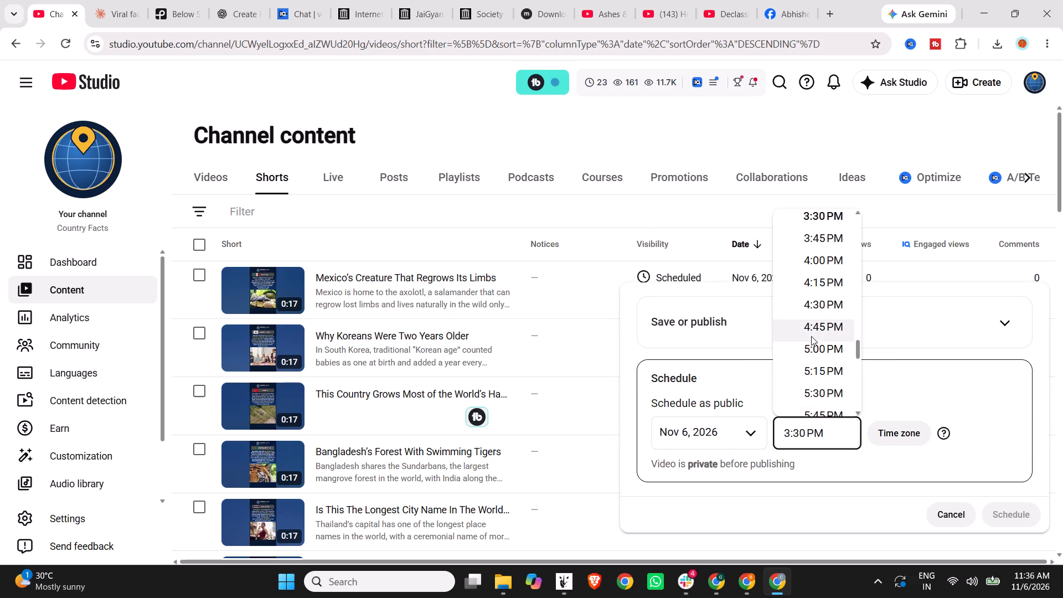
scroll(811, 336, down, 1)
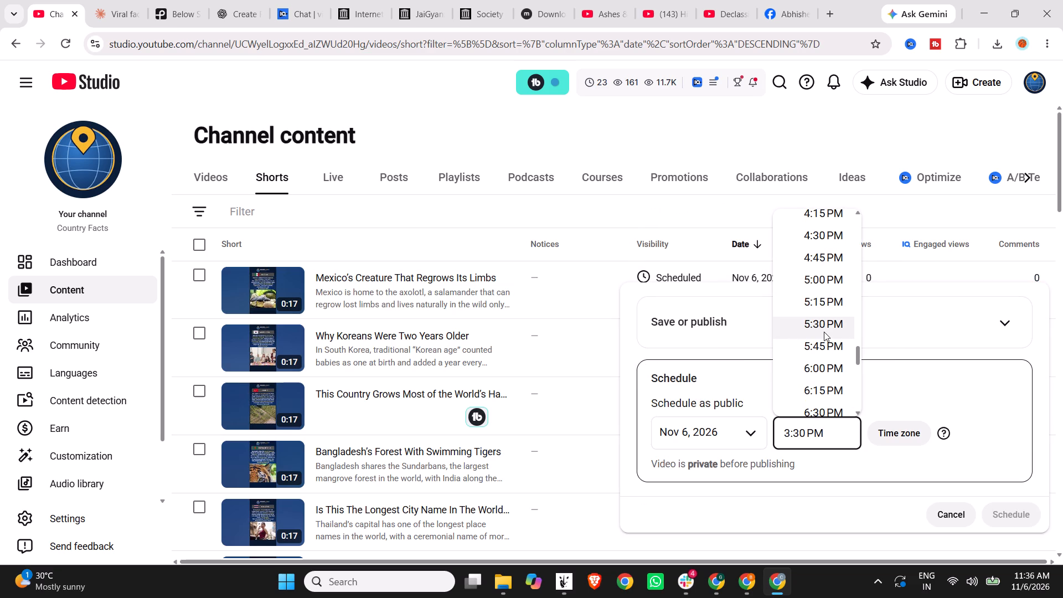
click(824, 332)
click(1011, 509)
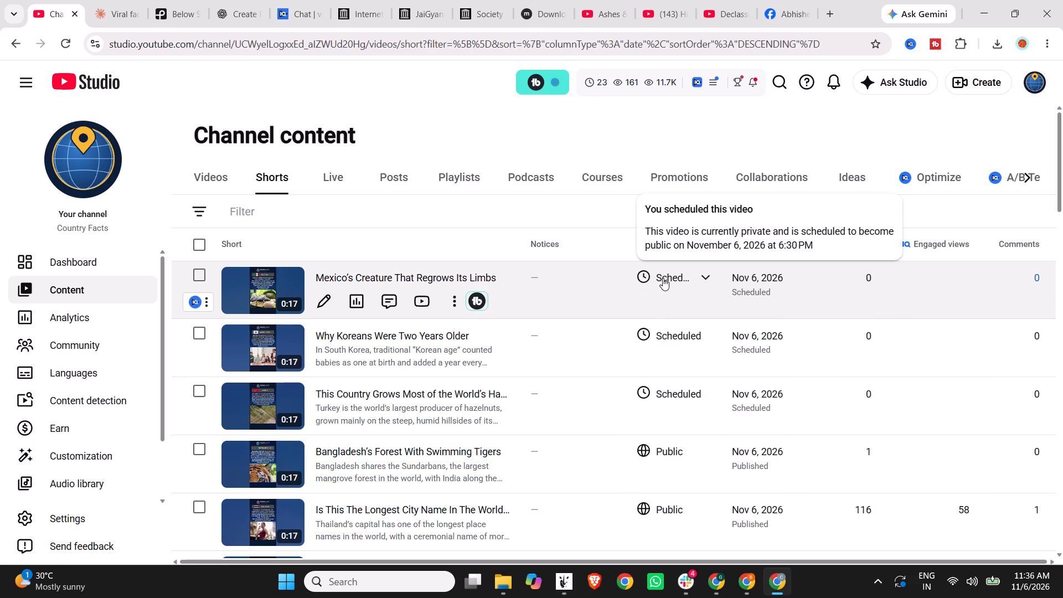
Reschedule the Short "Mexico's Creature That Regrows Its Limbs" to go public at 7:30 PM on Nov 6, 2026.
click(698, 277)
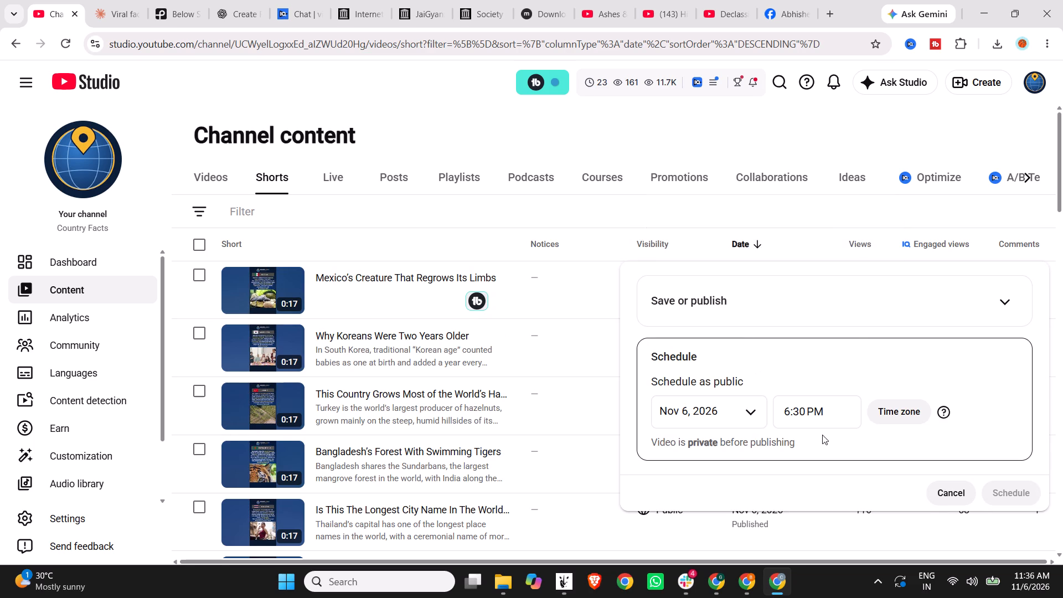
click(794, 410)
scroll(803, 392, down, 1)
scroll(813, 346, down, 3)
scroll(811, 345, up, 1)
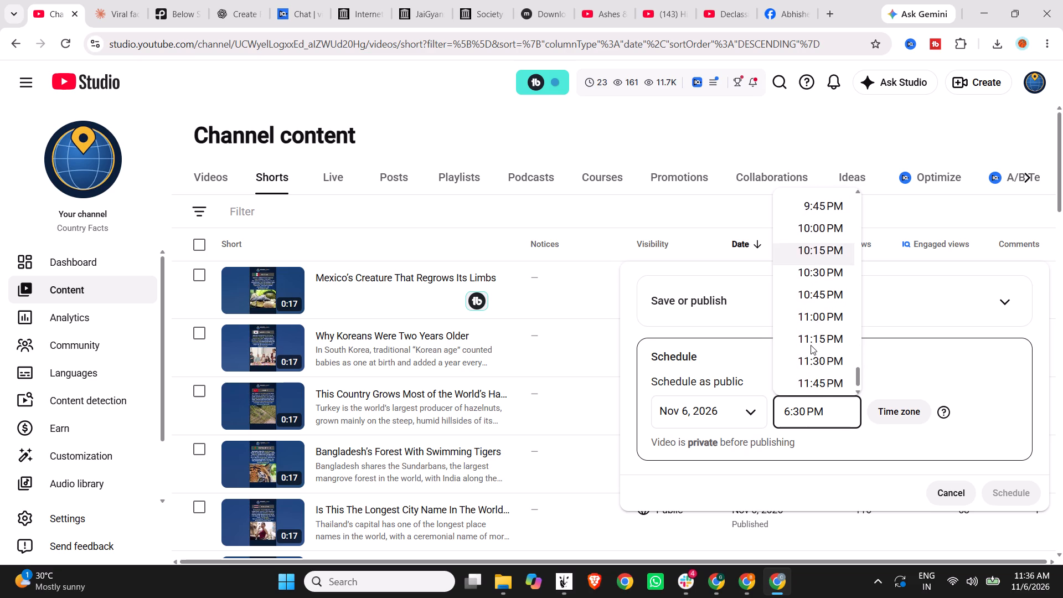
scroll(811, 345, up, 2)
click(816, 222)
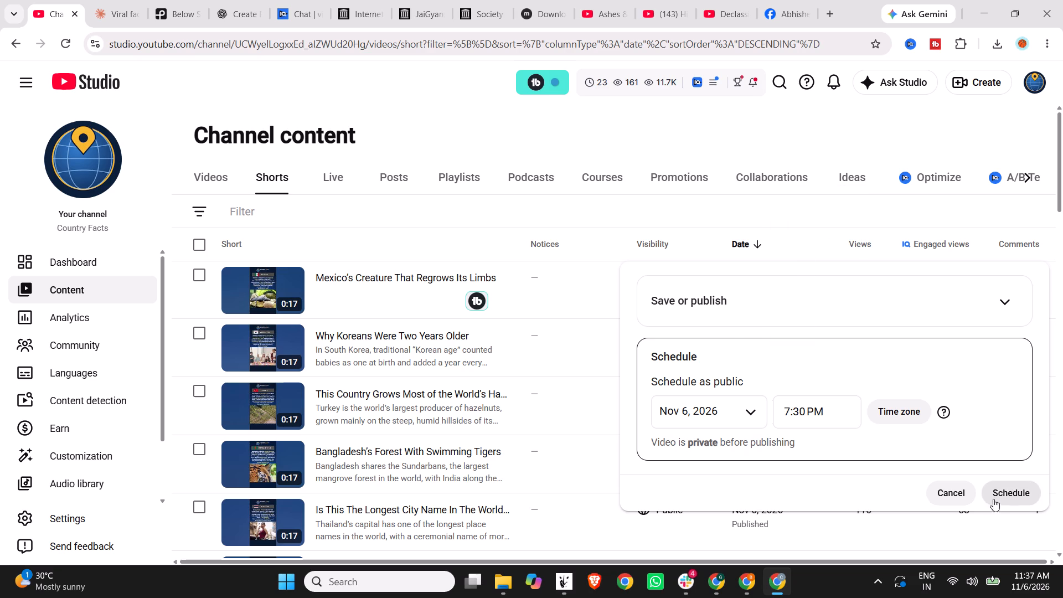
click(993, 493)
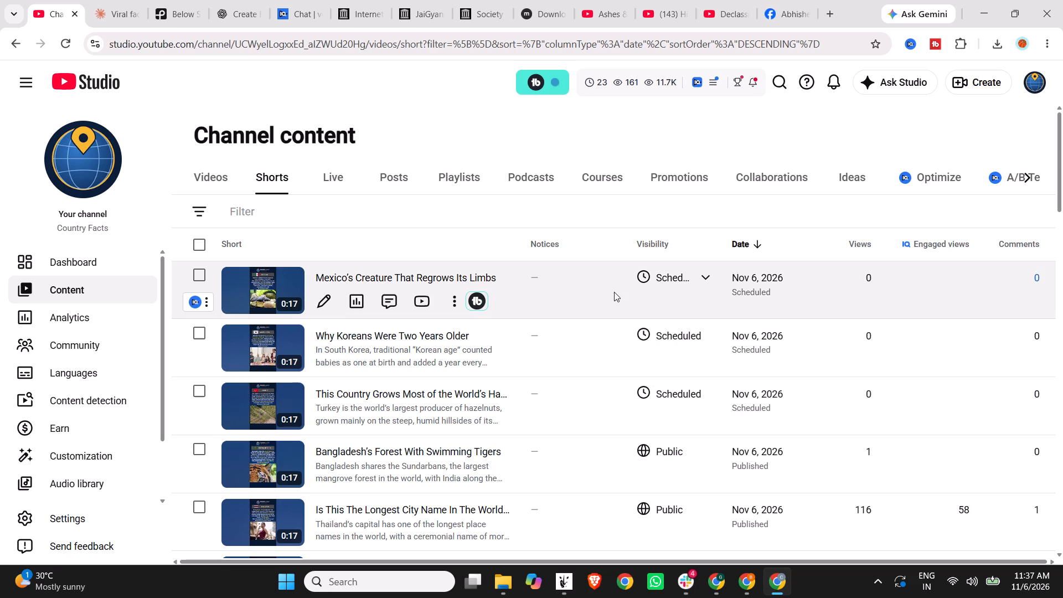
Create a playlist titled Bangladesh from the details of "Bangladesh's Forest With Swimming Tigers", add the Short to it and save.
scroll(695, 319, down, 1)
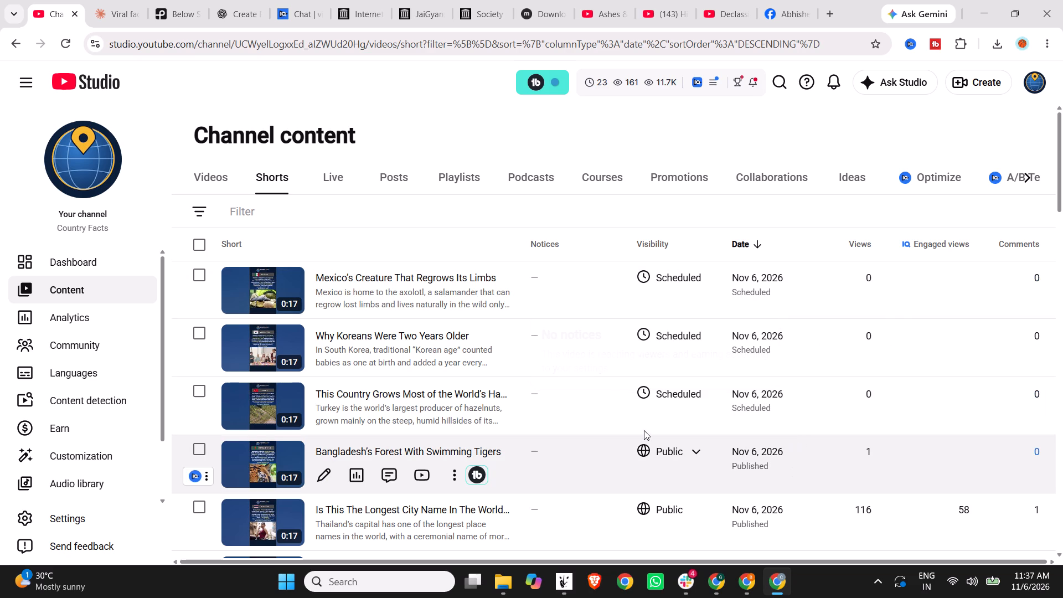
scroll(642, 422, up, 14)
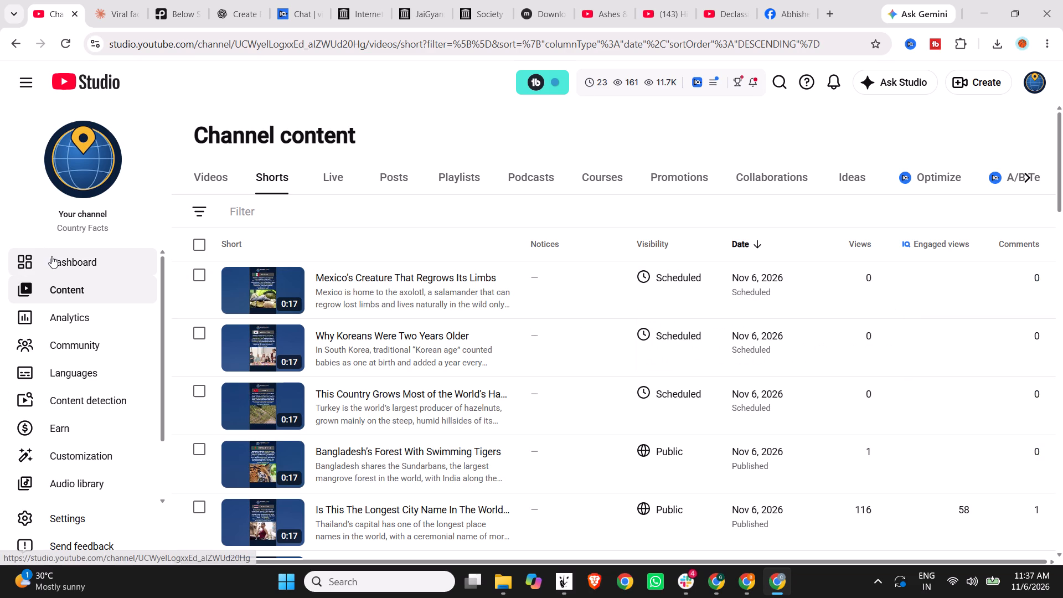
click(330, 463)
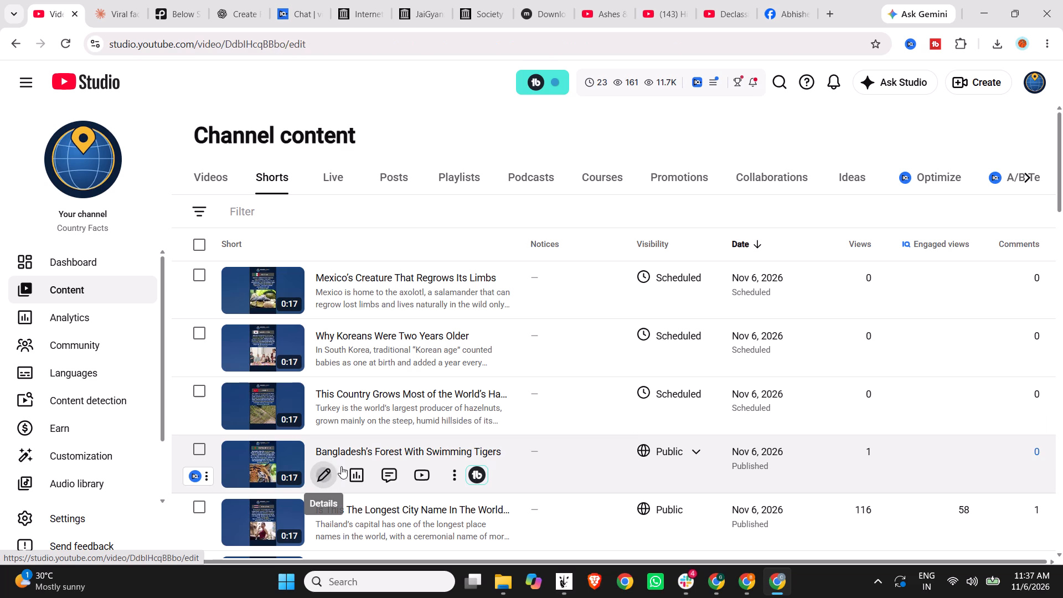
scroll(335, 382, down, 17)
scroll(337, 385, up, 4)
scroll(270, 297, up, 4)
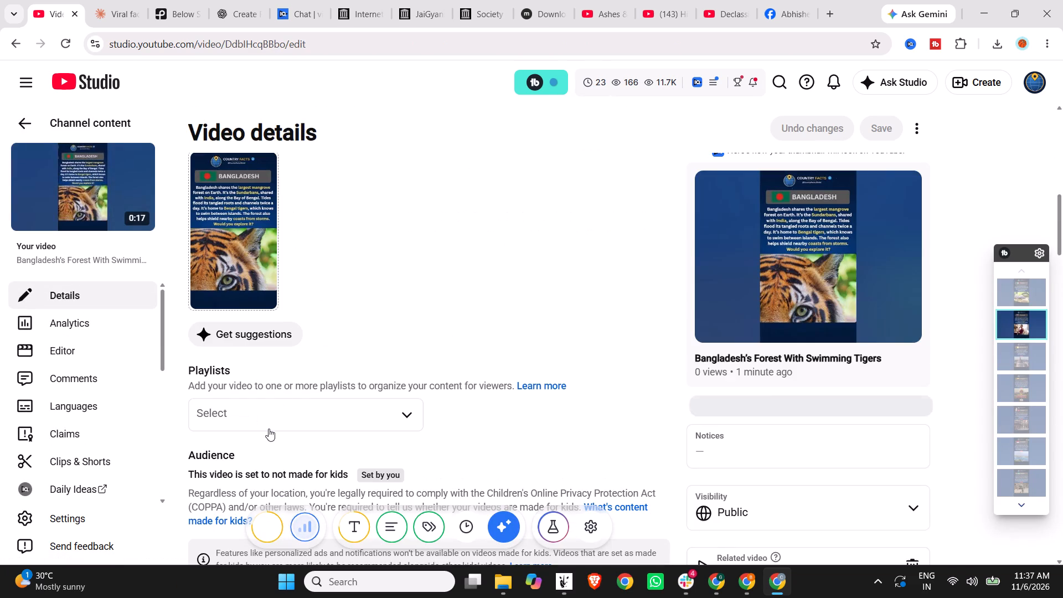
click(269, 429)
click(238, 510)
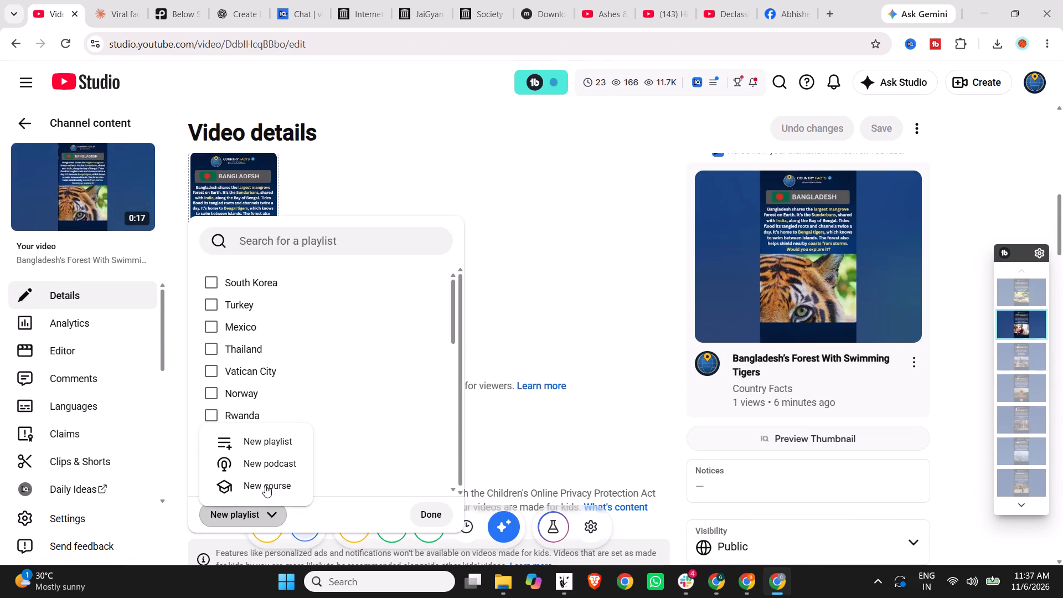
click(262, 440)
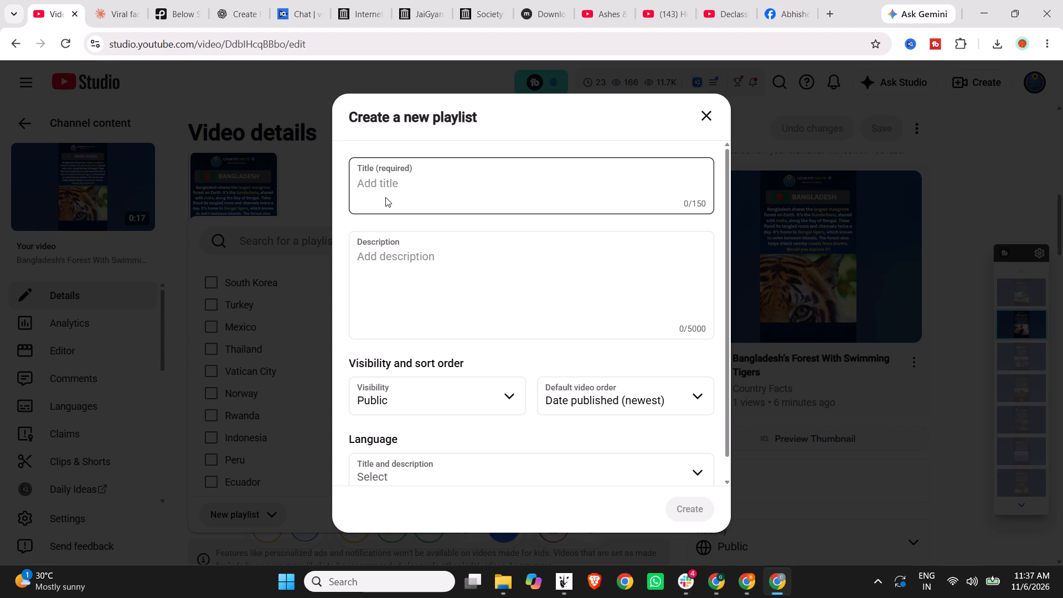
click(385, 187)
text(Bangal)
key(BackSpace)
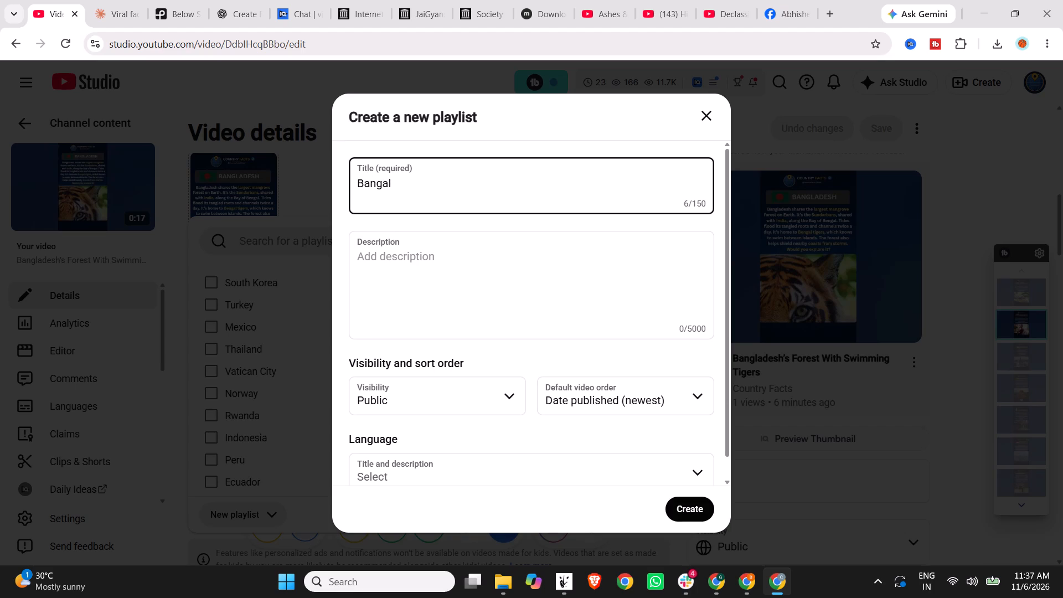
key(BackSpace)
text(ladesh)
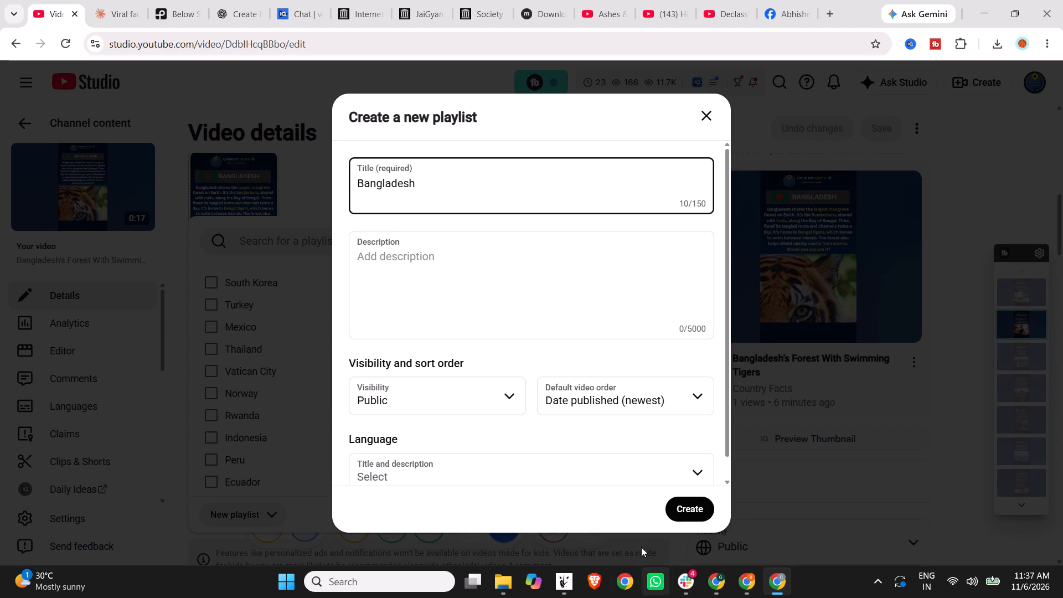
click(693, 515)
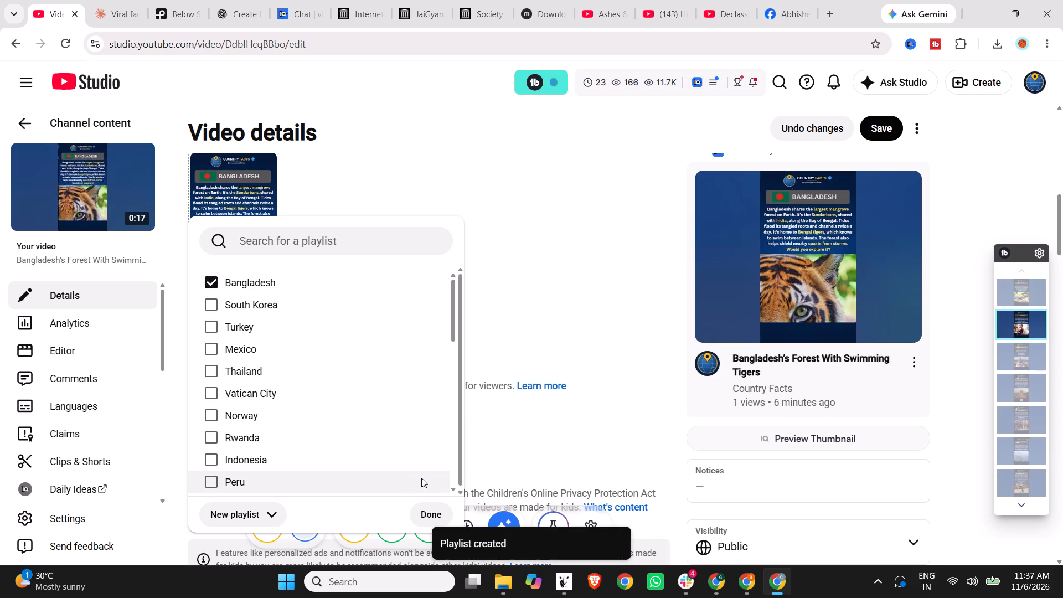
click(422, 514)
click(881, 127)
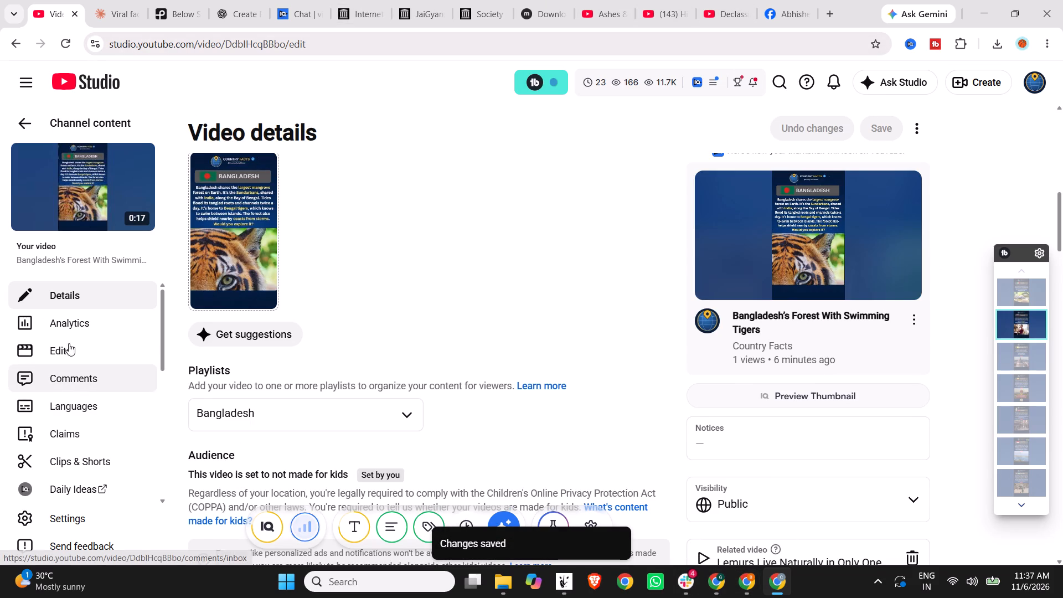
click(69, 327)
click(37, 120)
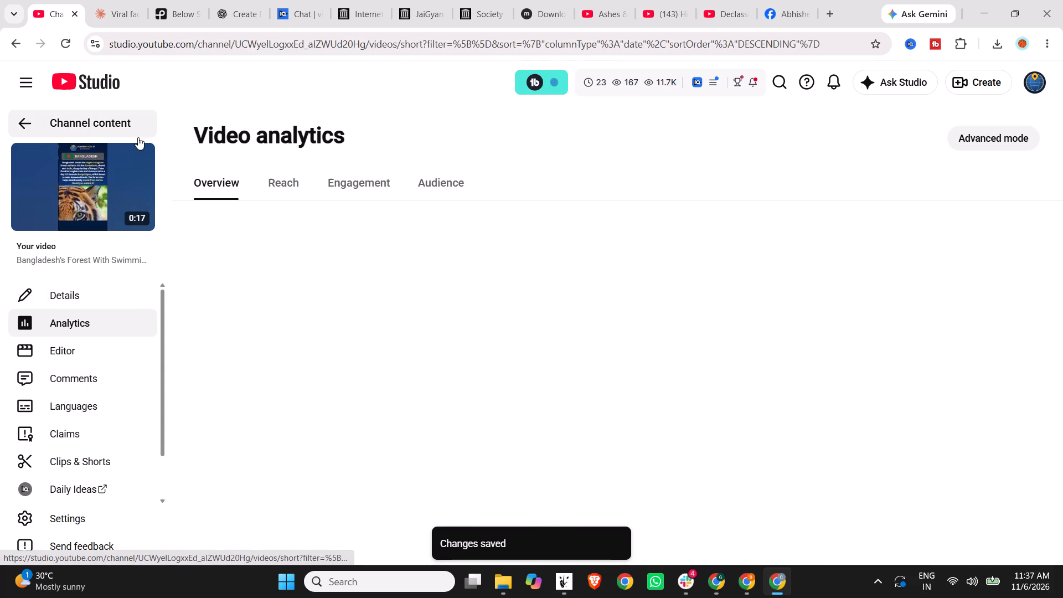
click(70, 326)
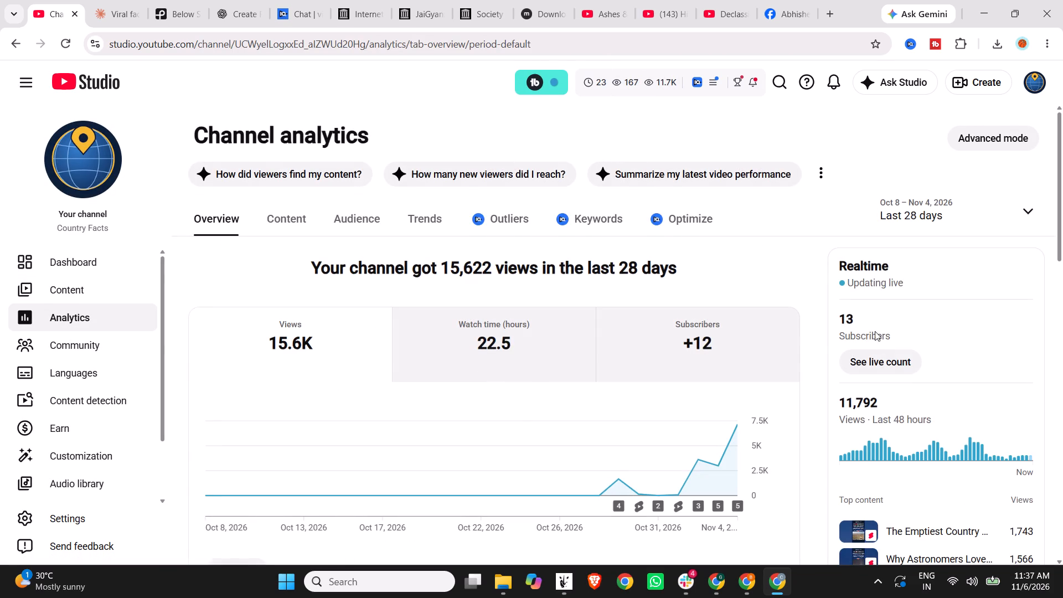